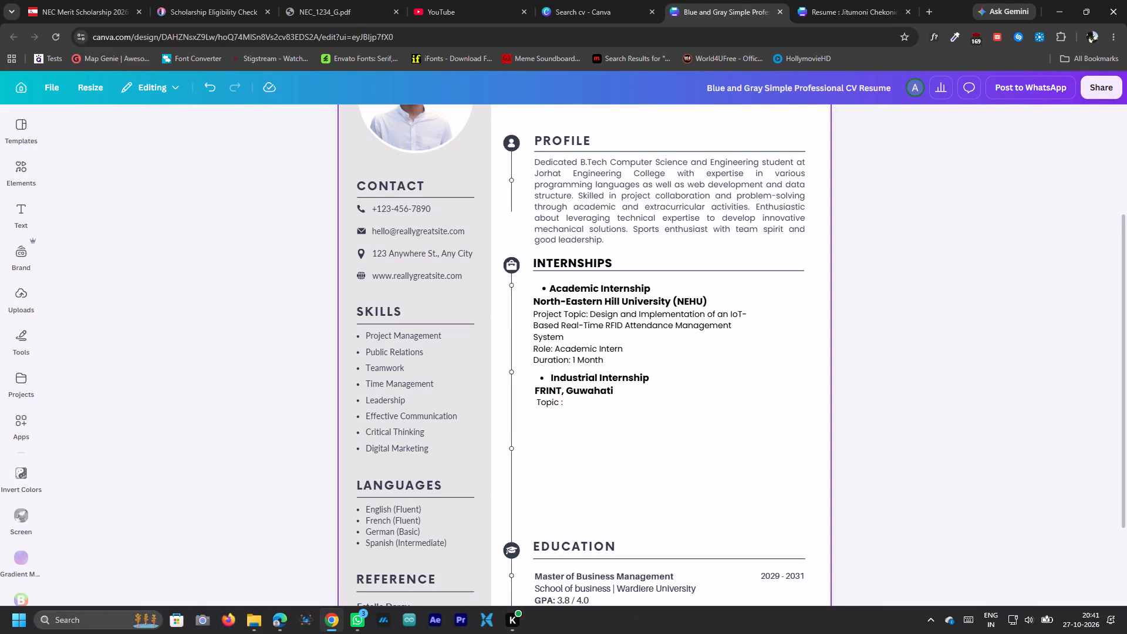
Indent the "FRINT, Guwahati" line with spaces so it lines up under the Industrial Internship title.
left_click(571, 402)
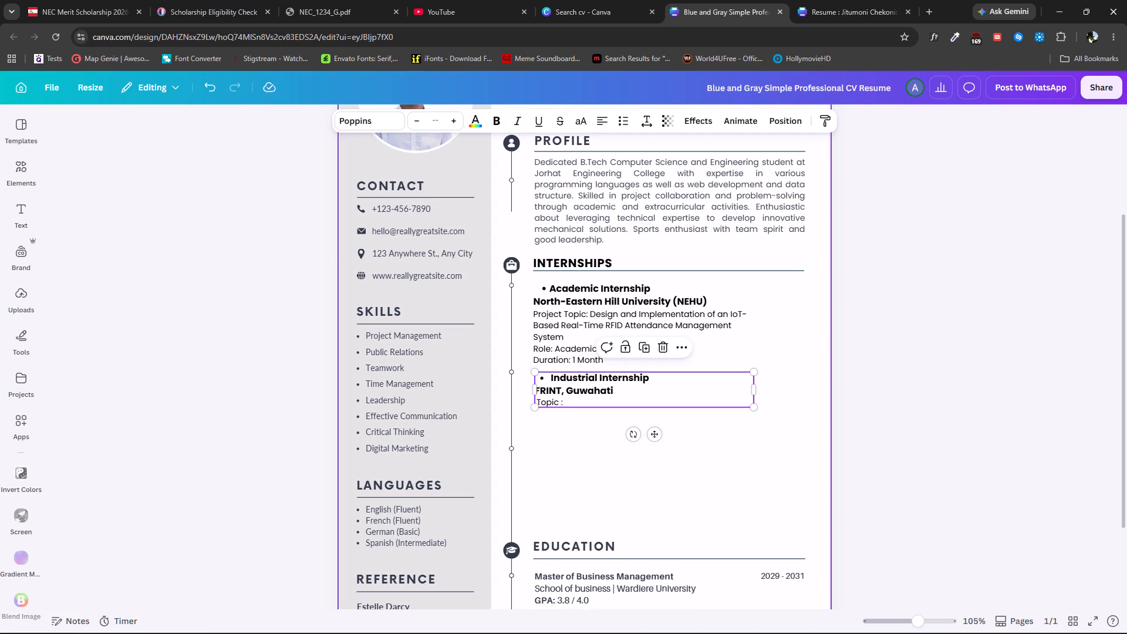
left_click(615, 445)
double_click(542, 387)
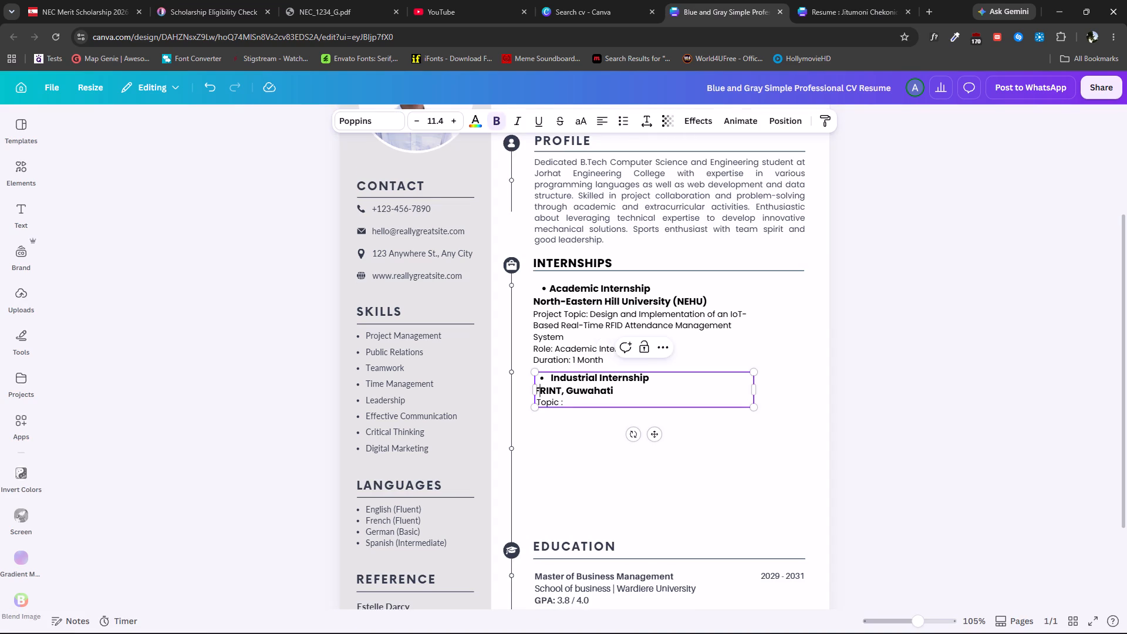
left_click(537, 389)
left_click_drag(536, 389, 541, 398)
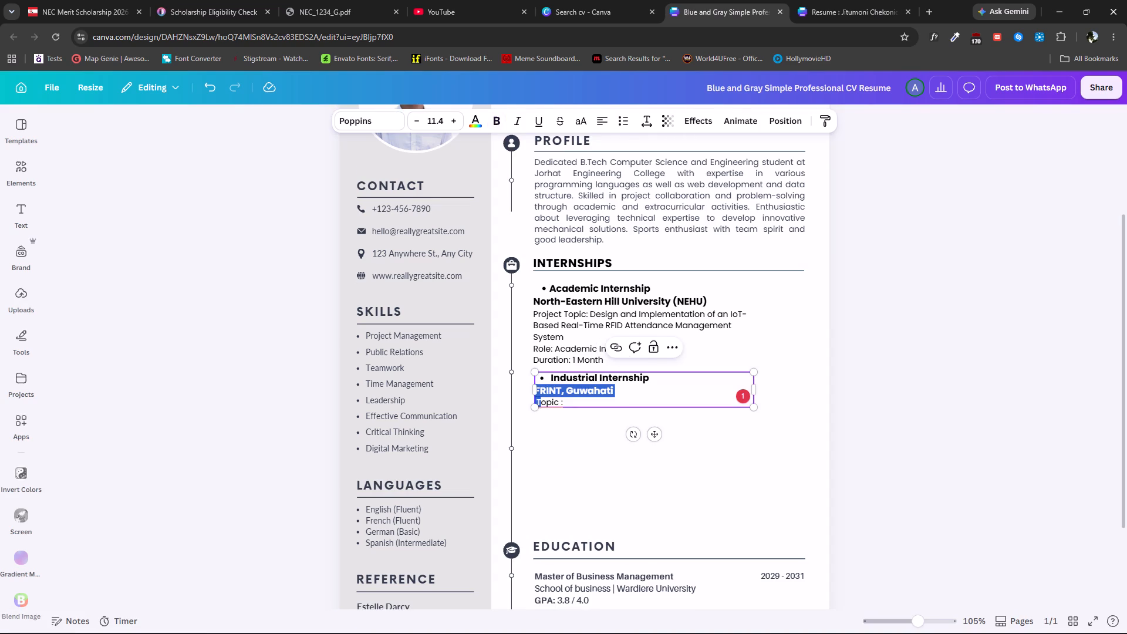
left_click(538, 392)
left_click(536, 390)
key("space")
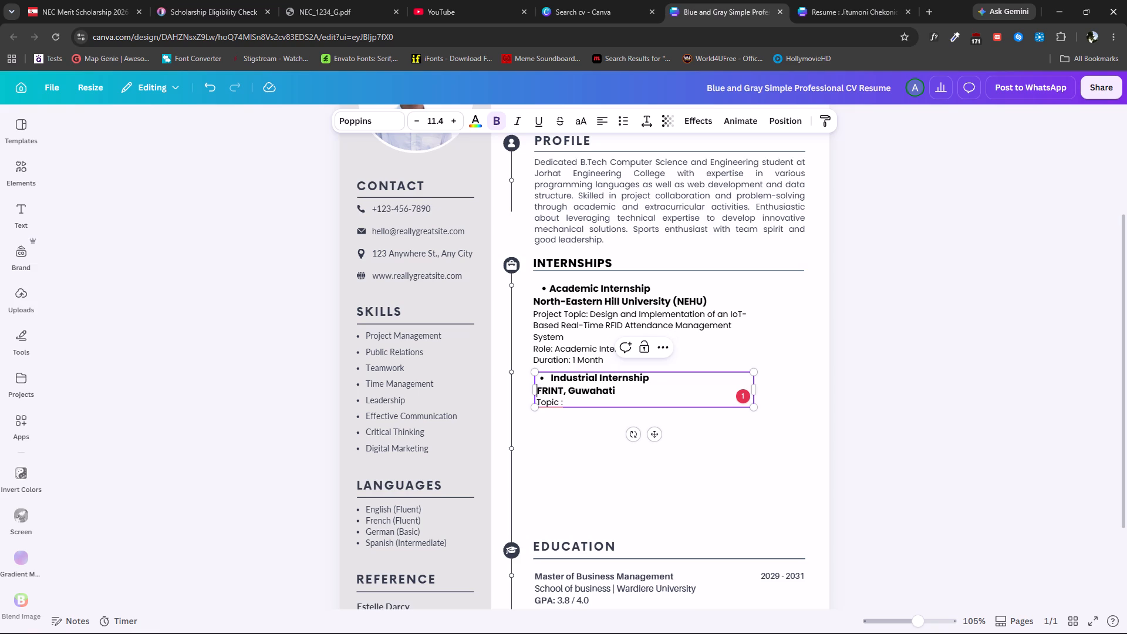
key("space")
key("space")
key("space")
key("space")
key("space")
key("space")
key("space")
key("space")
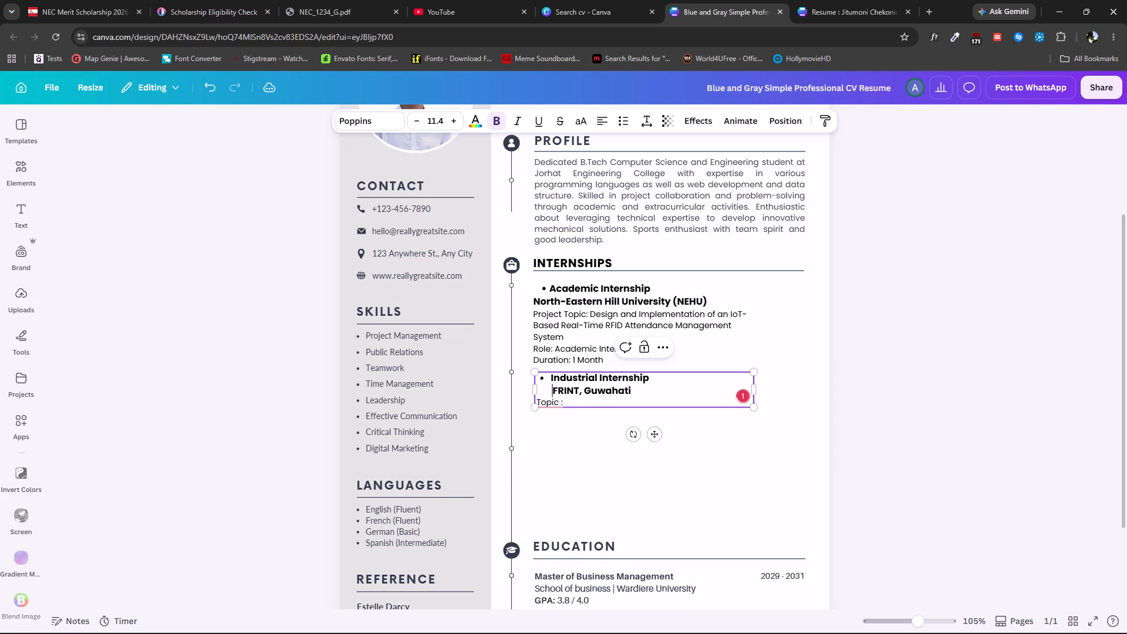
Indent the "North-Eastern Hill University (NEHU)" line with spaces so it lines up under the Academic Internship title.
left_click(536, 289)
left_click(542, 304)
left_click(535, 302)
key("space")
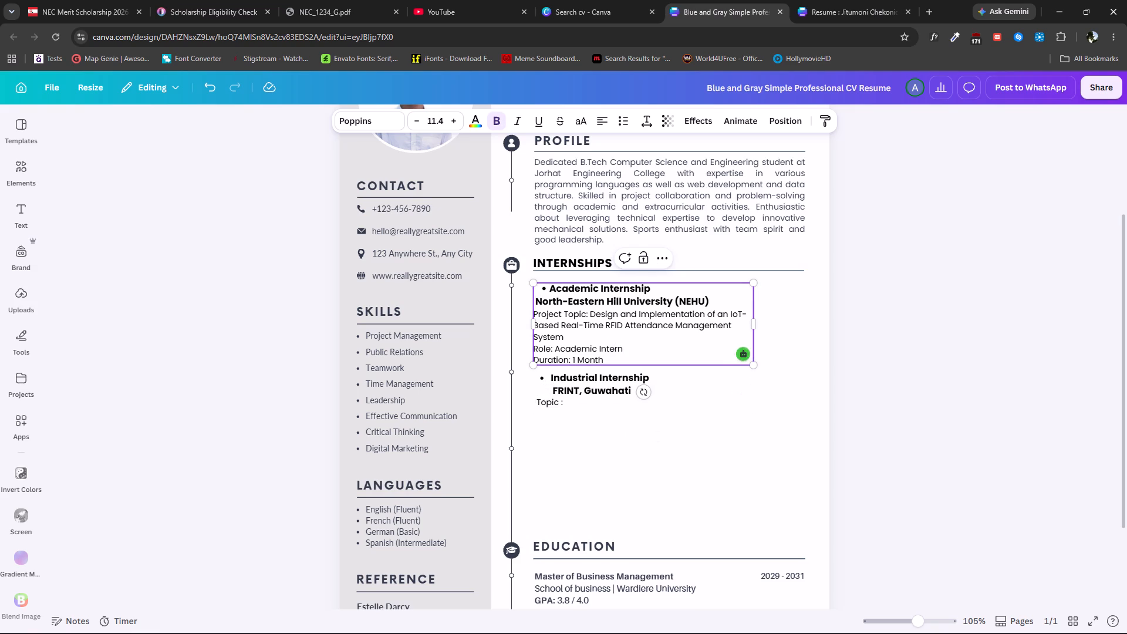
key("space")
key("space")
key("space")
key("space")
key("space")
key("space")
key("space")
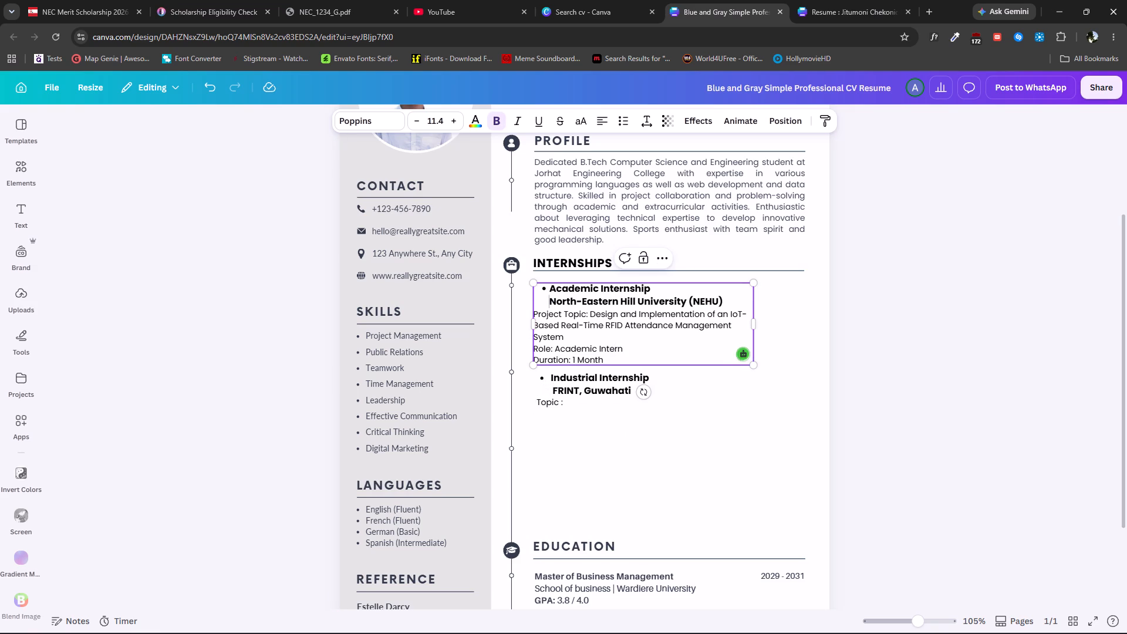
left_click(951, 315)
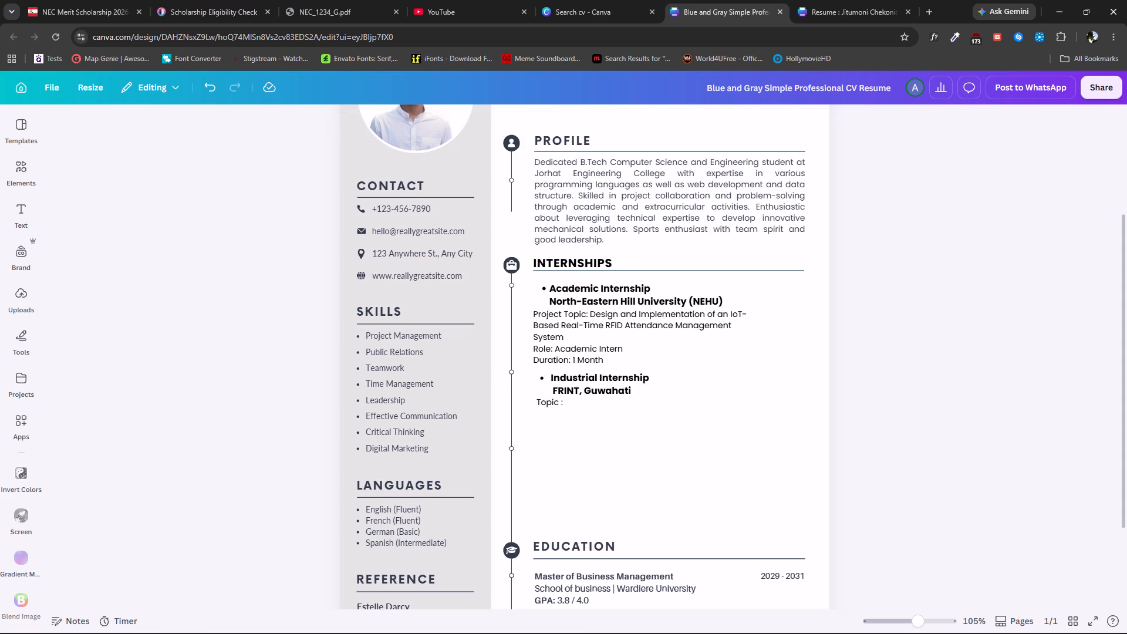
Fill in the Industrial Internship topic with "Design & Implementation tender.ai".
double_click(558, 404)
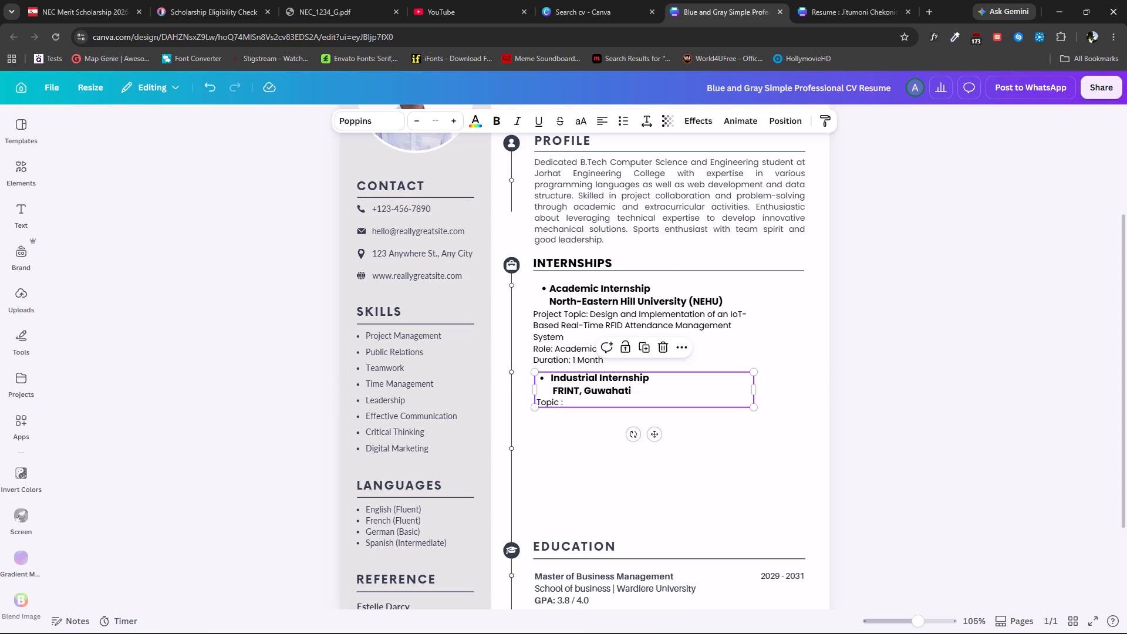
left_click(570, 402)
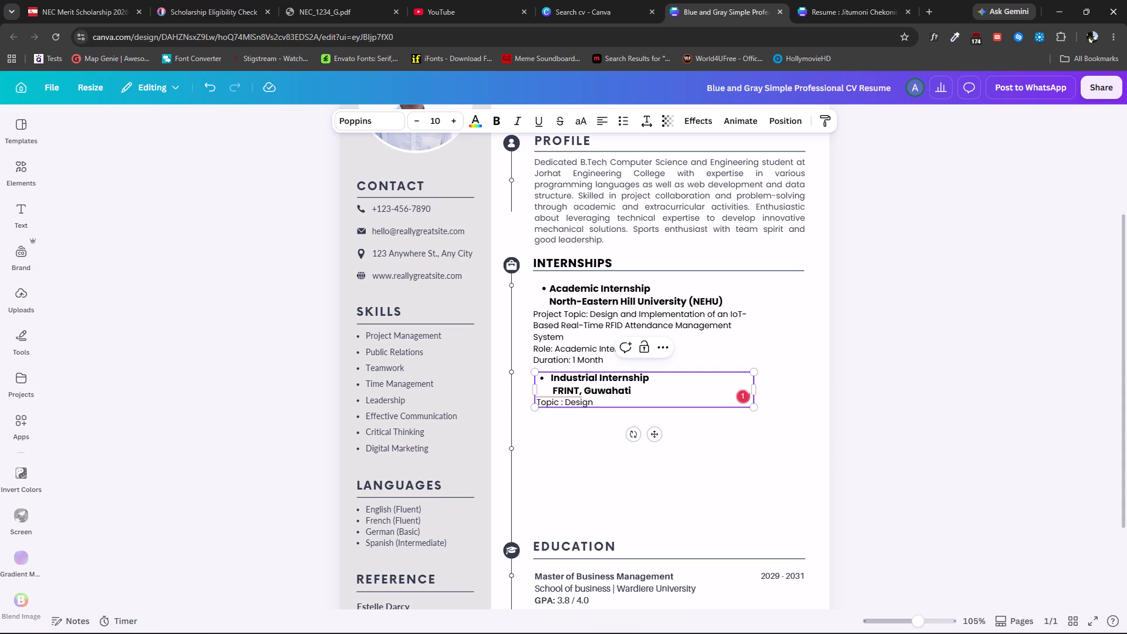
type("&")
key("space")
key("BackSpace")
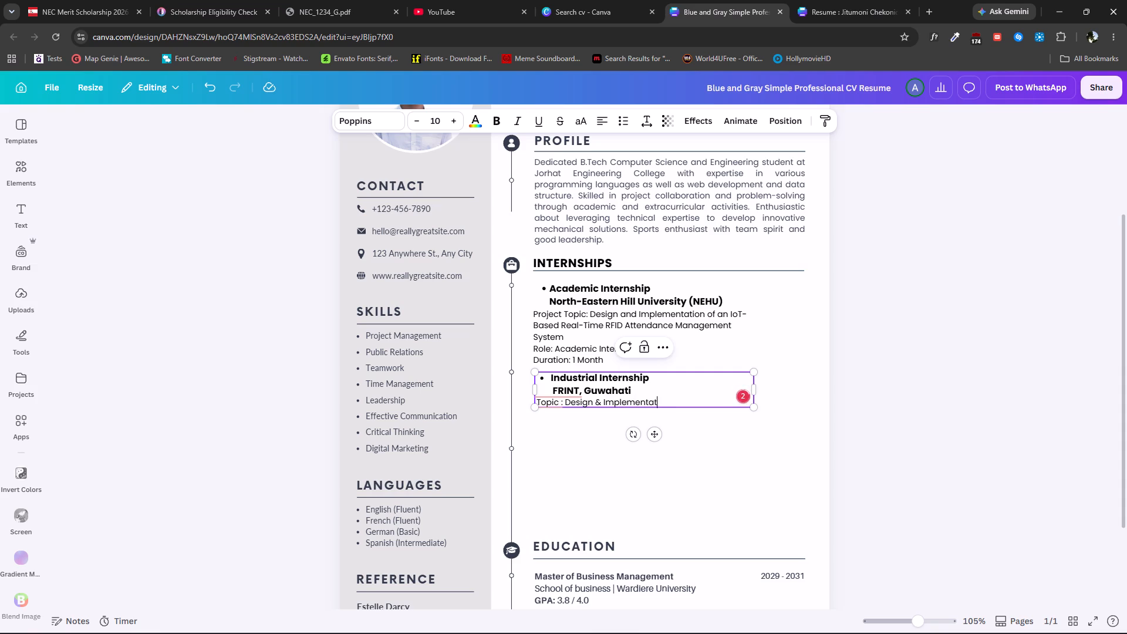
key("BackSpace")
key("BackSpace")
key("space")
type("tender")
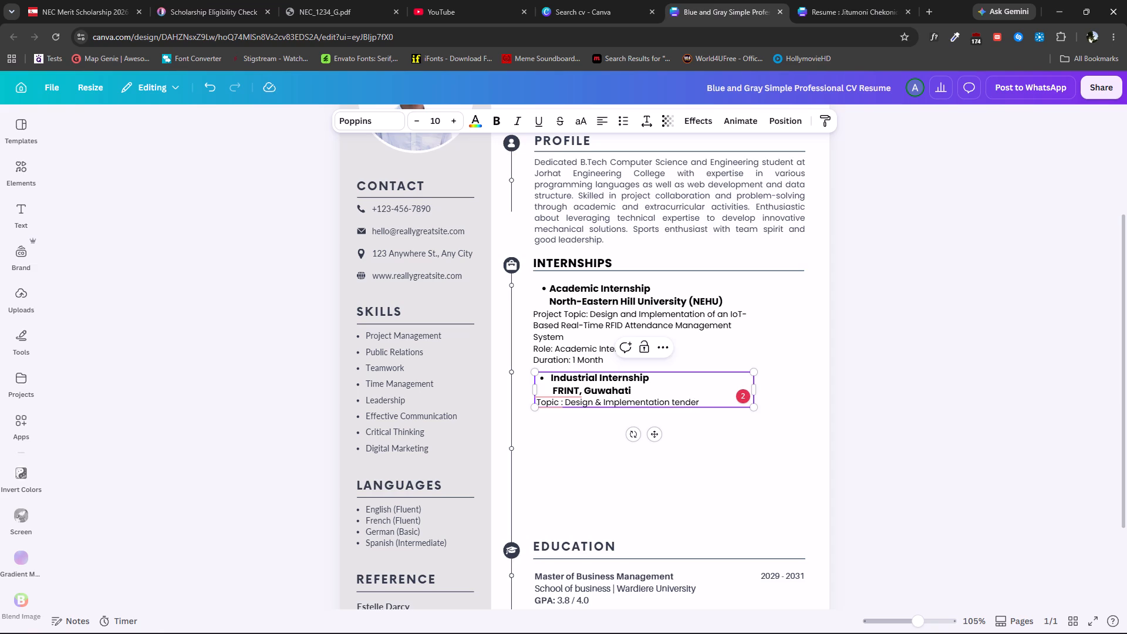
key("period")
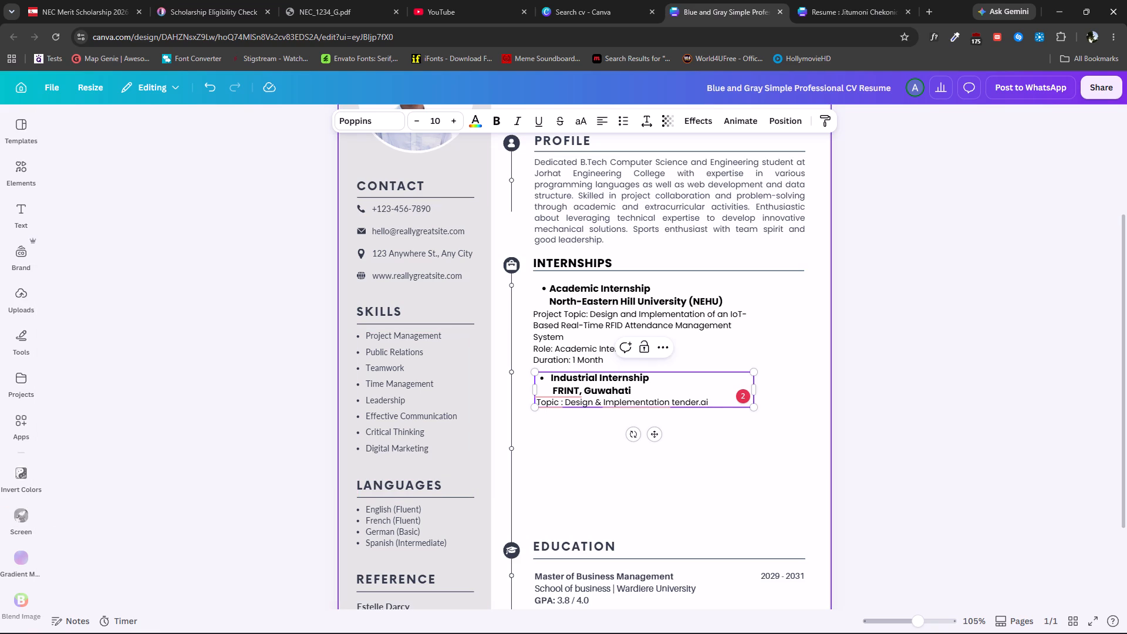
Extend the Industrial Internship topic after "tender.ai" with ": A Government Tender Aggregation & Alert Platform".
type(":")
key("space")
type("ent")
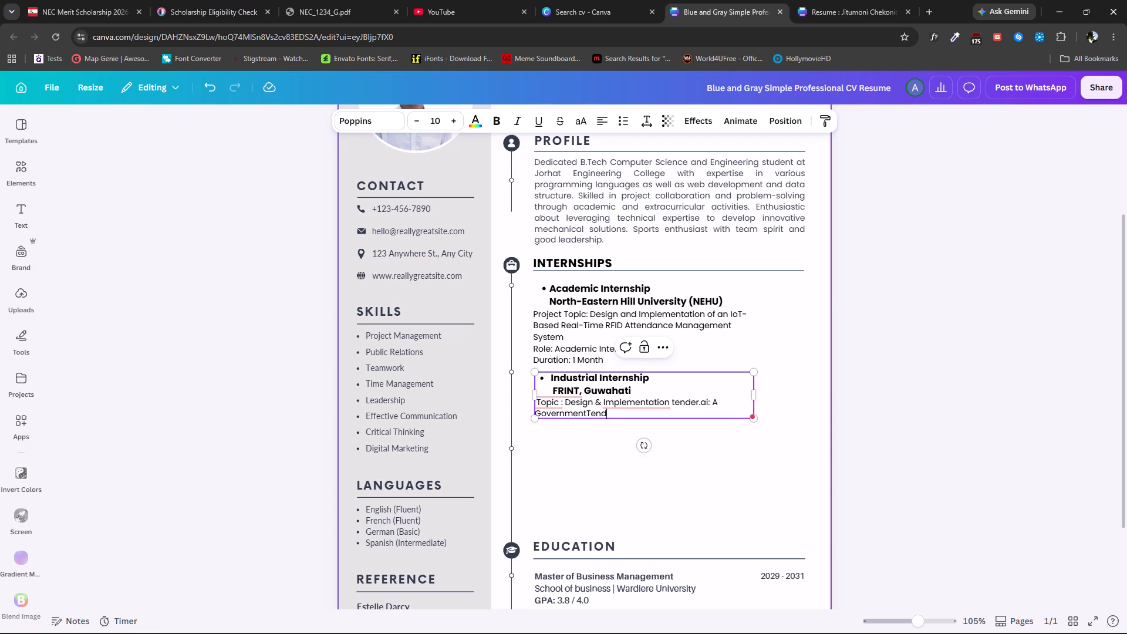
key("Left")
key("Left")
key("Left")
key("Left")
key("Left")
key("Left")
key("space")
key("Right")
key("Right")
key("Right")
key("Right")
key("Right")
key("Right")
key("space")
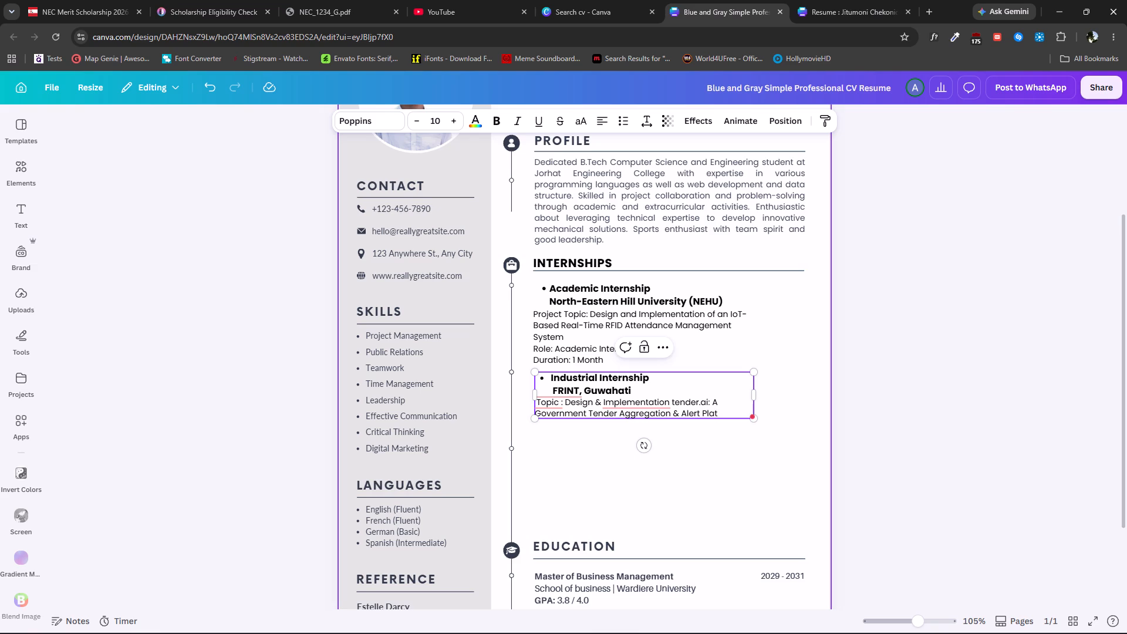
type("fo")
type("rm")
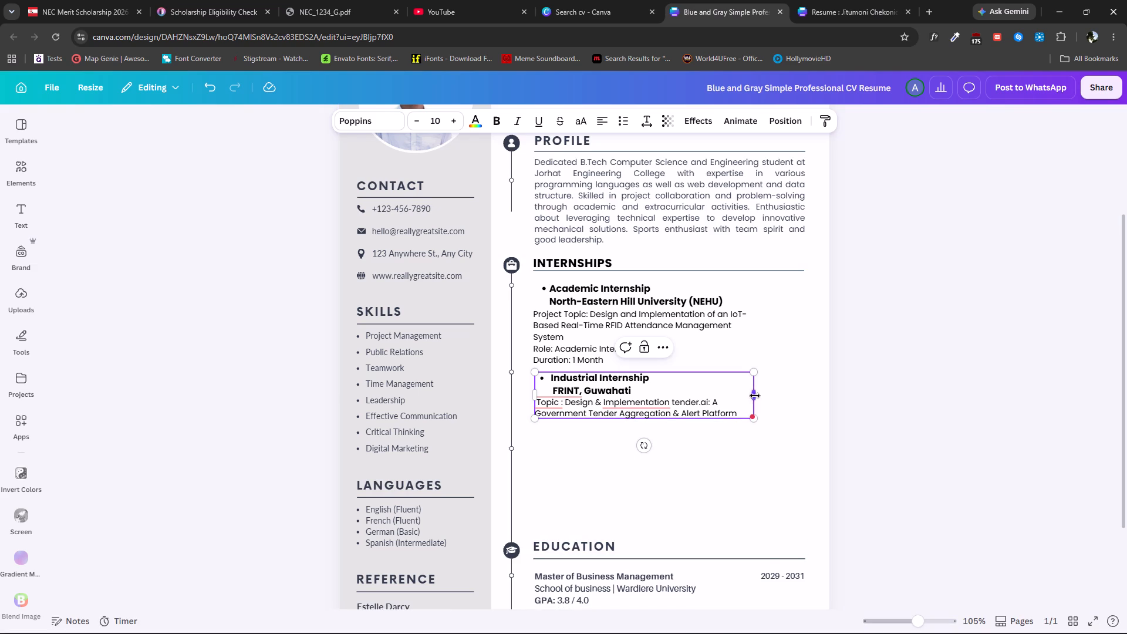
Widen the Industrial Internship text box slightly so "A Government" fits on the first line of the topic.
left_click_drag(755, 396, 780, 396)
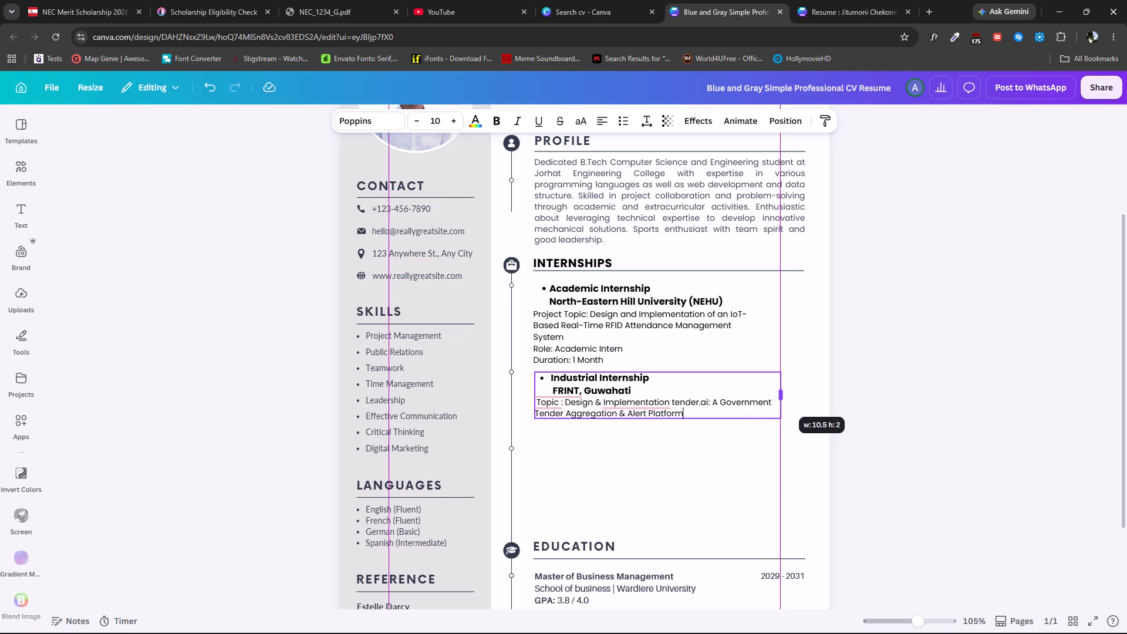
left_click_drag(780, 396, 777, 396)
left_click(898, 370)
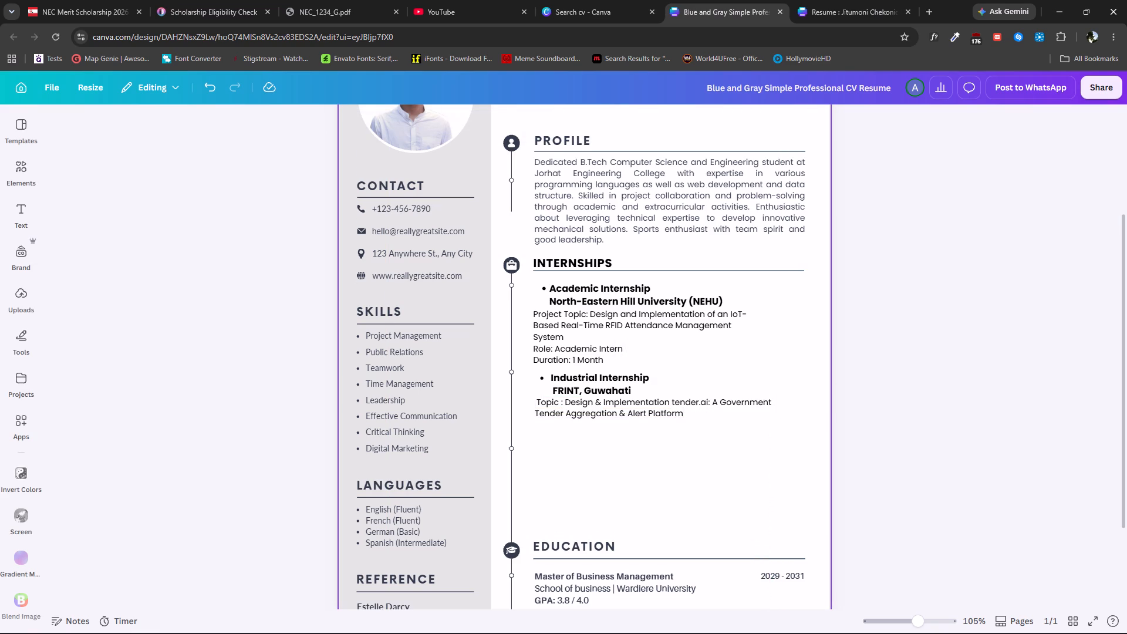
Add the line "Duration: 1 Month" below the Industrial Internship topic.
double_click(579, 416)
left_click(700, 417)
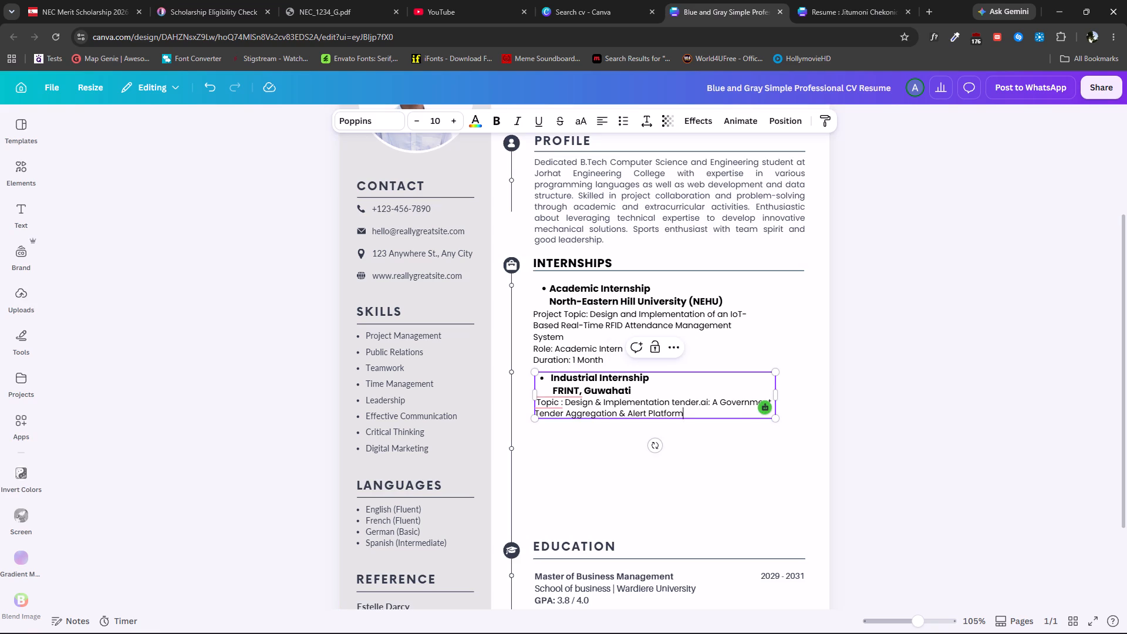
key("Return")
key("d")
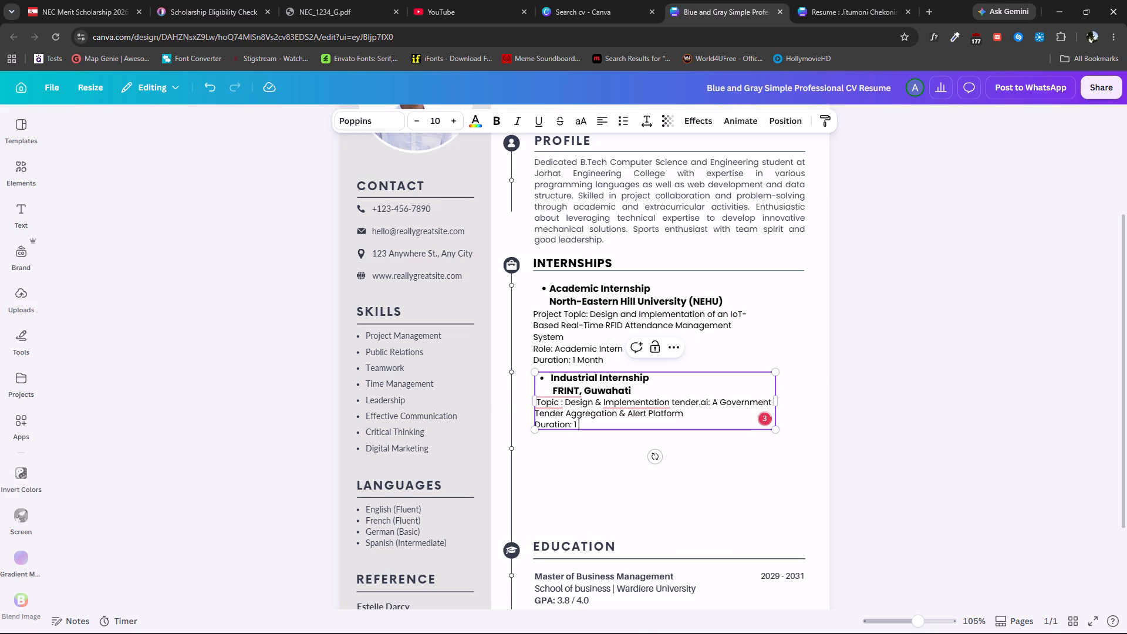
key("BackSpace")
key("BackSpace")
left_click(747, 506)
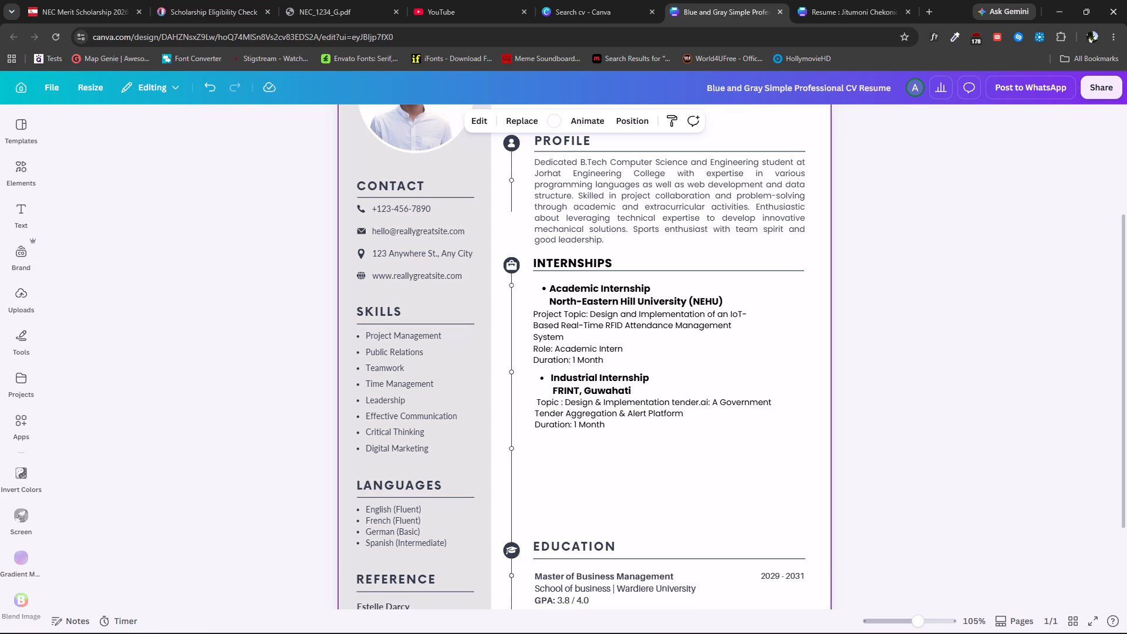
Remove the extra space before "Topic" in the Industrial Internship entry so it aligns with the lines below.
double_click(542, 407)
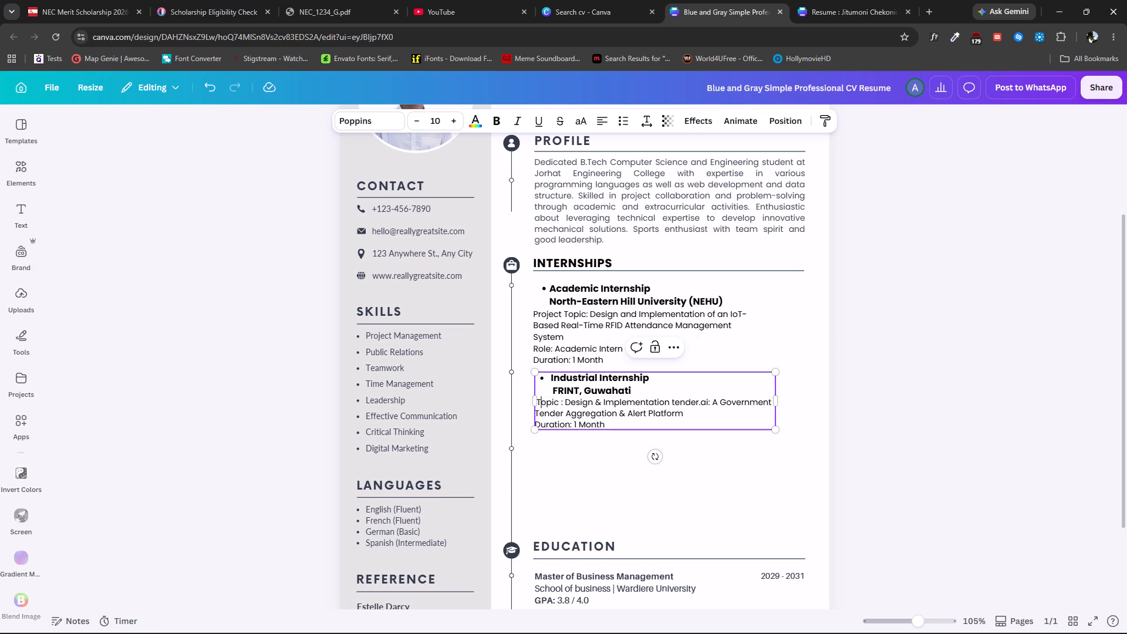
left_click(539, 404)
key("Left")
key("BackSpace")
left_click(608, 459)
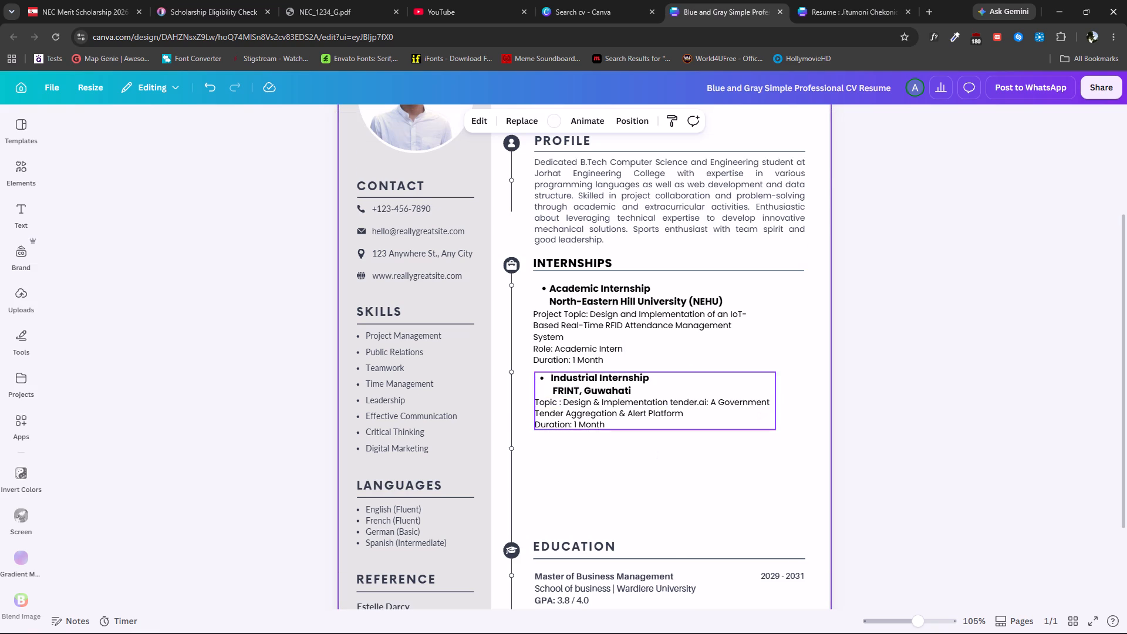
Switch to the other open resume design and examine its Achievements section.
left_click(868, 0)
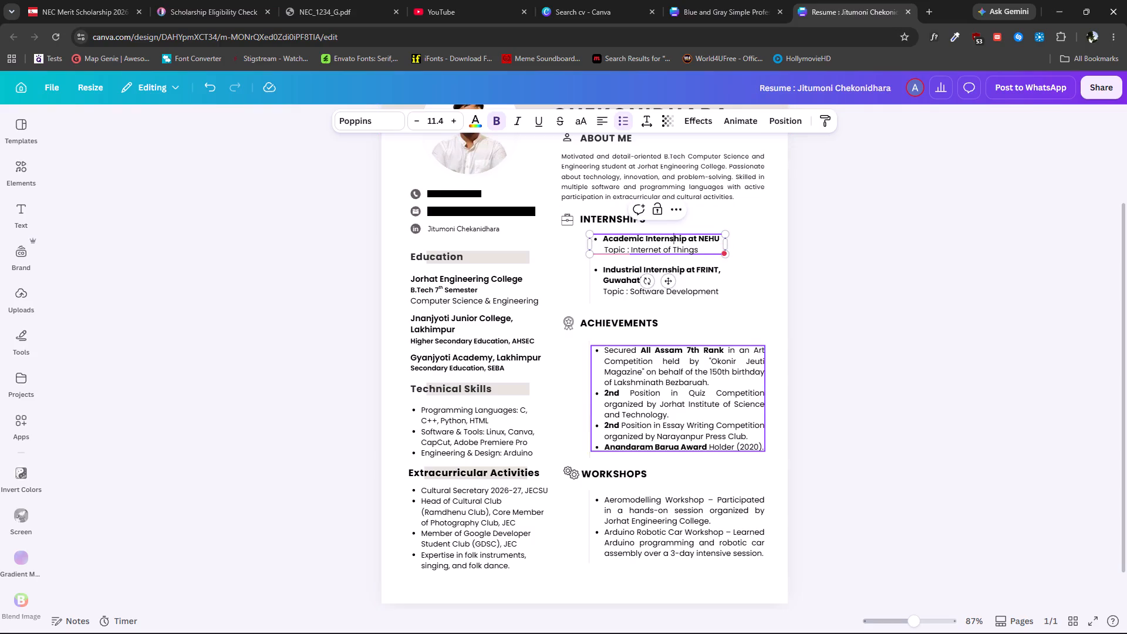
left_click(848, 347)
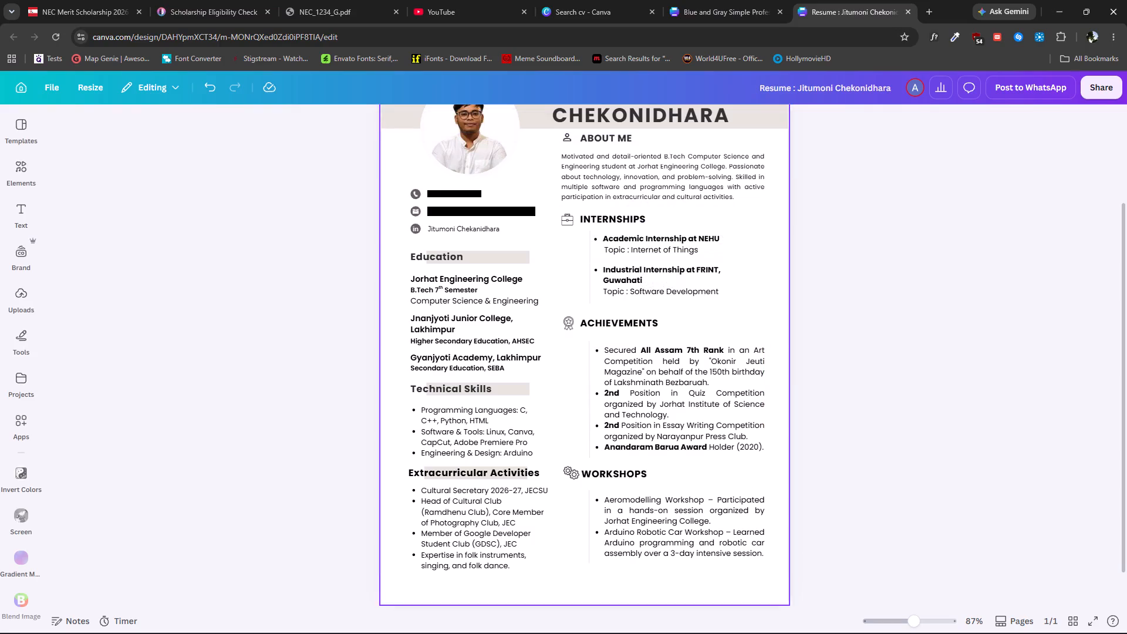
left_click(635, 329)
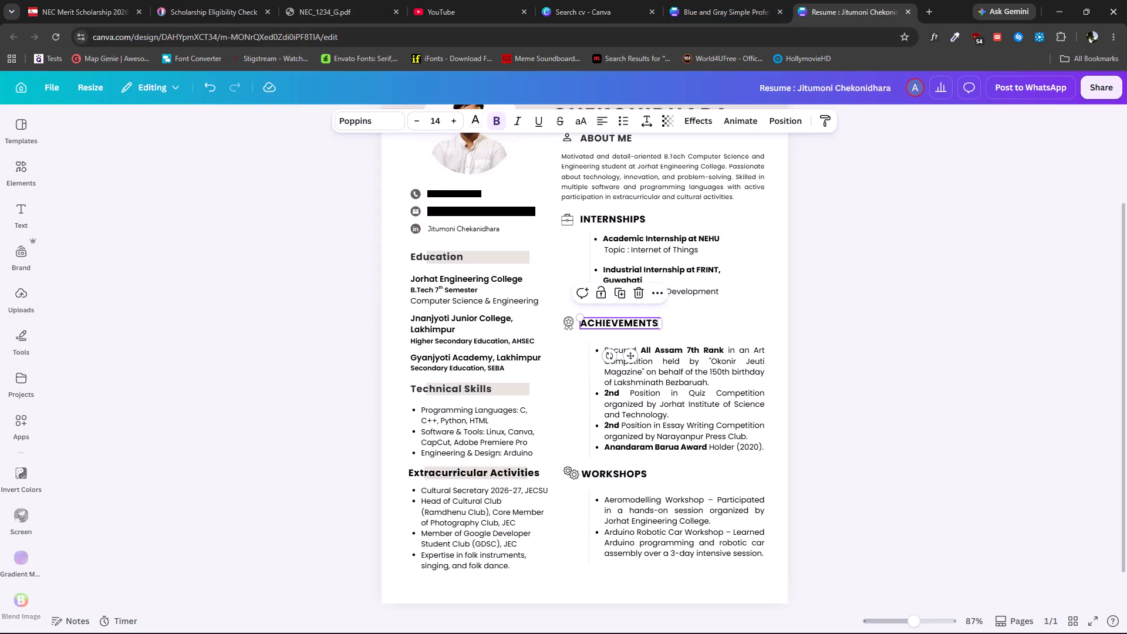
left_click(839, 343)
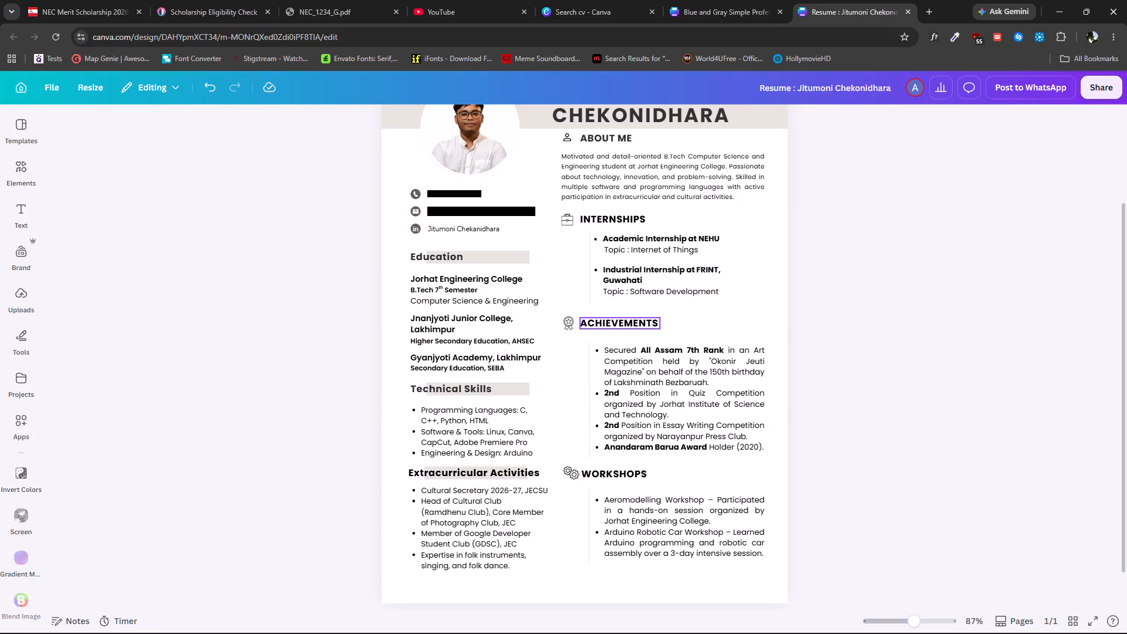
Copy the Achievements heading and its bulleted list from the existing resume into the Blue and Gray Simple Professional CV design.
left_click_drag(591, 313, 641, 340)
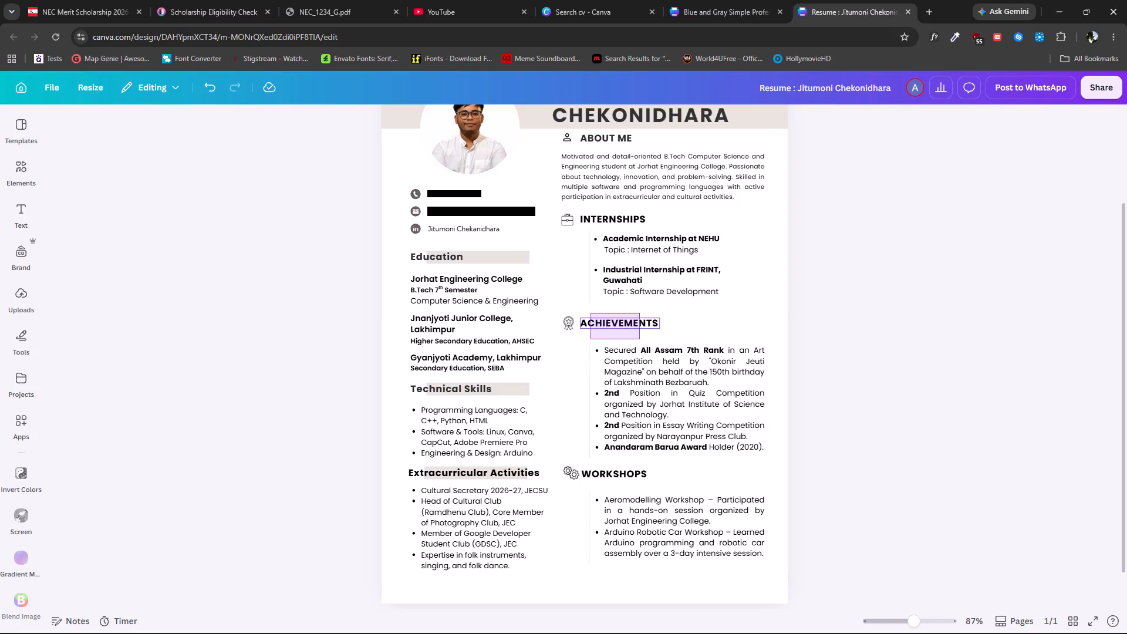
left_click_drag(641, 340, 667, 362)
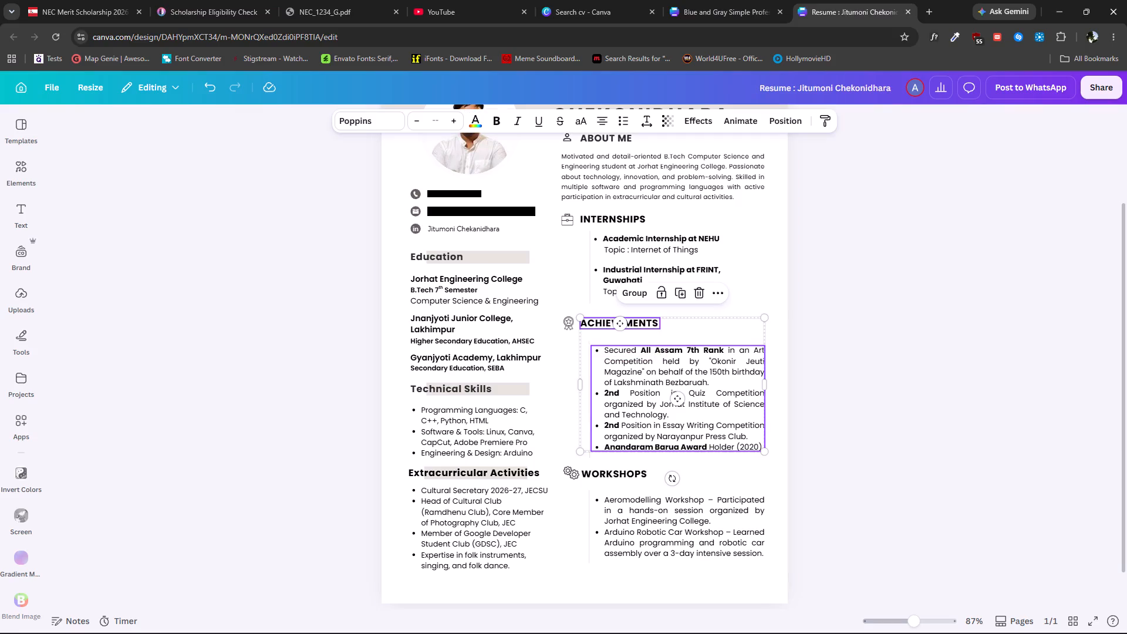
key("ctrl+c")
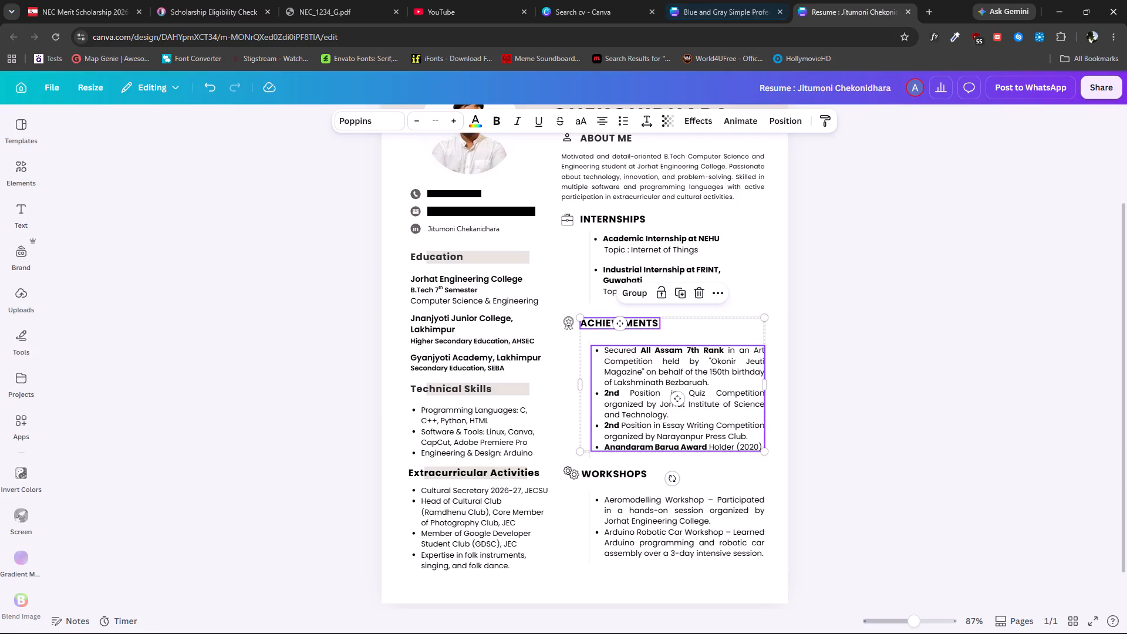
left_click(734, 0)
scroll(631, 393, "down", 1)
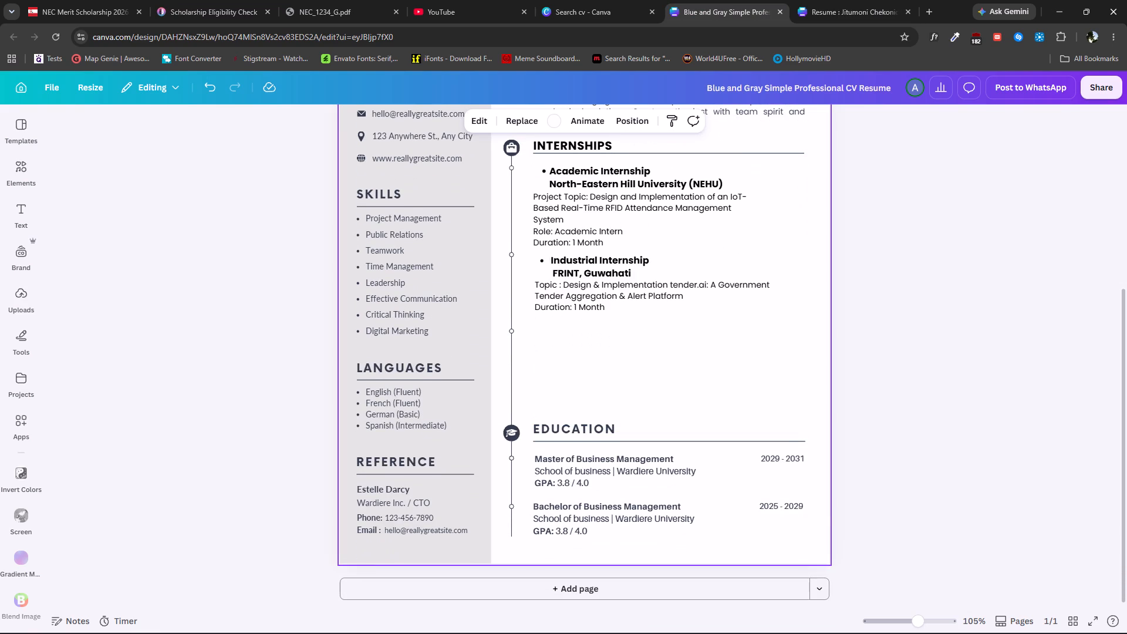
scroll(585, 418, "up", 1)
left_click(878, 0)
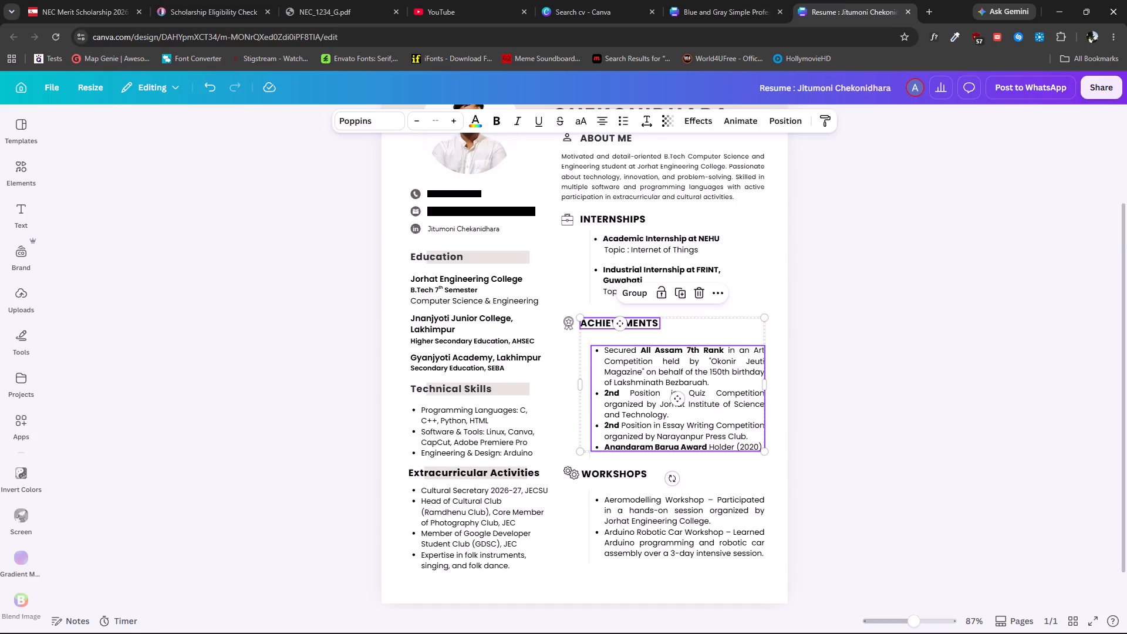
left_click(764, 0)
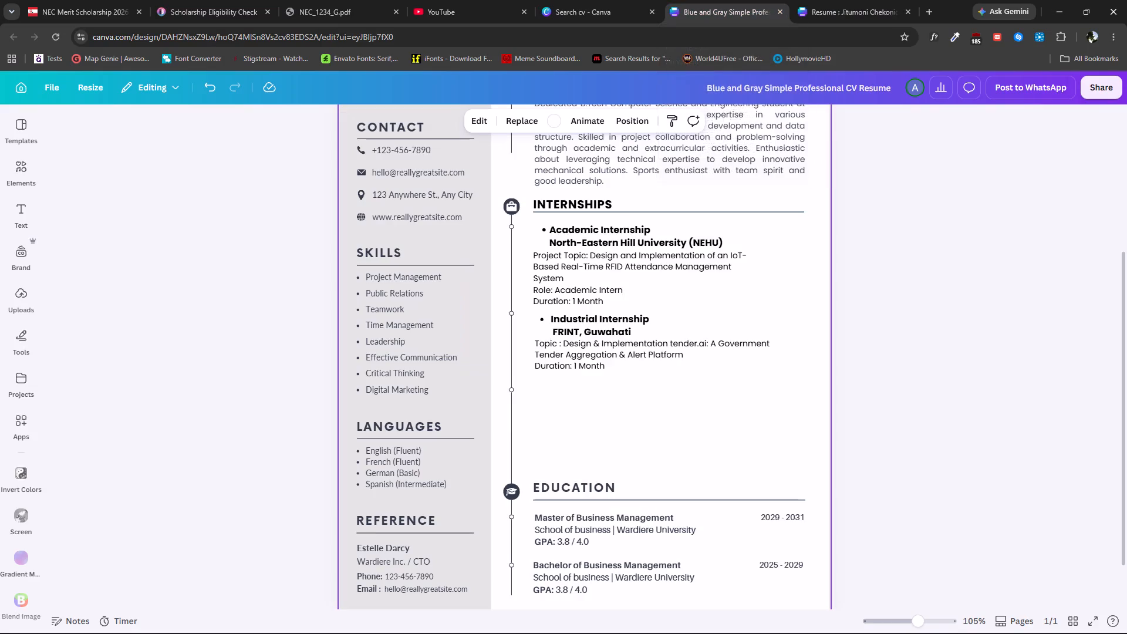
left_click(600, 411)
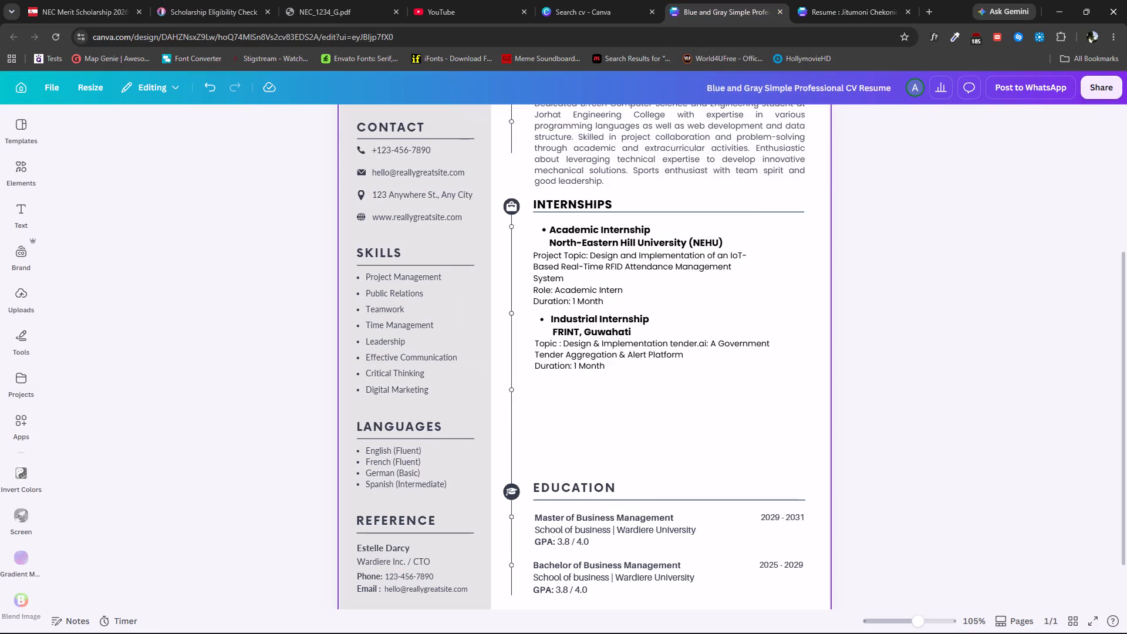
left_click(578, 437)
key("ctrl+v")
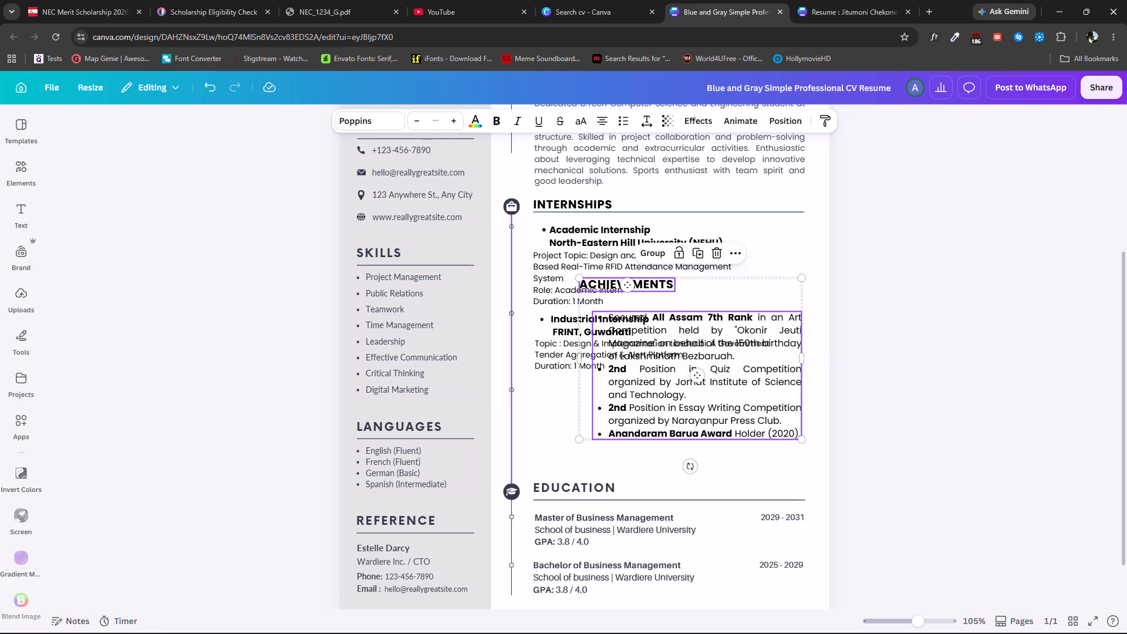
Delete the Education heading, its divider line and both degree entries, including the last GPA line, from the CV.
left_click_drag(555, 474, 809, 581)
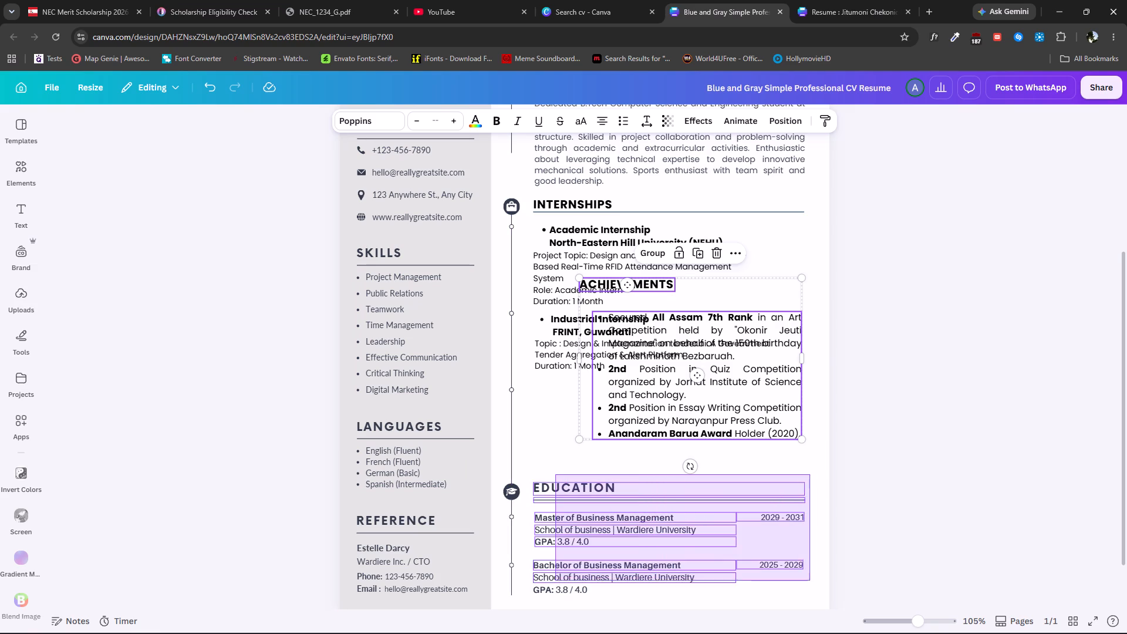
left_click_drag(809, 581, 807, 584)
key("BackSpace")
left_click(551, 587)
key("BackSpace")
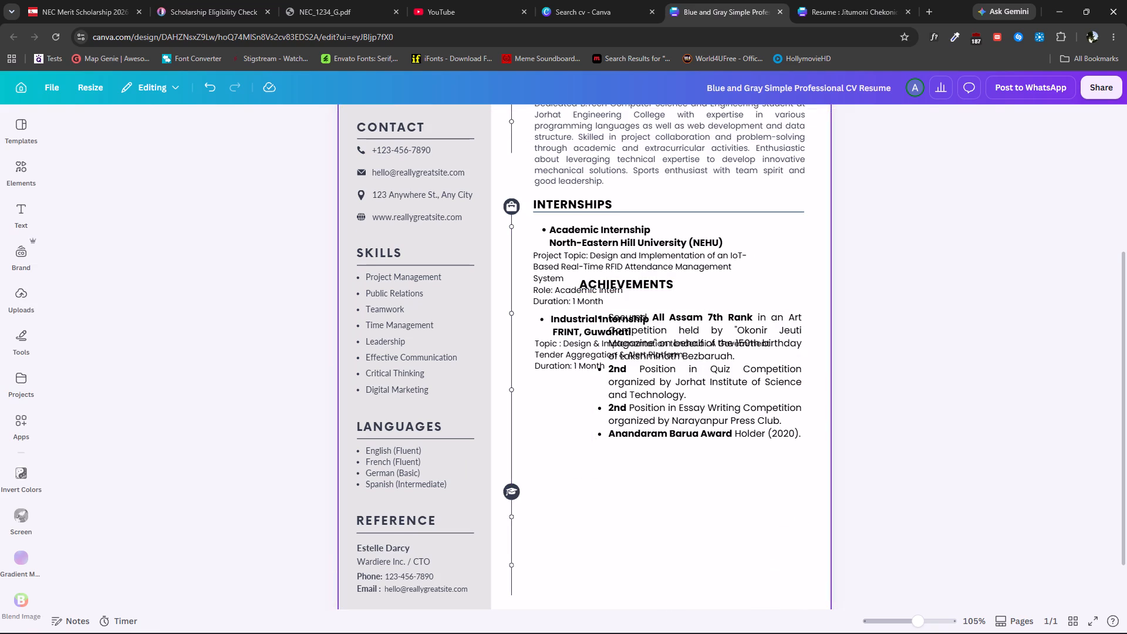
Move the Achievements list into the empty space below the Industrial Internship entry and place its heading directly above it.
left_click_drag(672, 399, 626, 487)
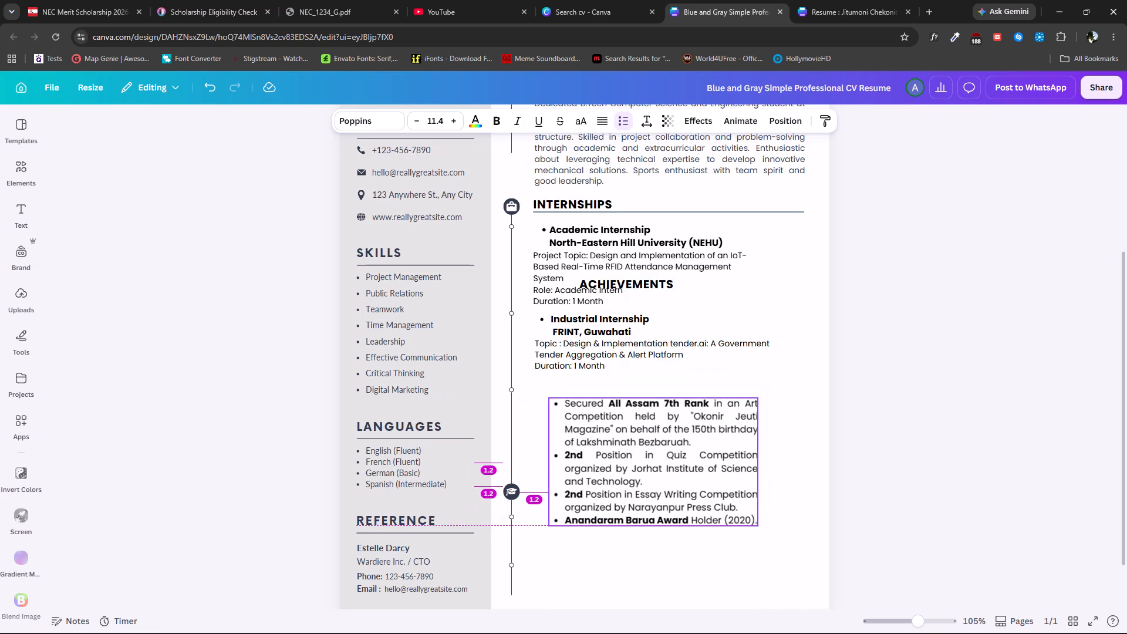
left_click_drag(626, 487, 626, 487)
left_click_drag(662, 286, 645, 388)
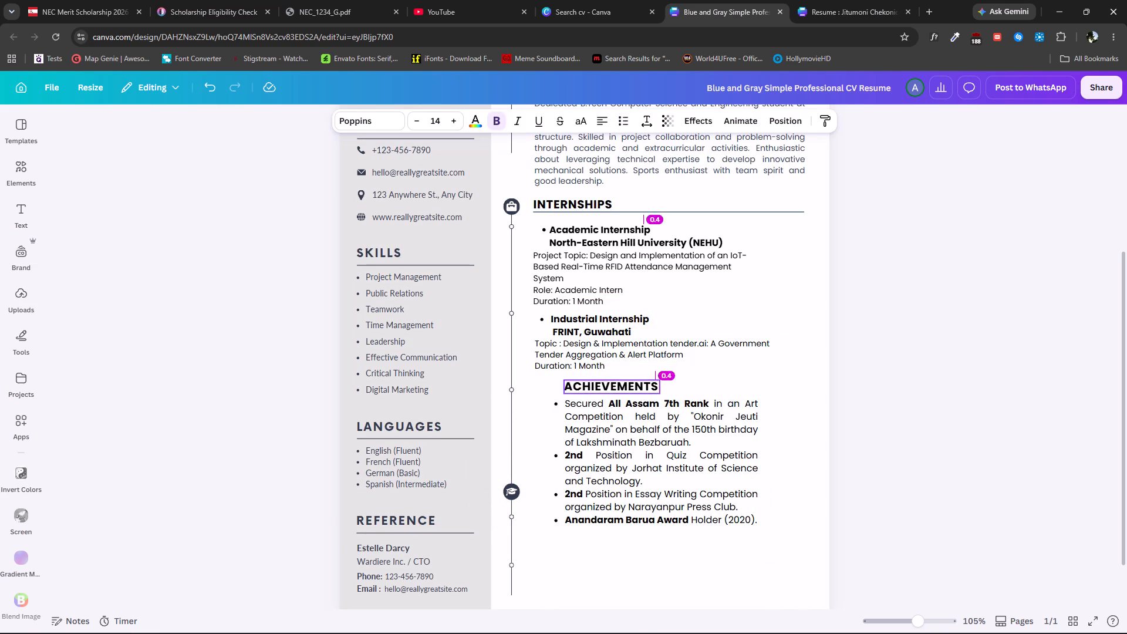
left_click_drag(645, 388, 641, 390)
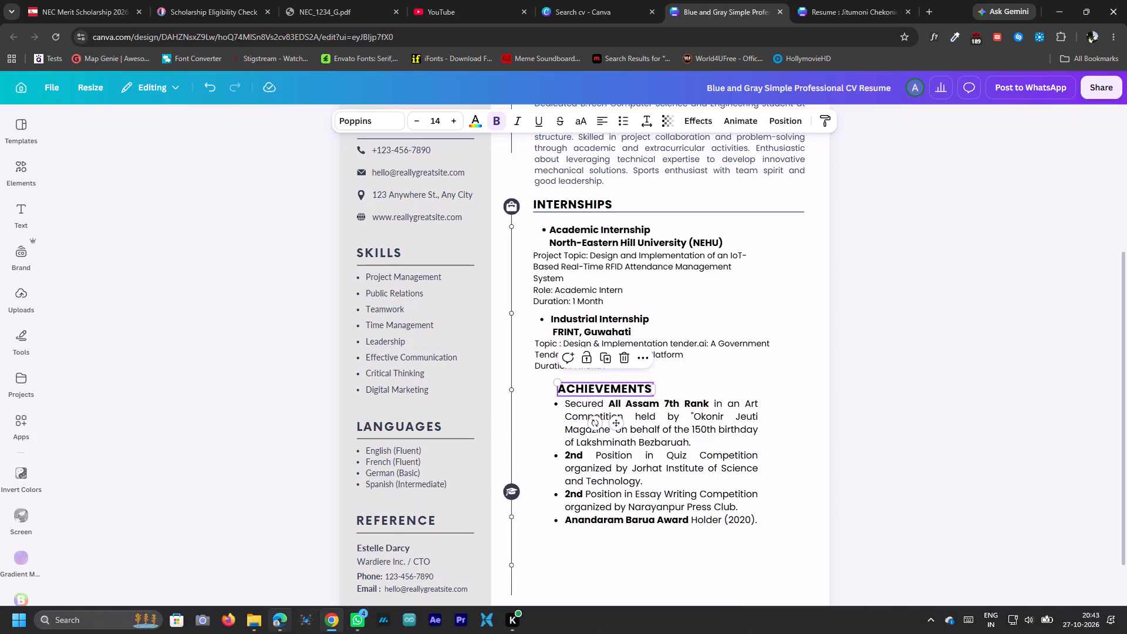
Switch to the reference resume PDF in Microsoft Edge and examine the first Achievements bullet about the child labour research.
left_click(279, 620)
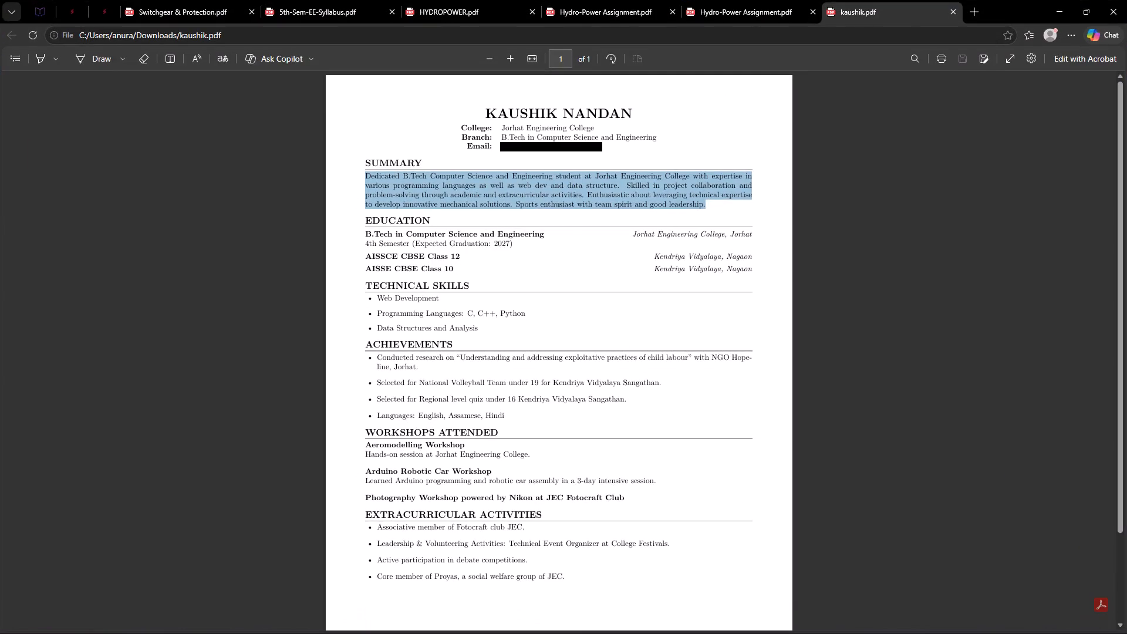
left_click(419, 366)
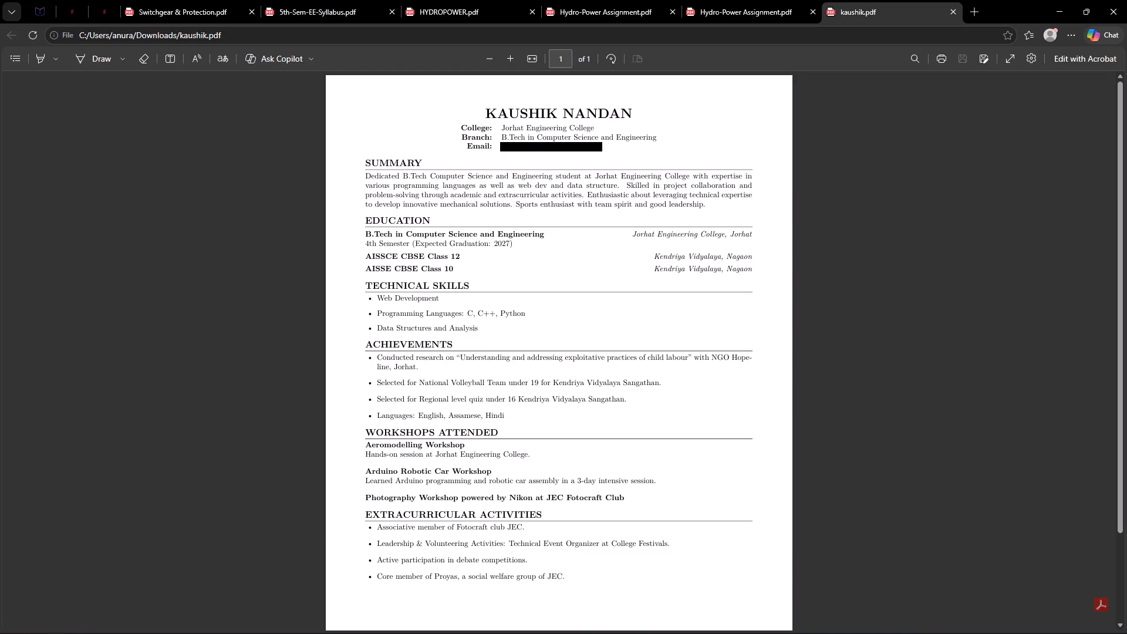
left_click_drag(419, 366, 416, 366)
left_click_drag(416, 366, 377, 359)
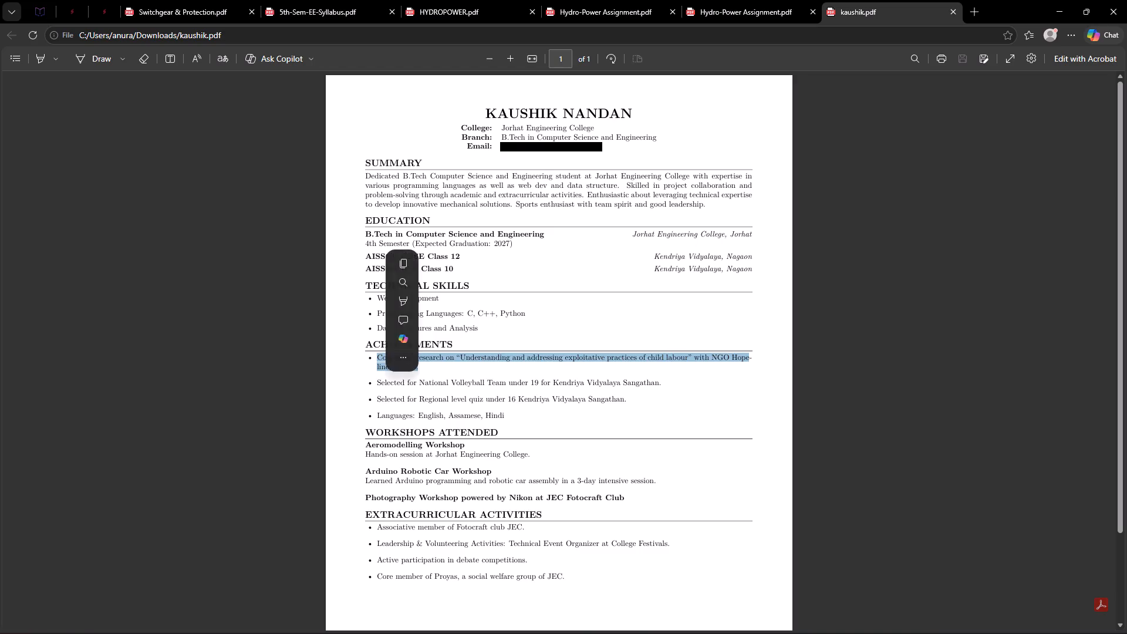
left_click(373, 379)
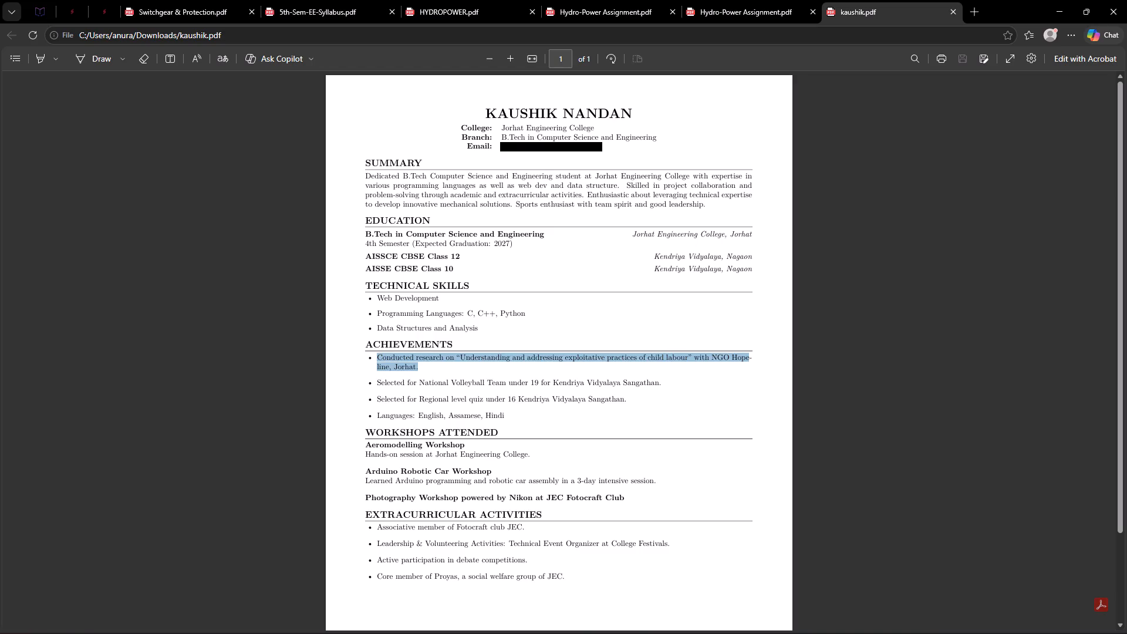
left_click_drag(379, 359, 419, 365)
left_click(419, 374)
left_click_drag(421, 367, 377, 358)
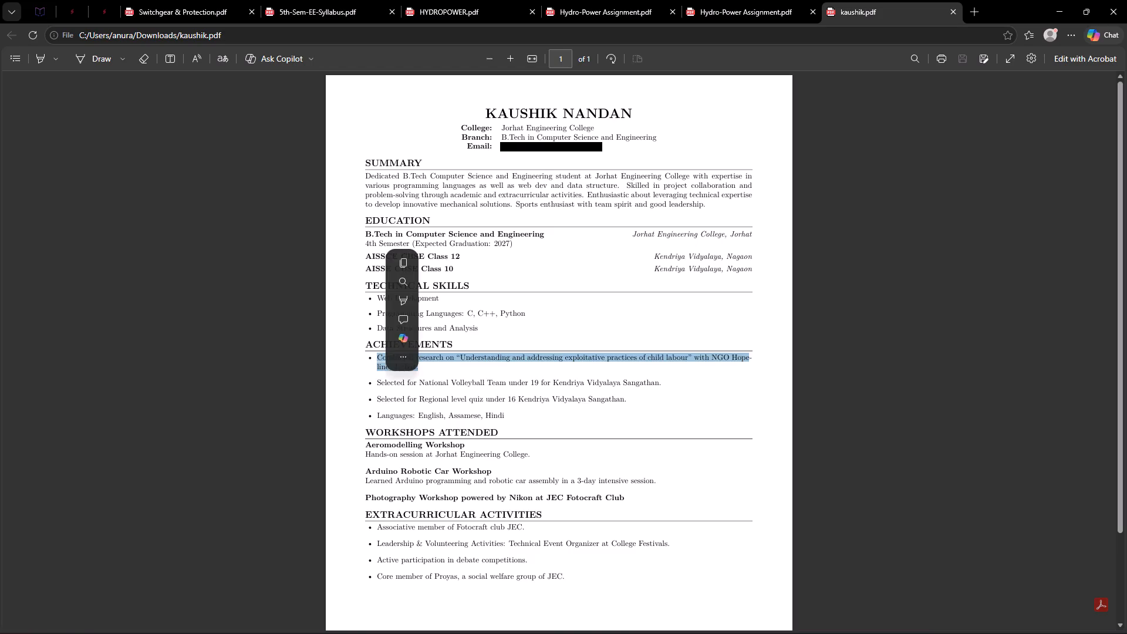
left_click(377, 358)
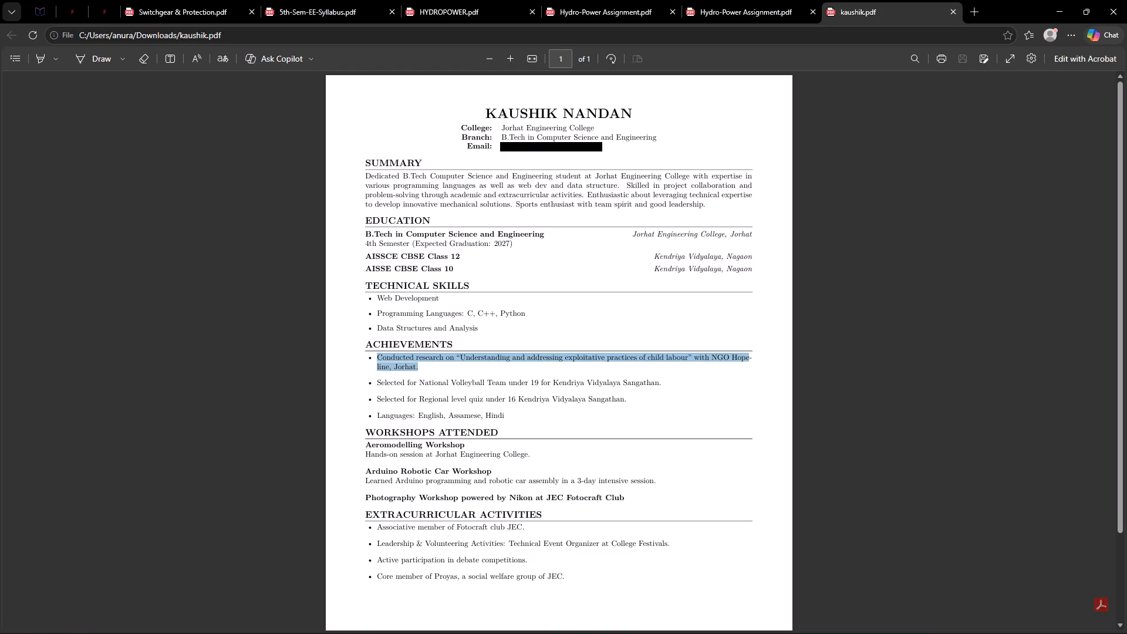
left_click_drag(422, 370, 377, 360)
left_click_drag(377, 360, 373, 359)
left_click(361, 370)
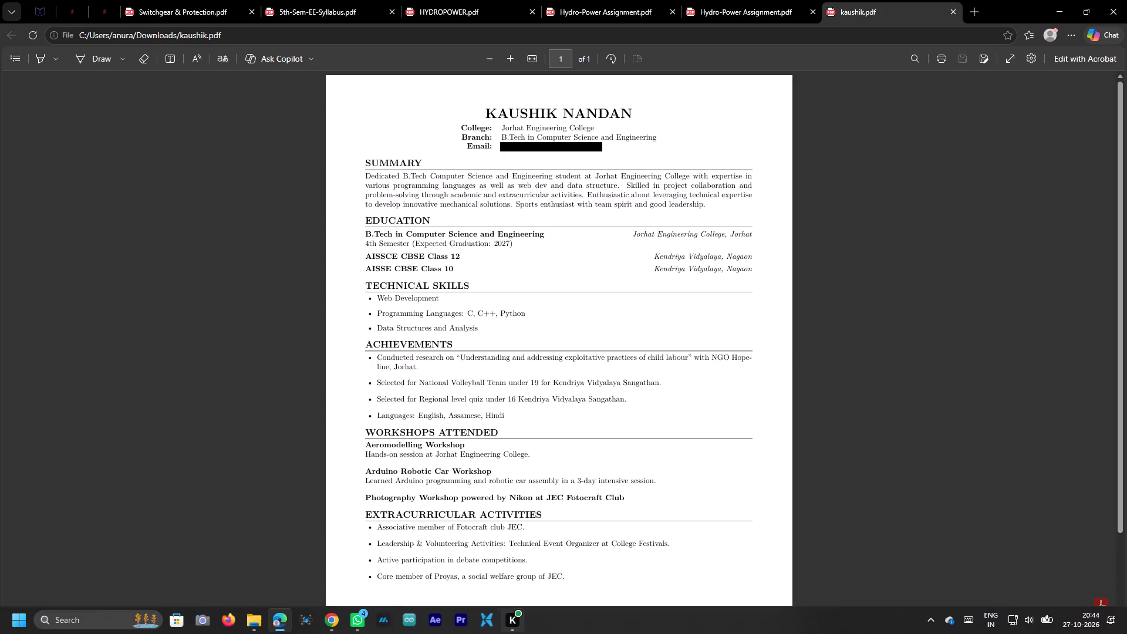
Return to the CV design in Chrome and align the Achievements heading with the starting edge of the Internships heading.
left_click(335, 622)
scroll(665, 419, "down", 1)
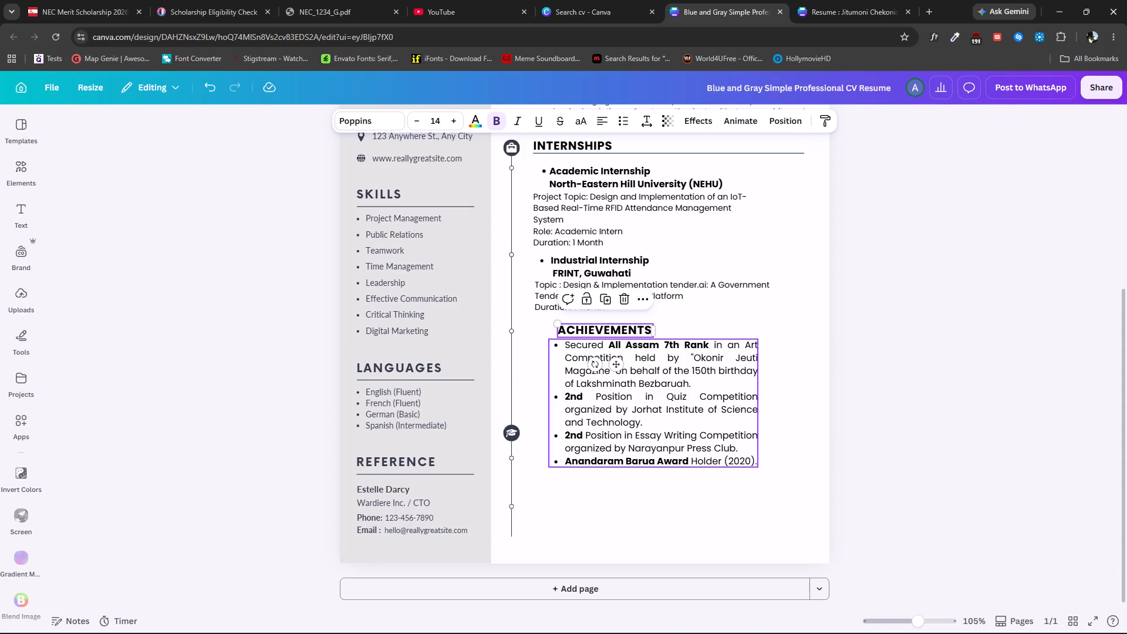
left_click_drag(618, 329, 591, 328)
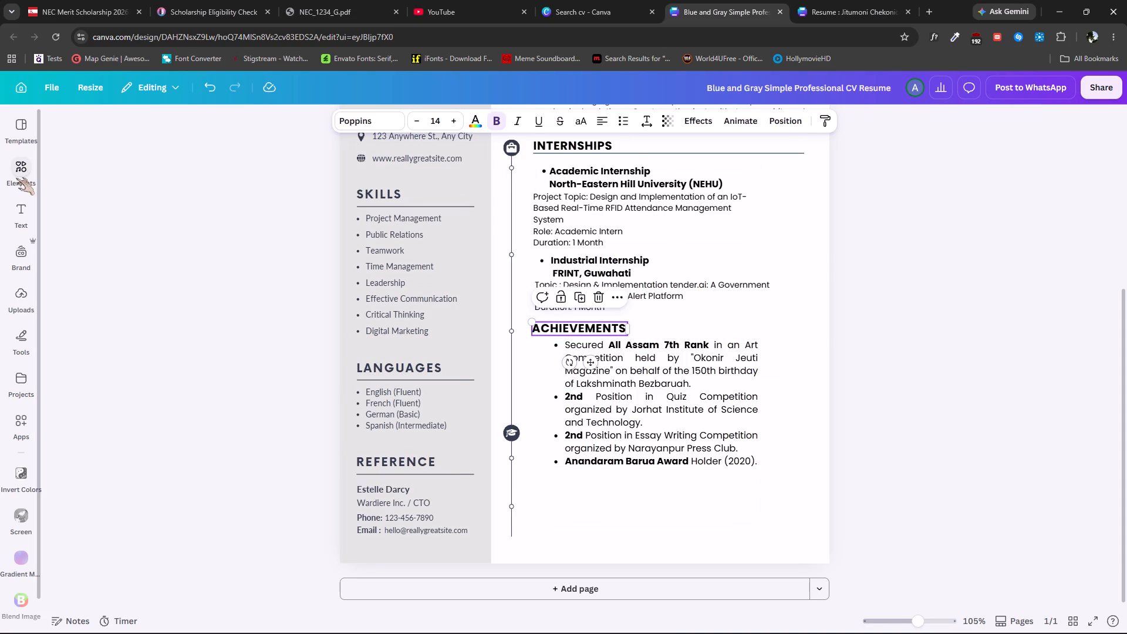
Search the elements library for "Achievement logo" and add the black circular graphic with the white star ribbon.
left_click(16, 178)
left_click(133, 136)
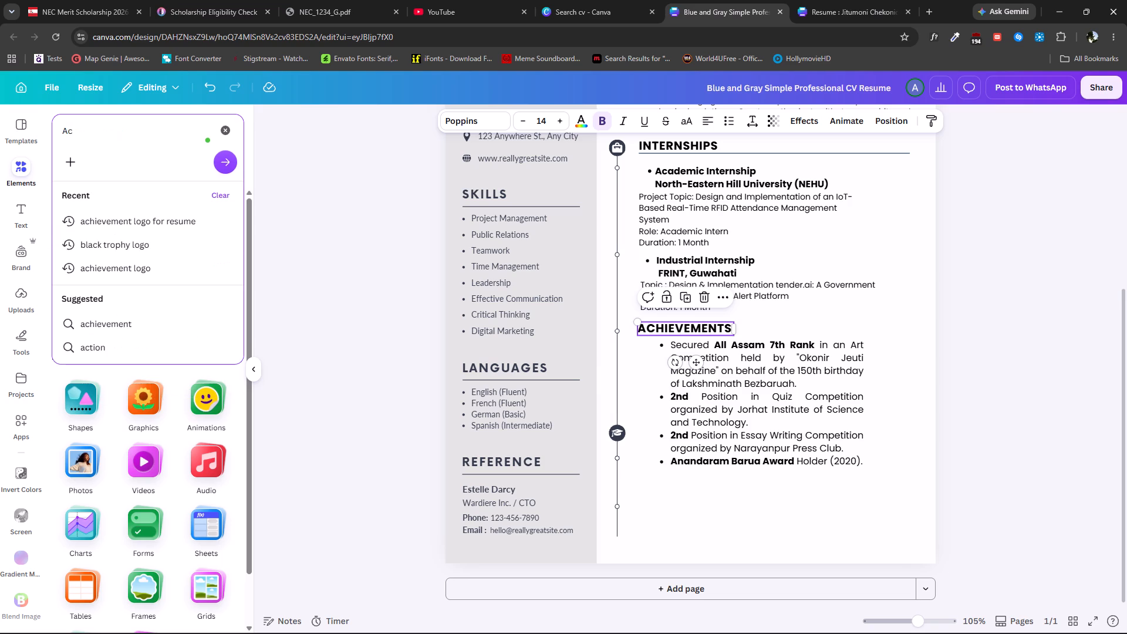
key("BackSpace")
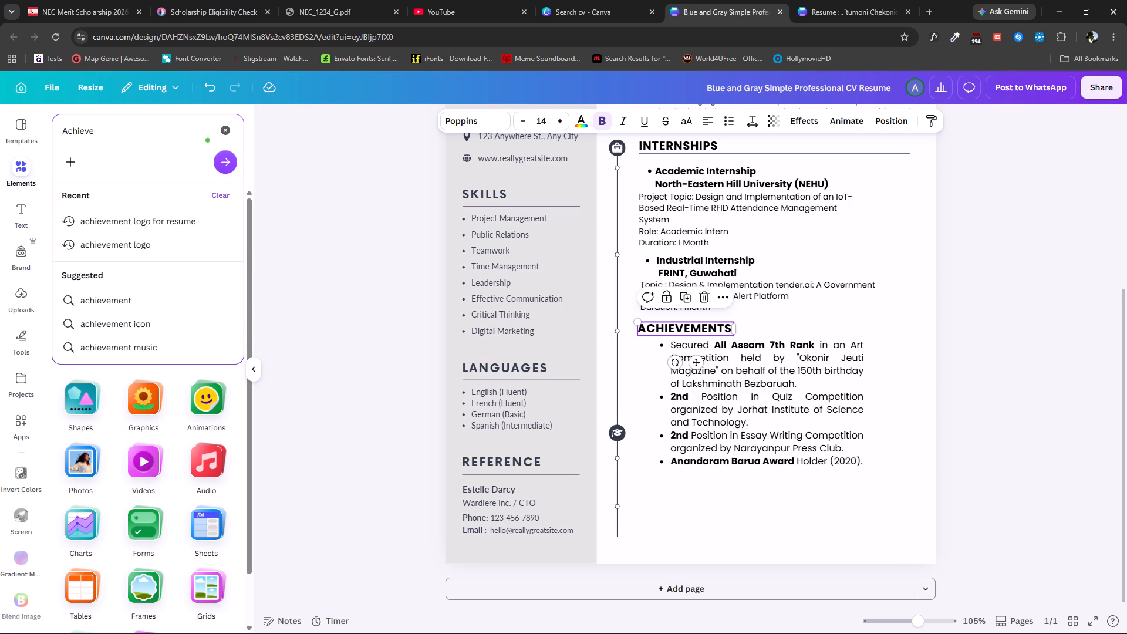
type("ment logo")
key("Return")
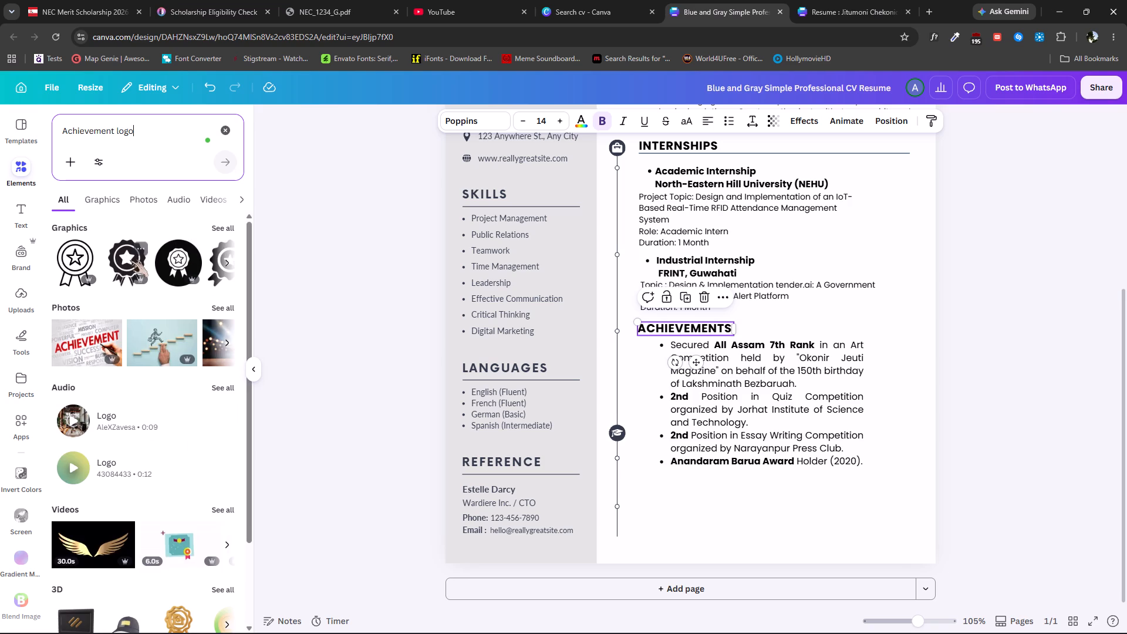
left_click(181, 269)
Shrink the ribbon badge to the size of the other section icons and place it on the timeline beside the Achievements heading.
left_click_drag(618, 258, 568, 439)
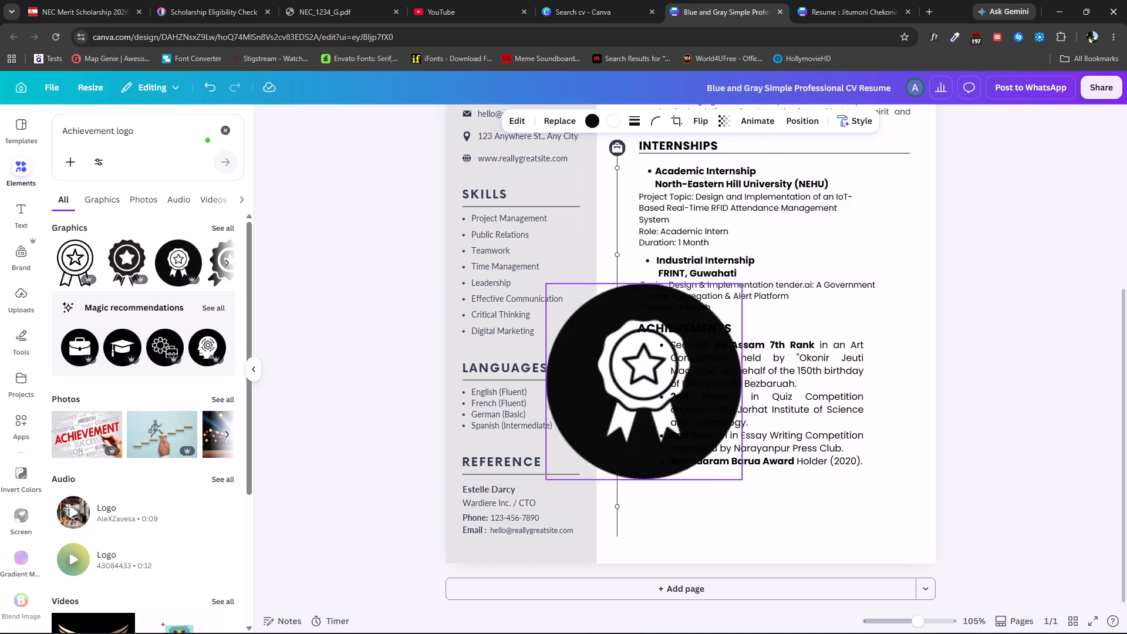
left_click_drag(568, 439, 564, 531)
left_click_drag(734, 392, 584, 542)
left_click_drag(565, 558, 565, 558)
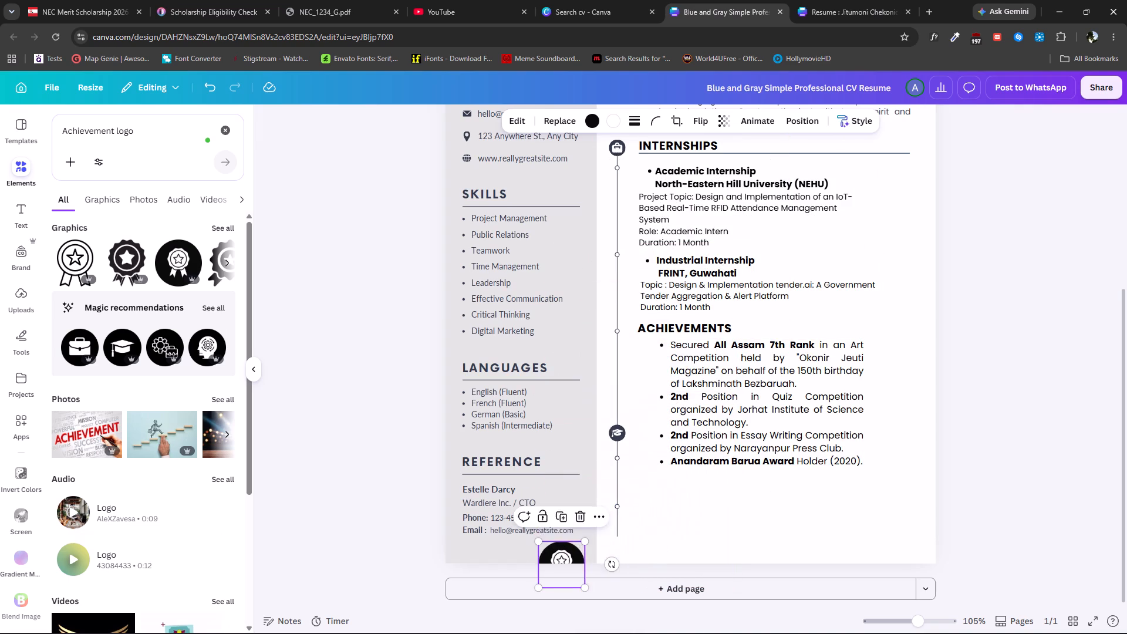
left_click_drag(565, 558, 639, 324)
left_click_drag(659, 306, 630, 330)
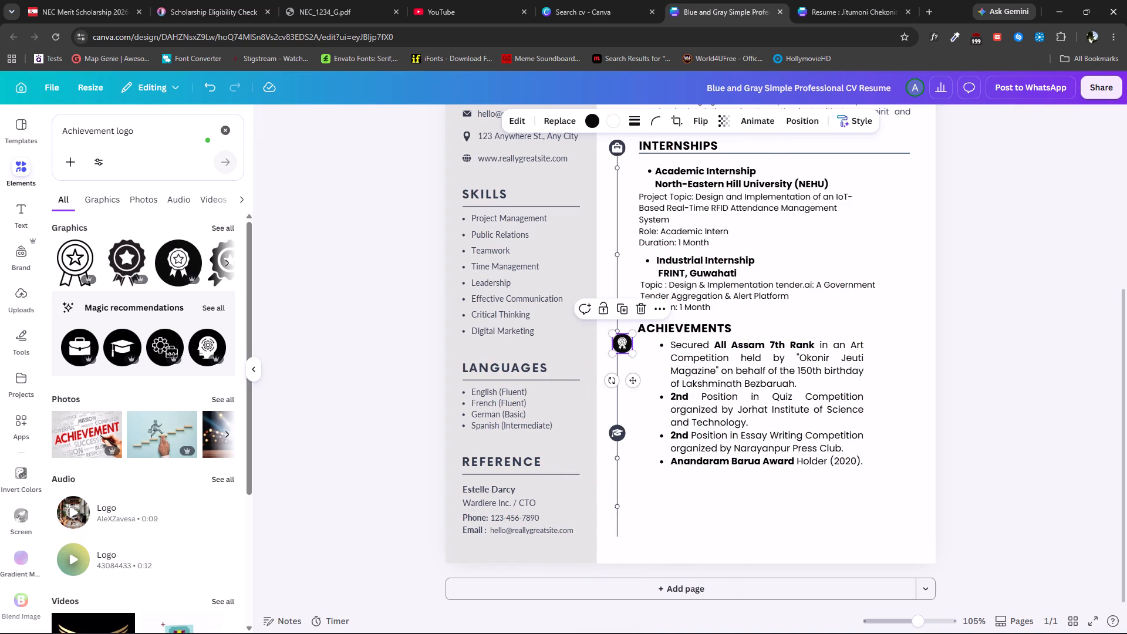
left_click_drag(625, 344, 621, 331)
Recolour the ribbon badge beside the Achievements heading from black to dark grey #343333.
left_click(592, 118)
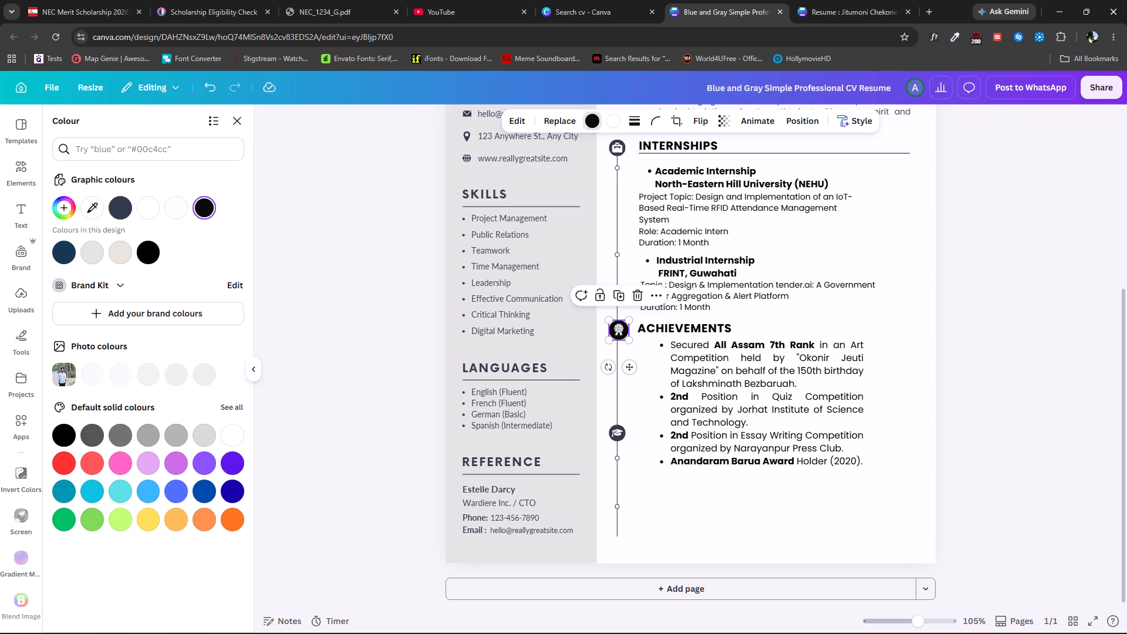
left_click(66, 208)
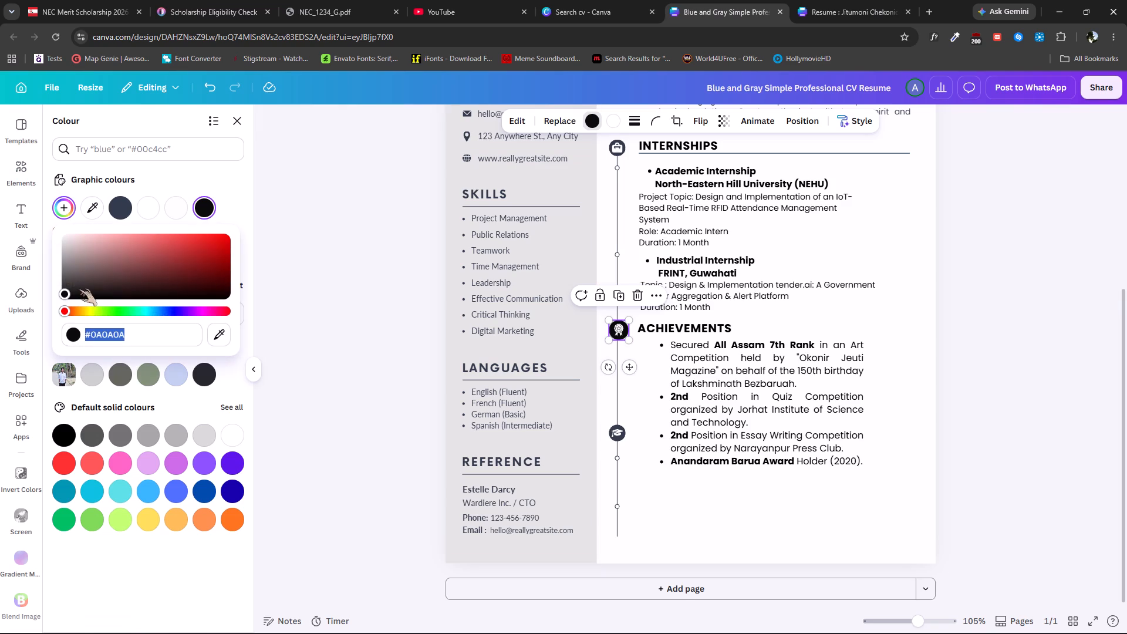
left_click_drag(66, 291, 125, 262)
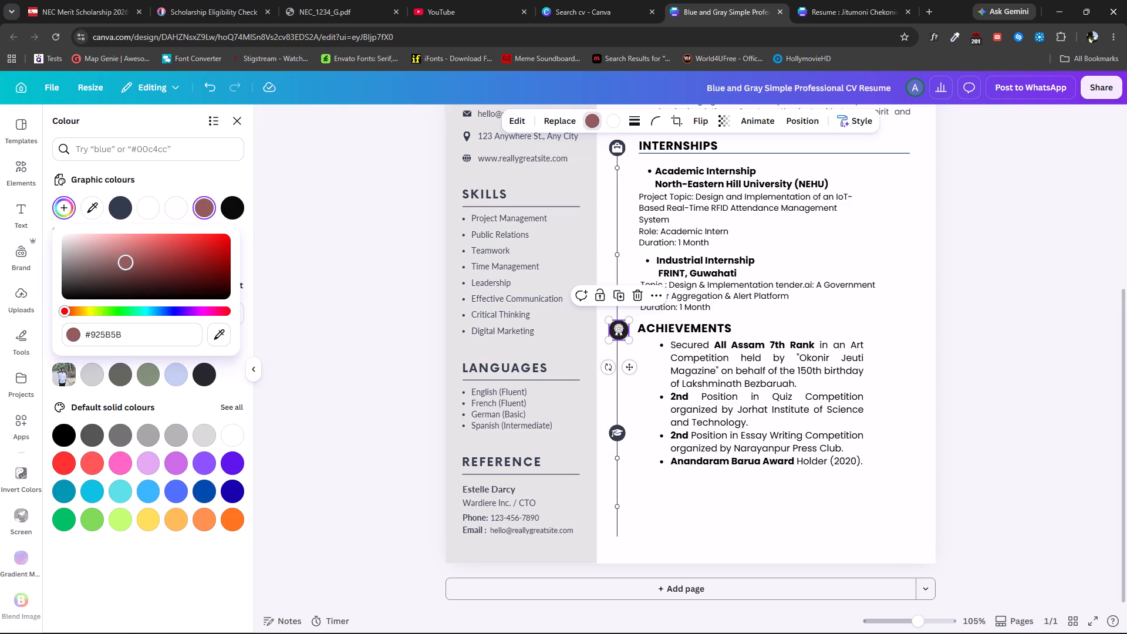
left_click_drag(125, 262, 103, 282)
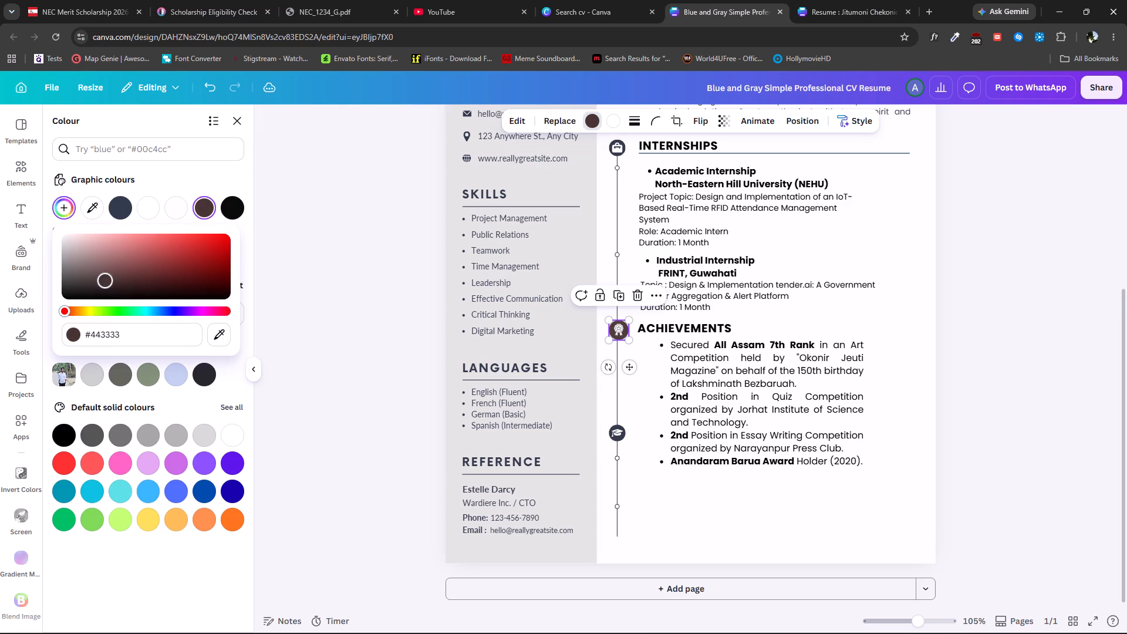
left_click_drag(103, 282, 63, 301)
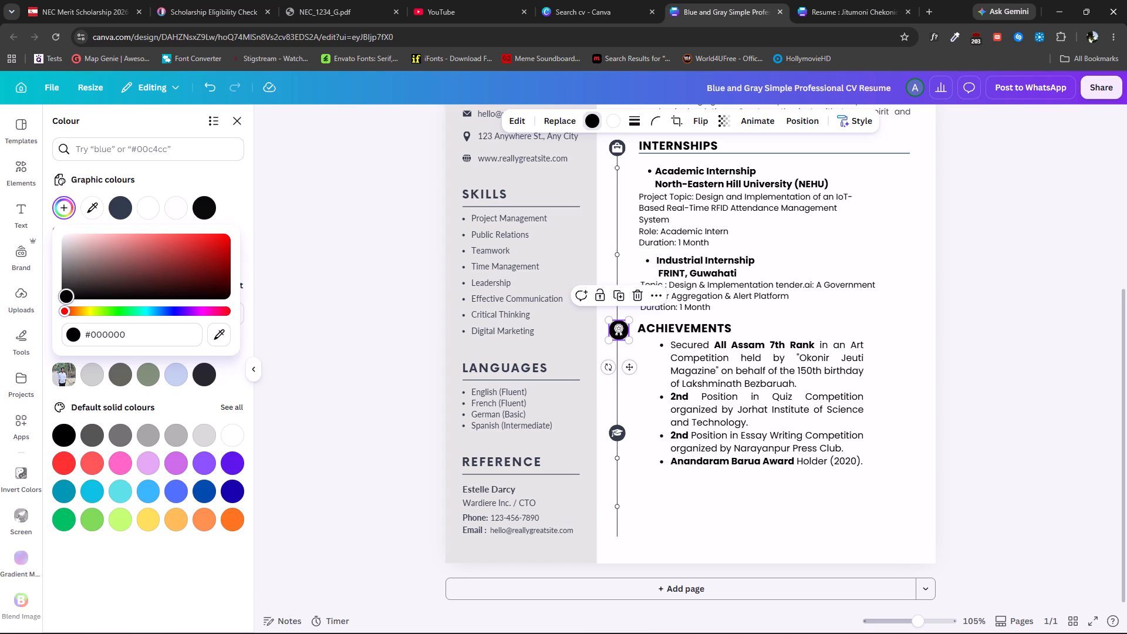
left_click_drag(63, 301, 69, 287)
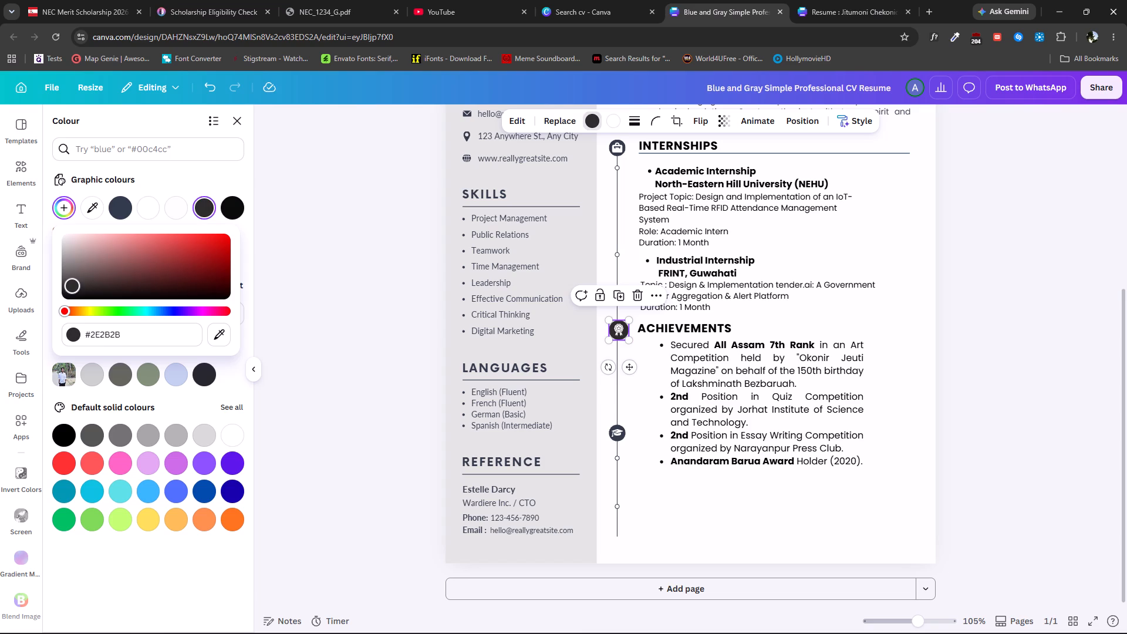
left_click_drag(69, 287, 66, 286)
left_click(650, 374)
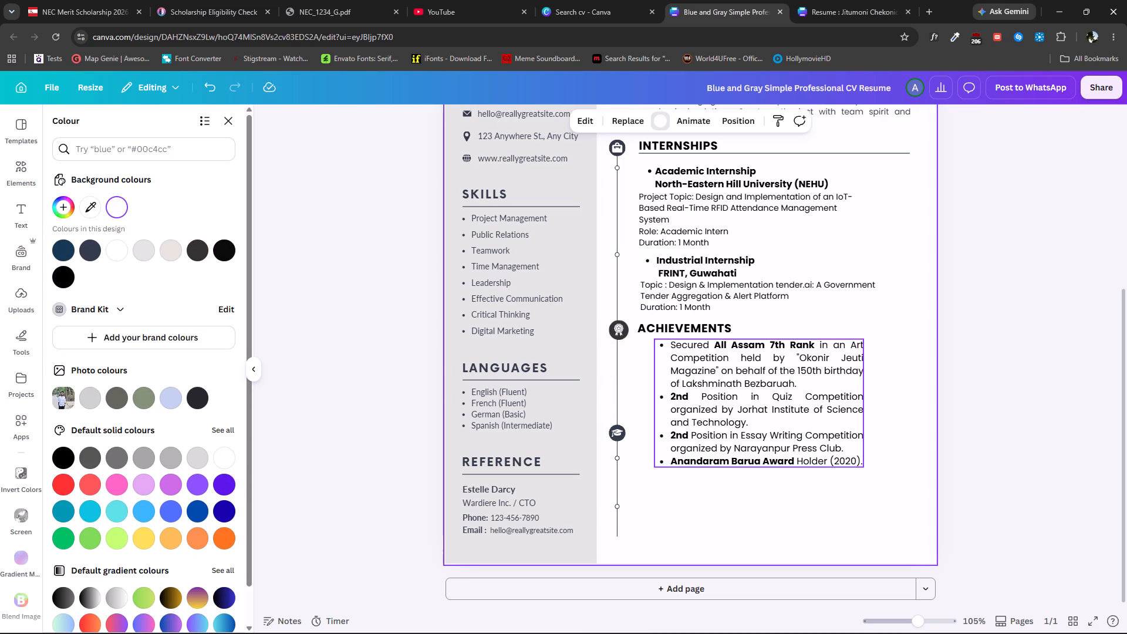
Shrink the ribbon badge to about 0.7 by 0.7 and centre it on the timeline level with the Achievements heading.
left_click(620, 333)
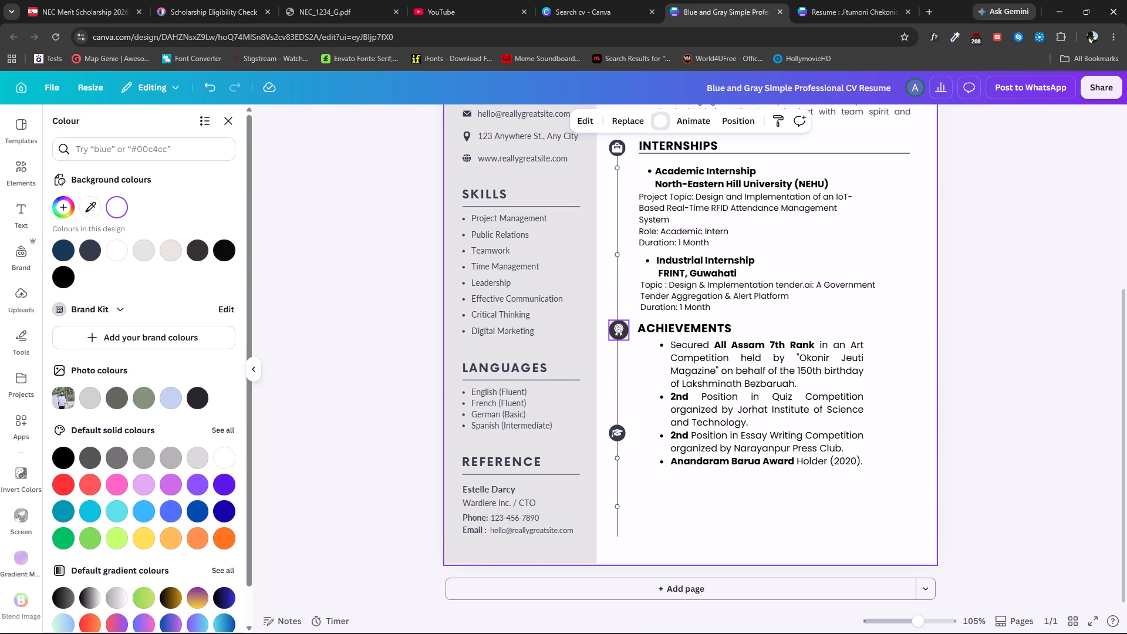
left_click(611, 322)
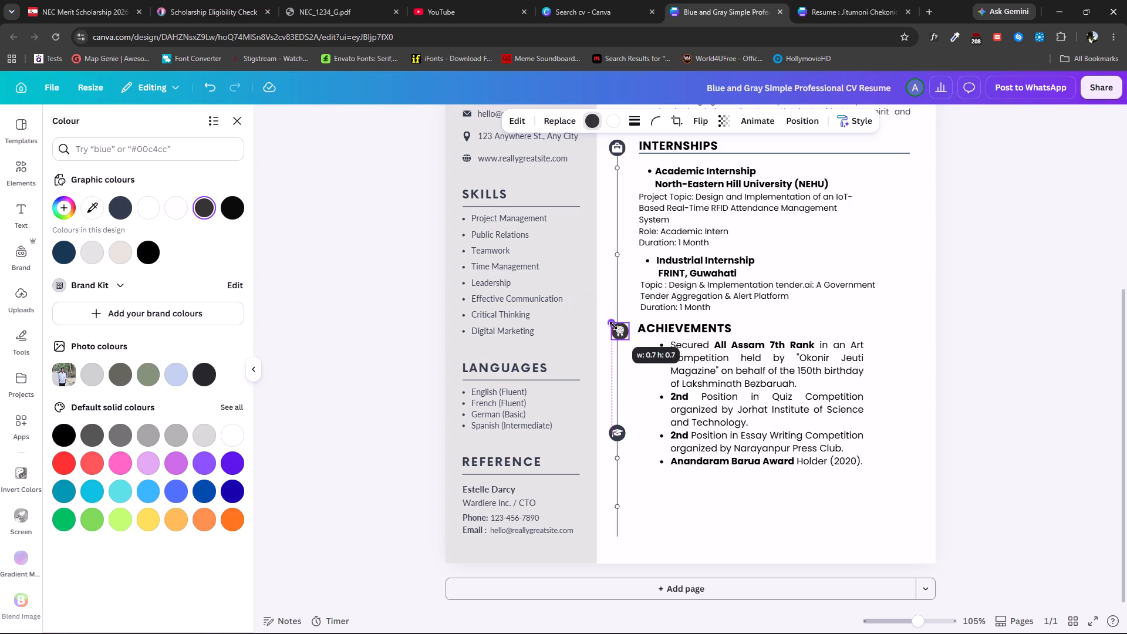
left_click(619, 333)
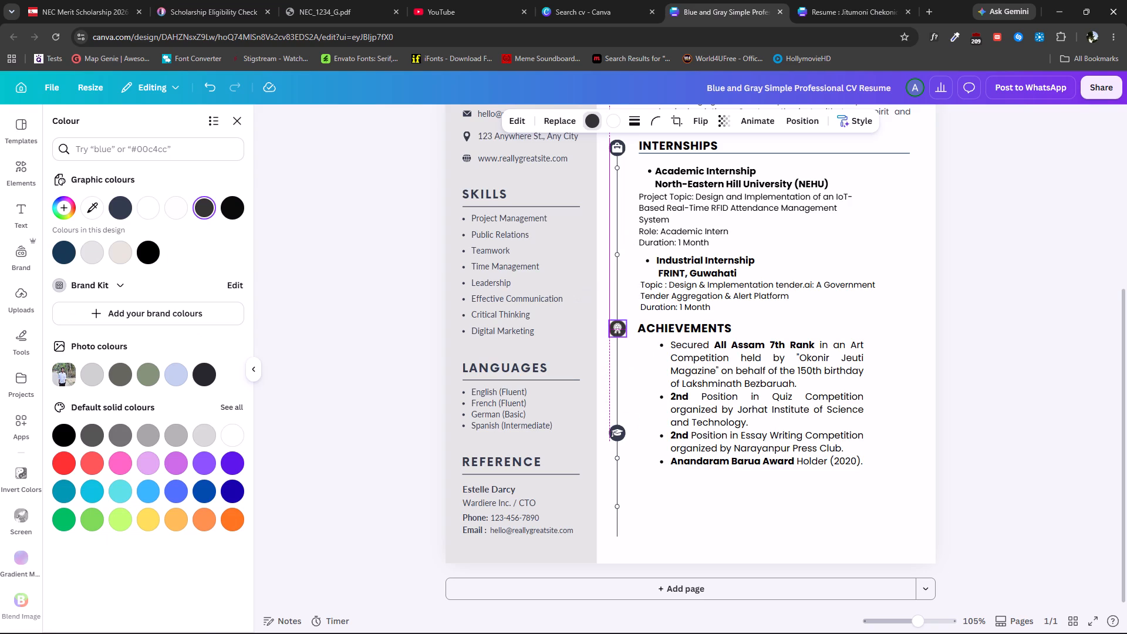
left_click(640, 348)
scroll(640, 348, "up", 1)
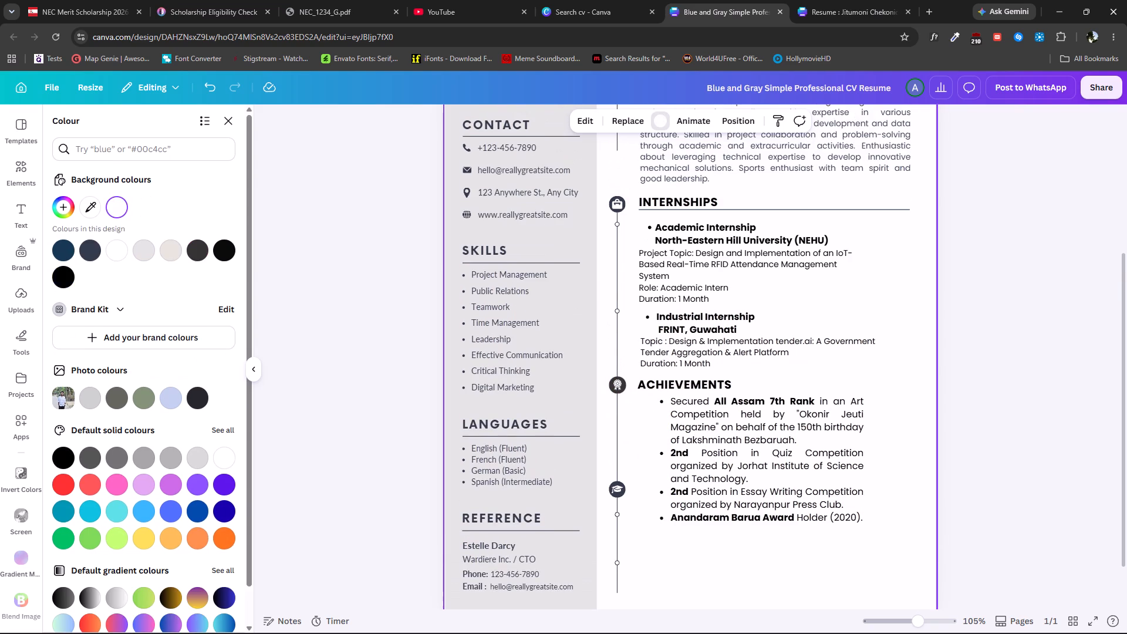
left_click(623, 385)
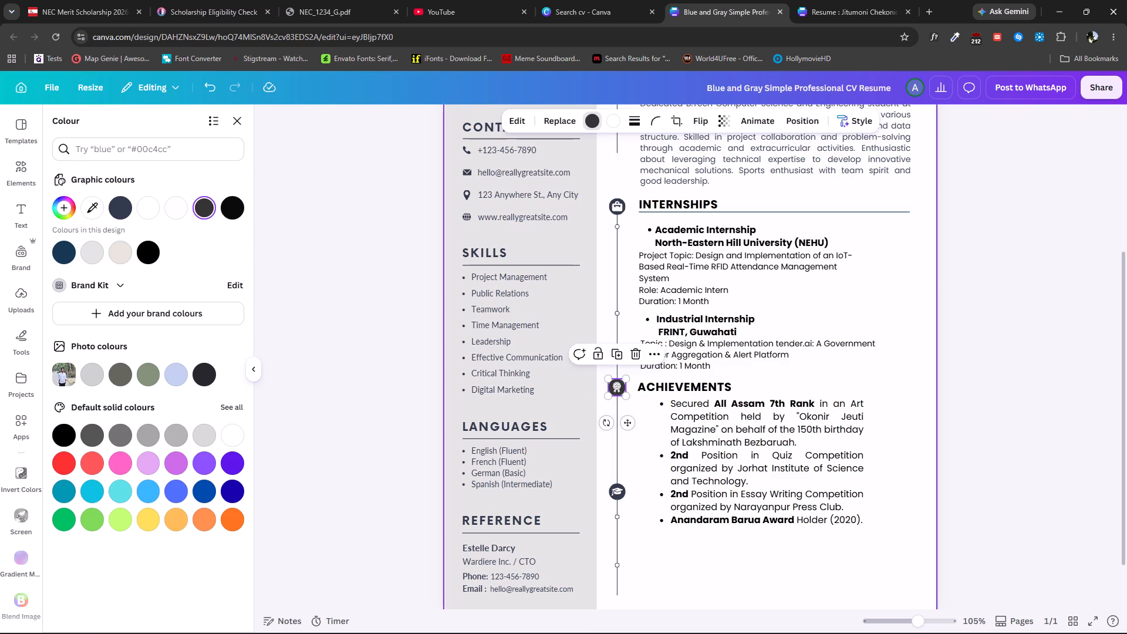
left_click(1012, 331)
left_click(618, 388)
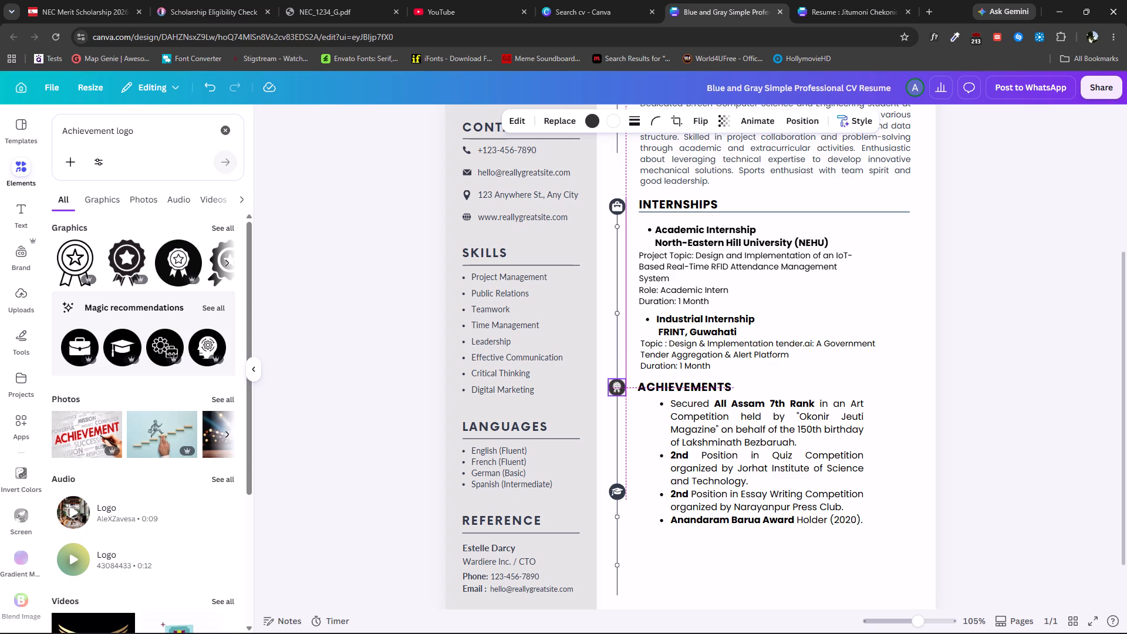
left_click(861, 369)
left_click(1000, 368)
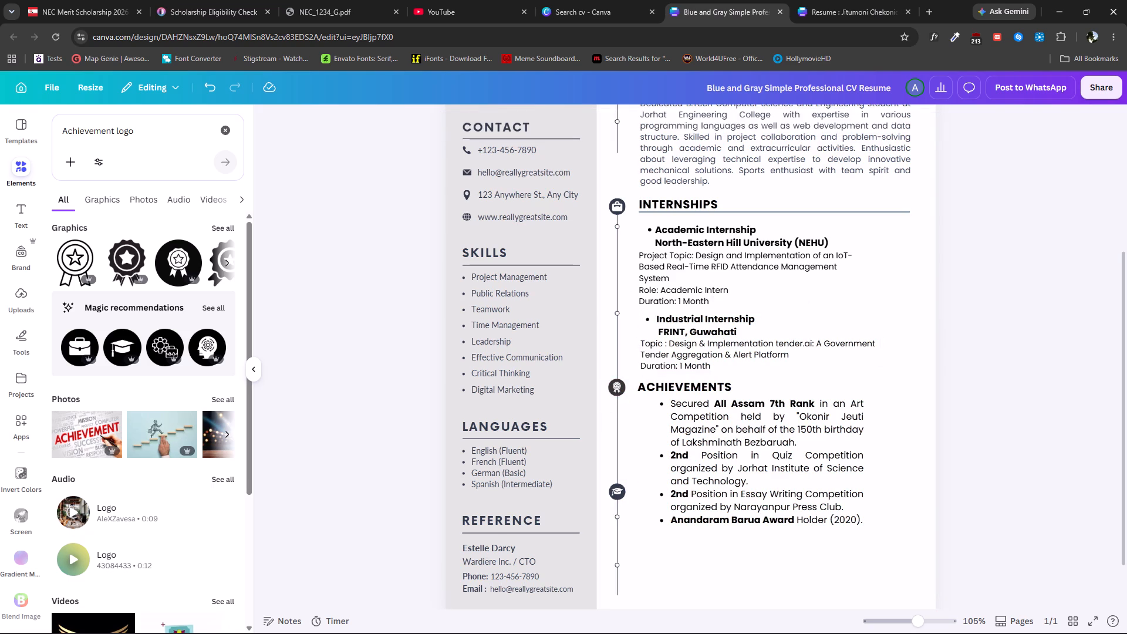
Duplicate the line under the Internships heading and place the copy under the Achievements heading, aligned with the original line's ends.
left_click(767, 215)
left_click(767, 214)
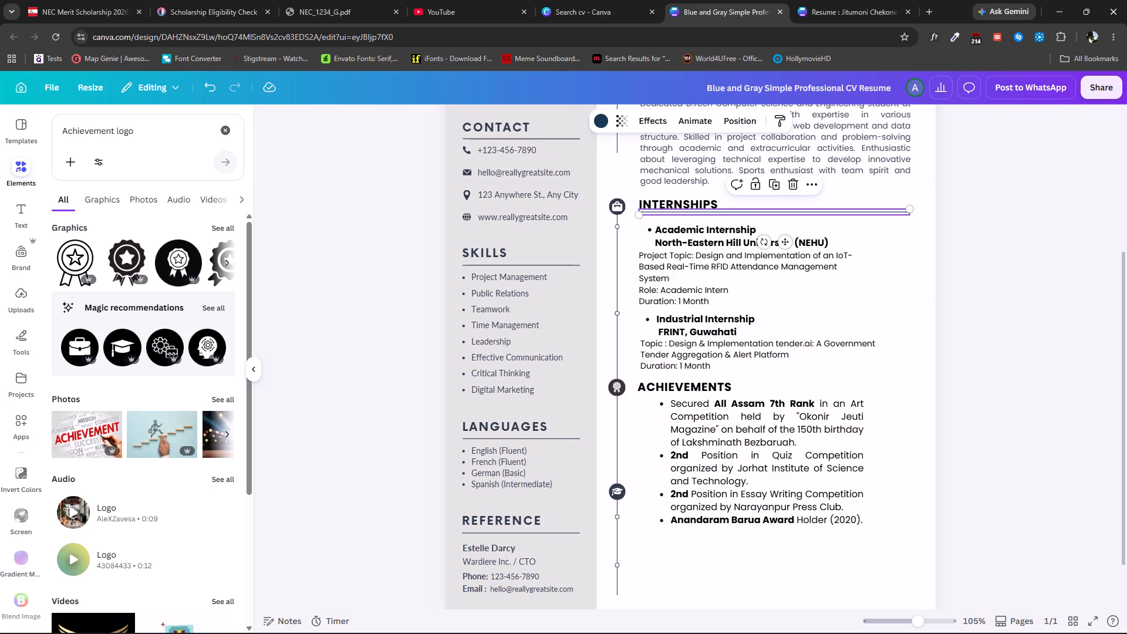
left_click(777, 184)
left_click_drag(794, 330, 785, 394)
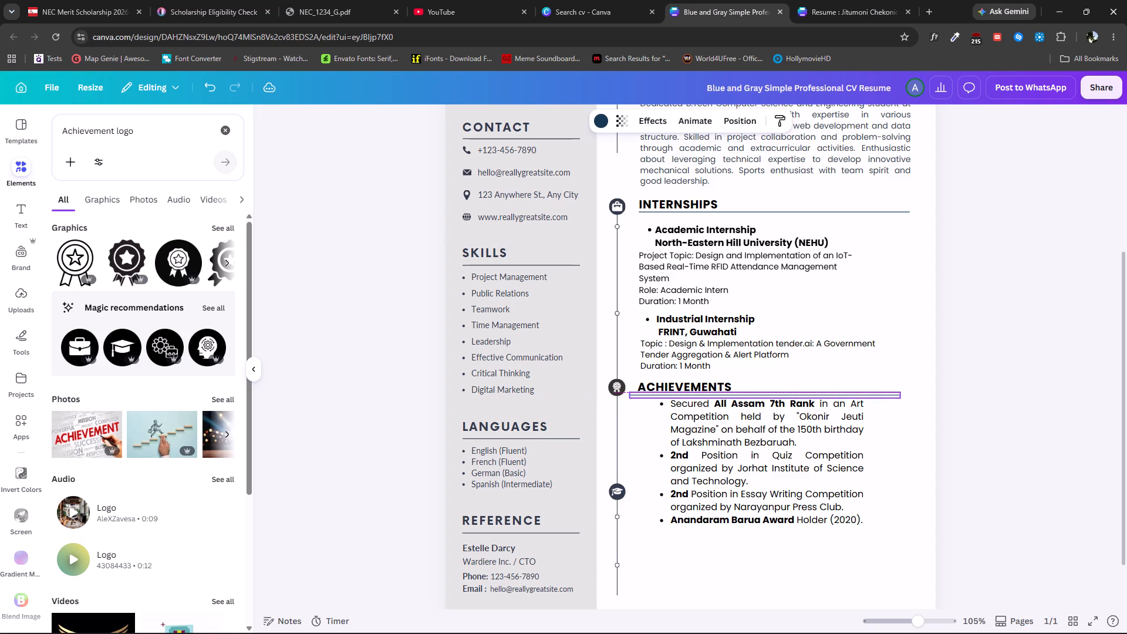
left_click_drag(785, 394, 789, 393)
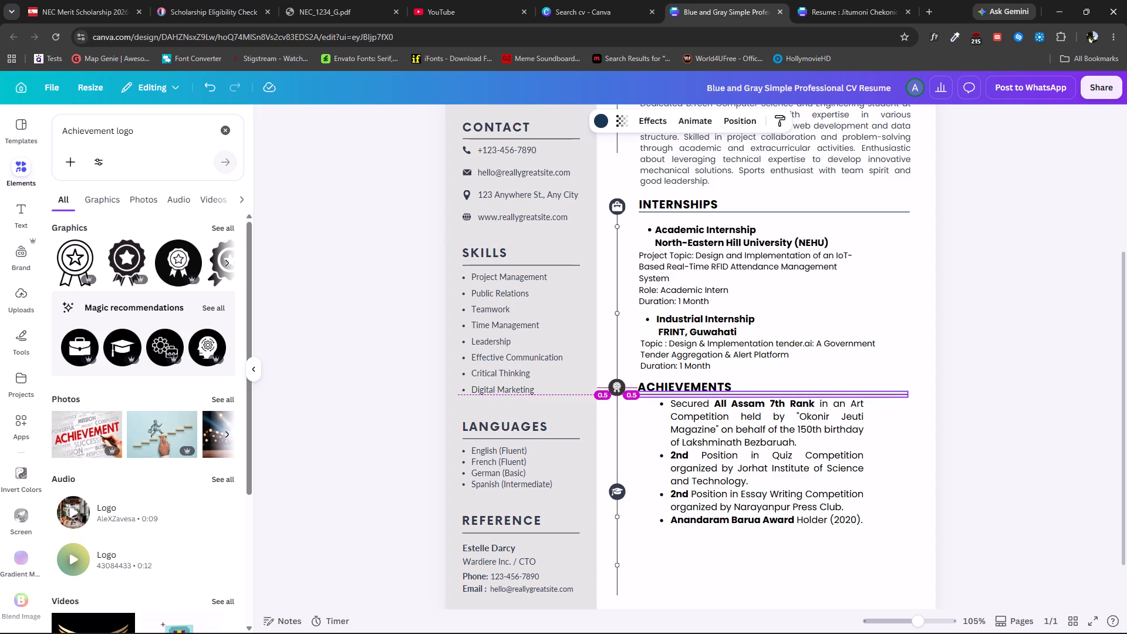
left_click_drag(789, 393, 795, 392)
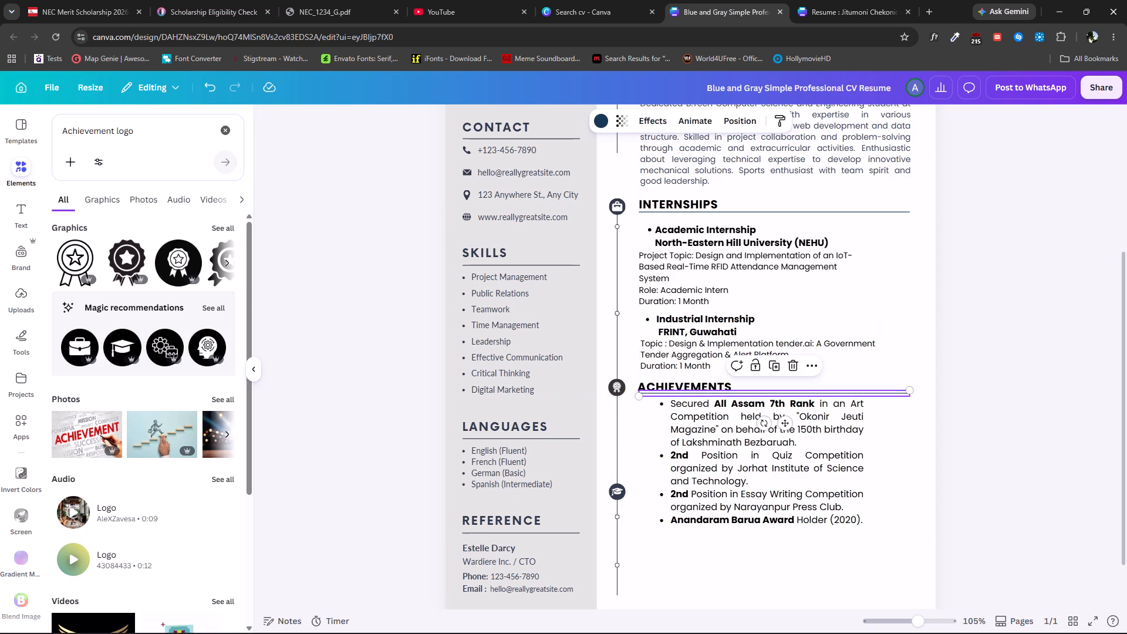
left_click(1117, 319)
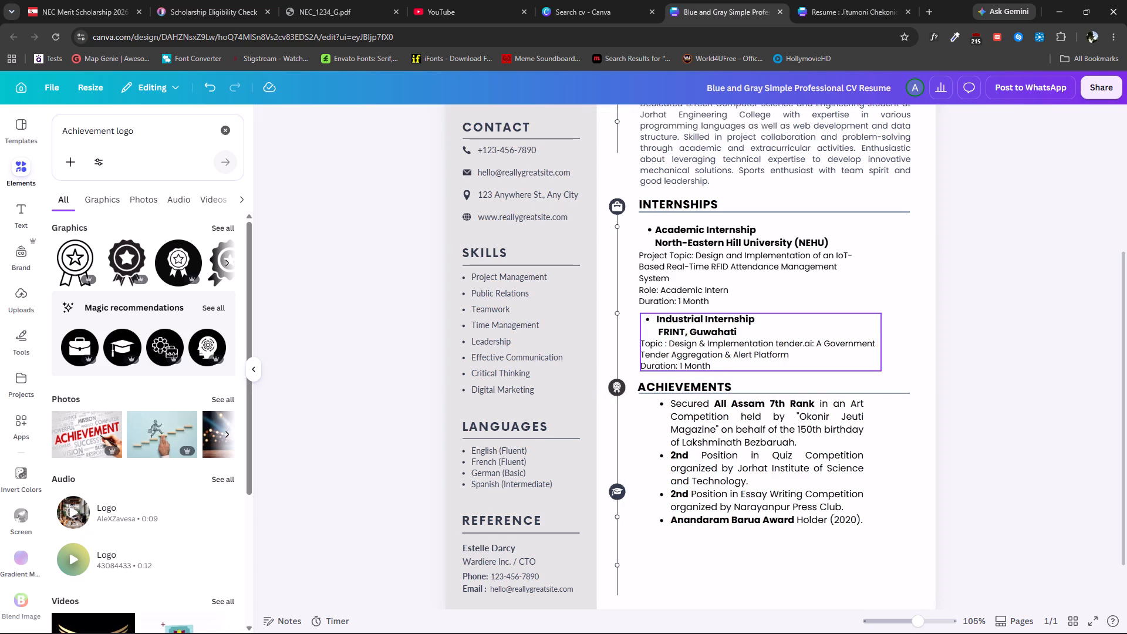
Shift the Achievements heading slightly so it starts in line with the Internships text blocks.
left_click(680, 382)
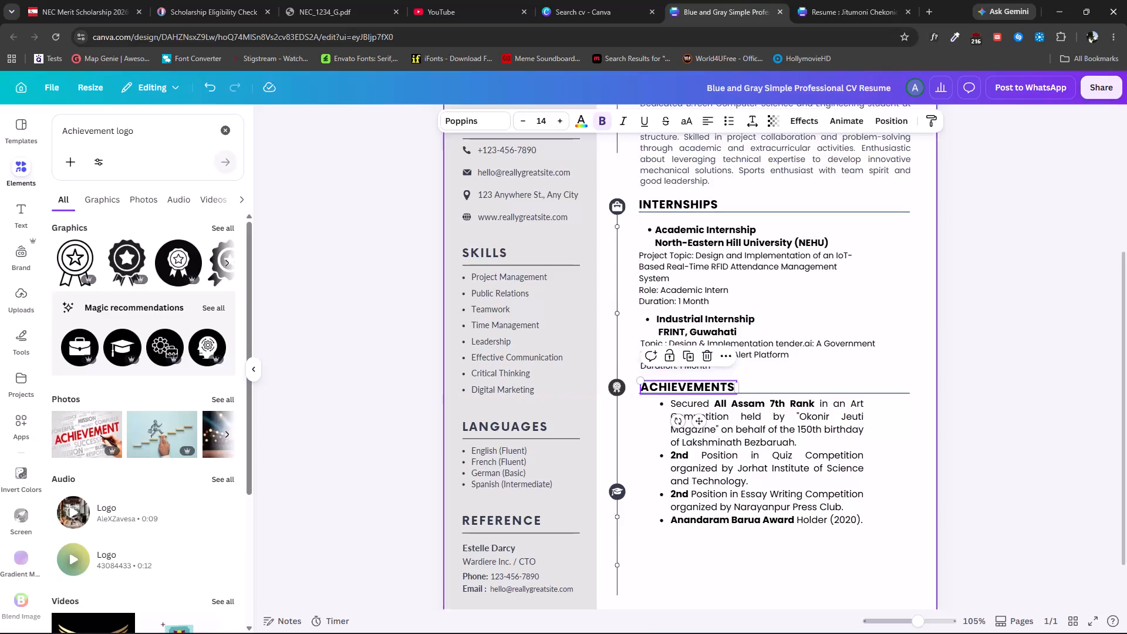
left_click(1011, 308)
Move the Achievements bullet list slightly lower under its underline and align its text box with the heading's starting edge.
scroll(1011, 308, "down", 1)
left_click_drag(789, 402, 772, 410)
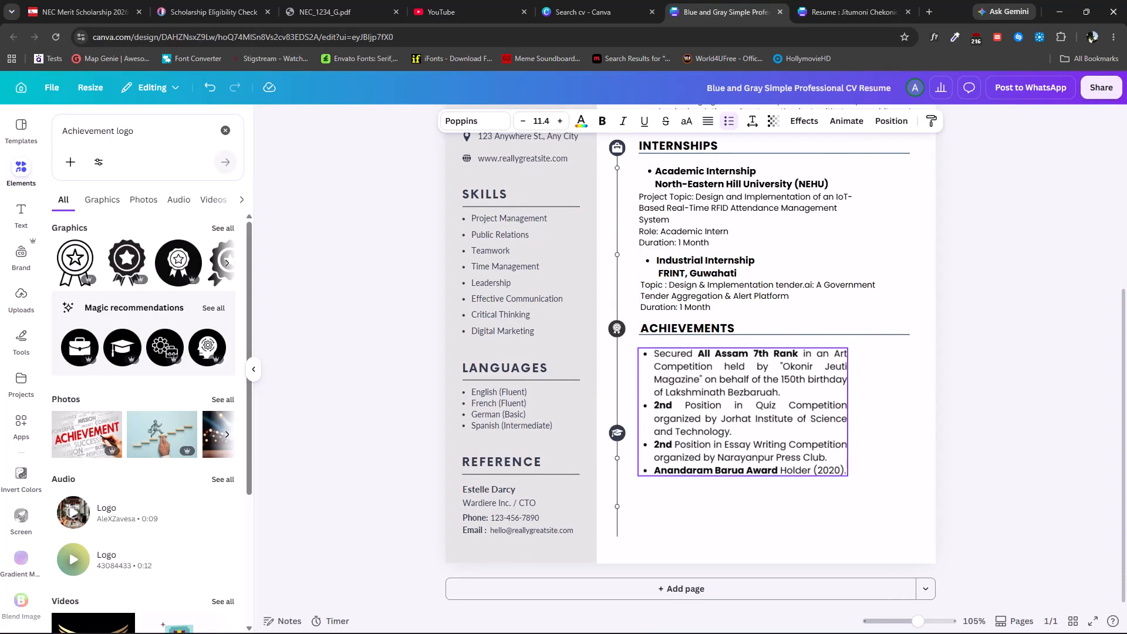
left_click_drag(772, 410, 775, 410)
left_click(1025, 367)
Switch to the reference resume PDF in Microsoft Edge and copy the National Volleyball Team and Regional level quiz achievements.
left_click(704, 374)
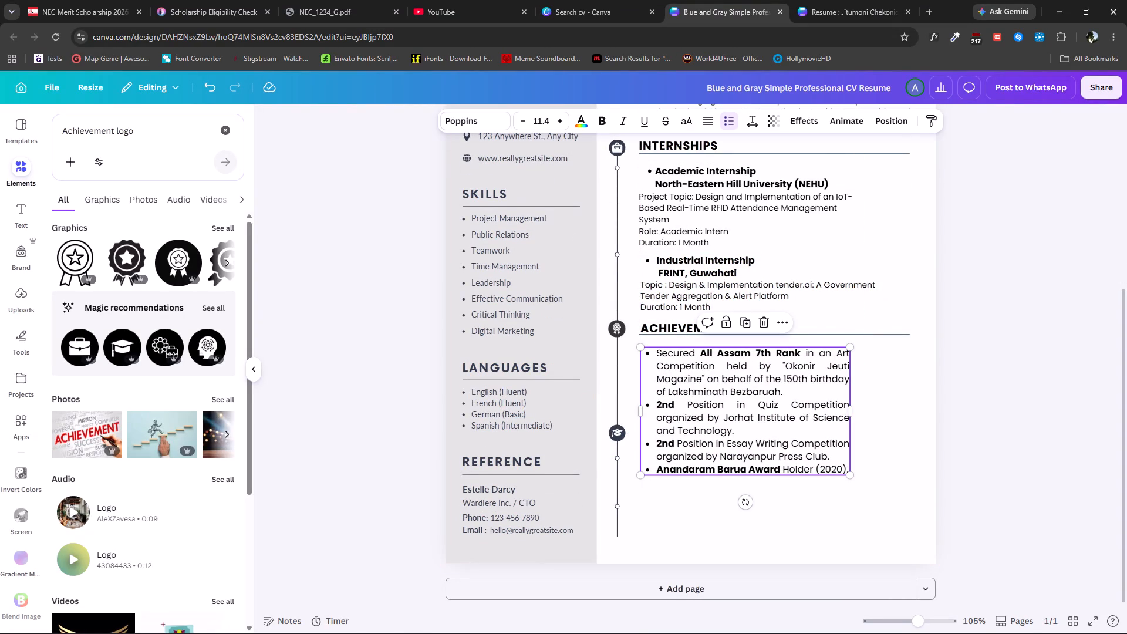
left_click(275, 620)
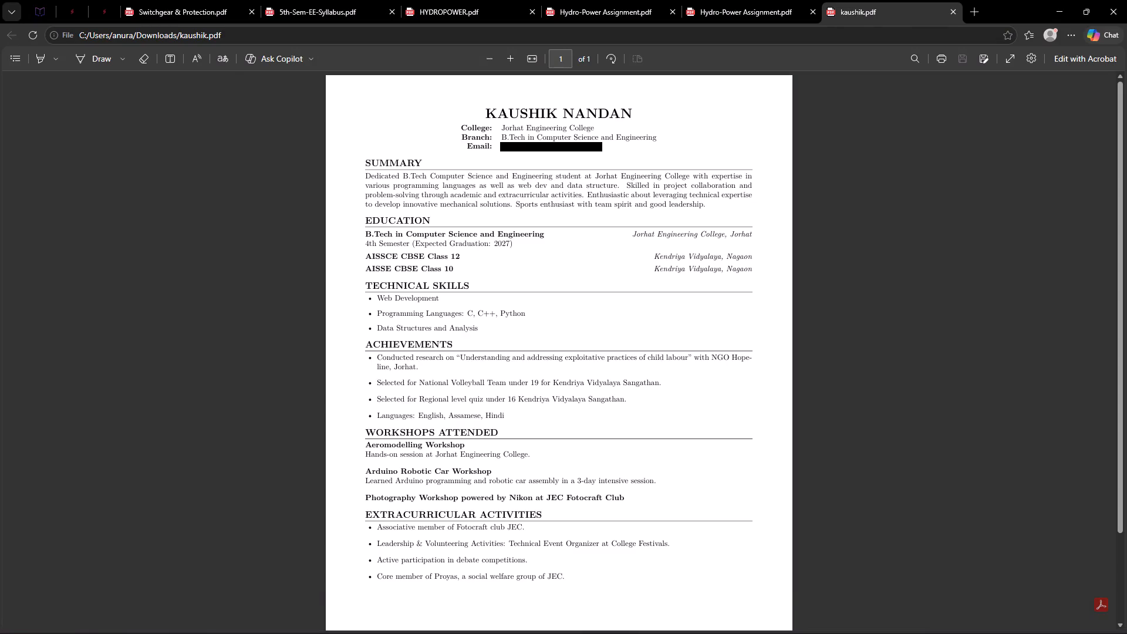
left_click_drag(378, 385, 515, 421)
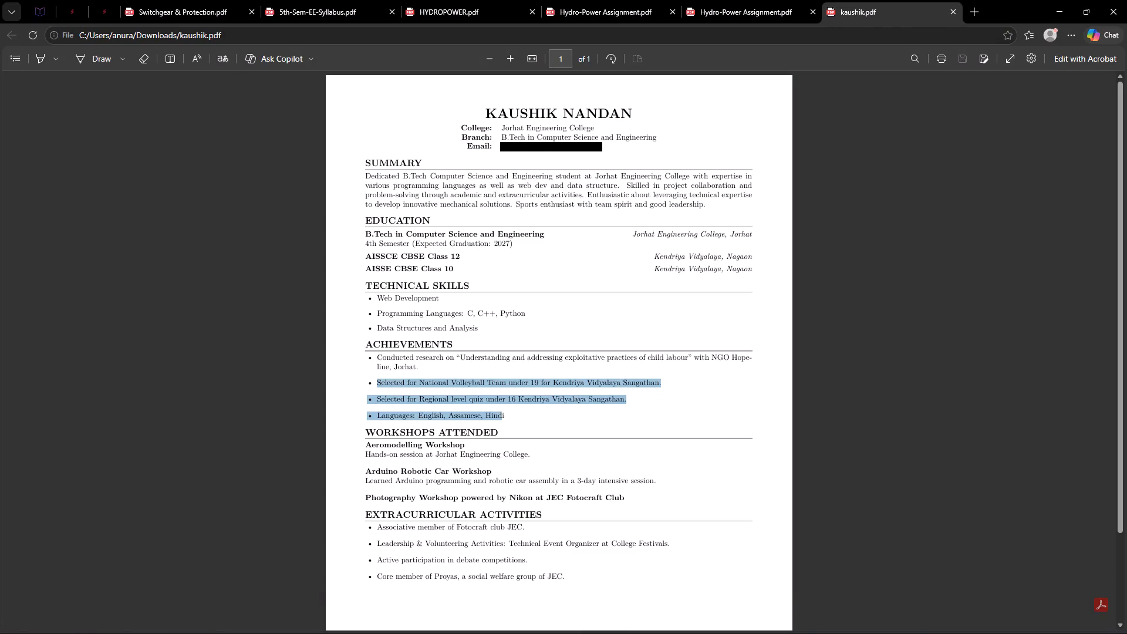
left_click_drag(515, 421, 630, 405)
key("ctrl+c")
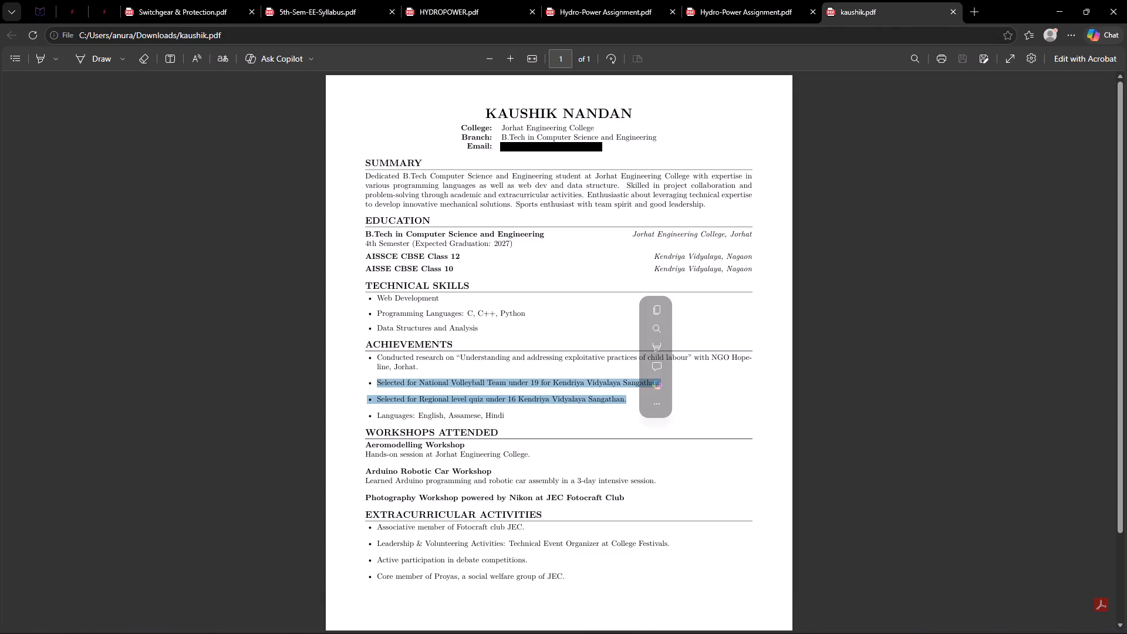
Return to the CV design in Chrome and replace all the Achievements bullet text with the copied volleyball and quiz entries.
left_click(332, 625)
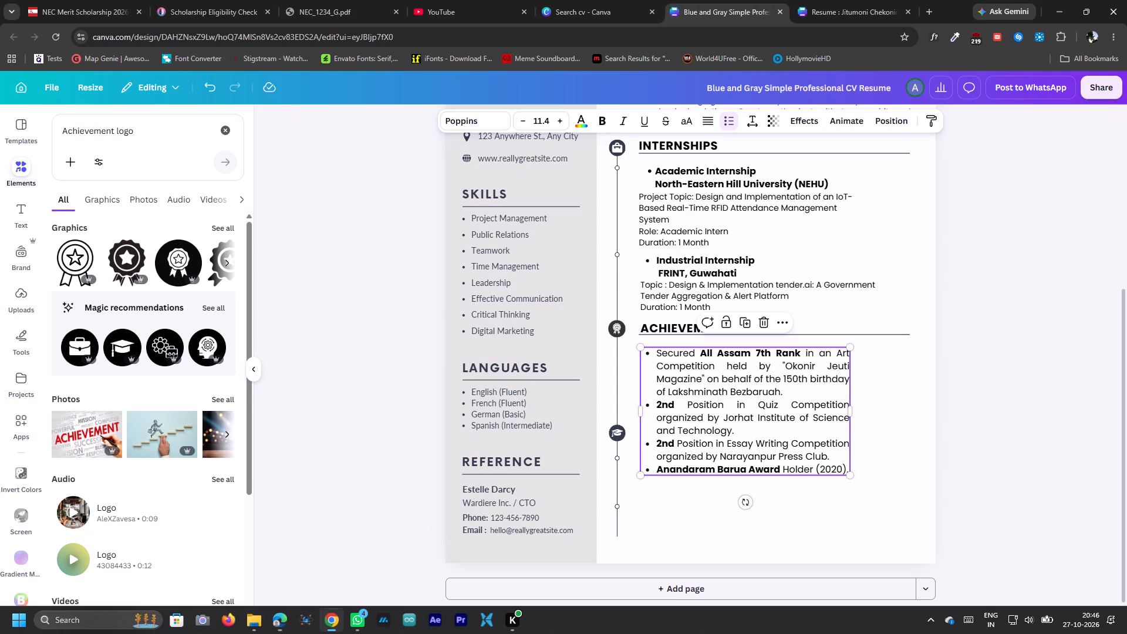
triple_click(761, 440)
triple_click(777, 453)
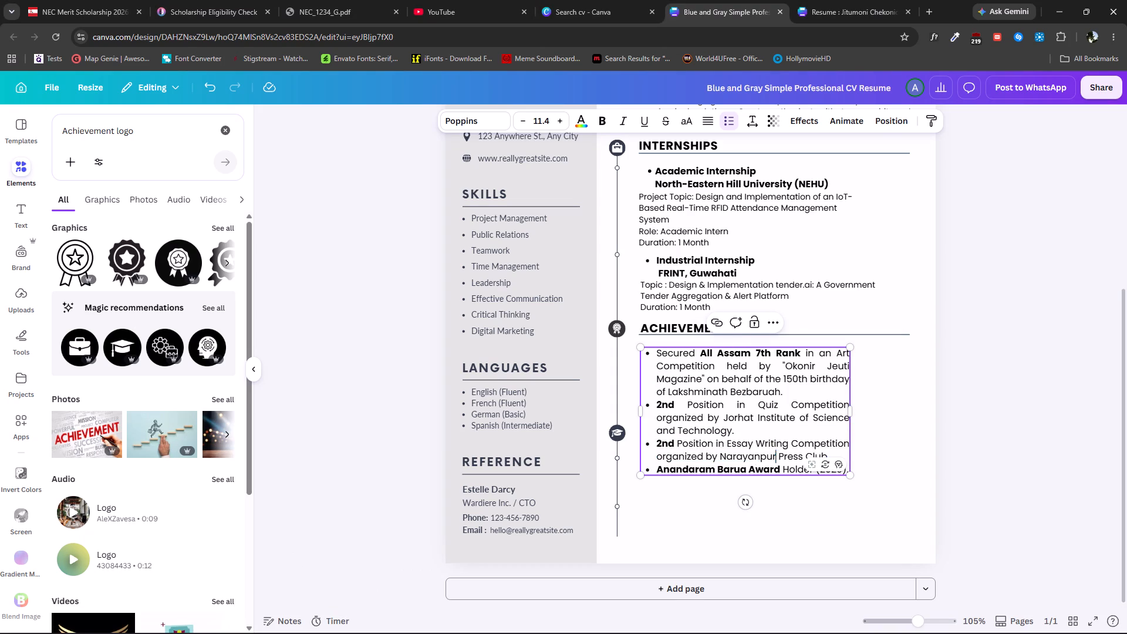
left_click(777, 453)
left_click_drag(652, 353, 667, 365)
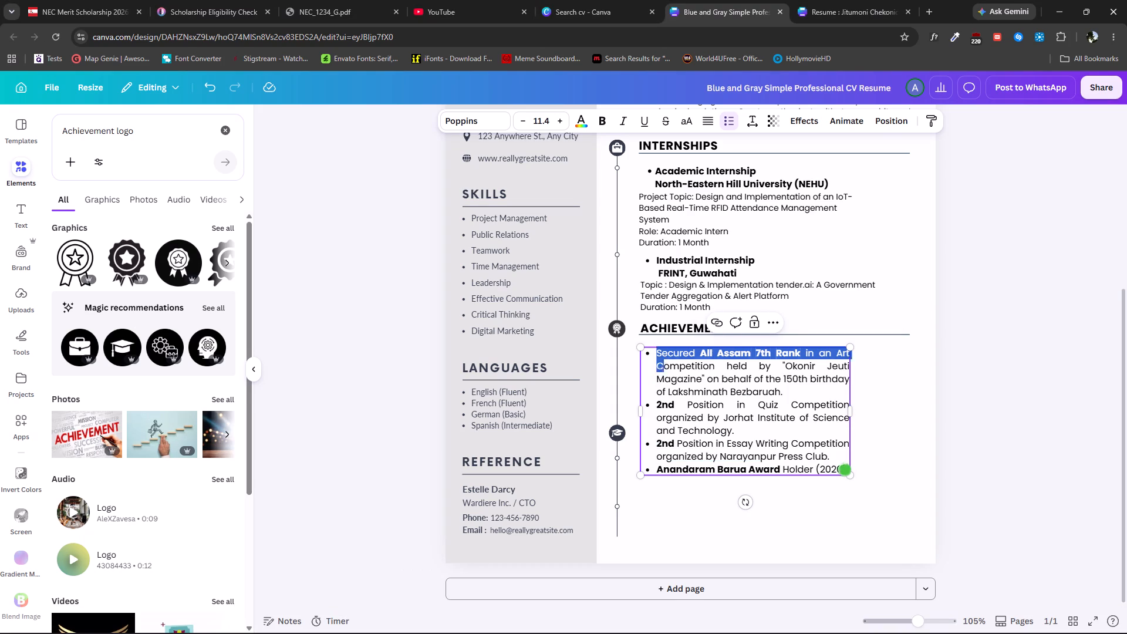
left_click_drag(667, 365, 855, 484)
key("ctrl+v")
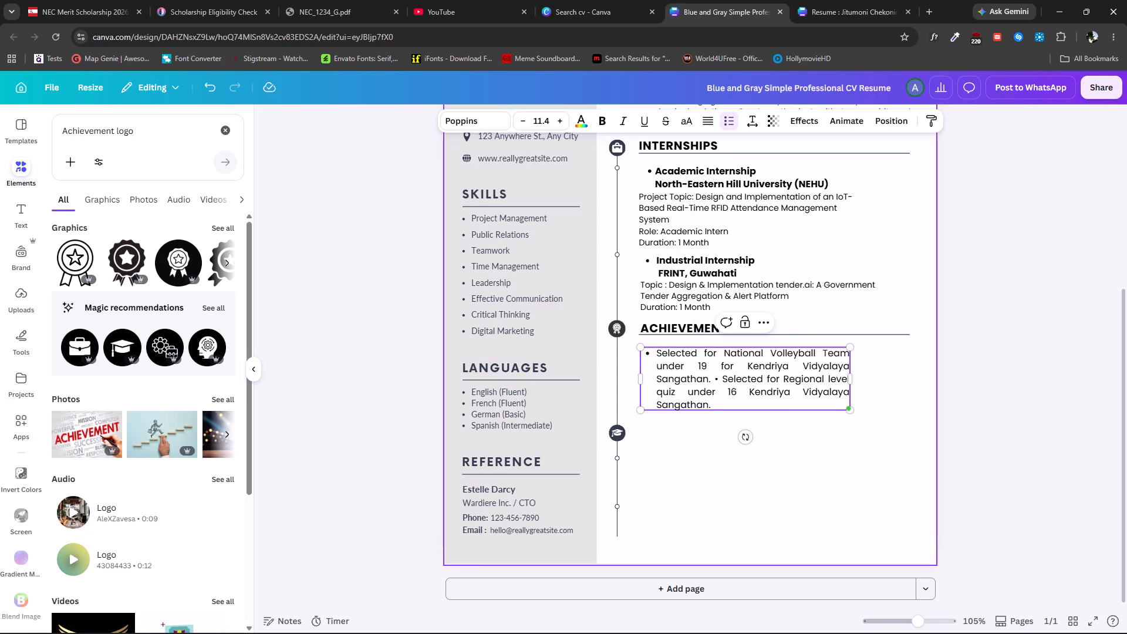
Split the pasted text so the Regional level quiz entry starts as its own bullet.
left_click(714, 377)
key("Return")
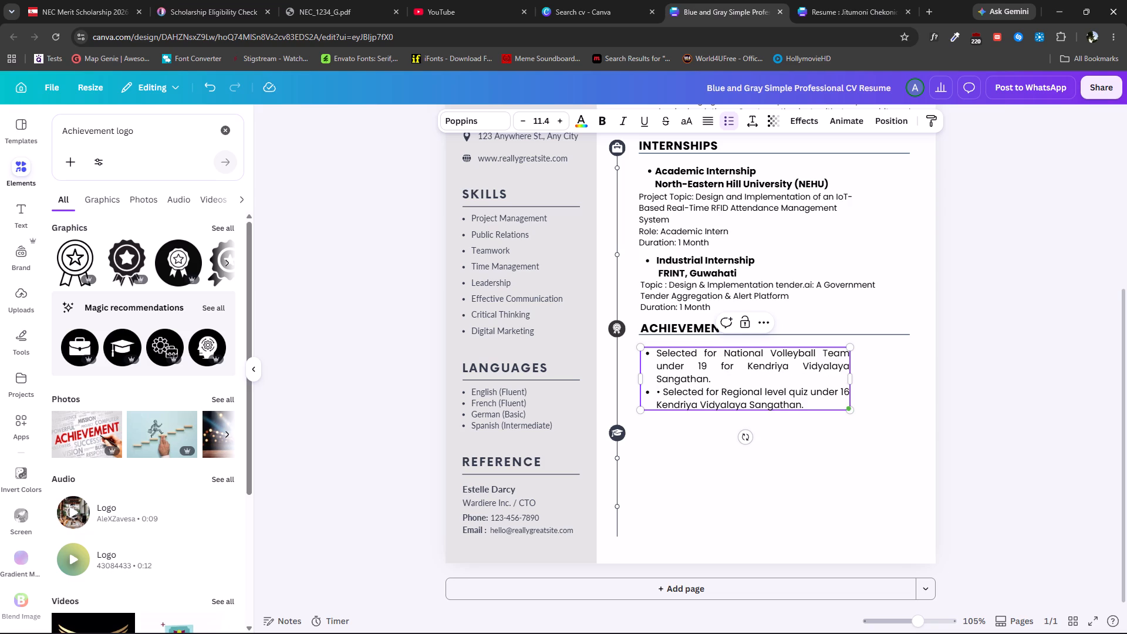
Hyphenate the age group in the volleyball entry so it reads "under-19".
left_click(700, 366)
left_click(699, 366)
key("BackSpace")
key("minus")
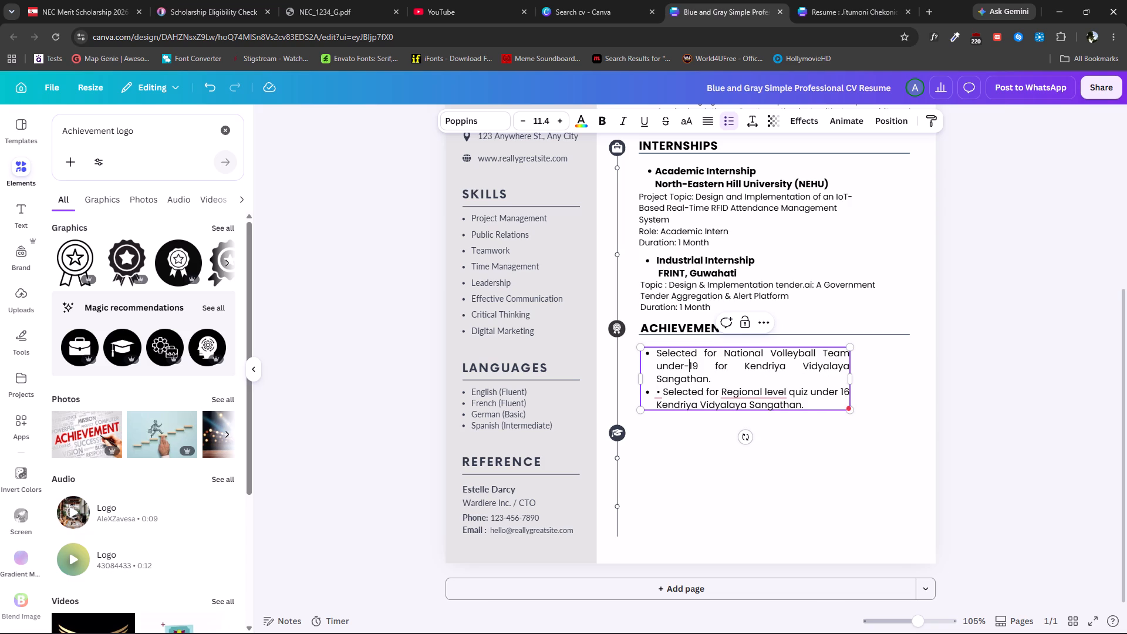
Remove the stray pasted bullet character and space before "Selected" in the Regional level quiz entry.
left_click(663, 390)
key("BackSpace")
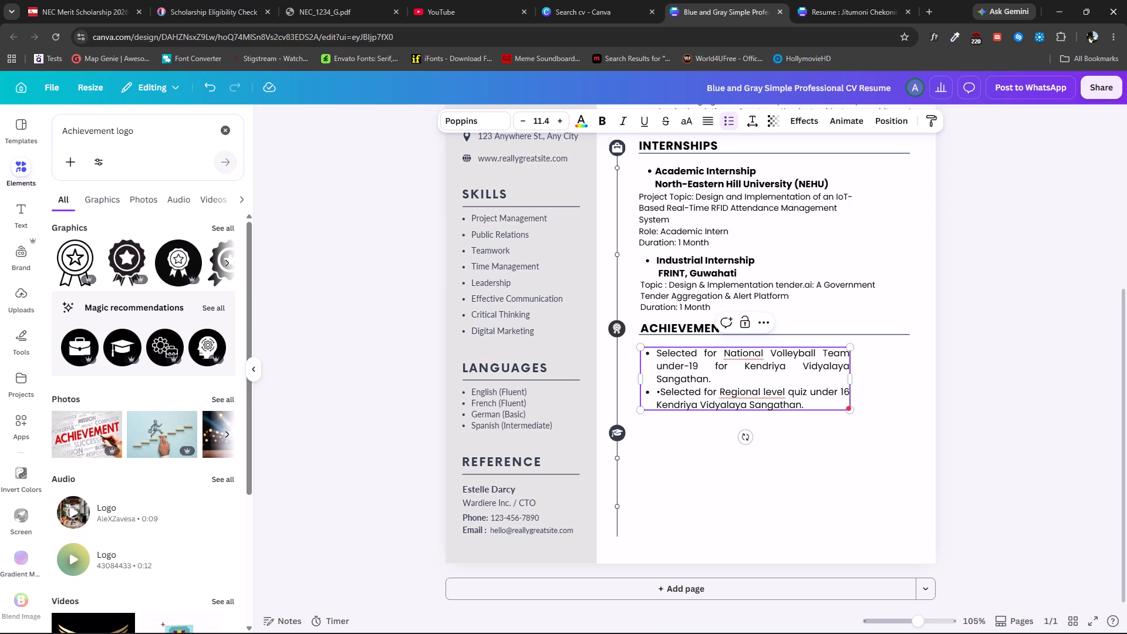
key("BackSpace")
left_click(815, 403)
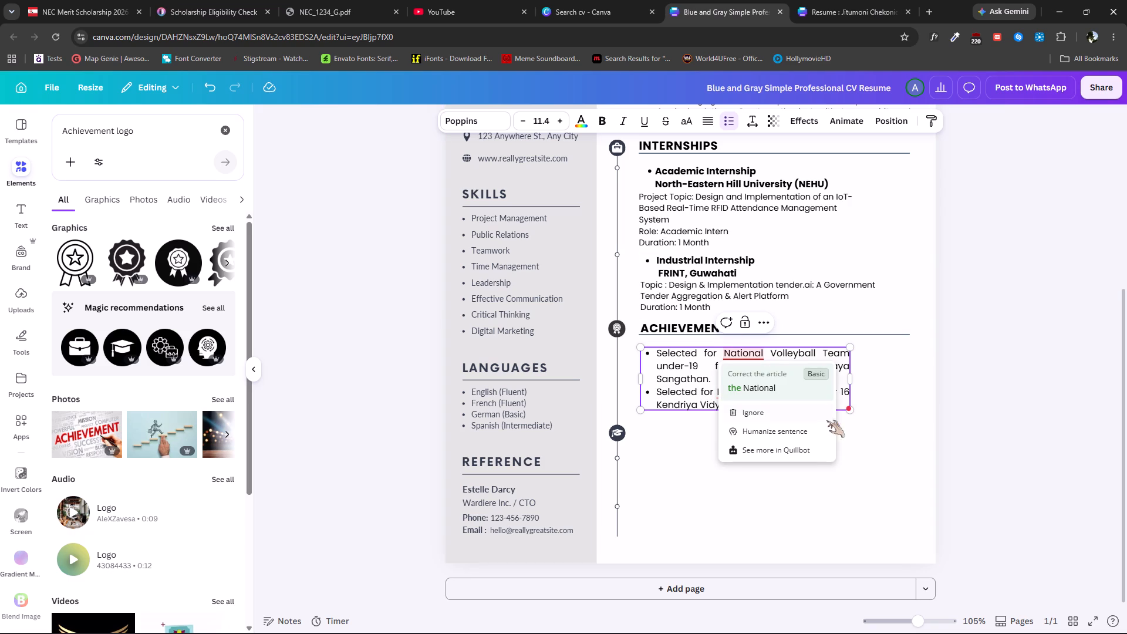
Set both Achievements bullet entries to font size 10.
triple_click(691, 392)
left_click(691, 392)
left_click_drag(657, 355, 811, 416)
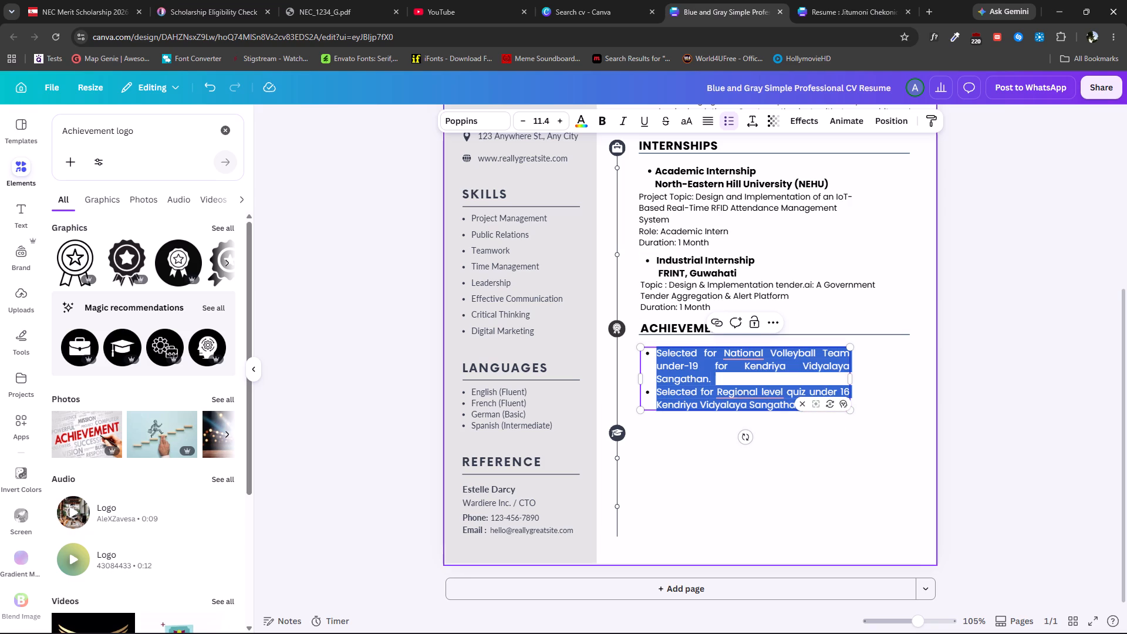
left_click_drag(811, 416, 842, 422)
left_click(542, 124)
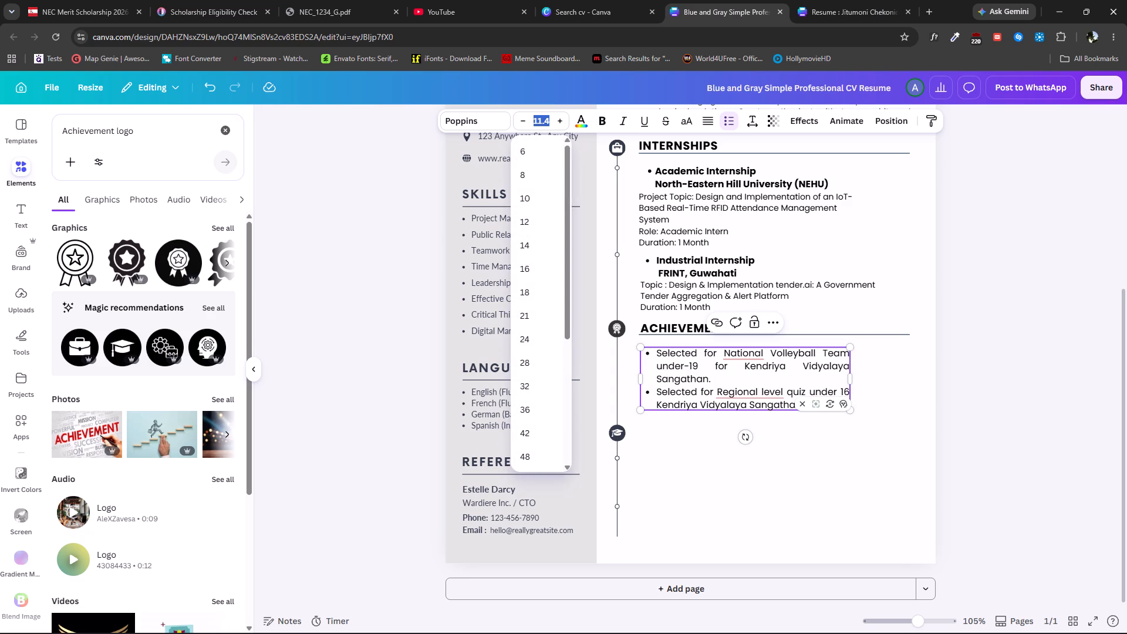
type("10")
left_click(957, 400)
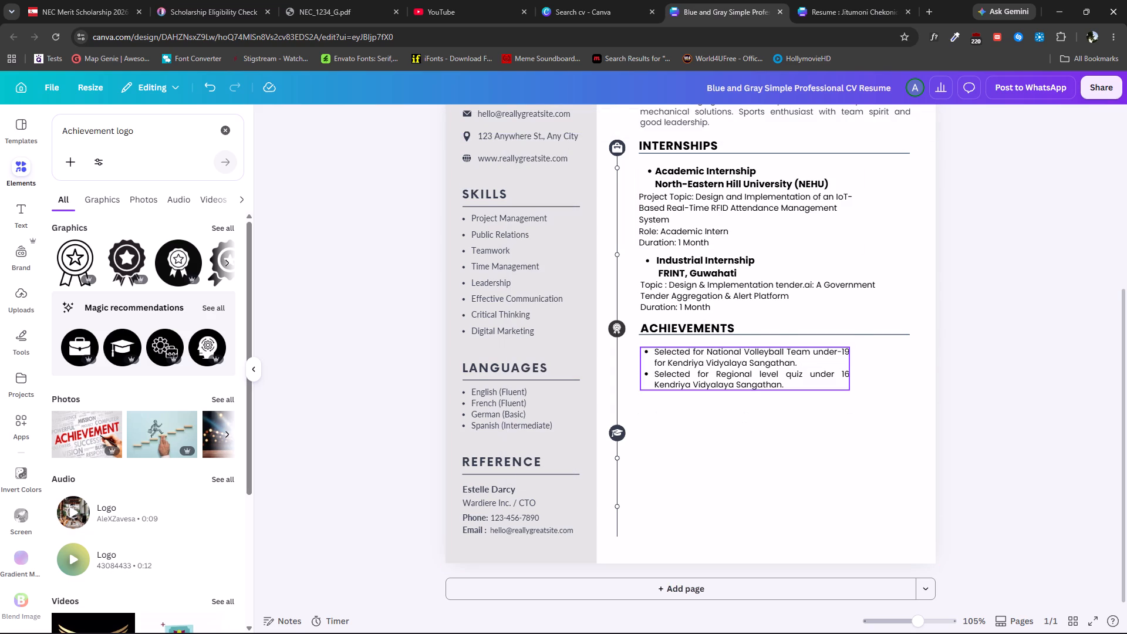
Nudge the Achievements bullet block slightly down beneath its heading.
left_click(761, 376)
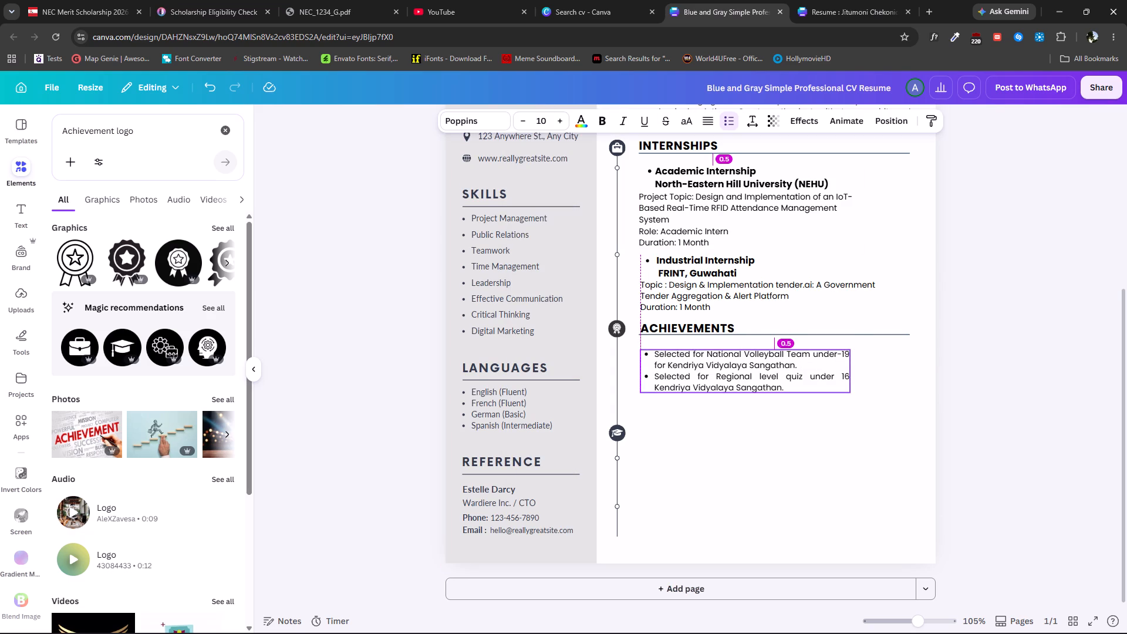
left_click(980, 333)
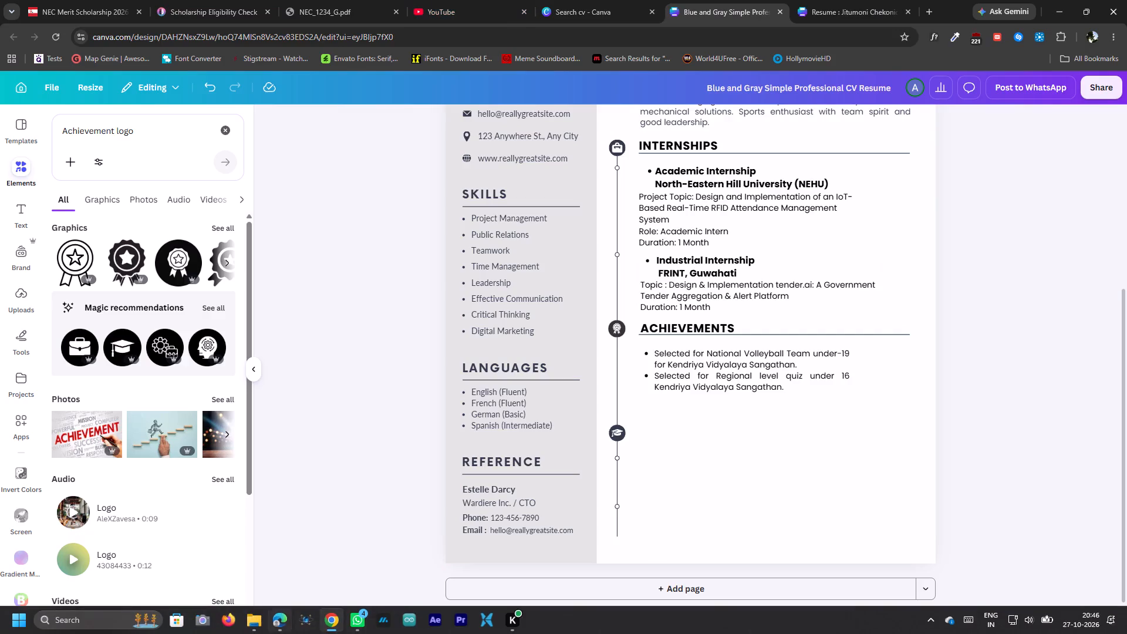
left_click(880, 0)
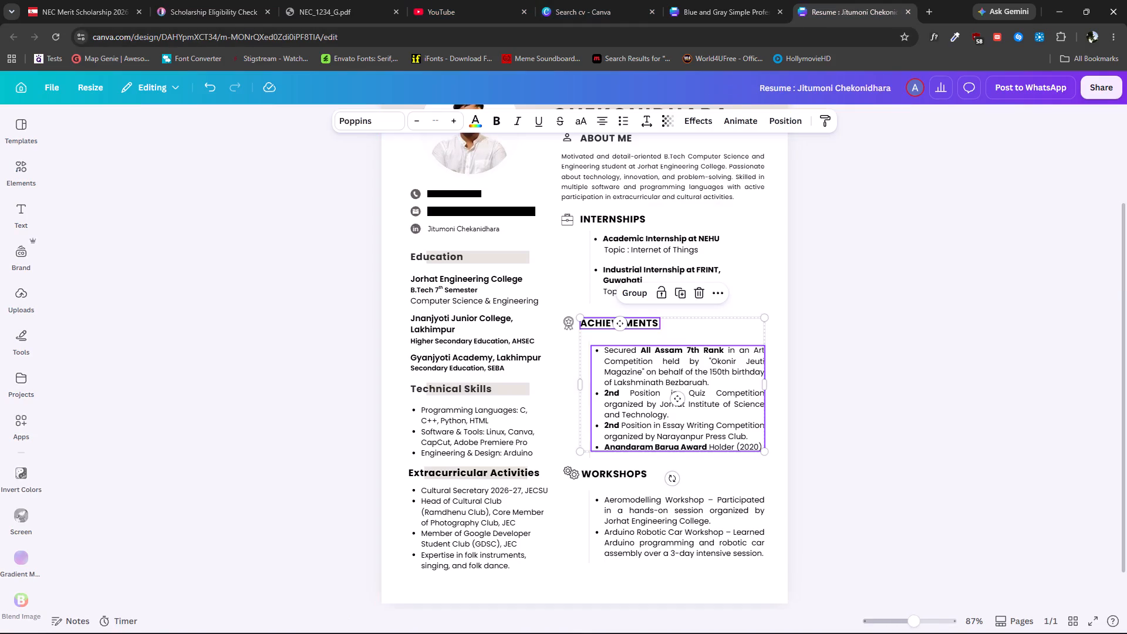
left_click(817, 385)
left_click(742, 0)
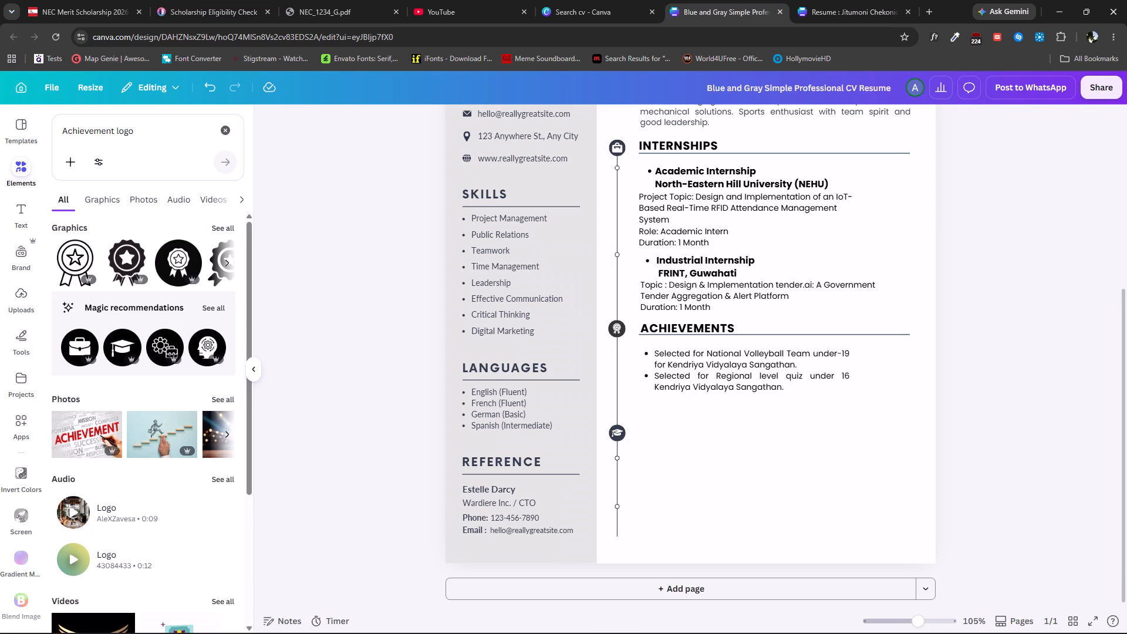
Switch to the PDF resume in Edge and select the "WORKSHOPS ATTENDED" heading.
left_click(281, 622)
scroll(435, 483, "down", 1)
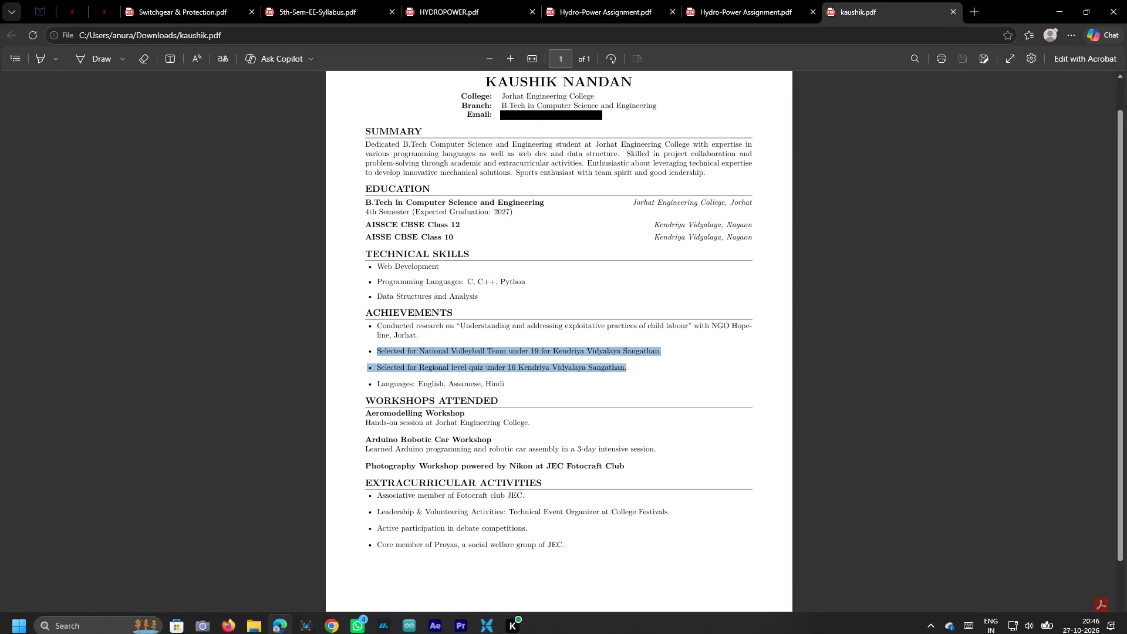
left_click_drag(367, 370, 518, 374)
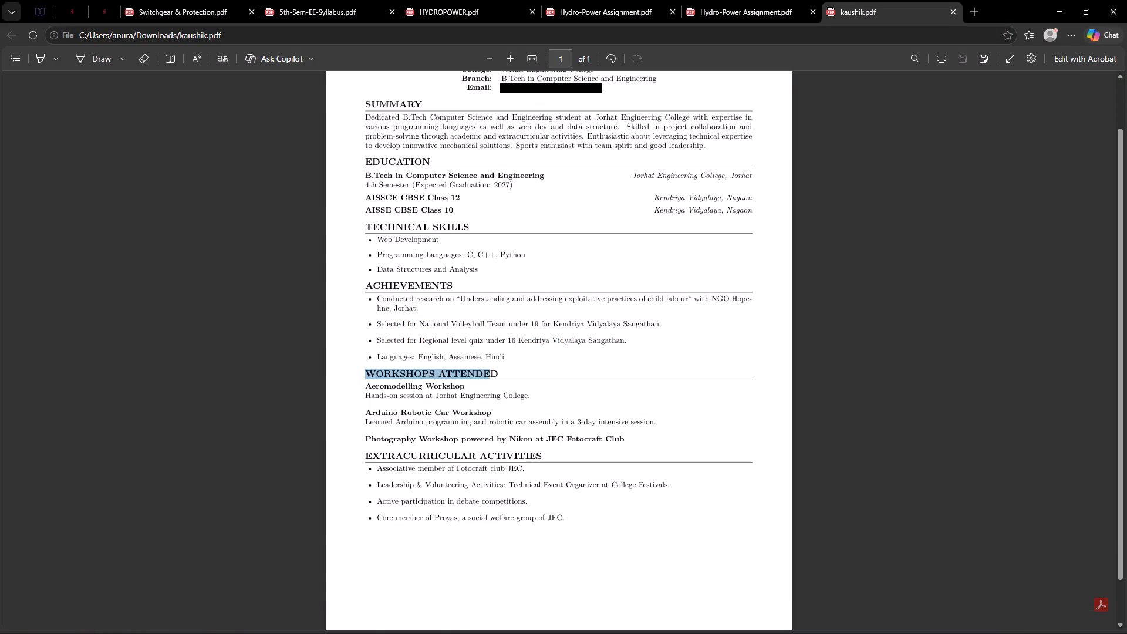
left_click_drag(518, 374, 511, 377)
Return to Chrome and copy the WORKSHOPS heading from the reference resume design.
left_click(339, 623)
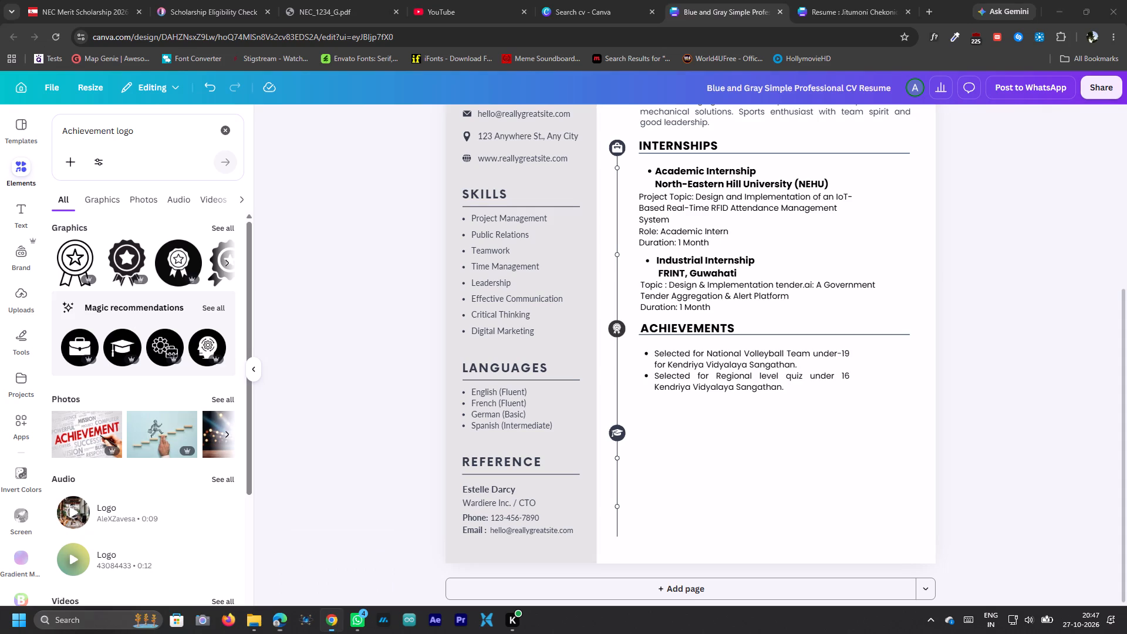
left_click(588, 0)
left_click(871, 0)
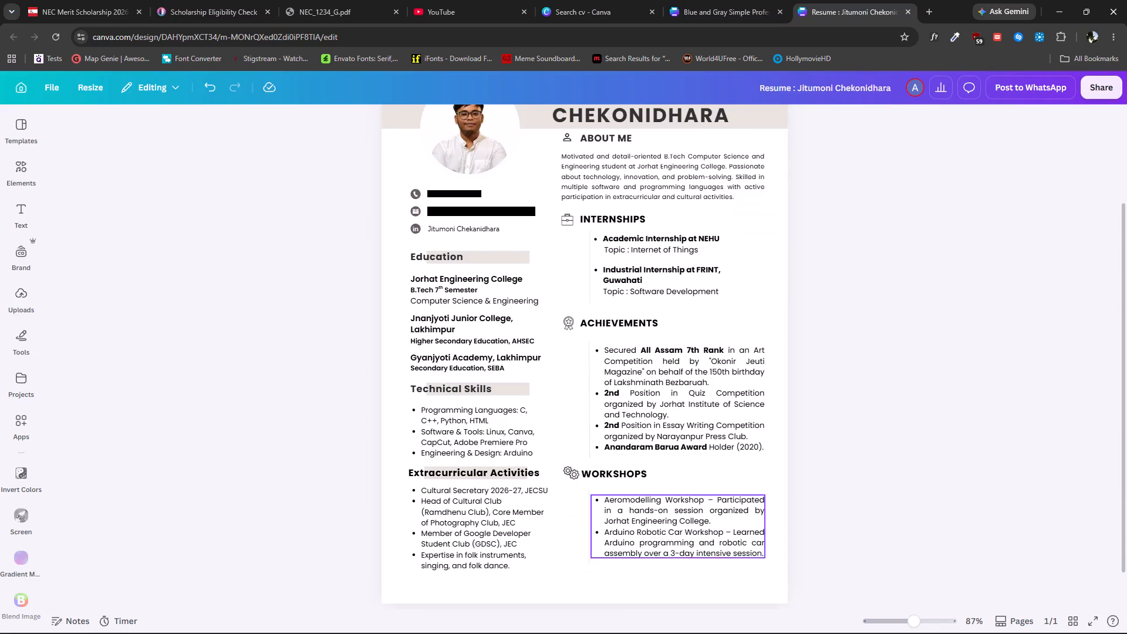
left_click(598, 475)
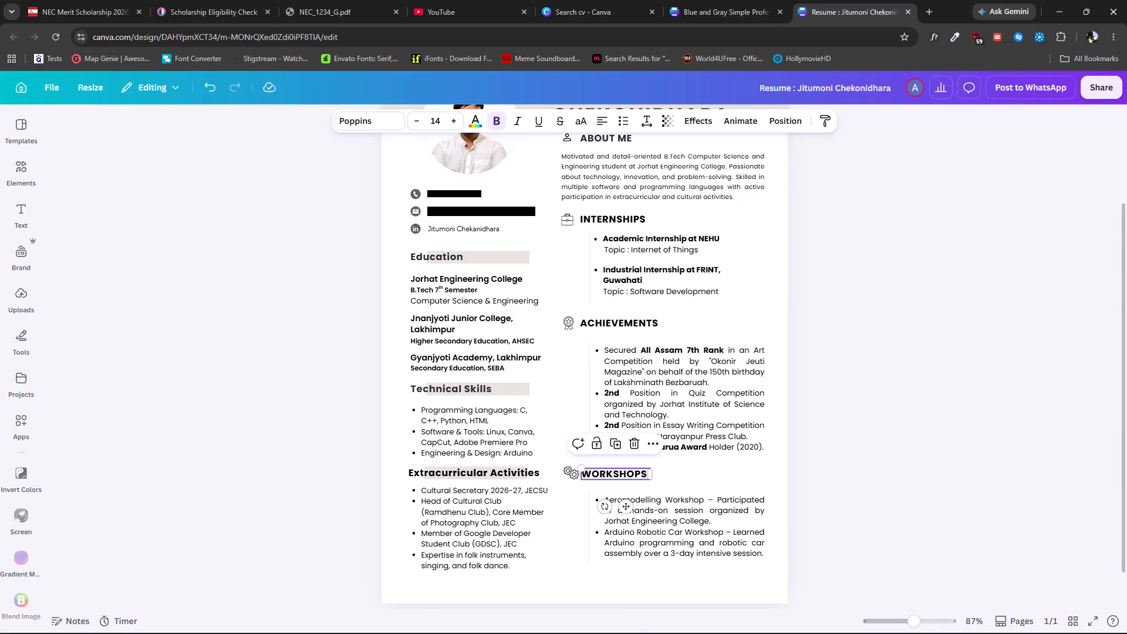
key("ctrl+c")
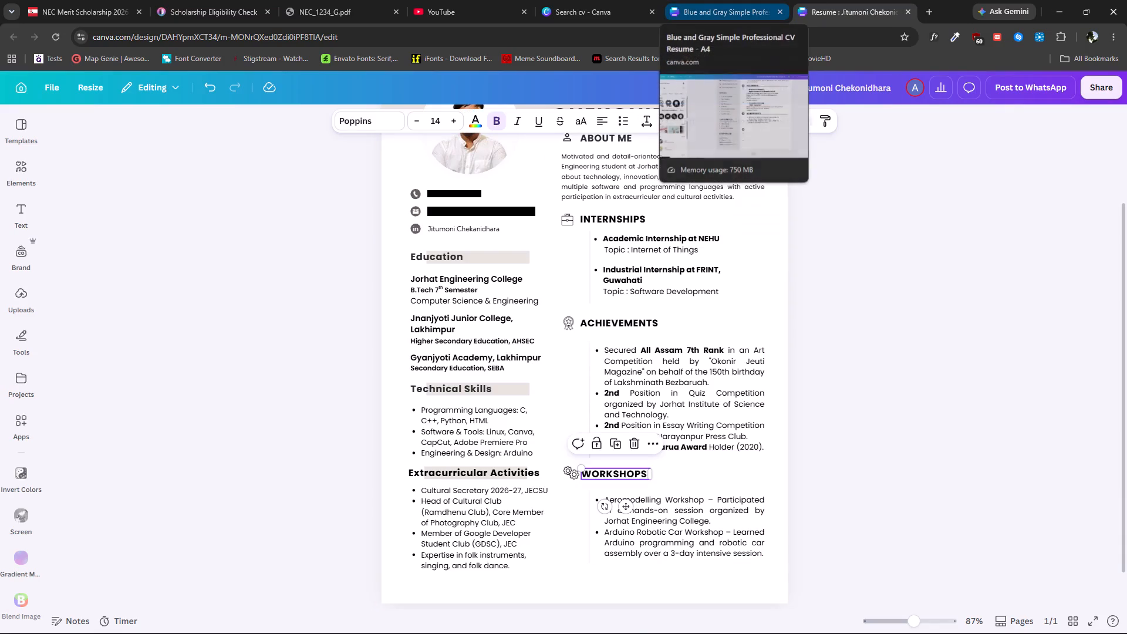
Examine the font sizes of the Workshops, Internships, Achievements and About Me text in the reference resume.
left_click(670, 505)
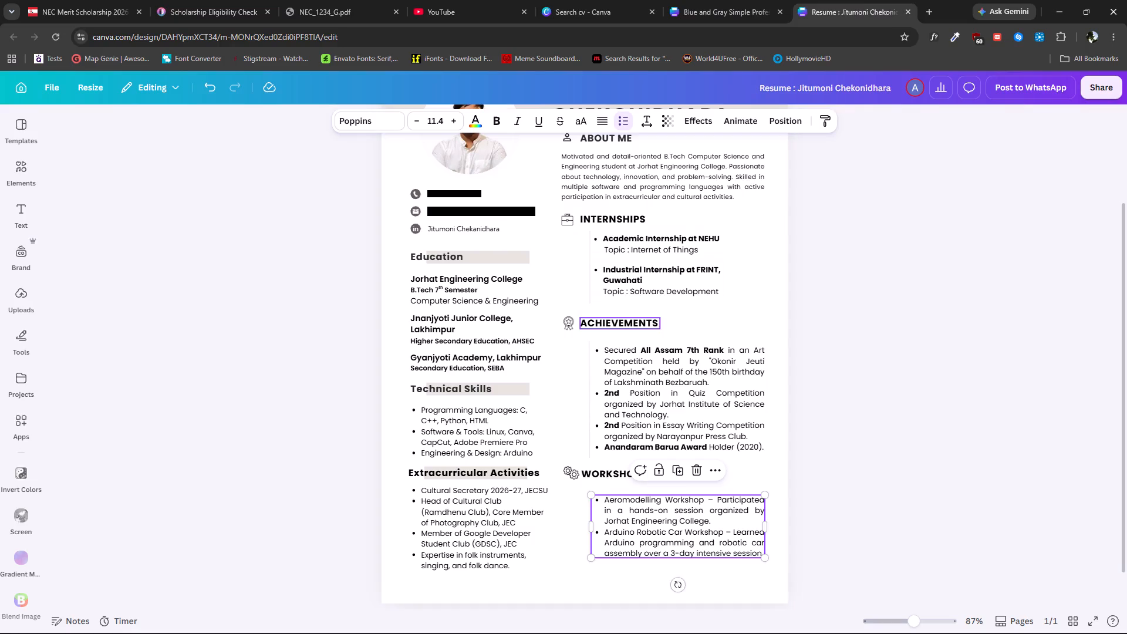
left_click(651, 288)
double_click(654, 292)
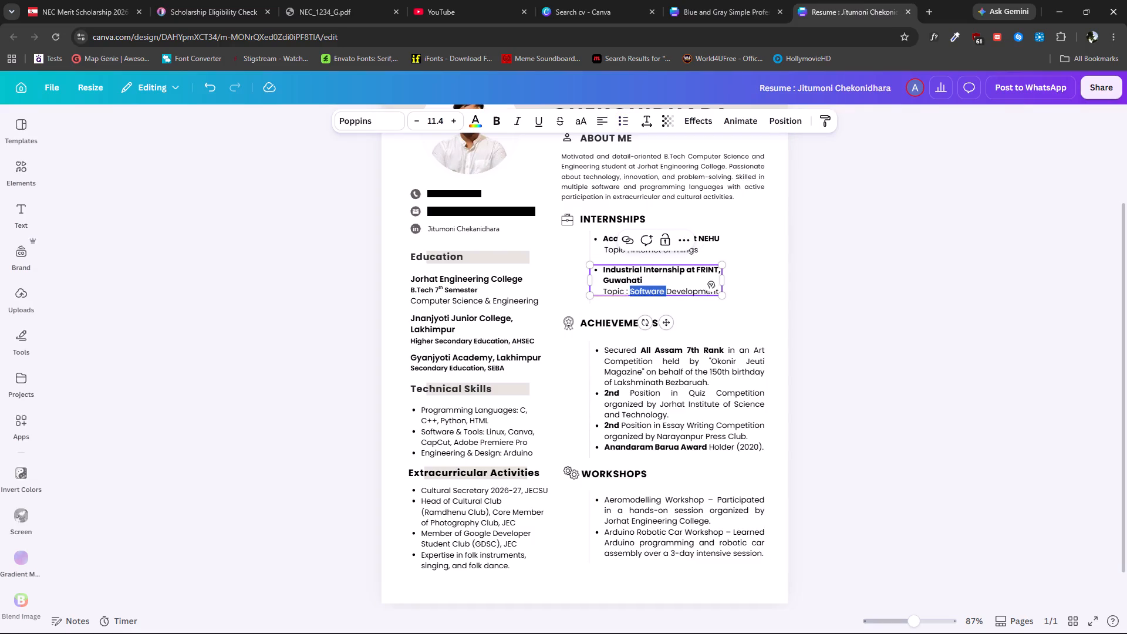
left_click(666, 292)
left_click(687, 293)
double_click(664, 373)
left_click(665, 373)
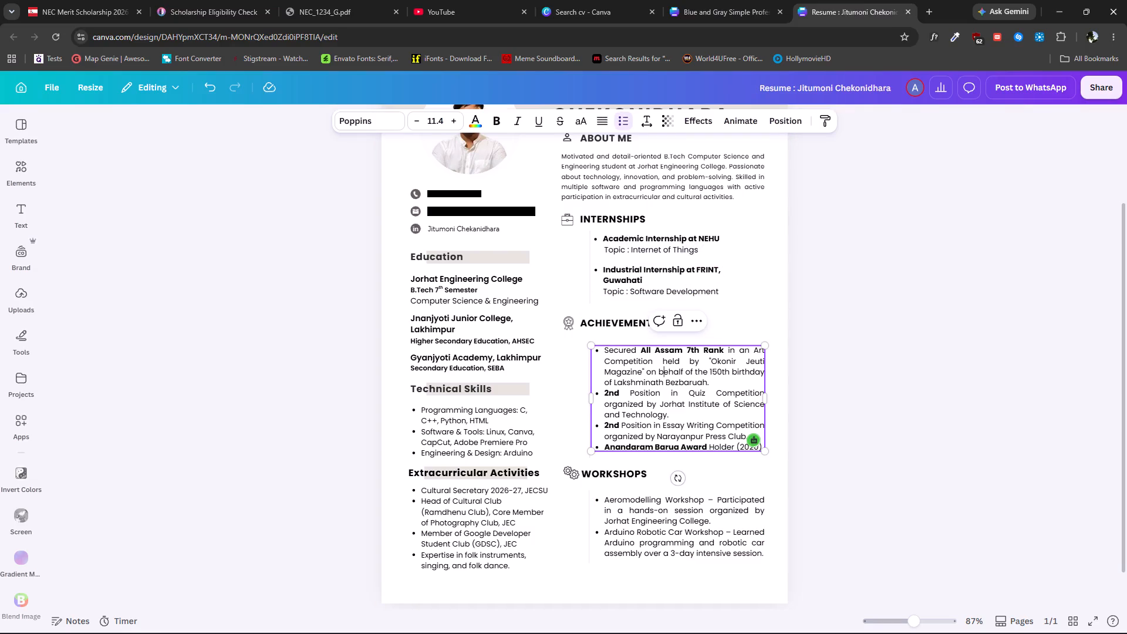
left_click(670, 518)
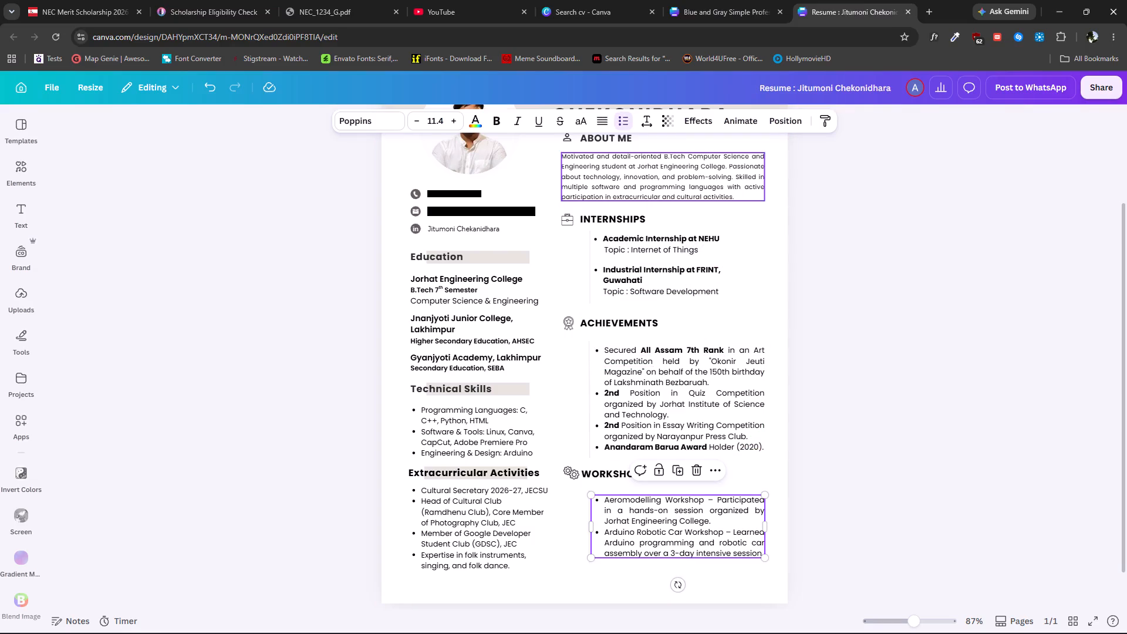
left_click(646, 168)
left_click(646, 170)
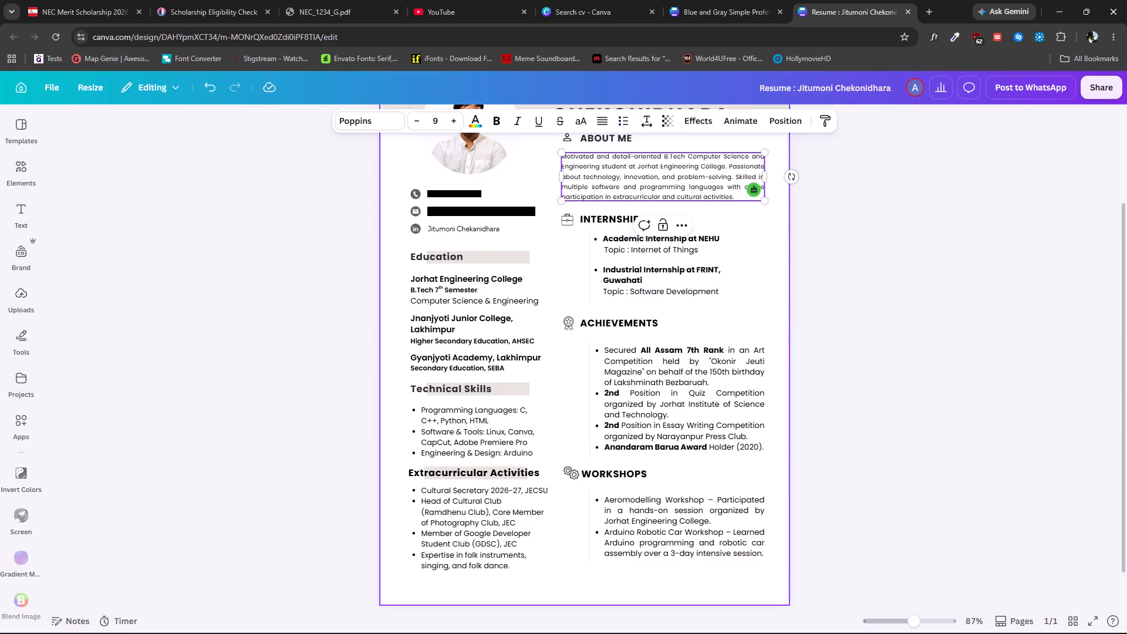
scroll(725, 212, "up", 2)
left_click(847, 315)
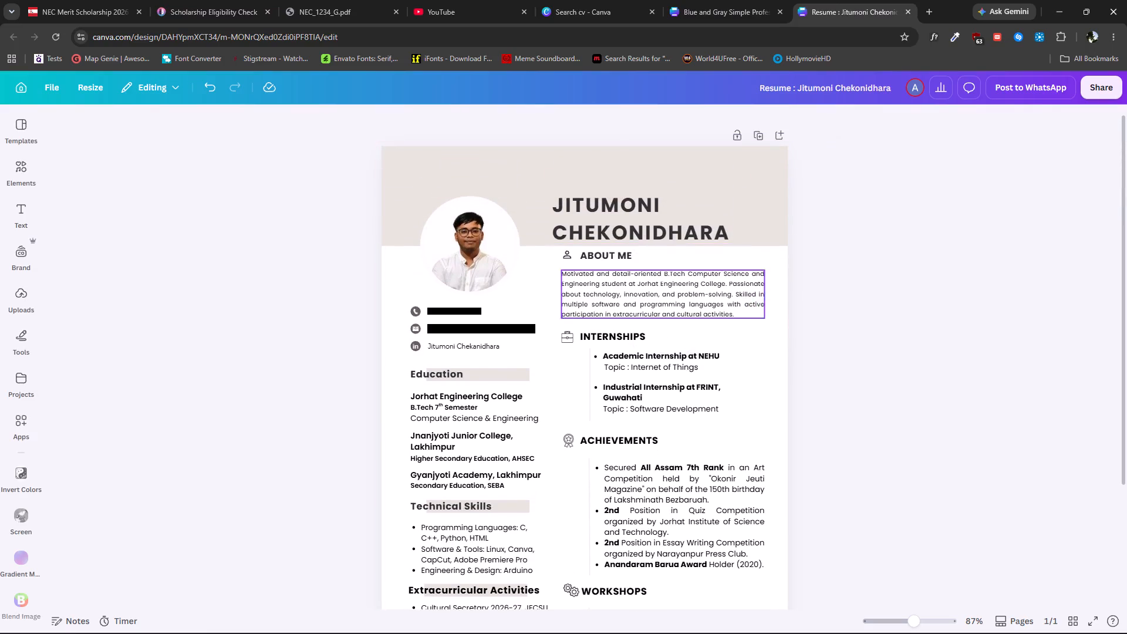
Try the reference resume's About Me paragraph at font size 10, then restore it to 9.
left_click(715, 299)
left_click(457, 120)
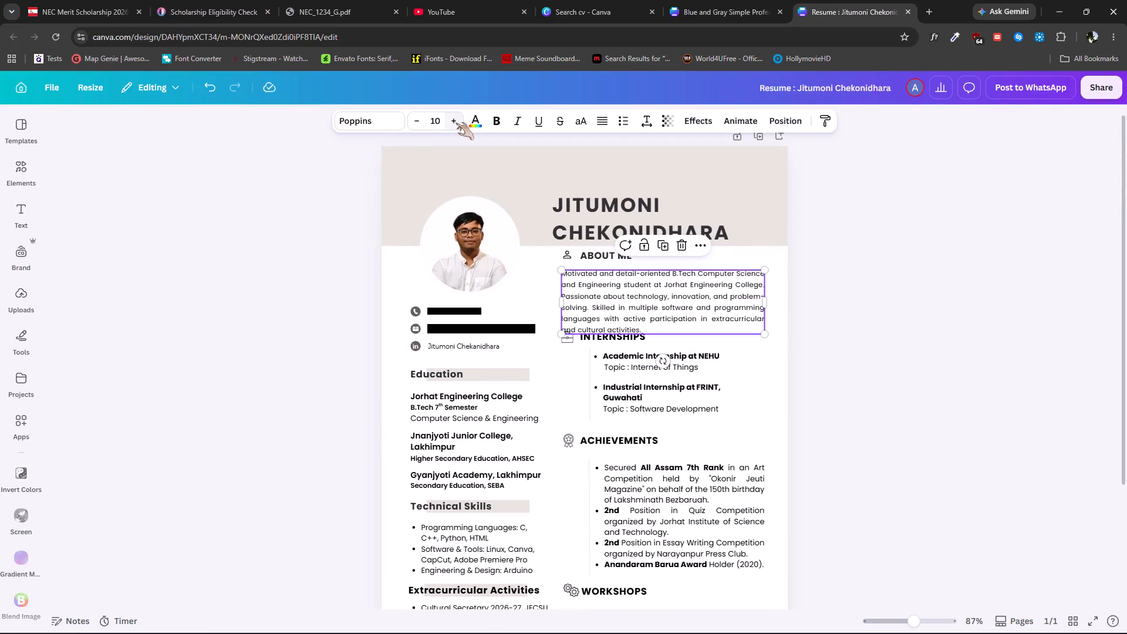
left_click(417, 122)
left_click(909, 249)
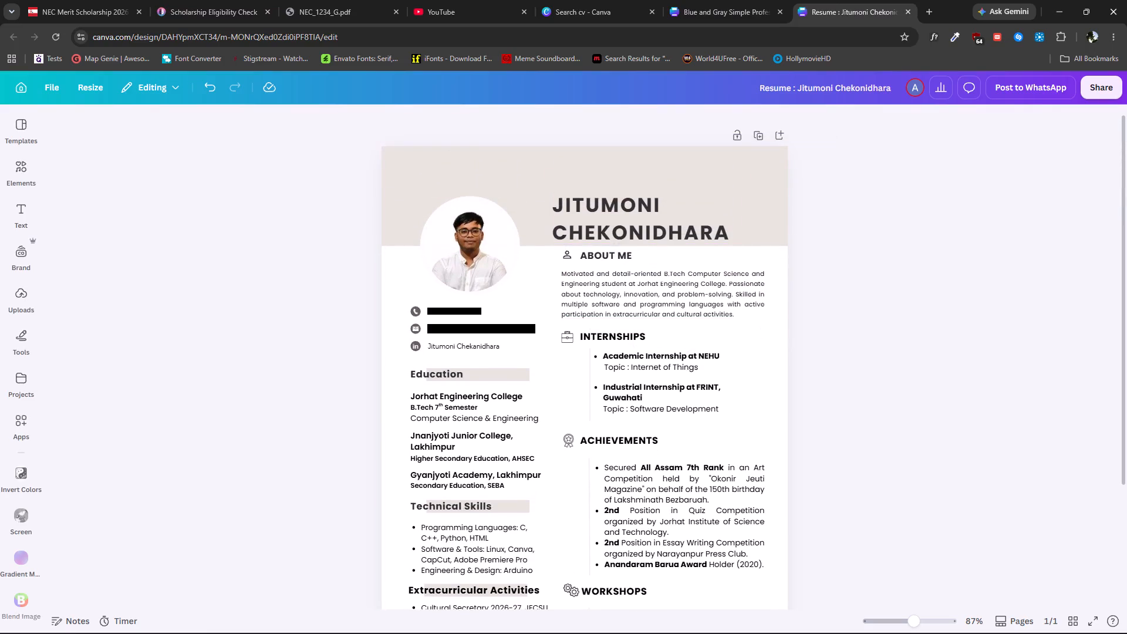
Recheck the About Me paragraph's text formatting in the reference resume.
scroll(909, 251, "down", 1)
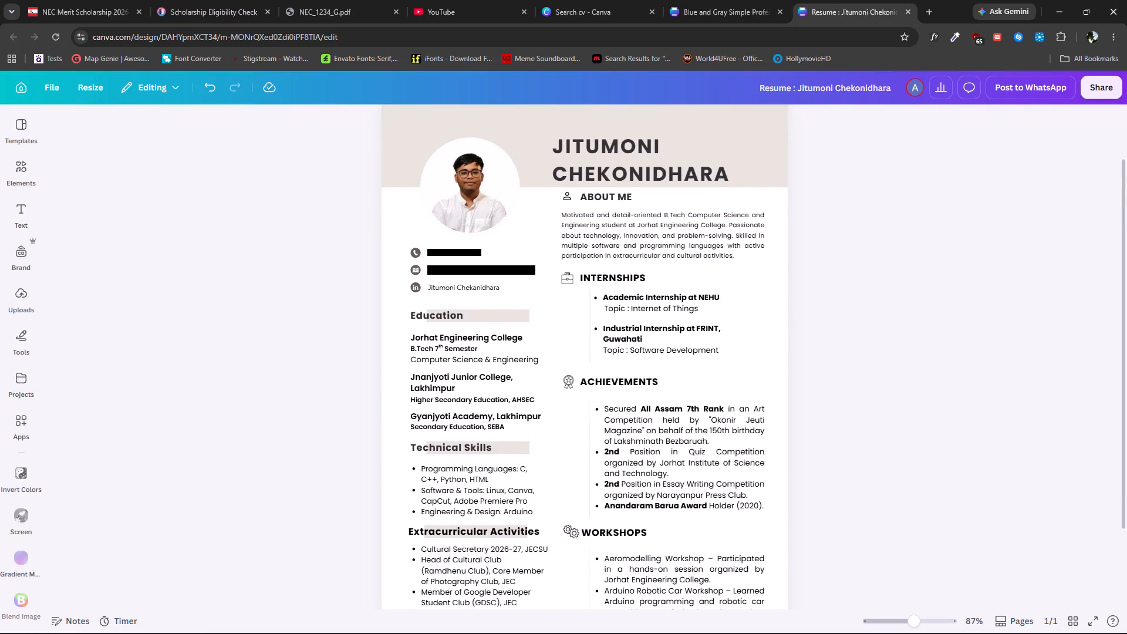
left_click(726, 248)
left_click(837, 242)
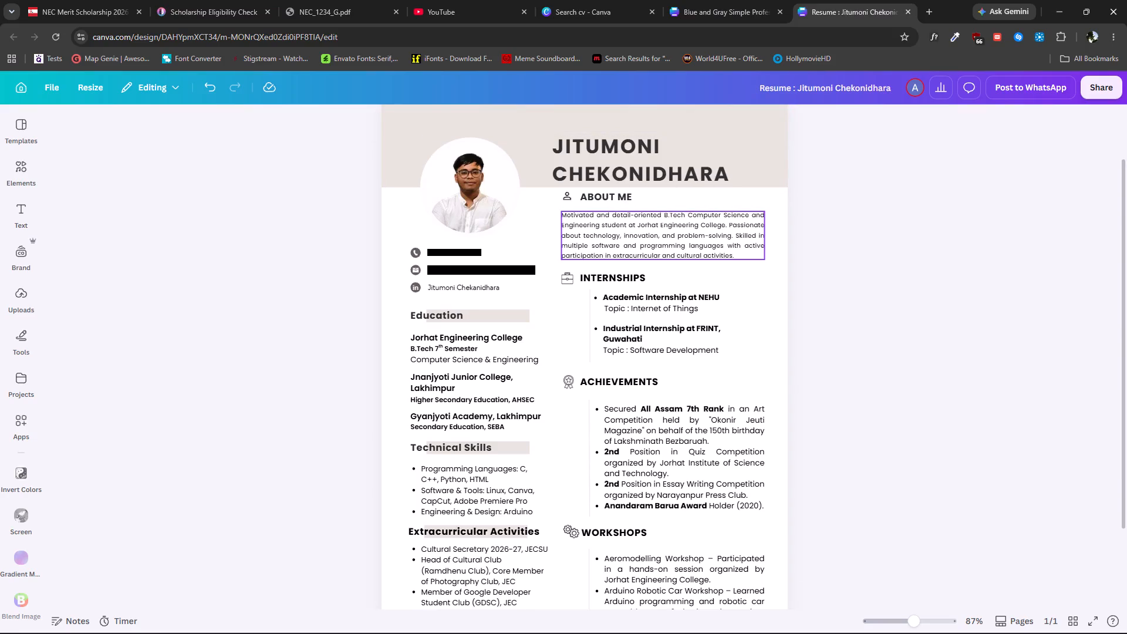
scroll(646, 320, "down", 1)
Return to the CV design and enlarge the Academic Internship's project topic, role and duration lines by one font size.
left_click(734, 0)
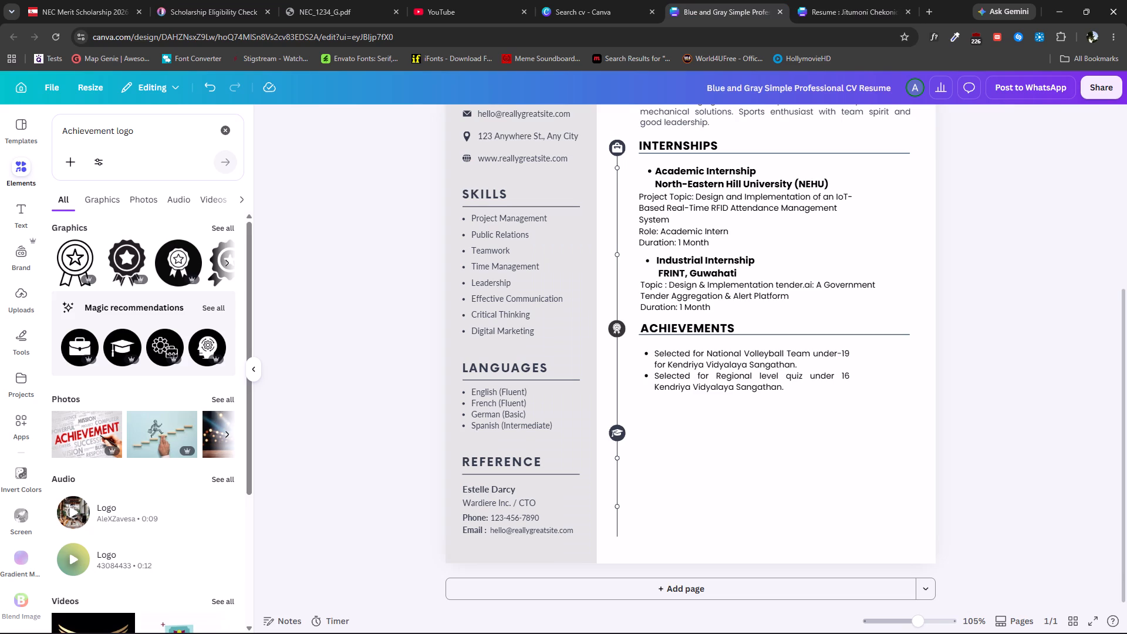
left_click(724, 374)
scroll(722, 356, "up", 2)
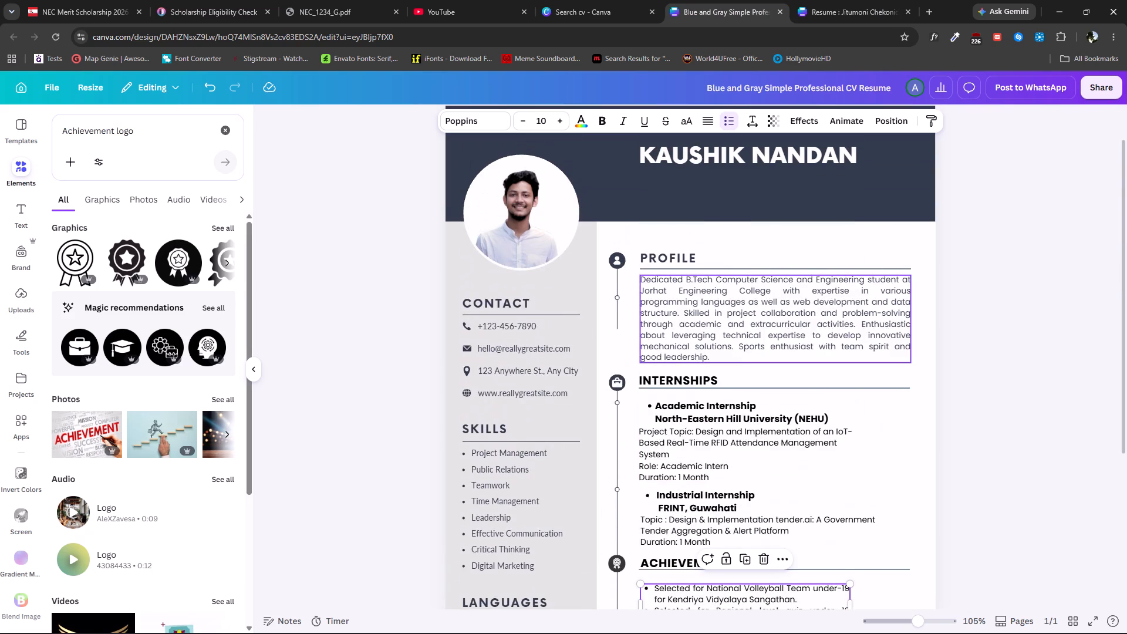
scroll(719, 353, "down", 1)
left_click(715, 342)
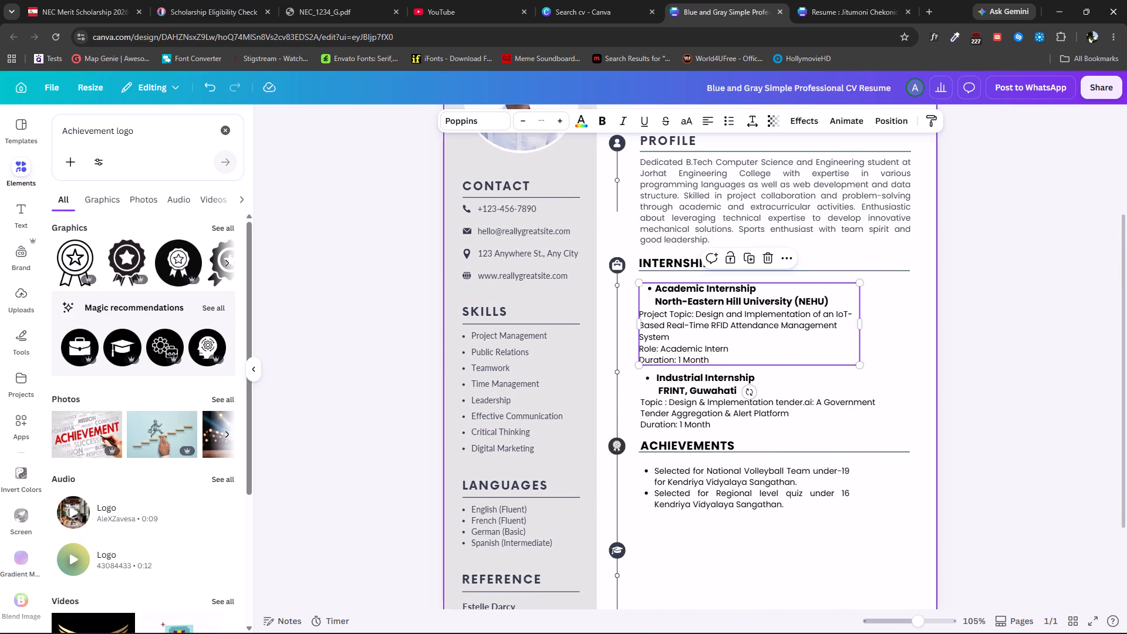
double_click(716, 353)
left_click(721, 360)
left_click_drag(721, 362, 646, 318)
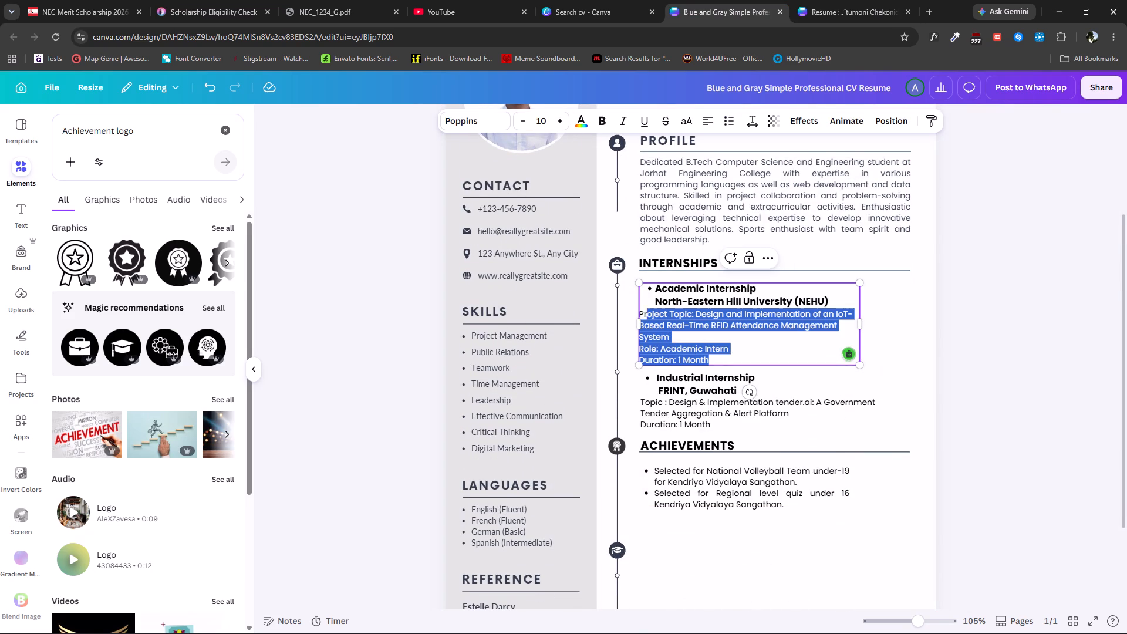
left_click_drag(646, 318, 640, 313)
left_click(562, 123)
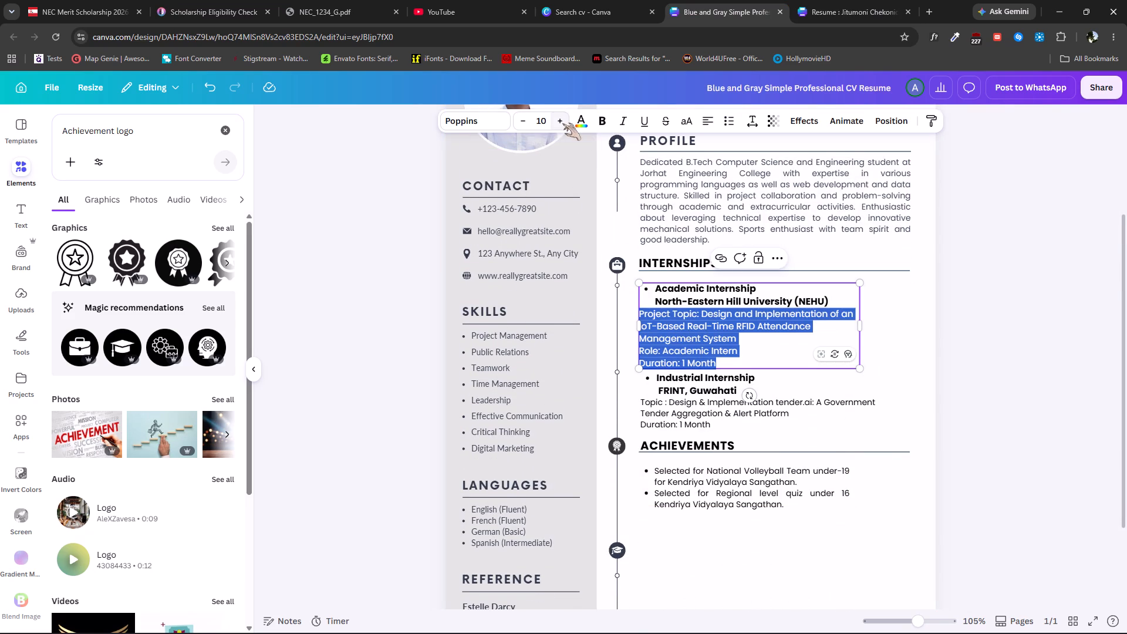
left_click(1009, 315)
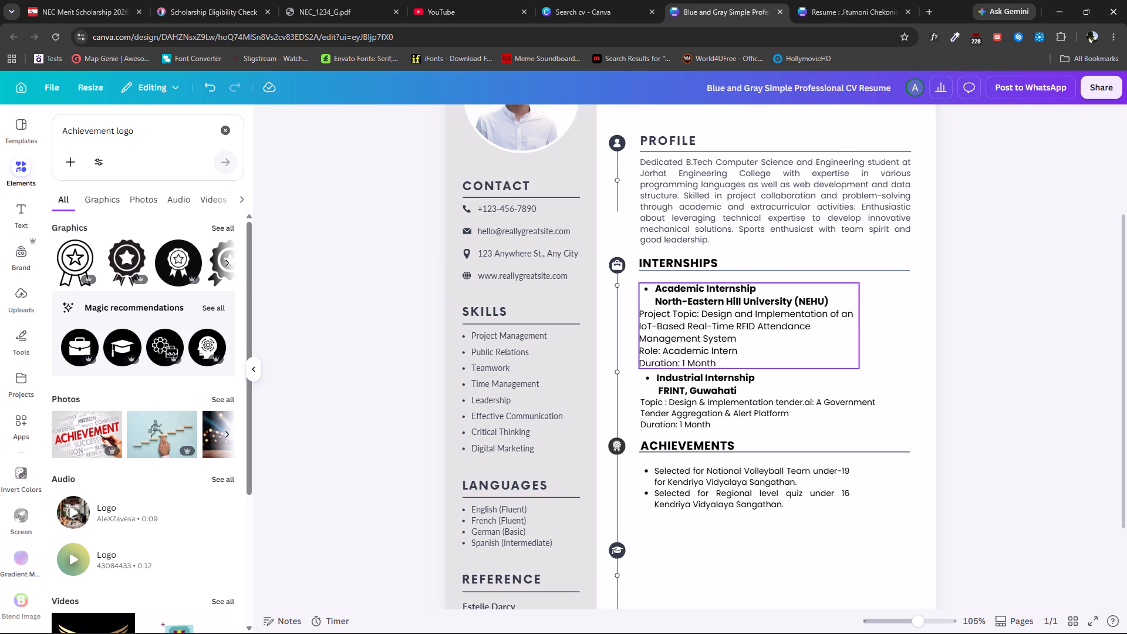
Enlarge the bold "Academic Internship" and "North-Eastern Hill University (NEHU)" lines by one font size.
double_click(697, 295)
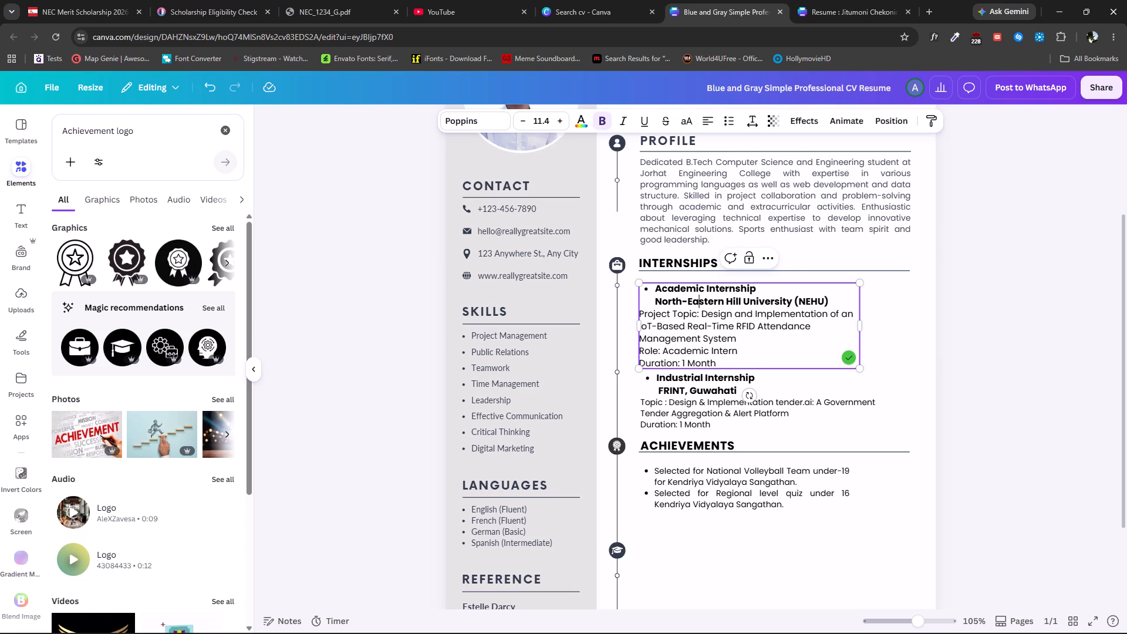
double_click(661, 261)
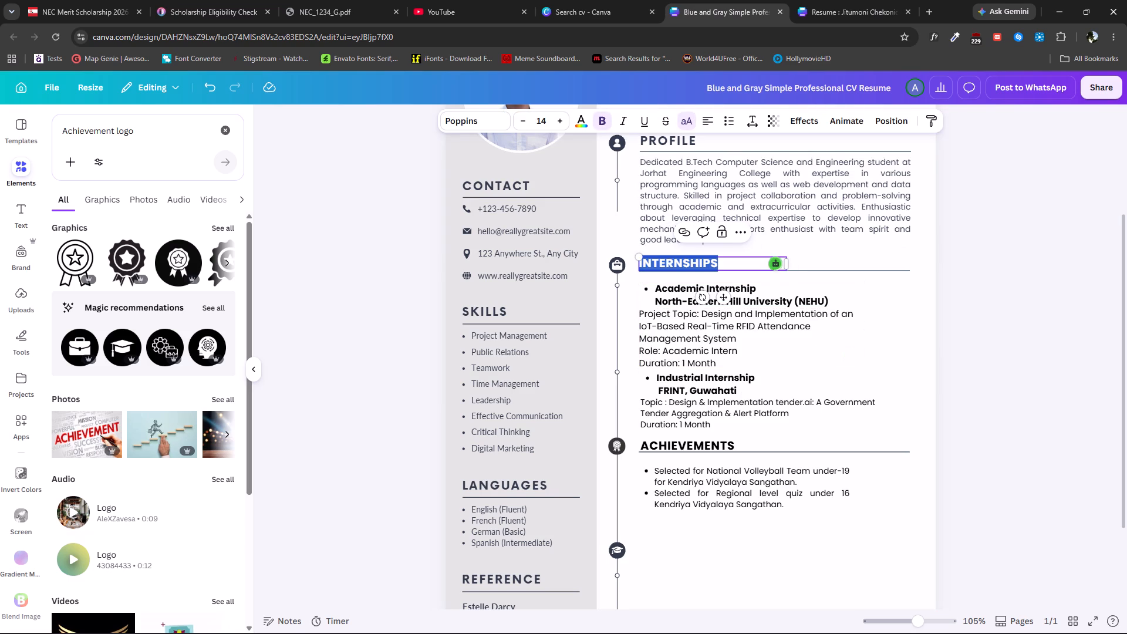
left_click(667, 294)
double_click(659, 290)
left_click_drag(654, 288, 656, 289)
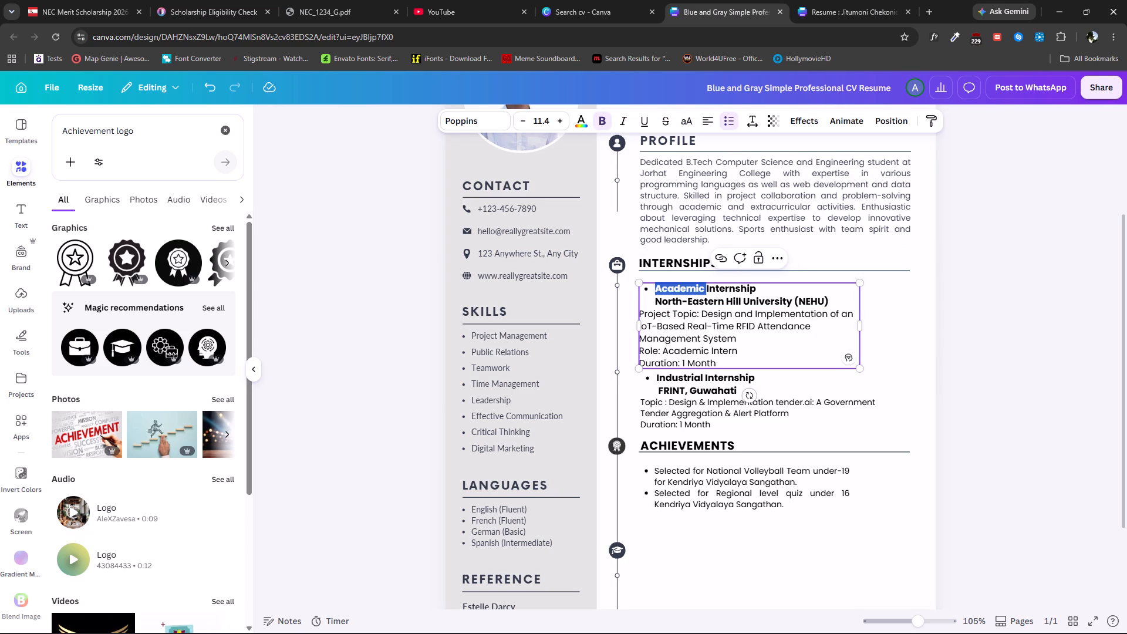
left_click_drag(656, 289, 829, 300)
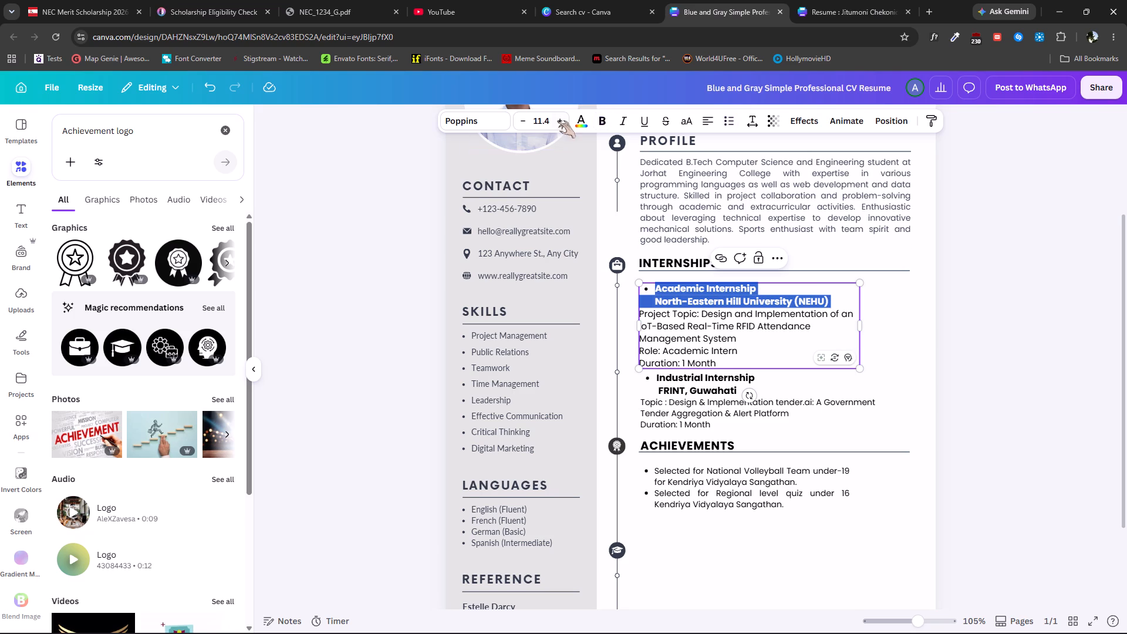
left_click(560, 122)
left_click(1064, 278)
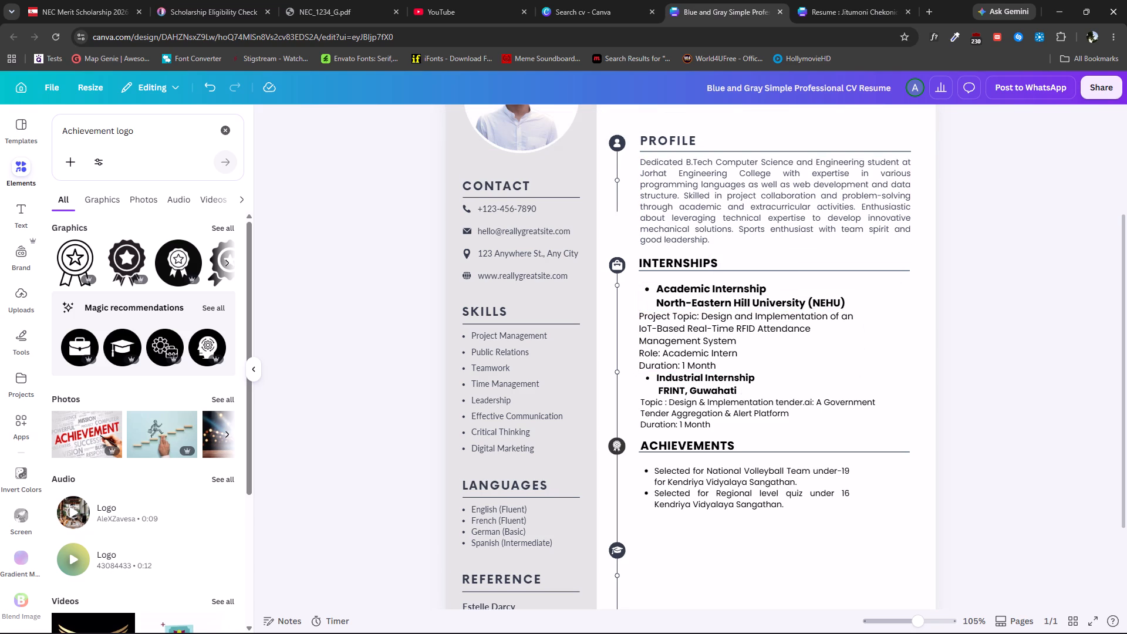
scroll(856, 317, "down", 1)
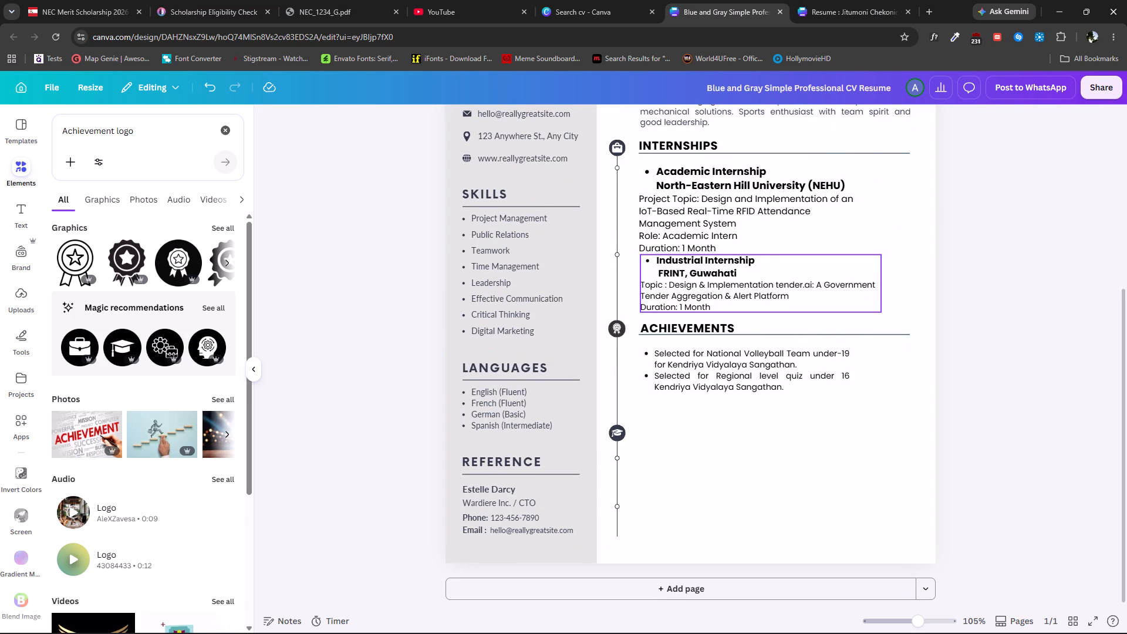
Set the bold "Industrial Internship" and "FRINT, Guwahati" lines to font size 12.4, matching the Academic Internship heading lines.
scroll(760, 284, "up", 1)
scroll(755, 319, "down", 1)
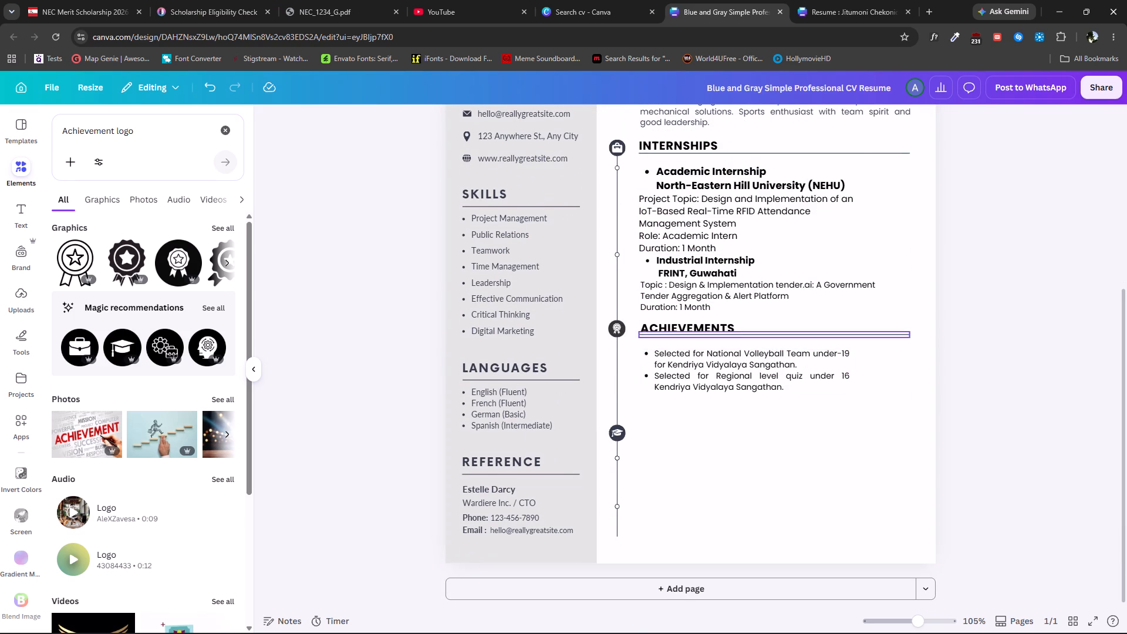
left_click(714, 288)
left_click(721, 278)
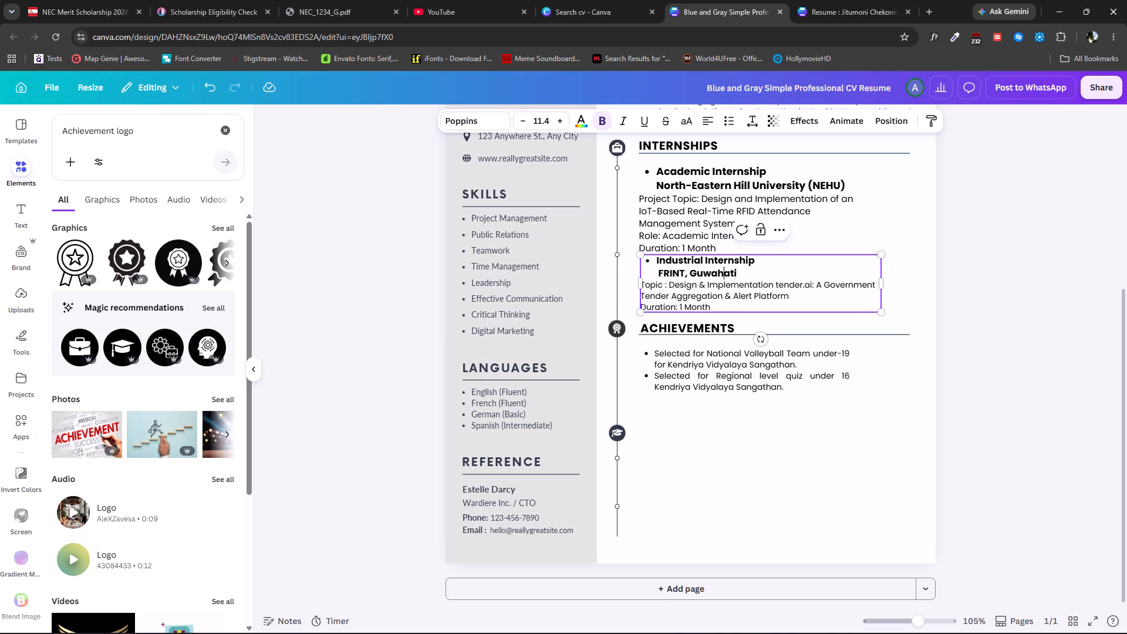
left_click_drag(748, 272, 652, 260)
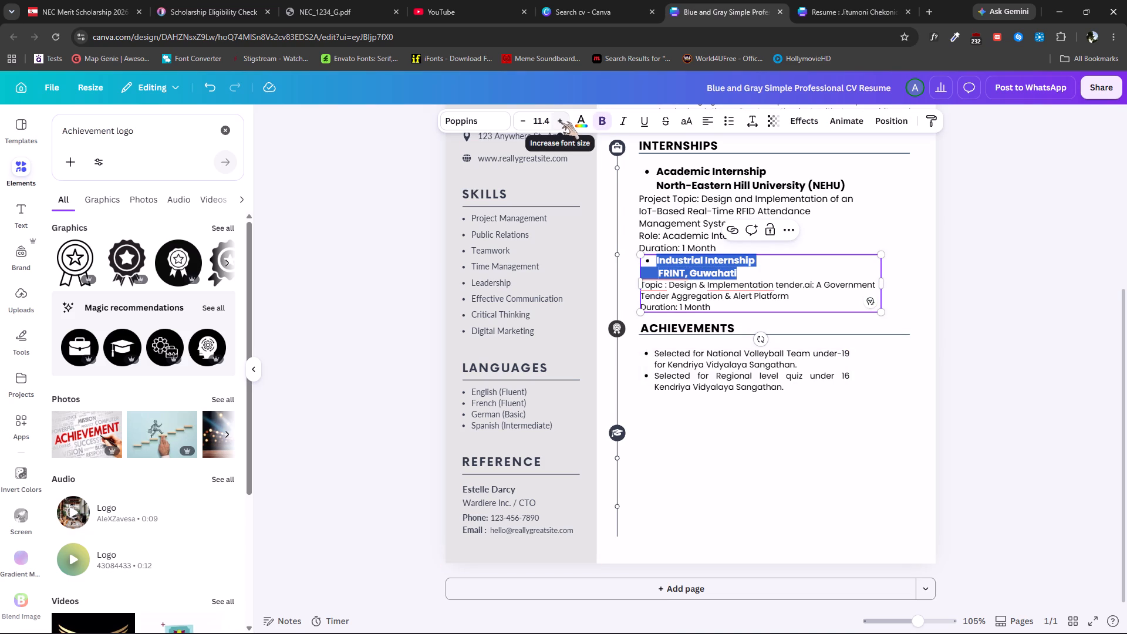
left_click(546, 121)
type("12")
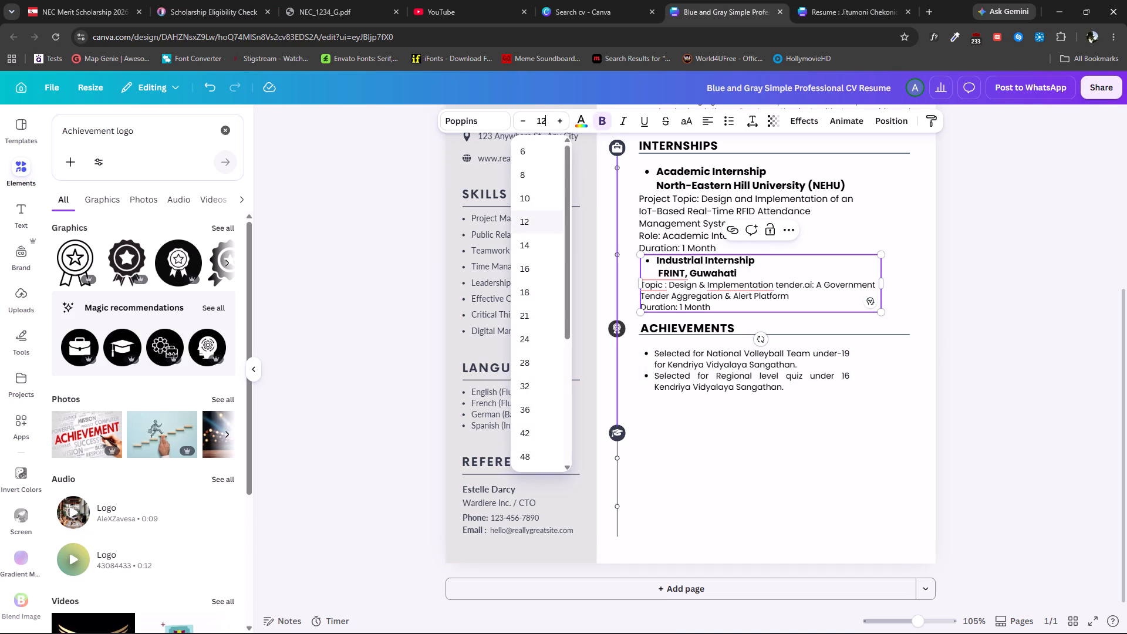
left_click(696, 200)
double_click(696, 170)
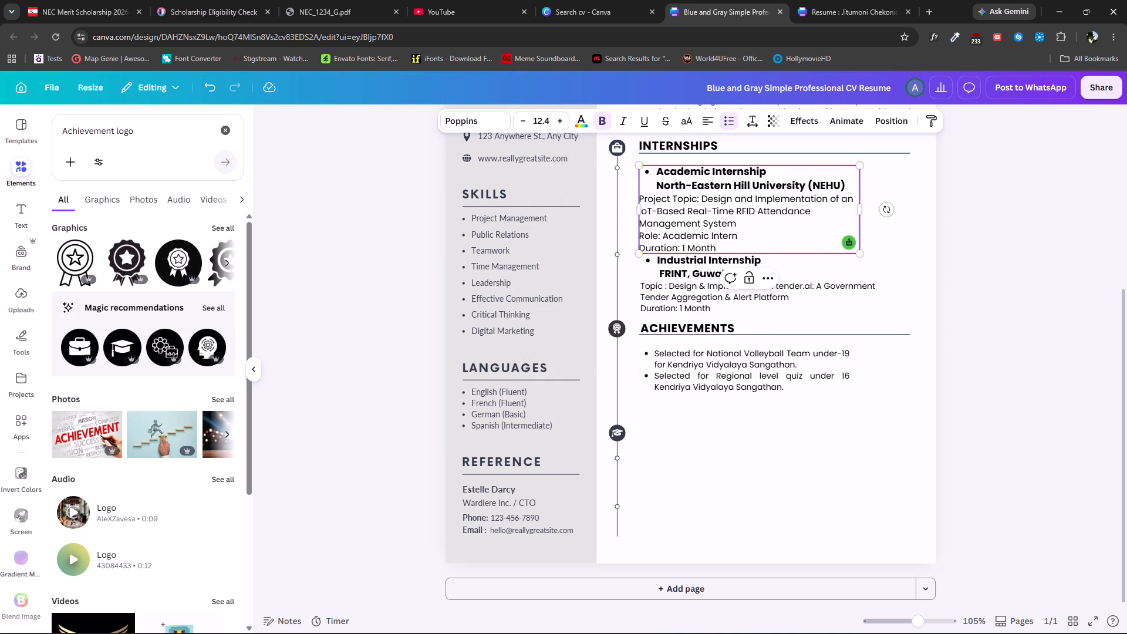
triple_click(702, 274)
left_click_drag(747, 274, 684, 264)
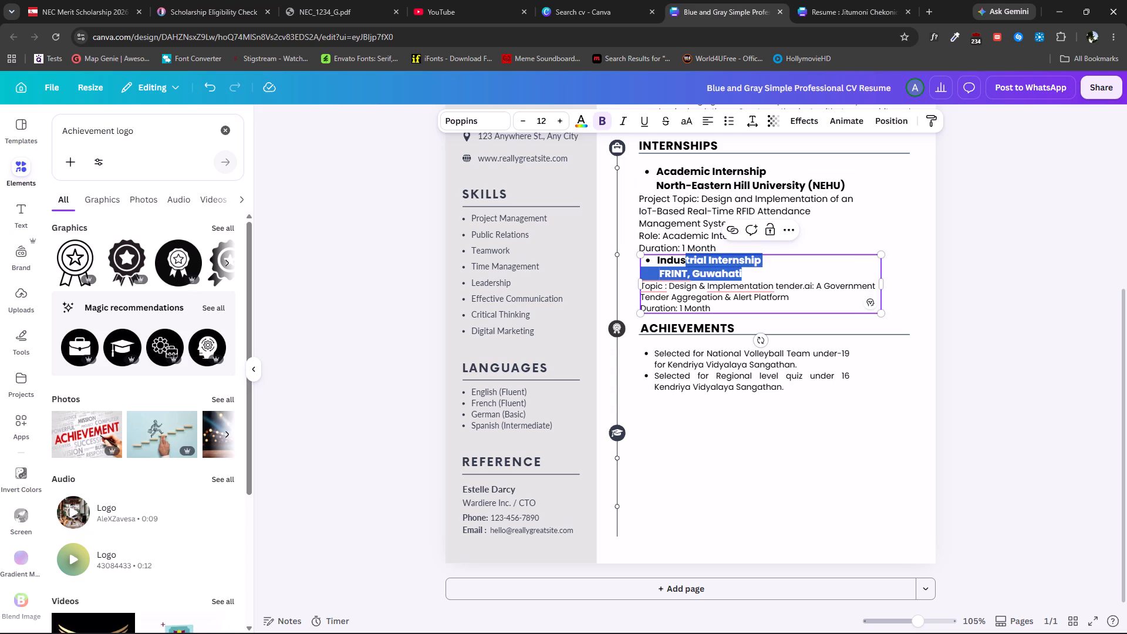
left_click_drag(684, 264, 659, 259)
left_click(552, 124)
left_click(545, 120)
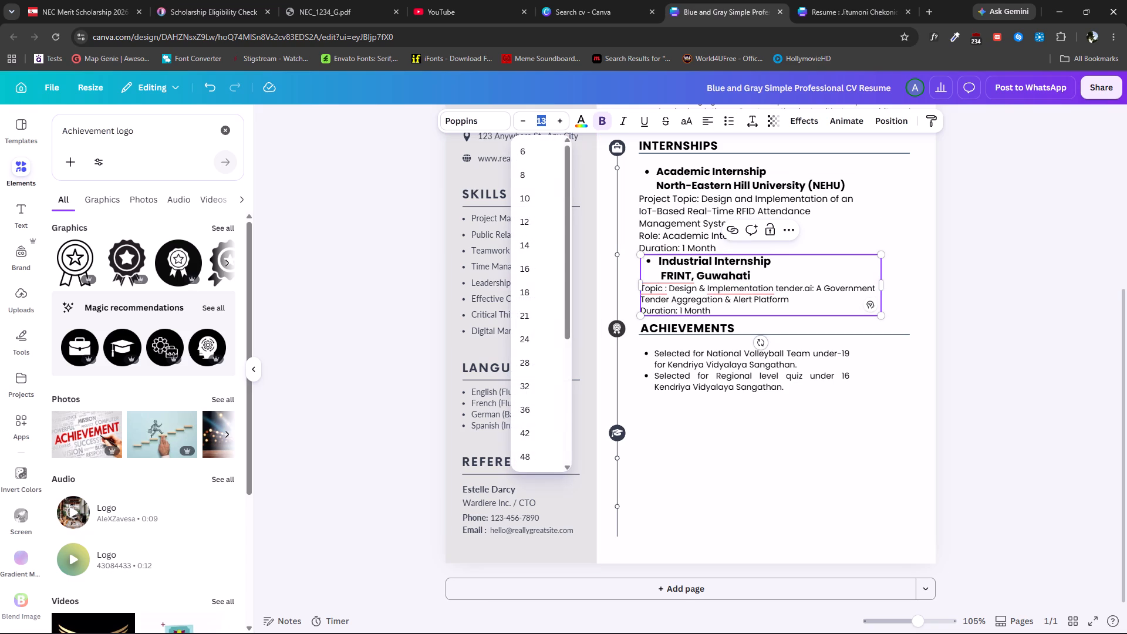
type("12.4")
left_click(902, 328)
Set the Industrial Internship's topic and duration lines to font size 11.4.
double_click(768, 299)
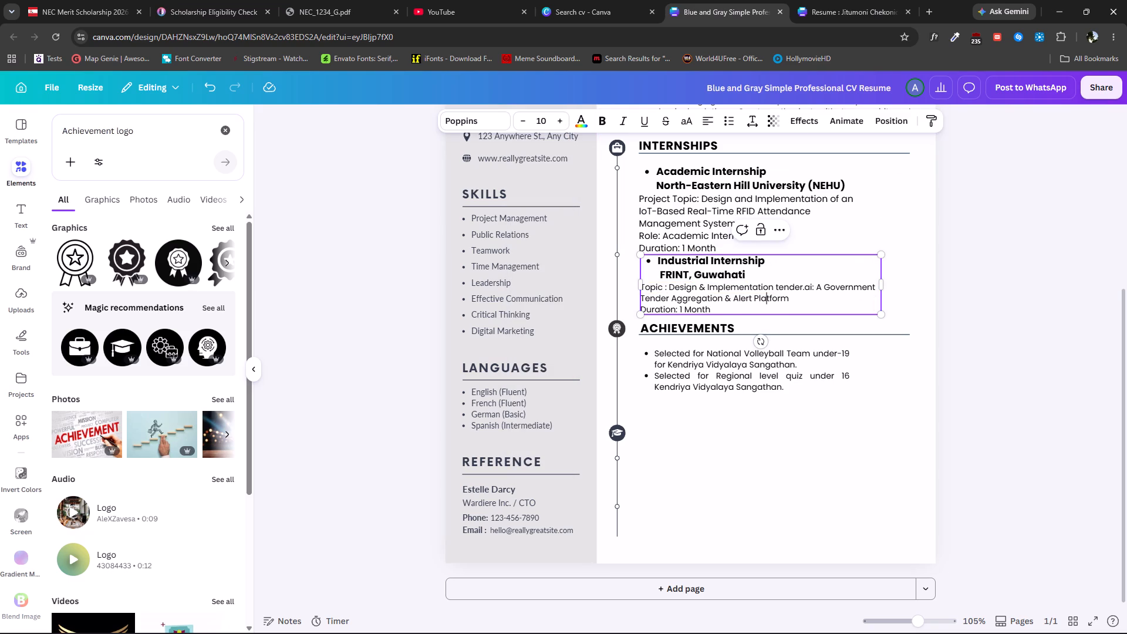
left_click_drag(718, 311, 635, 289)
left_click(547, 120)
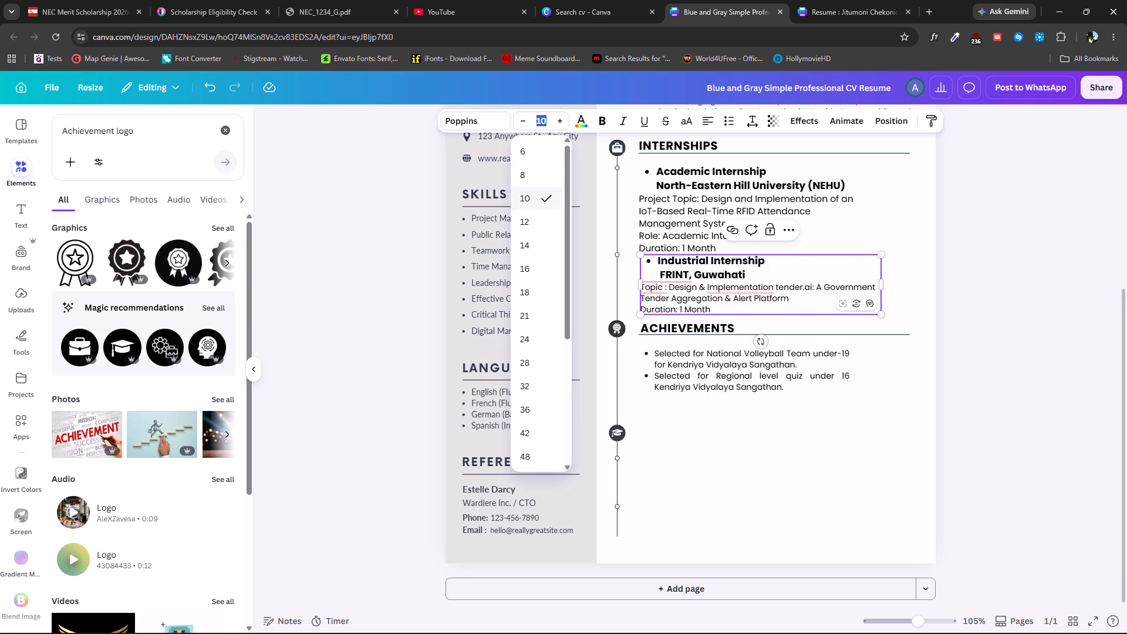
type("11")
key("period")
key("4")
left_click(924, 440)
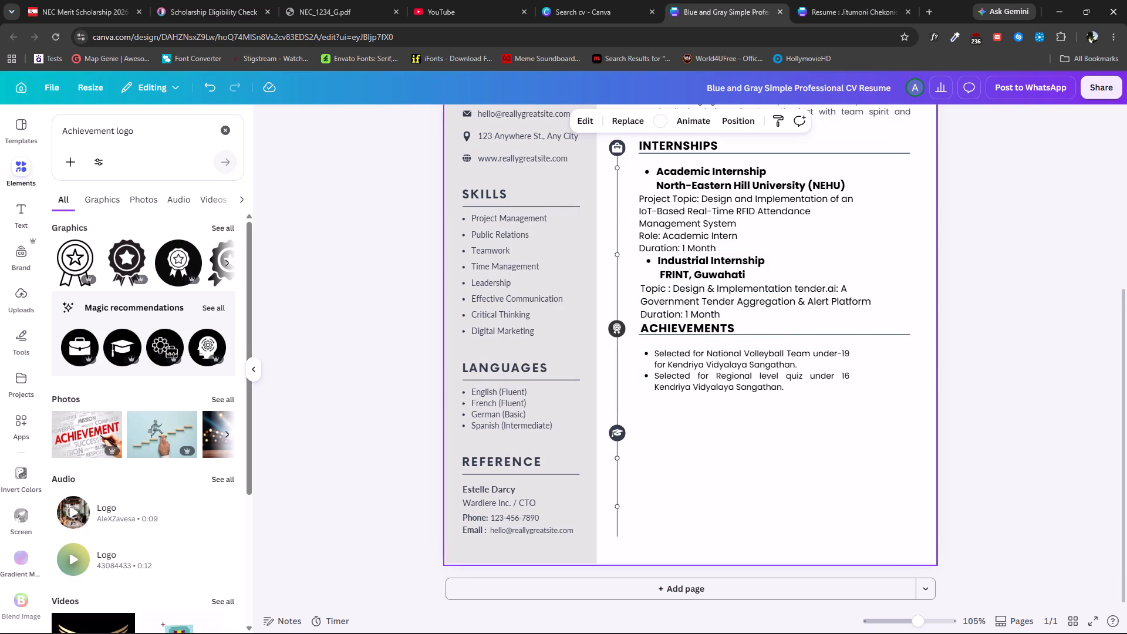
left_click(724, 384)
left_click(727, 427)
Search the design elements for "workshop logo" and show all the graphics.
left_click_drag(140, 137, 38, 140)
type("workshop logo")
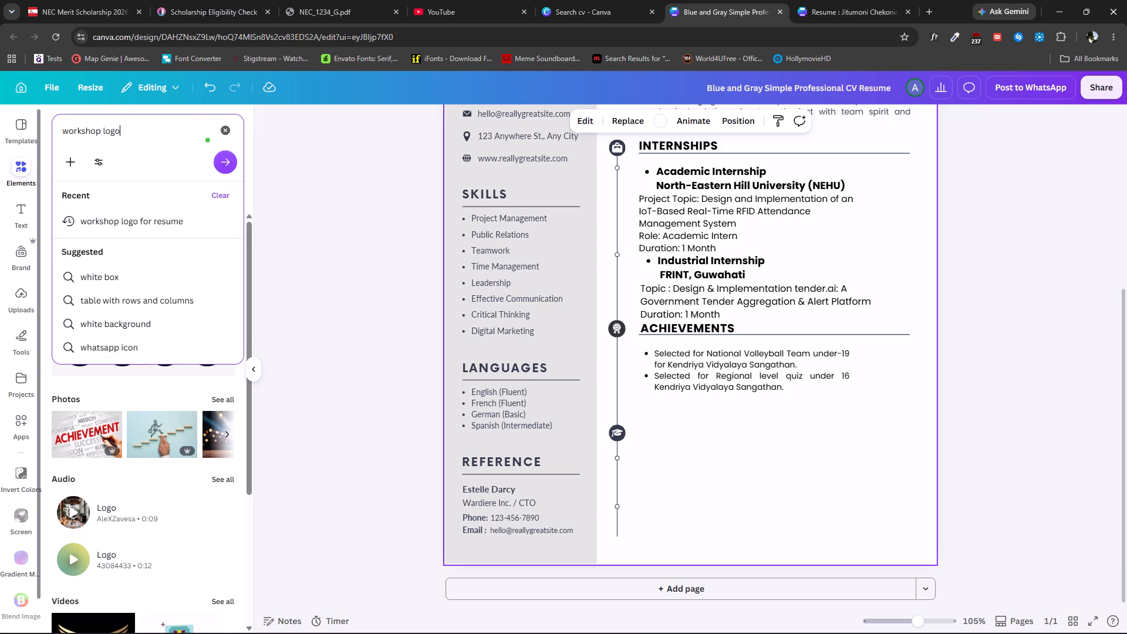
key("Return")
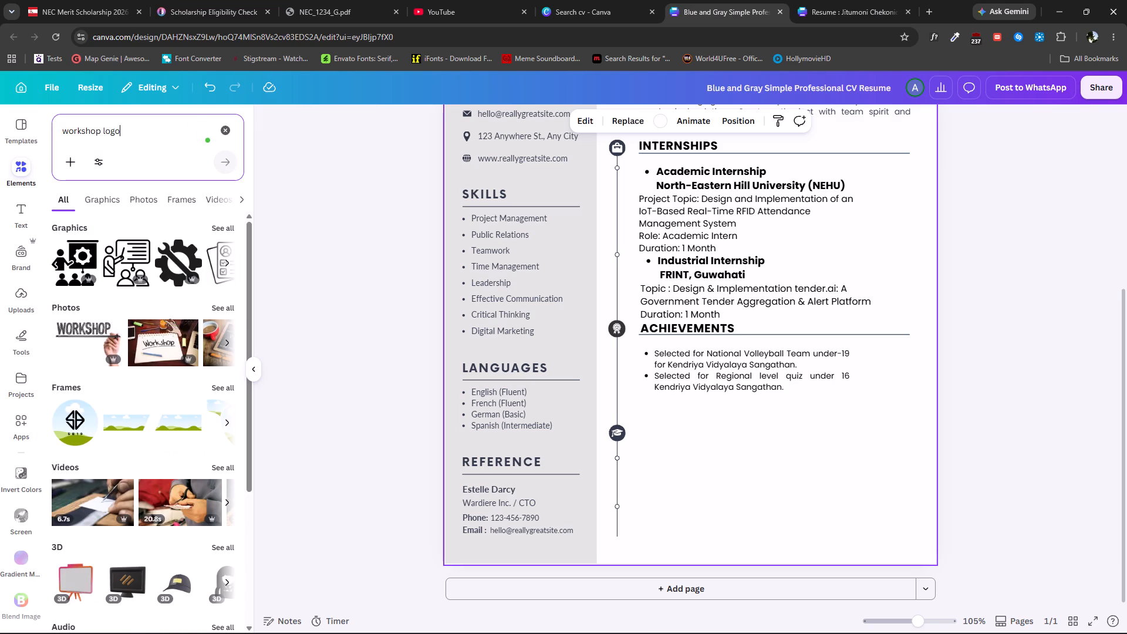
left_click(224, 225)
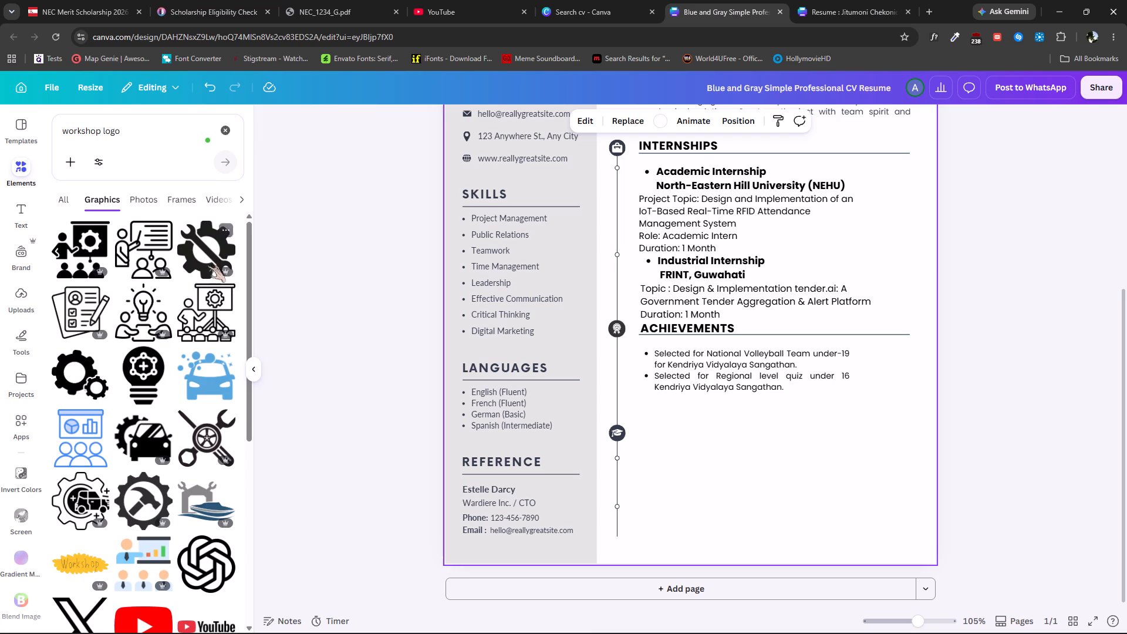
Find the black gear graphic with a wrench inside, add it, shrink it and place it beside the timeline's graduation cap icon.
scroll(133, 439, "down", 4)
scroll(133, 440, "up", 5)
scroll(143, 403, "down", 5)
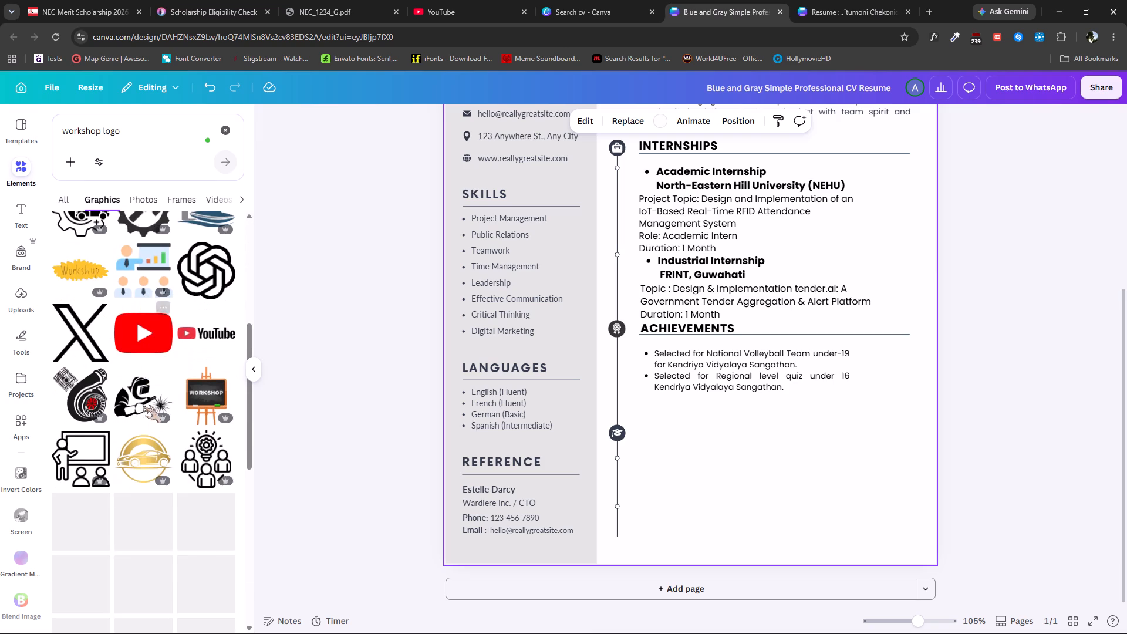
scroll(143, 406, "up", 1)
scroll(143, 406, "down", 4)
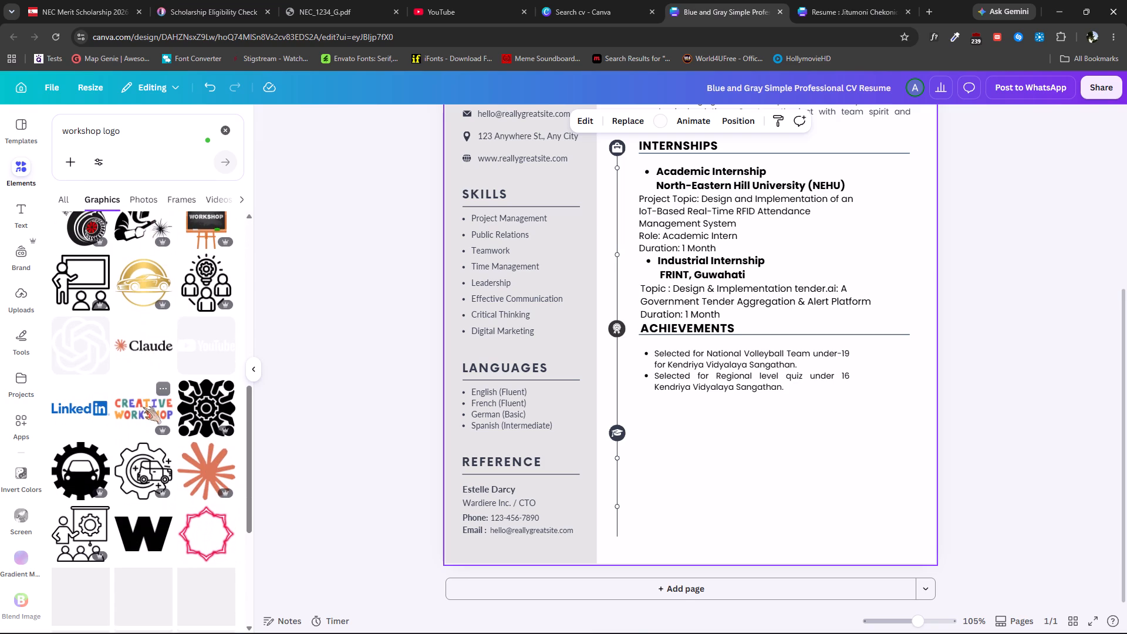
scroll(143, 407, "down", 3)
scroll(143, 407, "up", 1)
scroll(143, 409, "down", 3)
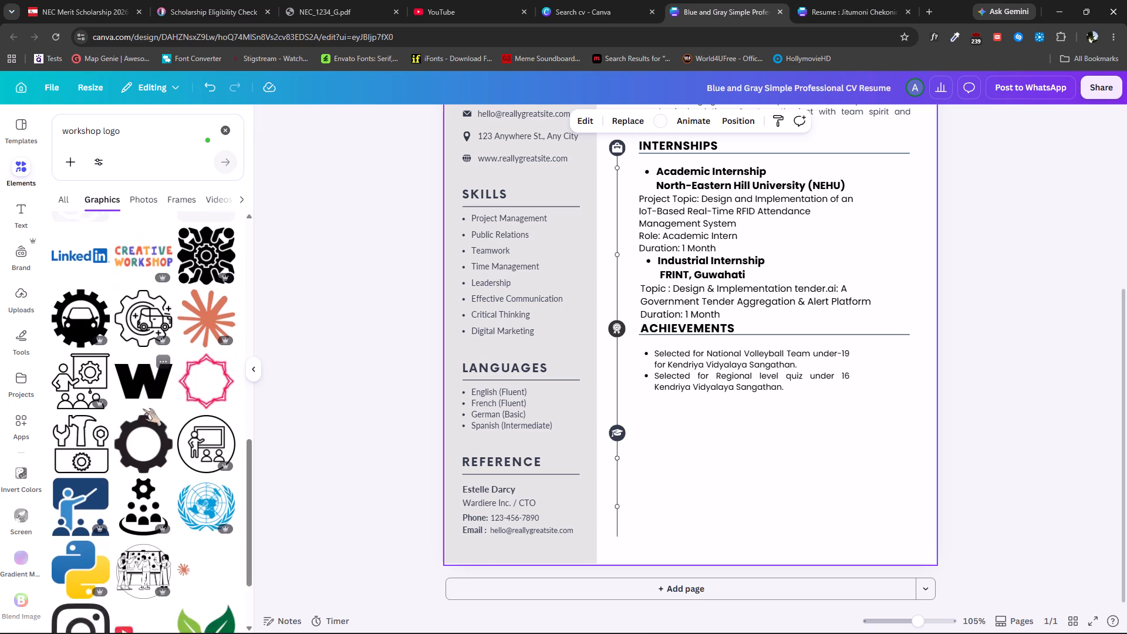
scroll(143, 409, "down", 5)
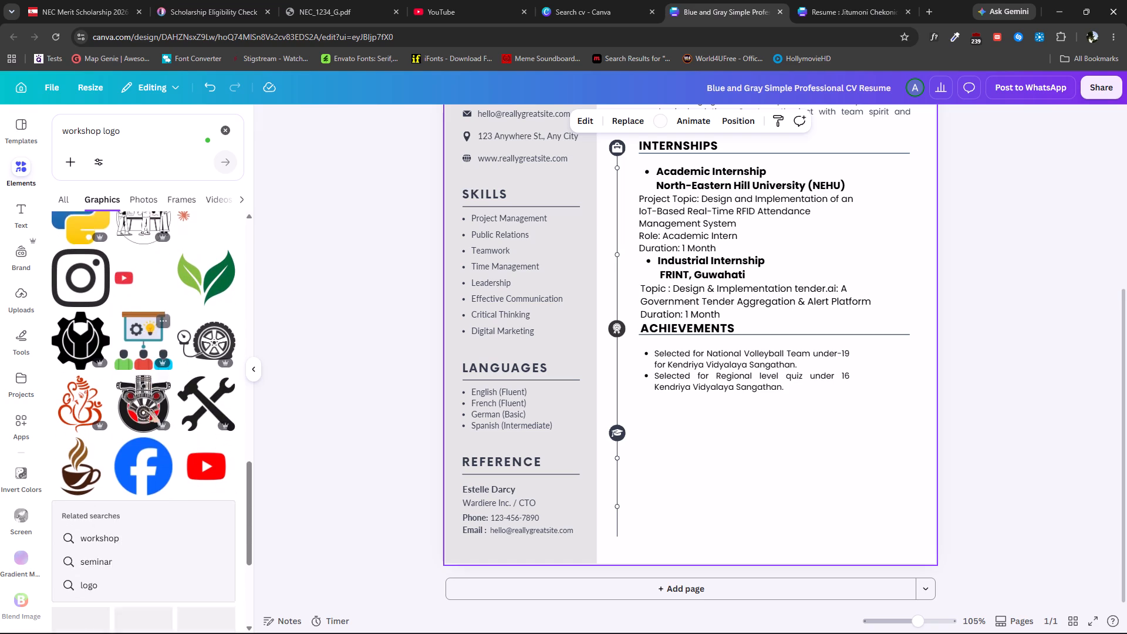
scroll(143, 409, "up", 1)
left_click(86, 370)
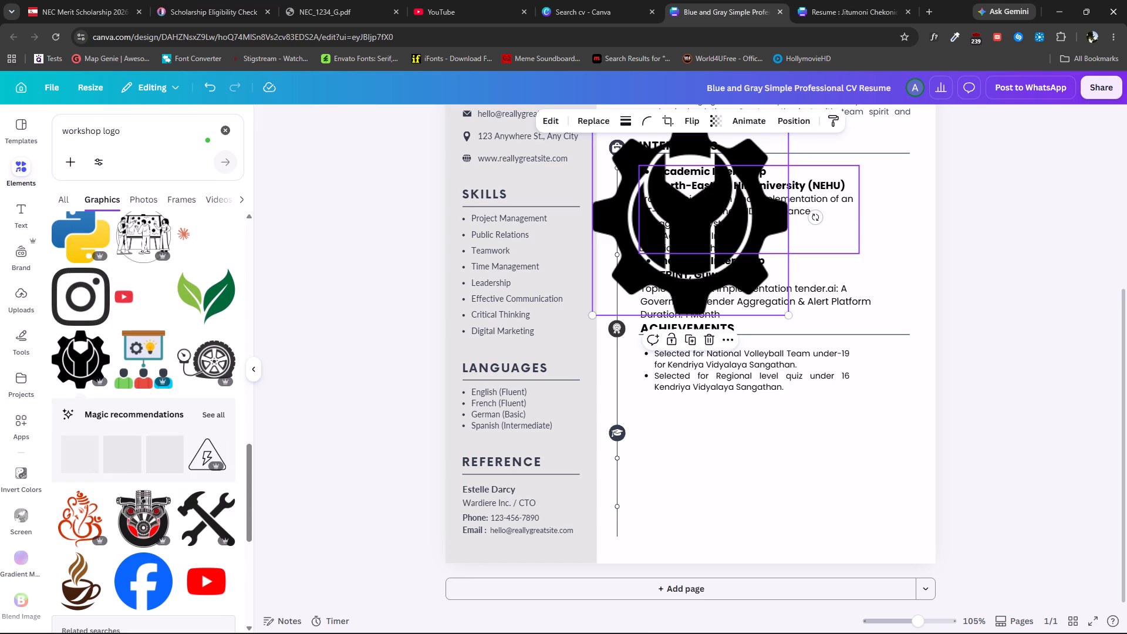
left_click_drag(679, 292, 673, 519)
left_click_drag(781, 346, 609, 518)
left_click_drag(598, 532, 621, 444)
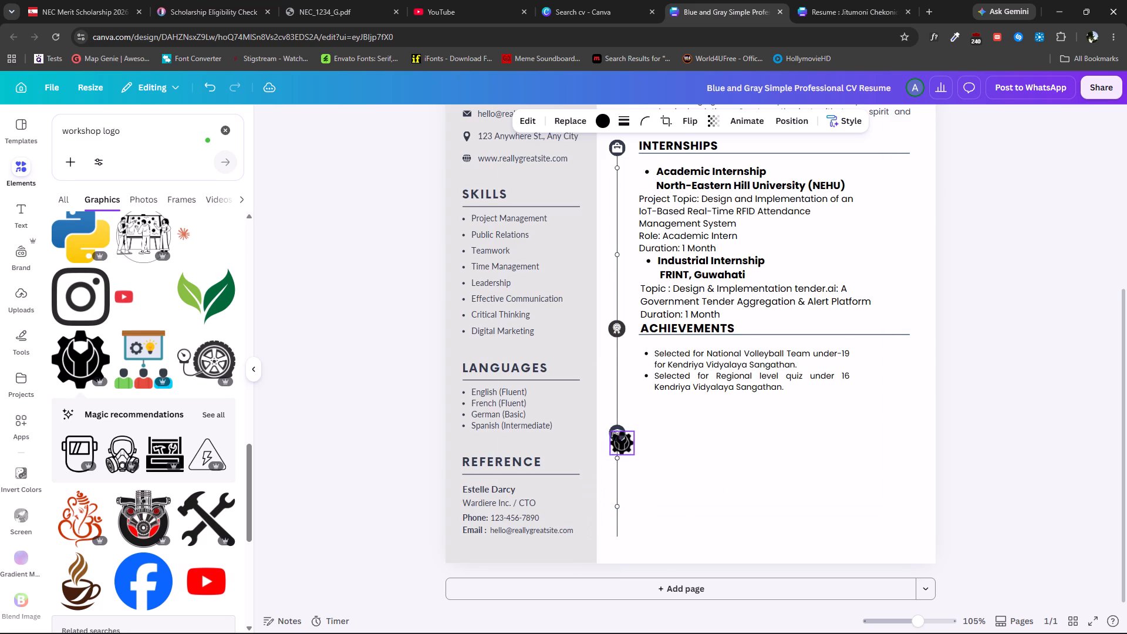
left_click_drag(621, 444, 646, 439)
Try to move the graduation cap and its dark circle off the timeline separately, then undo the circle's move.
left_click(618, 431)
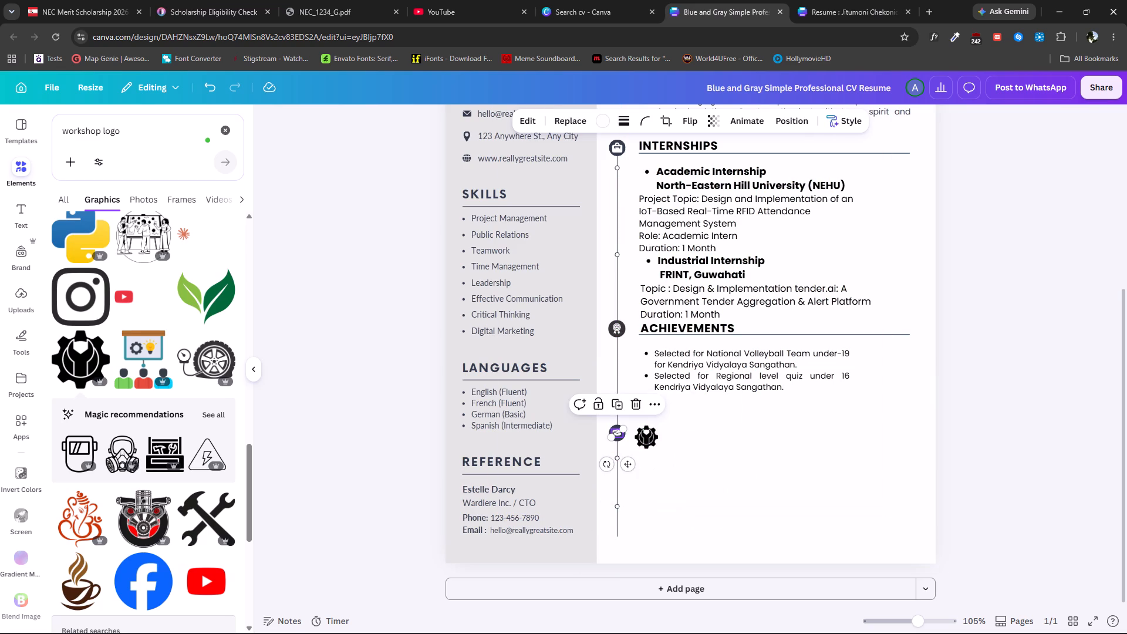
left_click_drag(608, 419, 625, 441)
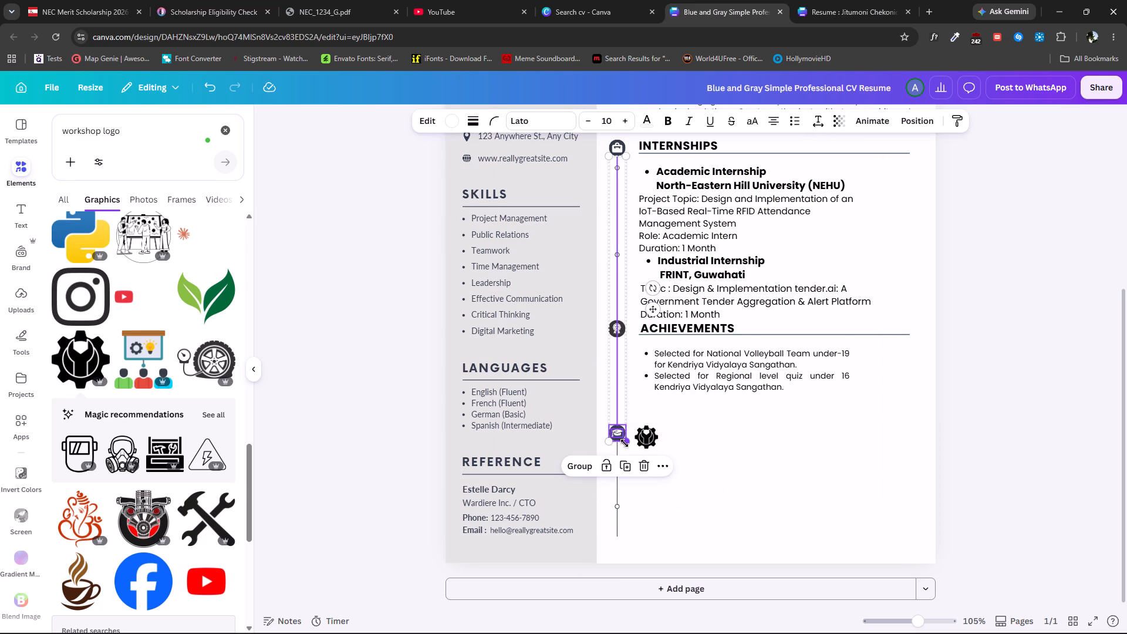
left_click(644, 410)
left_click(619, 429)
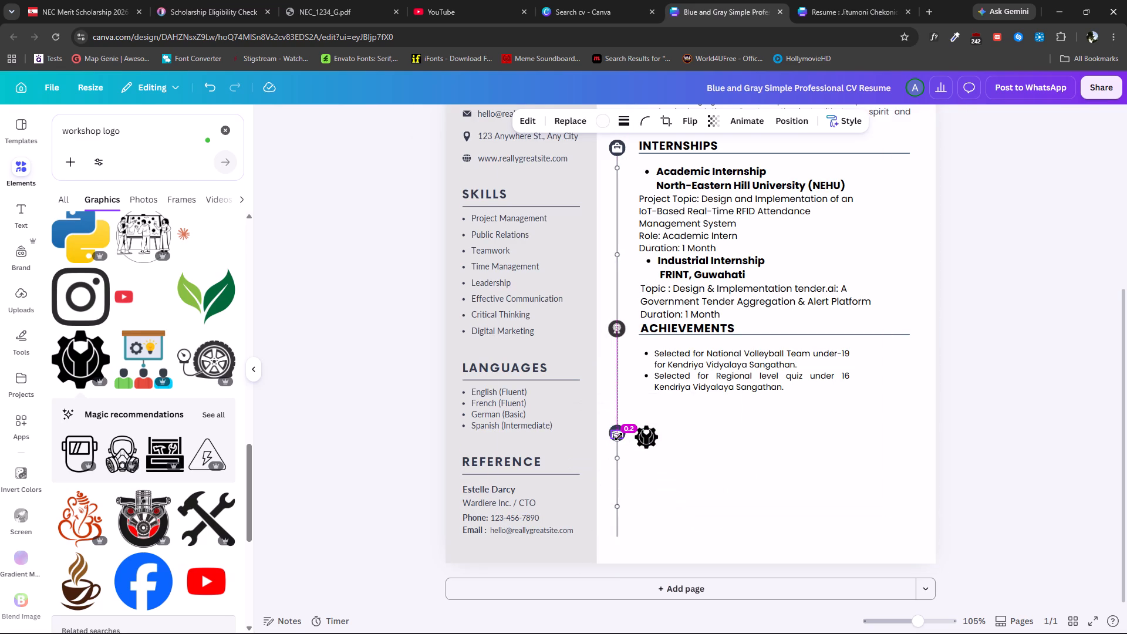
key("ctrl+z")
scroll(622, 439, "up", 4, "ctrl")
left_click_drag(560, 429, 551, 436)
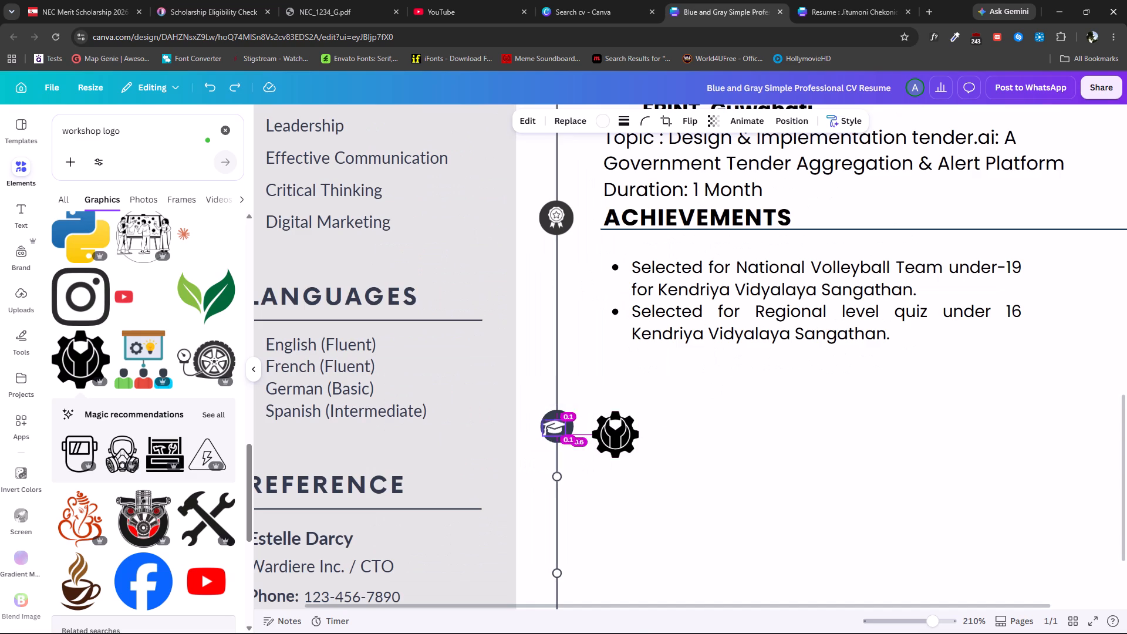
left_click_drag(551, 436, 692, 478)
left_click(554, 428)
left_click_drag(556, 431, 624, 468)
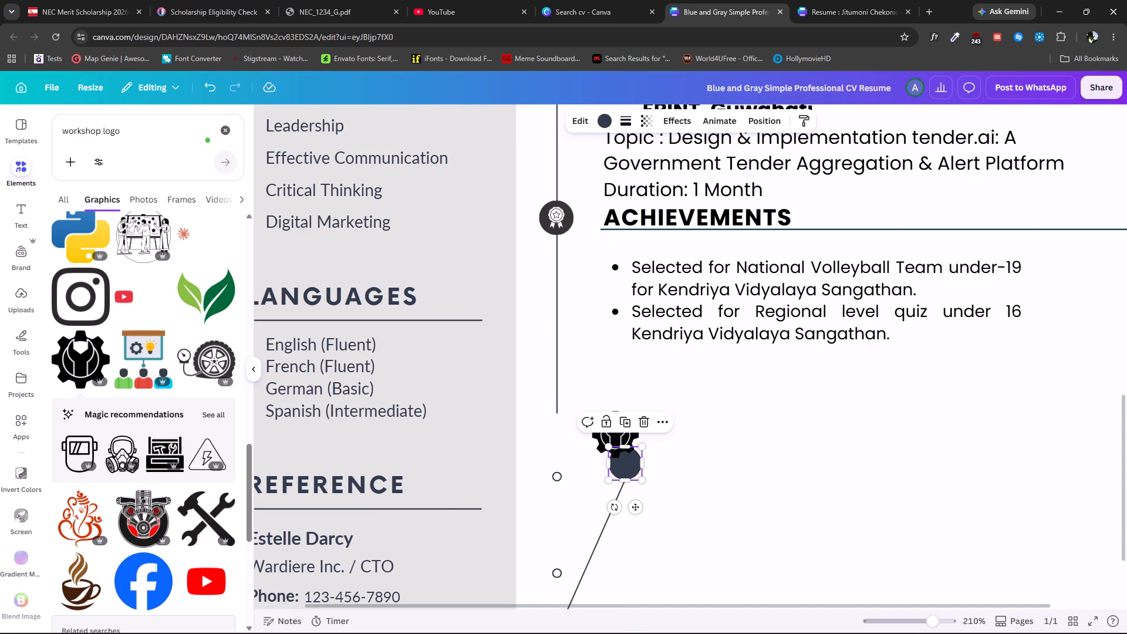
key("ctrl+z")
Move the graduation cap and its dark circle into the gray sidebar, detaching the lower timeline line from the circle.
left_click(681, 475)
left_click_drag(688, 478, 458, 434)
left_click(561, 433)
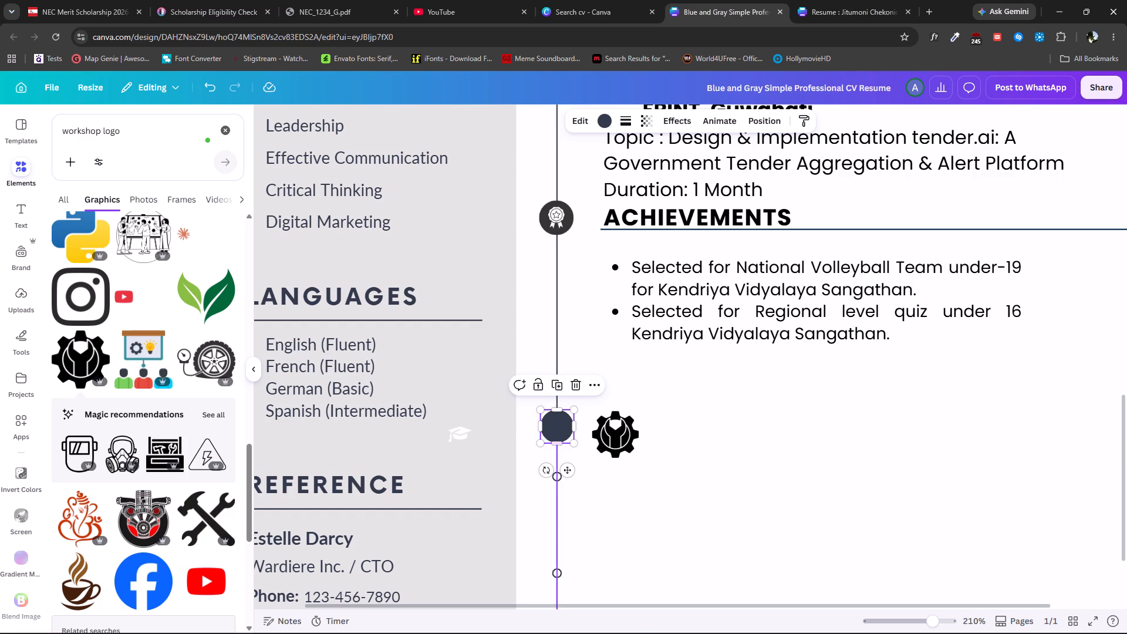
left_click(557, 458)
left_click_drag(556, 444, 556, 458)
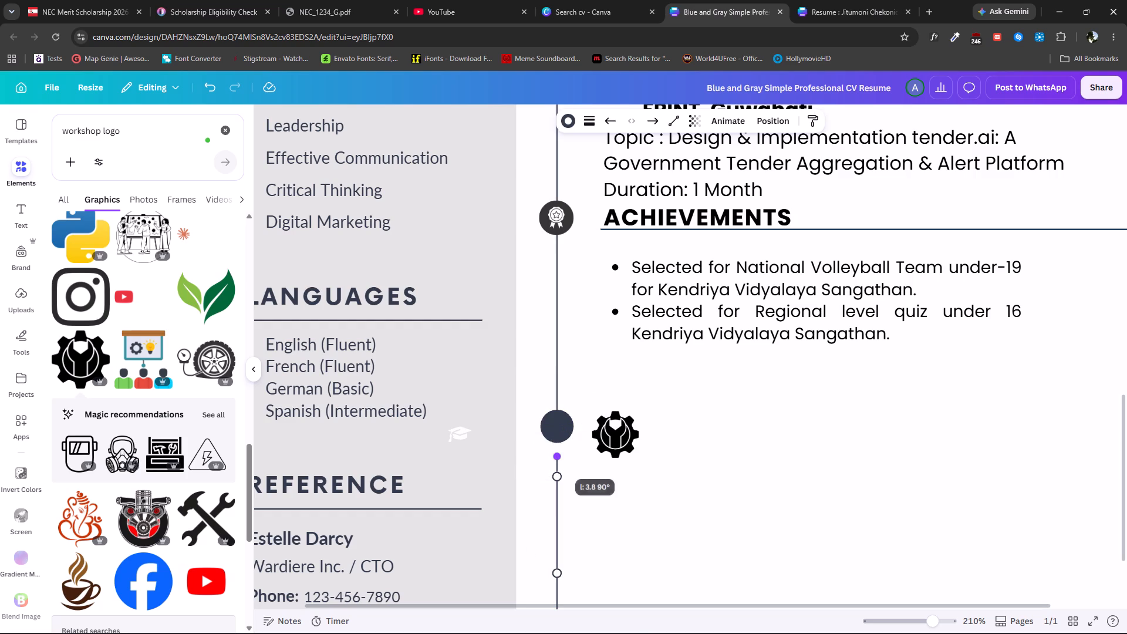
left_click_drag(556, 458, 556, 456)
left_click_drag(561, 418, 466, 423)
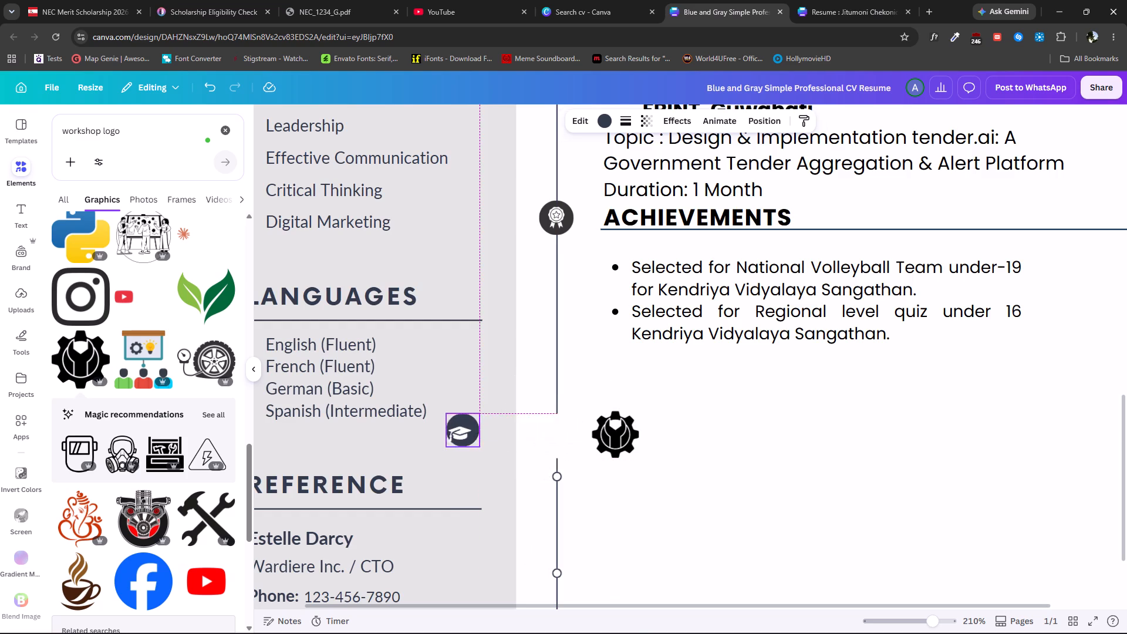
left_click_drag(466, 423, 464, 429)
Centre the gear-and-wrench graphic in the timeline gap below Achievements and shrink it to about 0.7 by 0.7.
left_click_drag(611, 435, 556, 435)
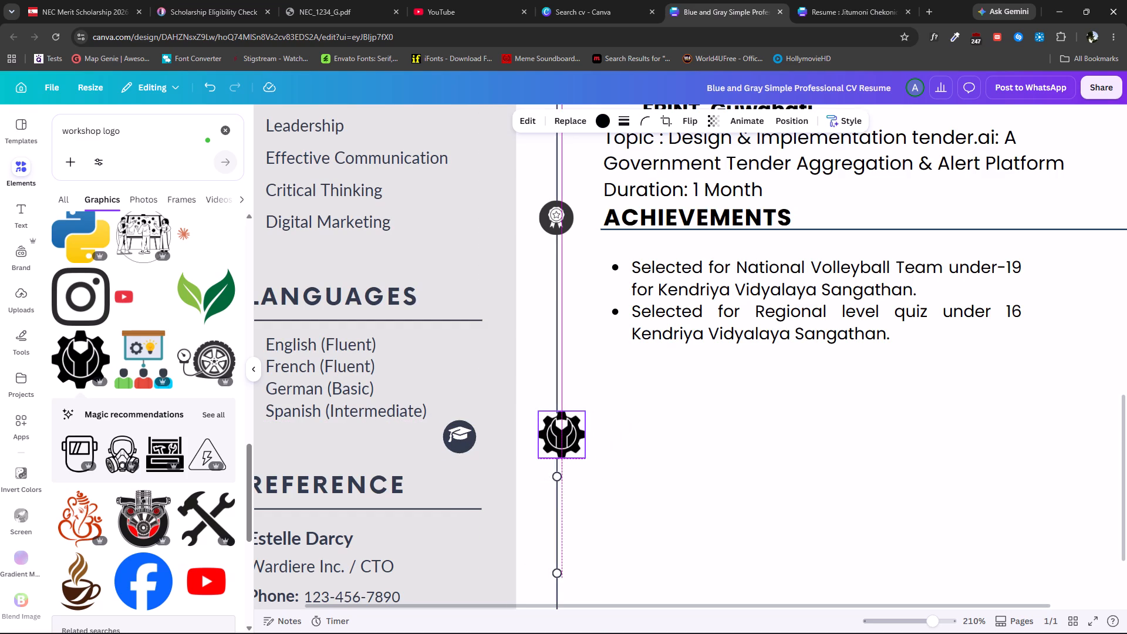
left_click_drag(556, 435, 554, 436)
left_click(647, 442)
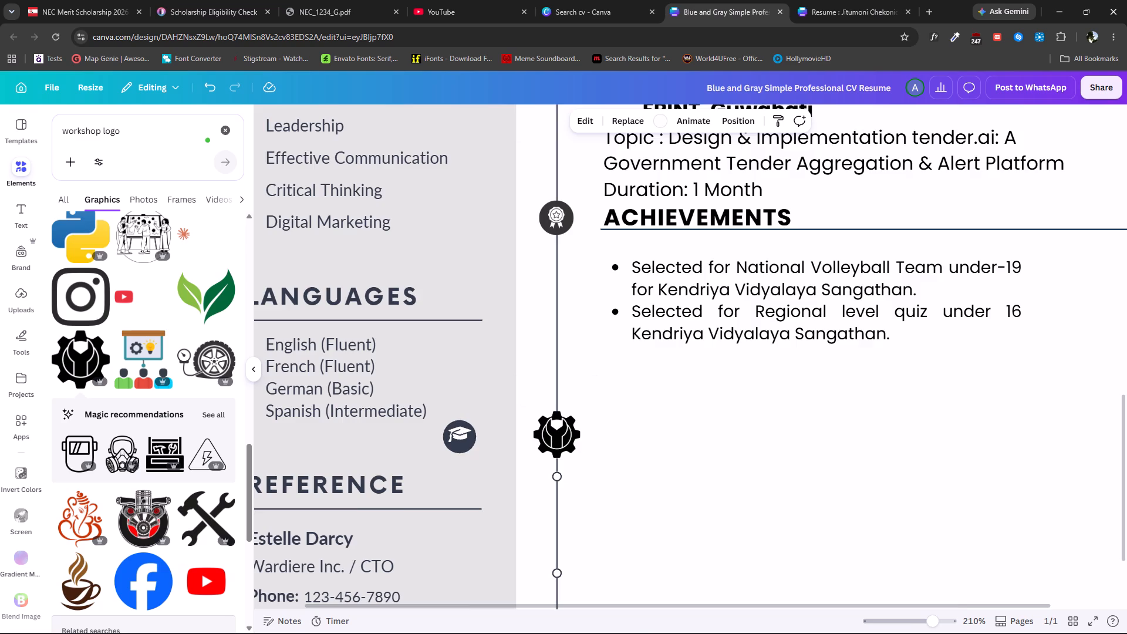
scroll(652, 443, "down", 3, "ctrl")
left_click(603, 436)
left_click(615, 426)
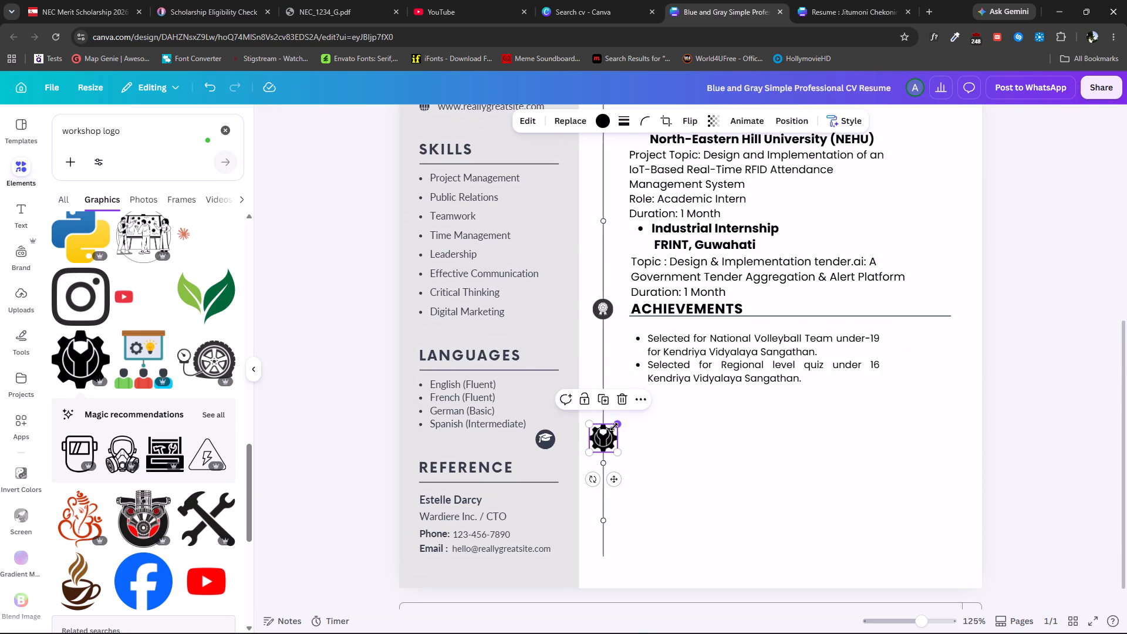
left_click(589, 451)
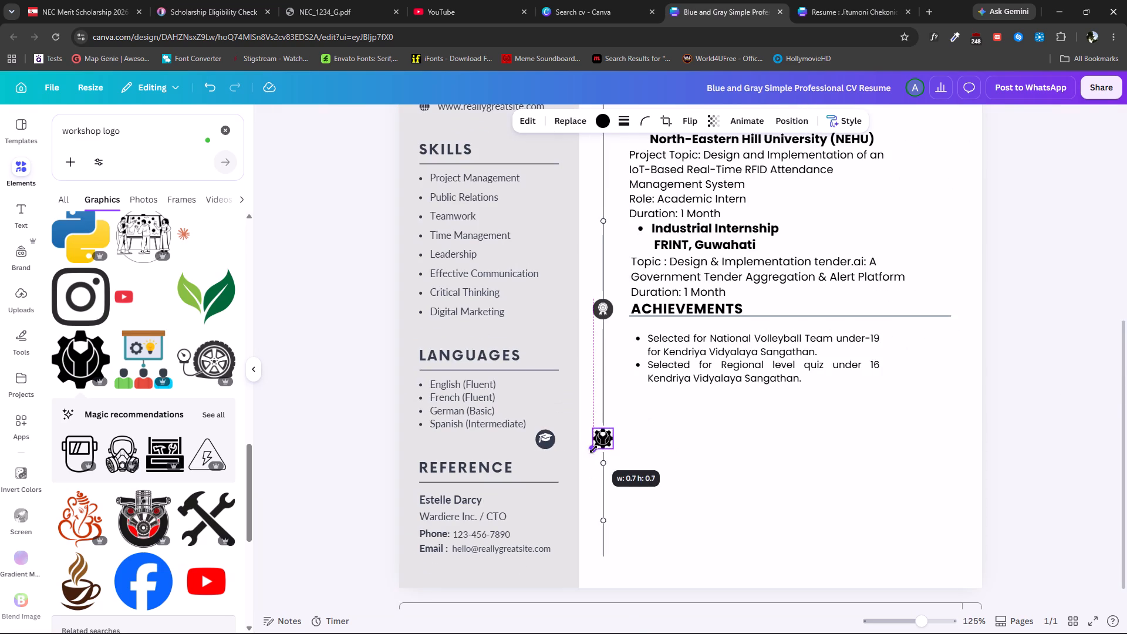
left_click(647, 431)
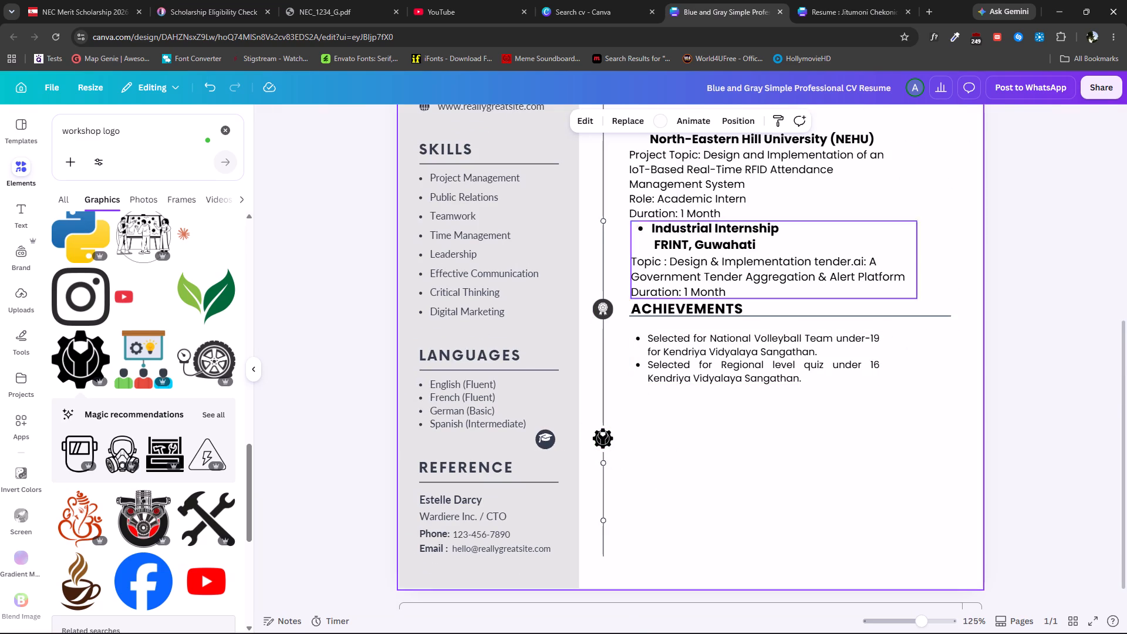
Copy the WORKSHOPS heading from the reference resume and place it below the Achievements list, in line with the ACHIEVEMENTS heading.
left_click(883, 0)
left_click(622, 470)
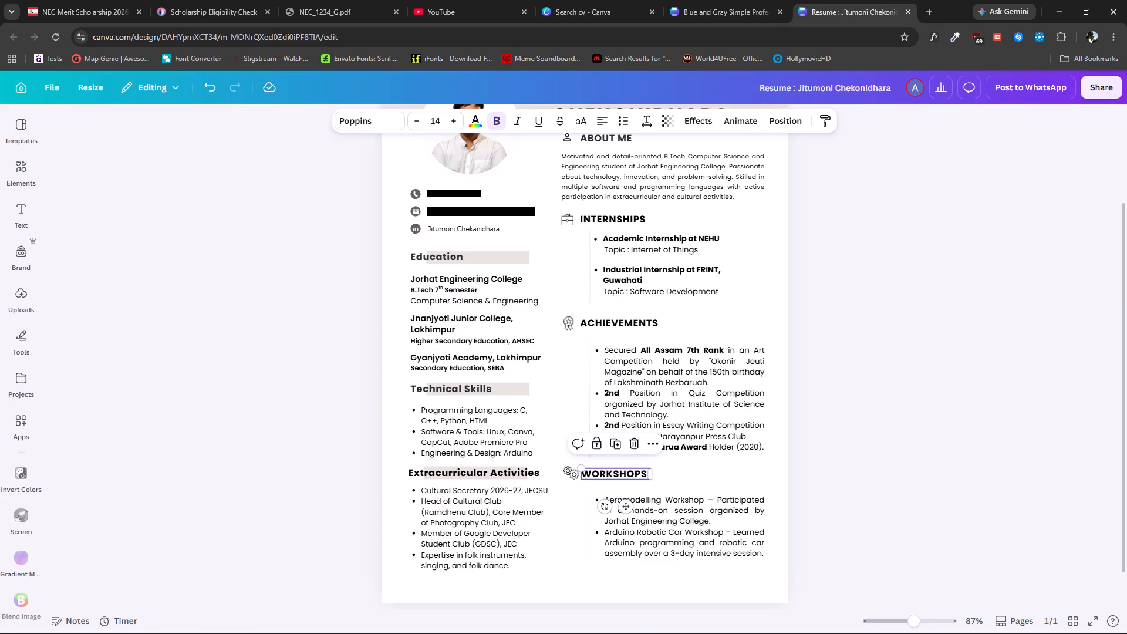
key("ctrl+c")
left_click(738, 14)
left_click(659, 440)
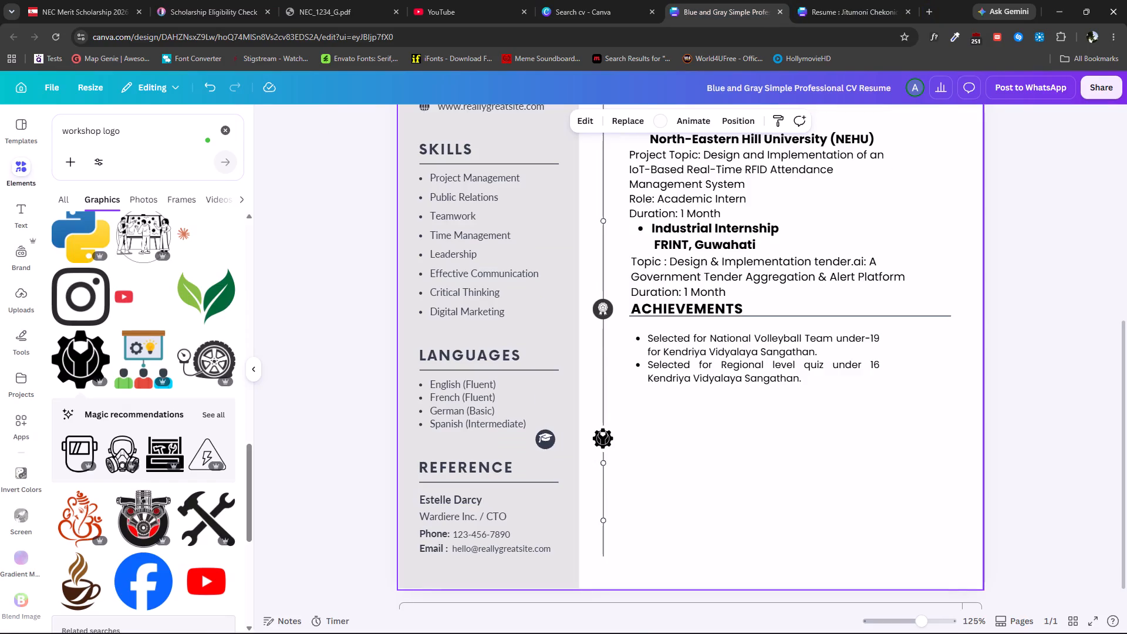
key("ctrl+v")
left_click_drag(731, 400, 679, 413)
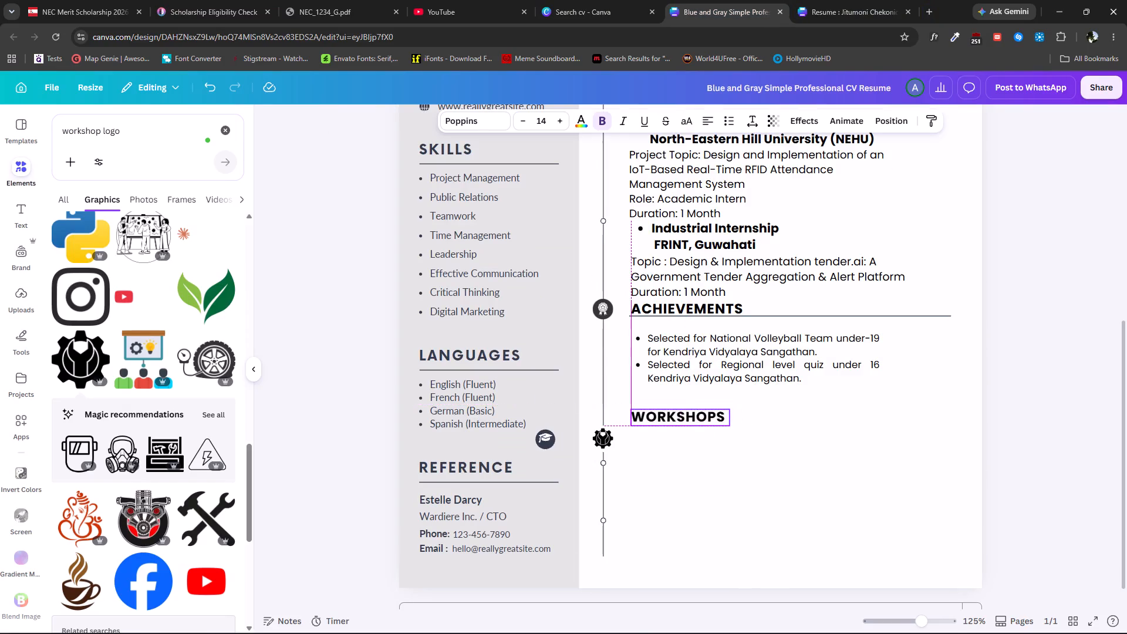
left_click_drag(679, 413, 680, 412)
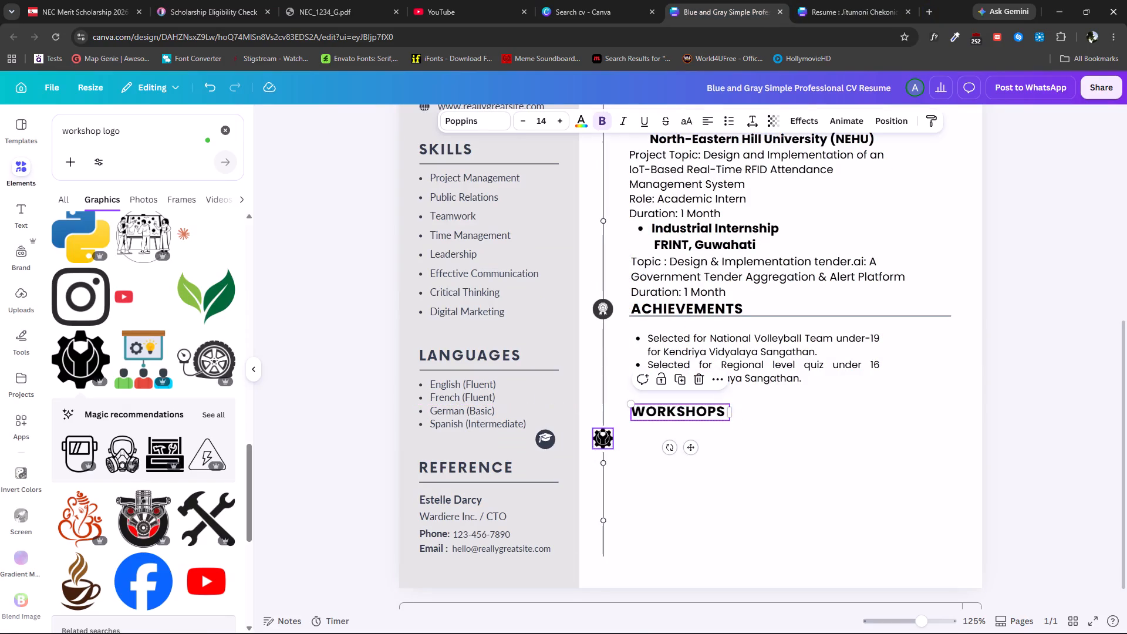
Move the gear-and-wrench graphic up beside the WORKSHOPS heading, end the upper timeline line at it, and nudge the heading level.
left_click_drag(600, 439, 602, 413)
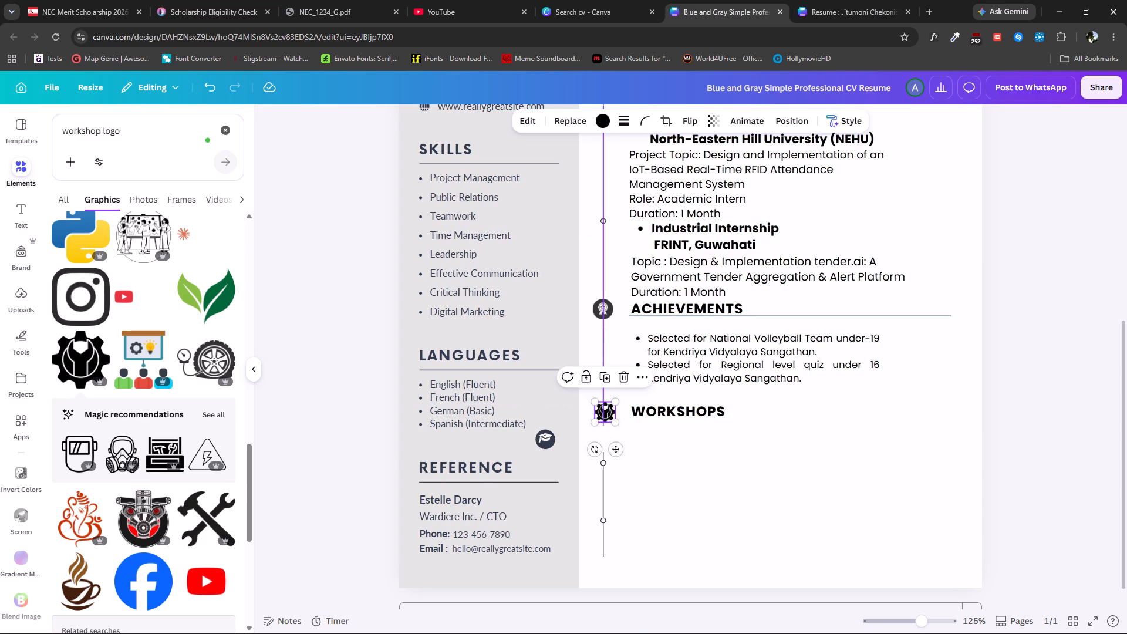
left_click(603, 424)
left_click_drag(603, 424, 600, 406)
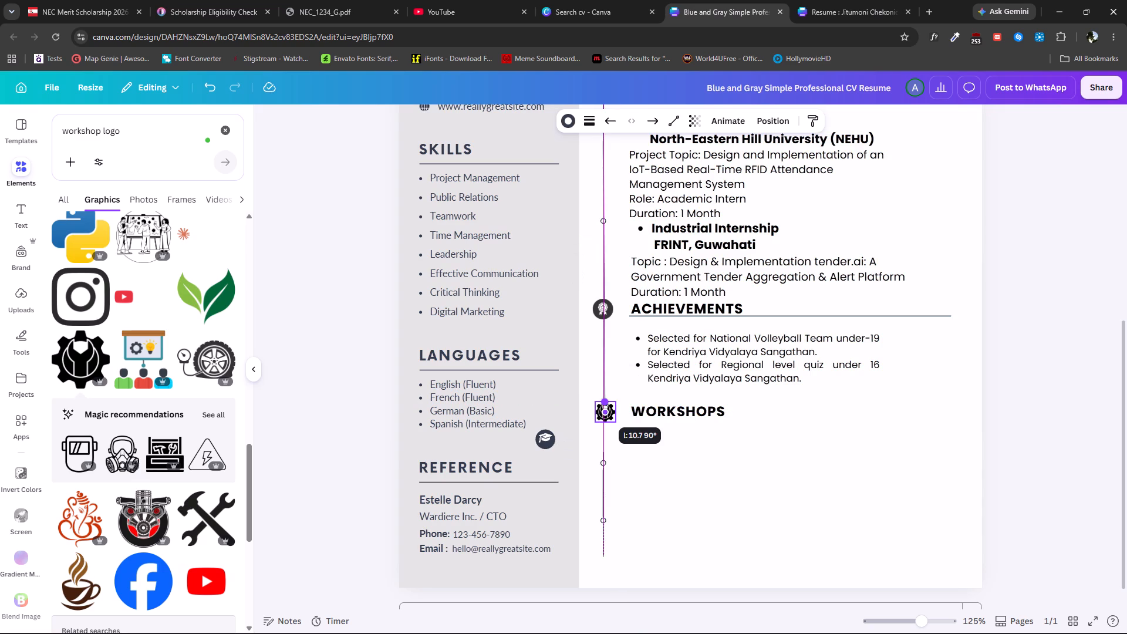
left_click_drag(600, 406, 599, 406)
left_click(725, 458)
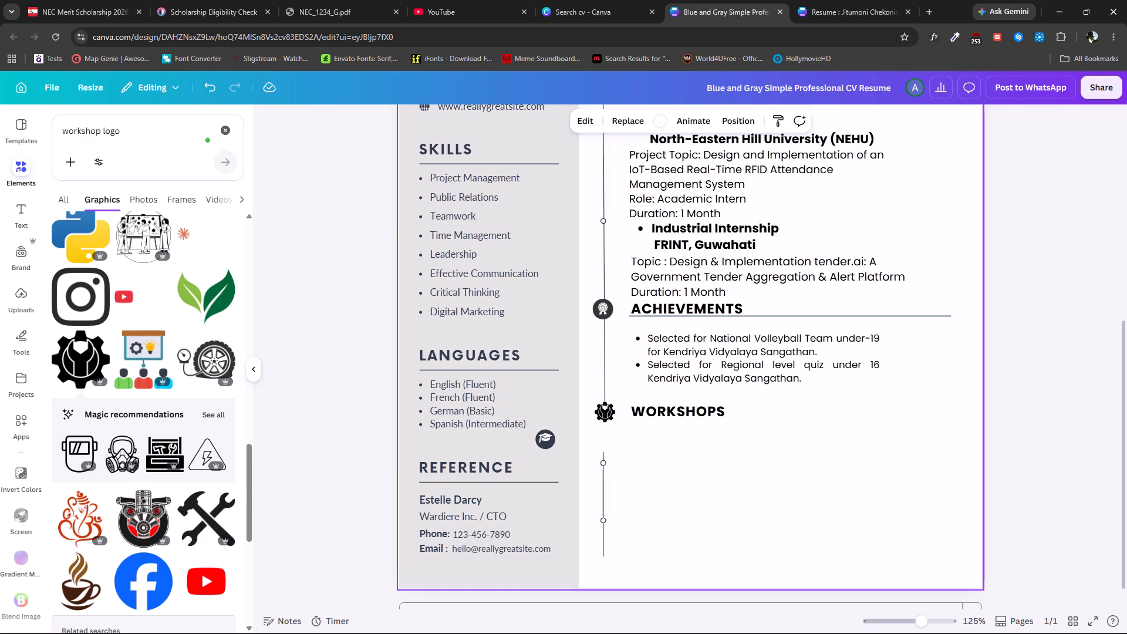
left_click(696, 410)
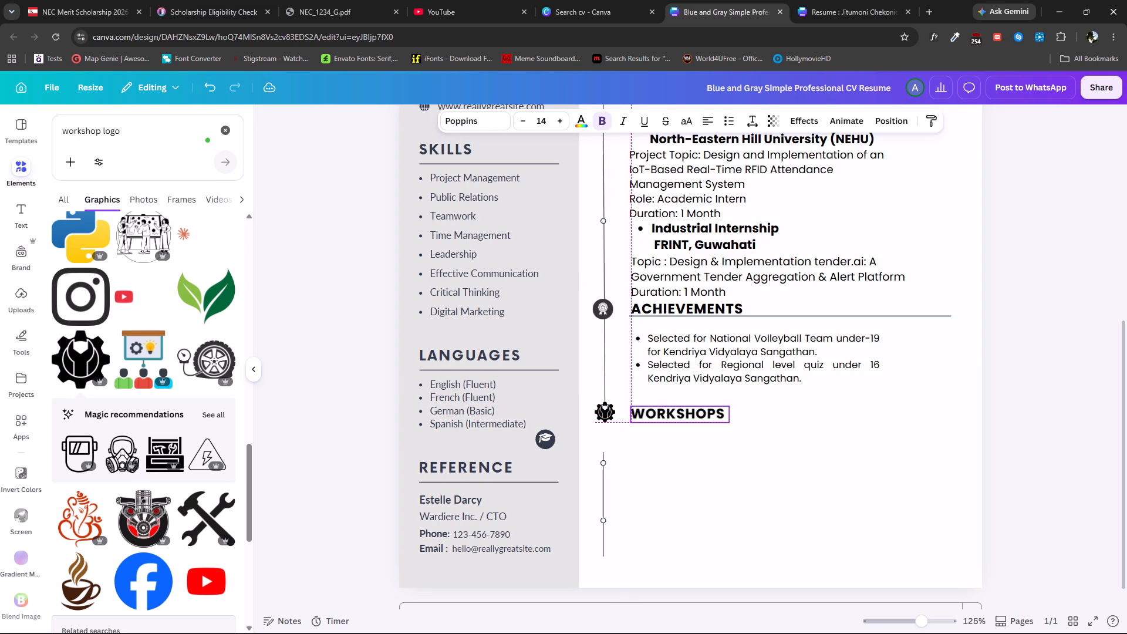
Duplicate the divider line under ACHIEVEMENTS and place the copy directly under the WORKSHOPS heading, aligned with the original.
left_click(768, 312)
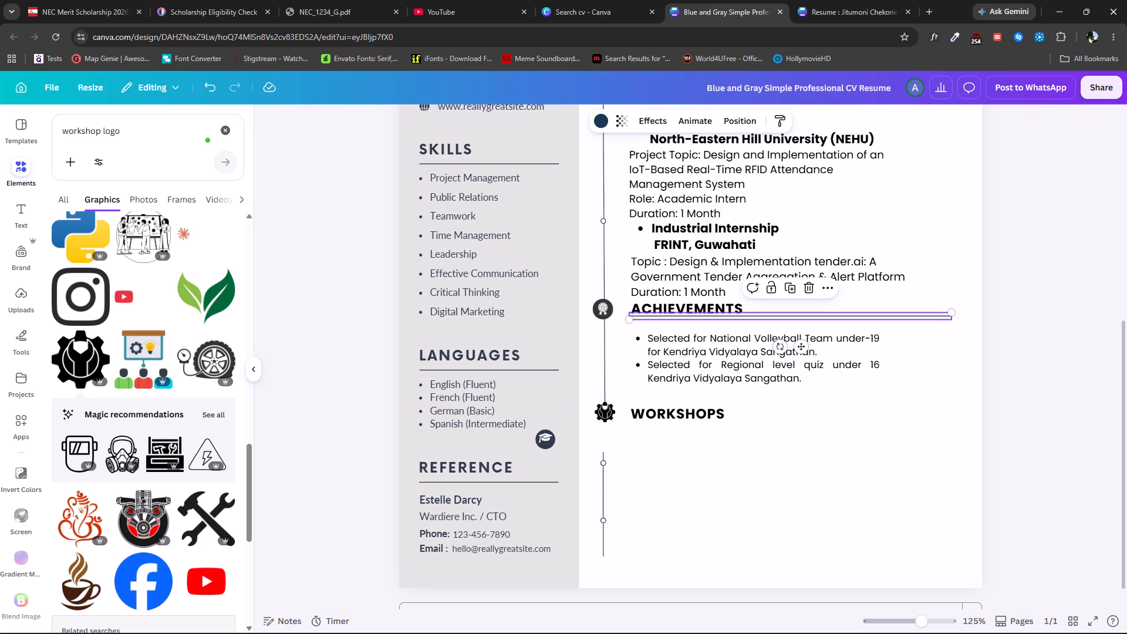
left_click(790, 288)
left_click_drag(765, 531, 737, 433)
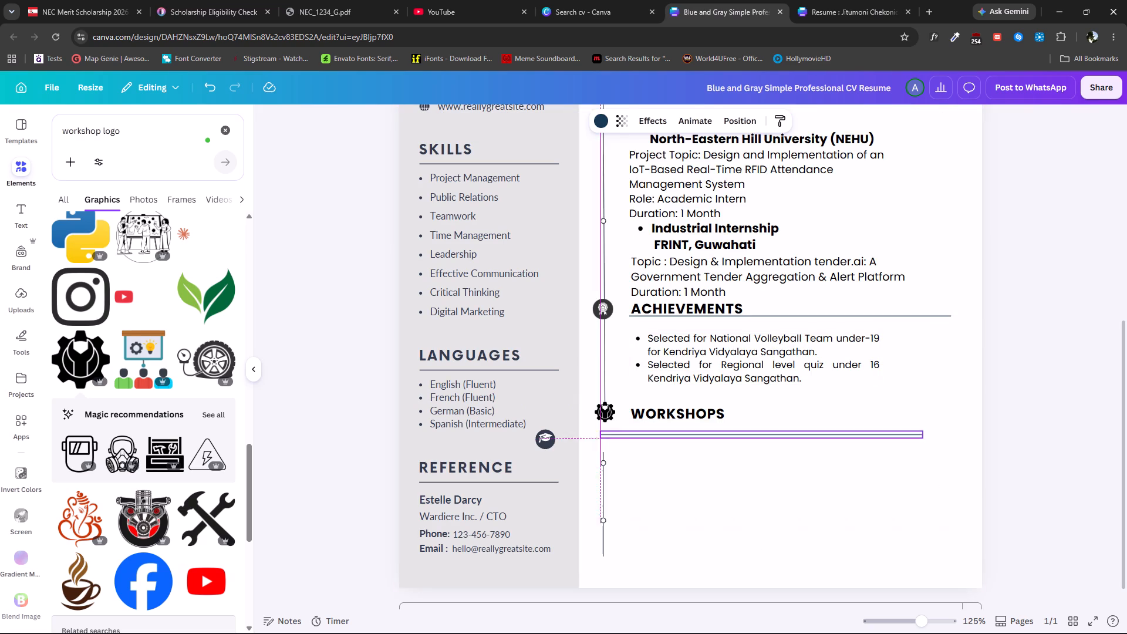
left_click_drag(737, 433, 763, 425)
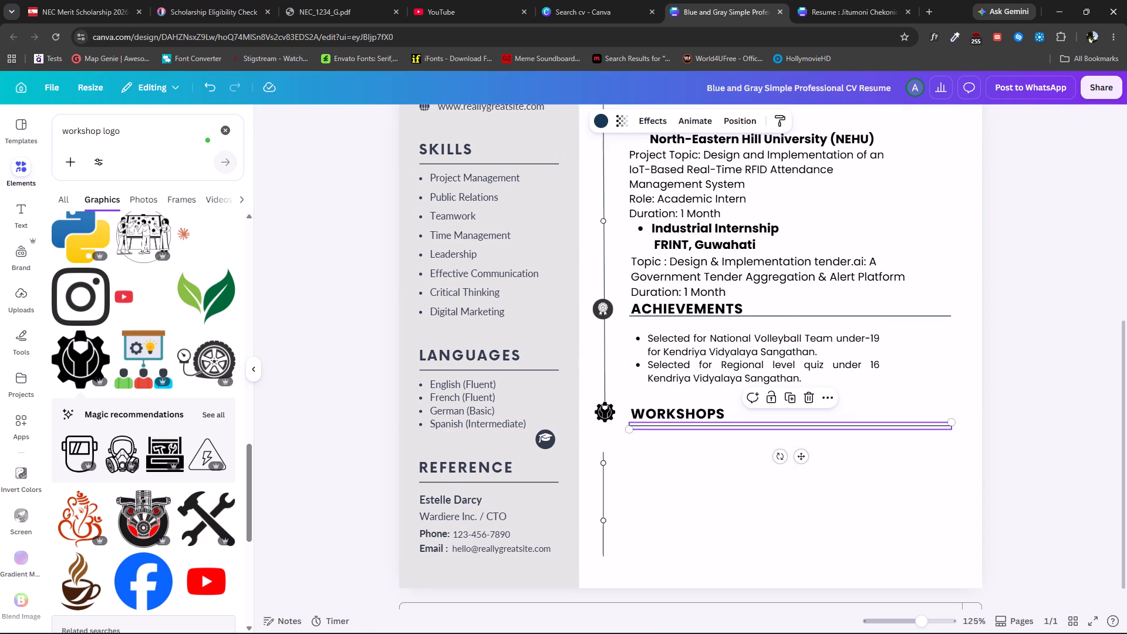
Switch to the resume PDF in Edge, copy the Aeromodelling Workshop title and description, and return to the CV in Chrome.
left_click(284, 625)
left_click(446, 439)
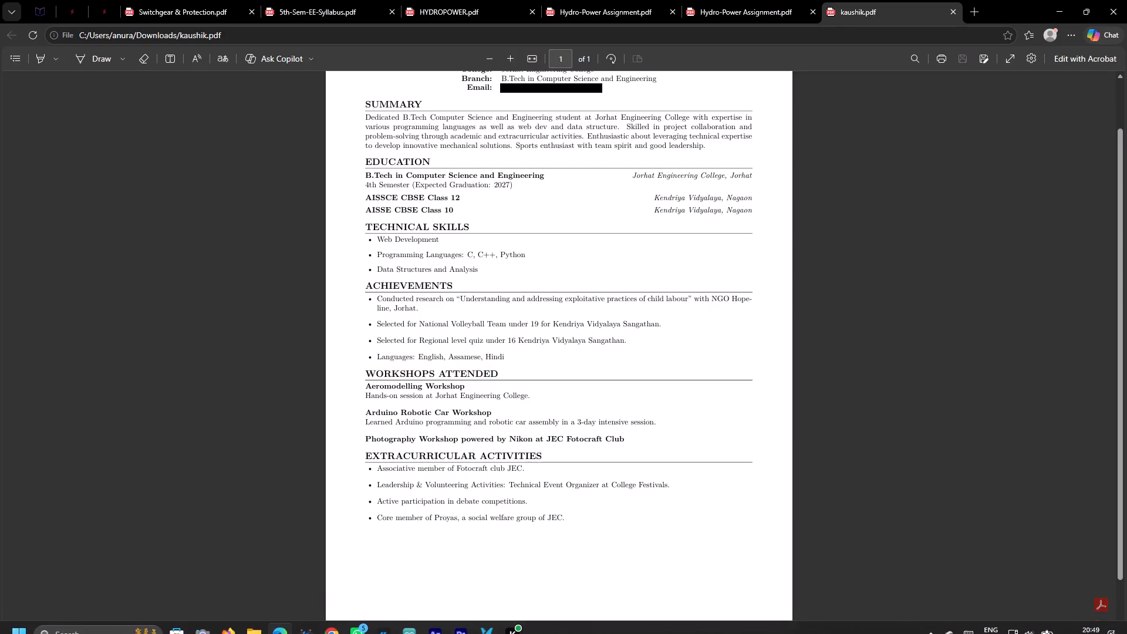
left_click_drag(365, 387, 524, 398)
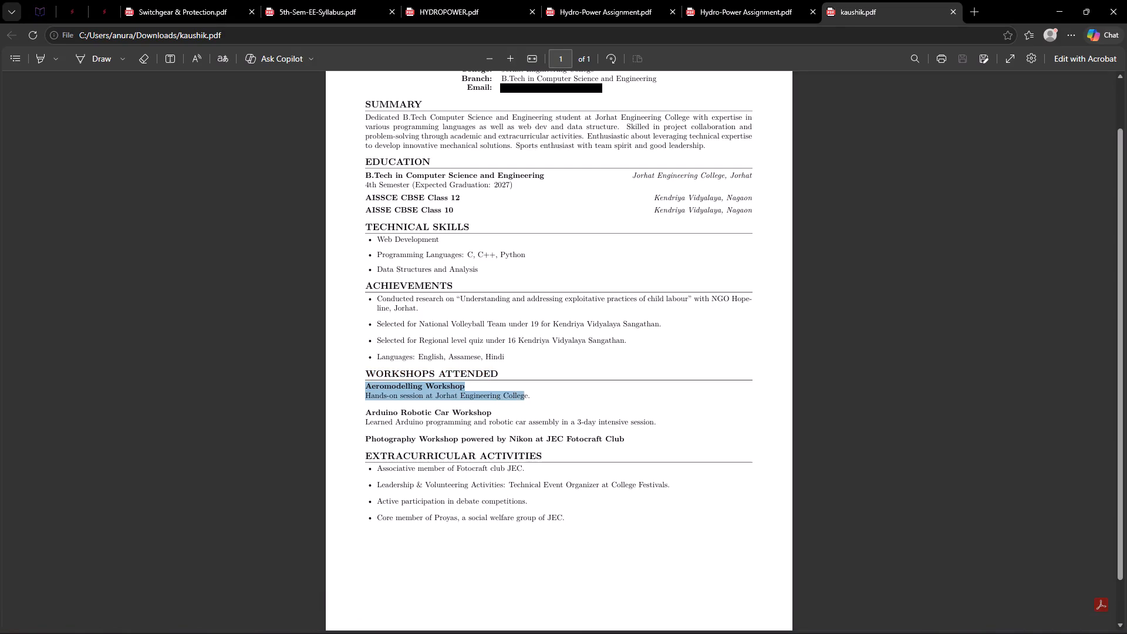
left_click_drag(524, 398, 530, 397)
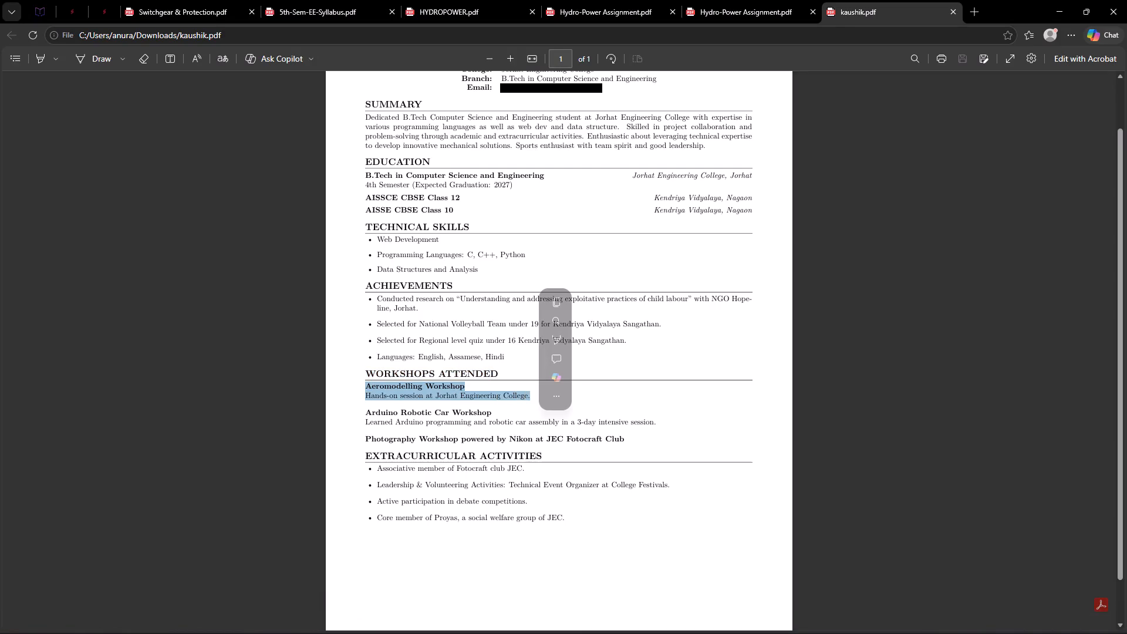
key("ctrl+c")
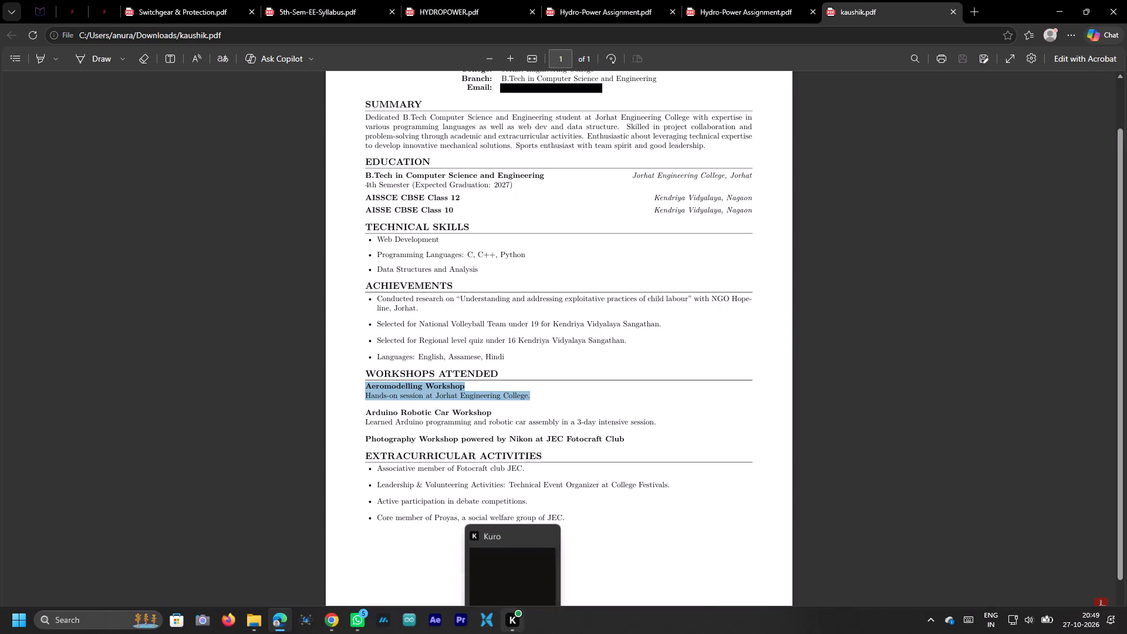
left_click(336, 626)
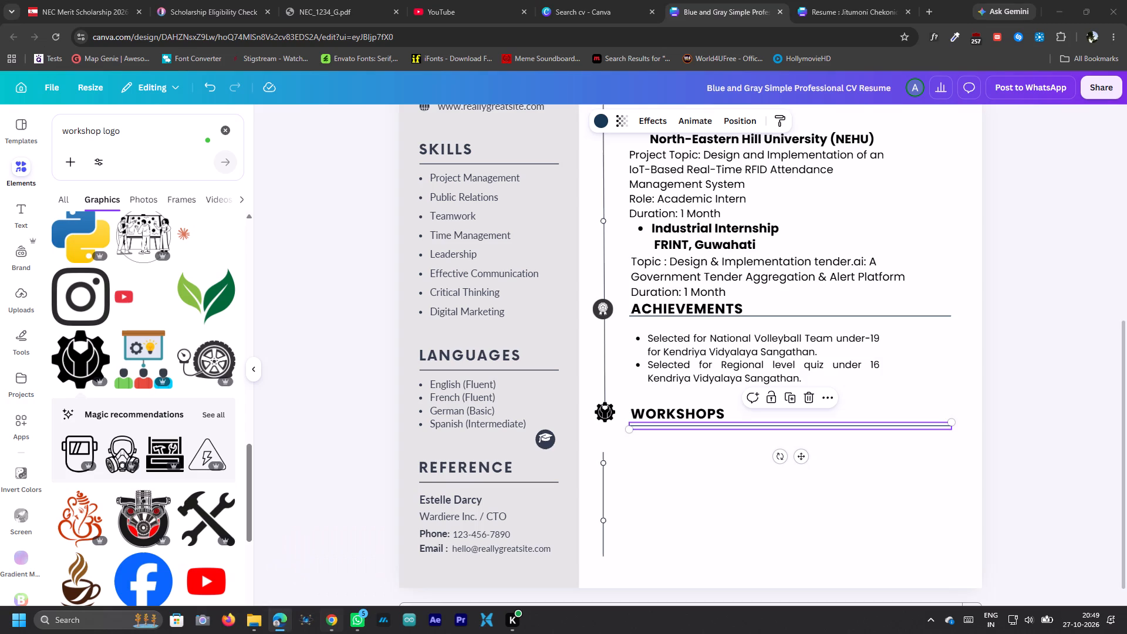
Set the Achievements bullet list's font size to 11.4 and widen its text box to the end of the divider line.
left_click(670, 467)
left_click(687, 361)
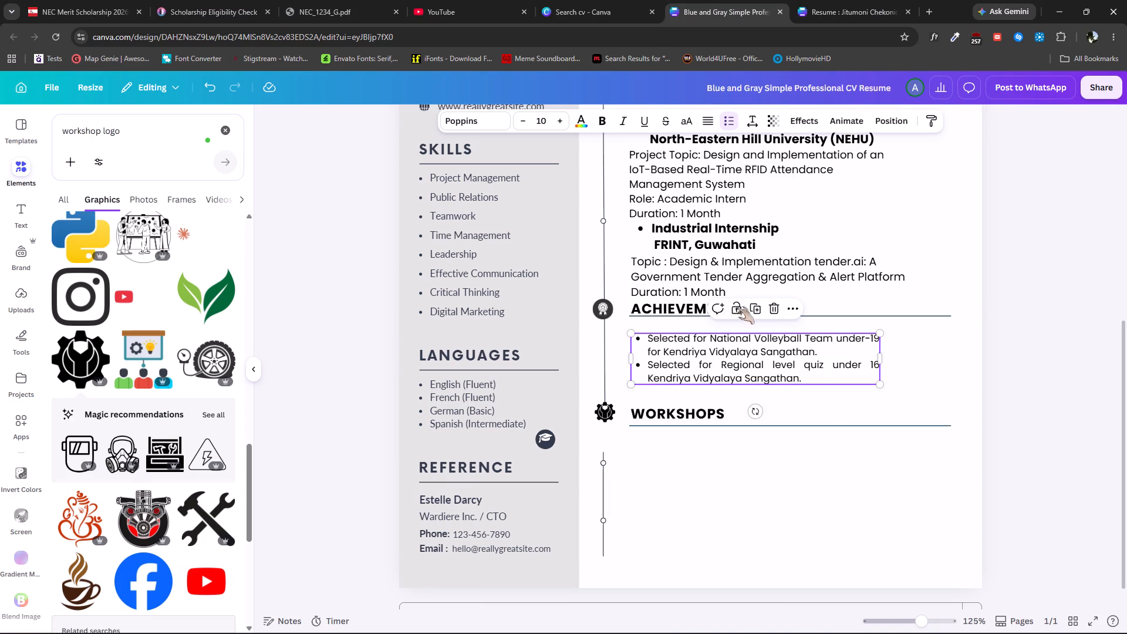
left_click(539, 122)
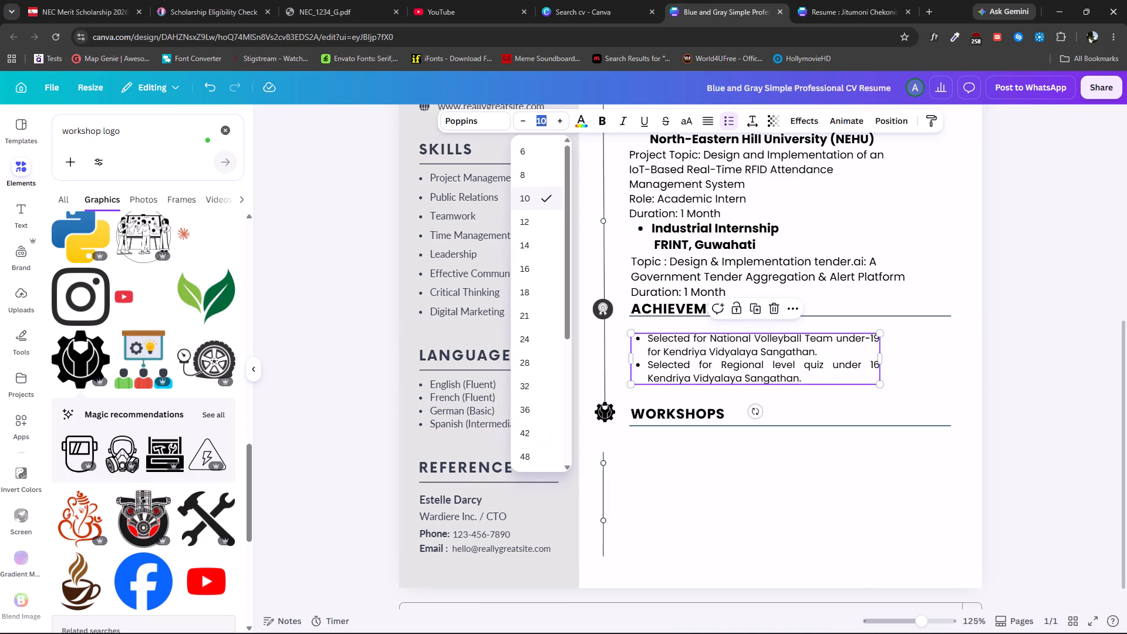
type("11.4")
left_click(799, 483)
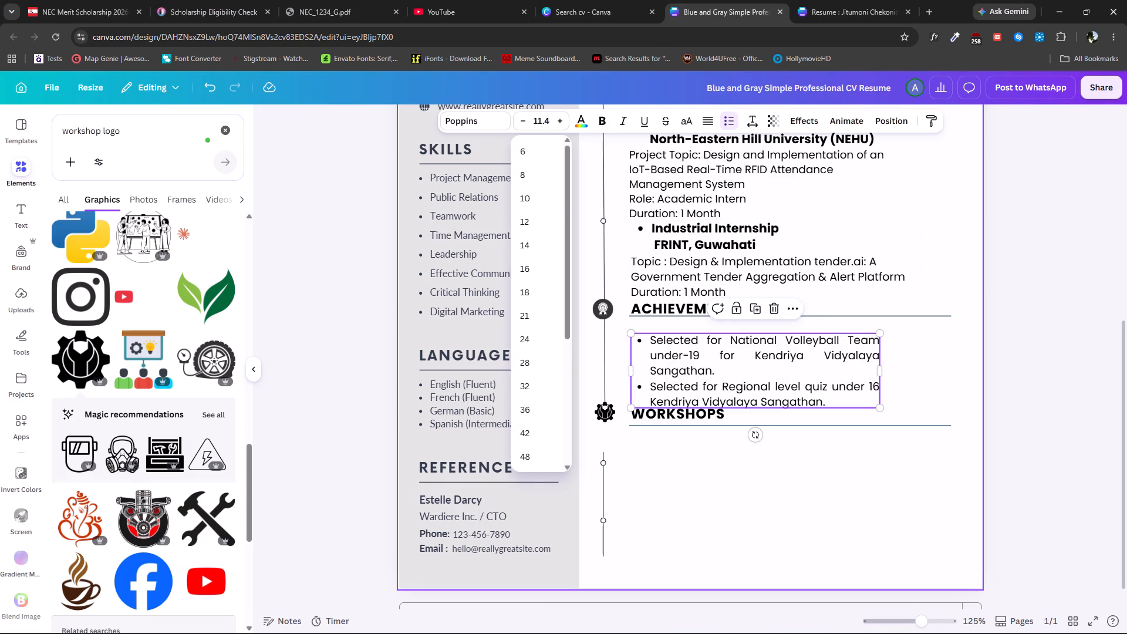
left_click(771, 363)
left_click(875, 374)
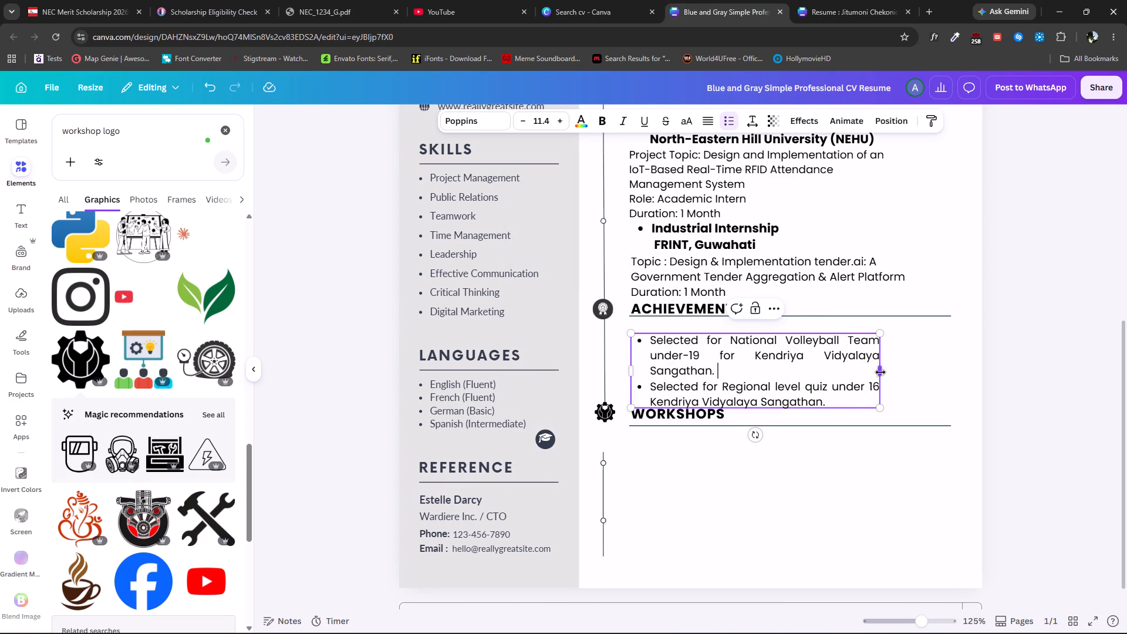
left_click_drag(880, 372, 953, 356)
left_click(1013, 338)
Duplicate the Achievements bullet list and place the copy below the WORKSHOPS divider, aligned with the original list.
left_click(782, 370)
left_click(797, 307)
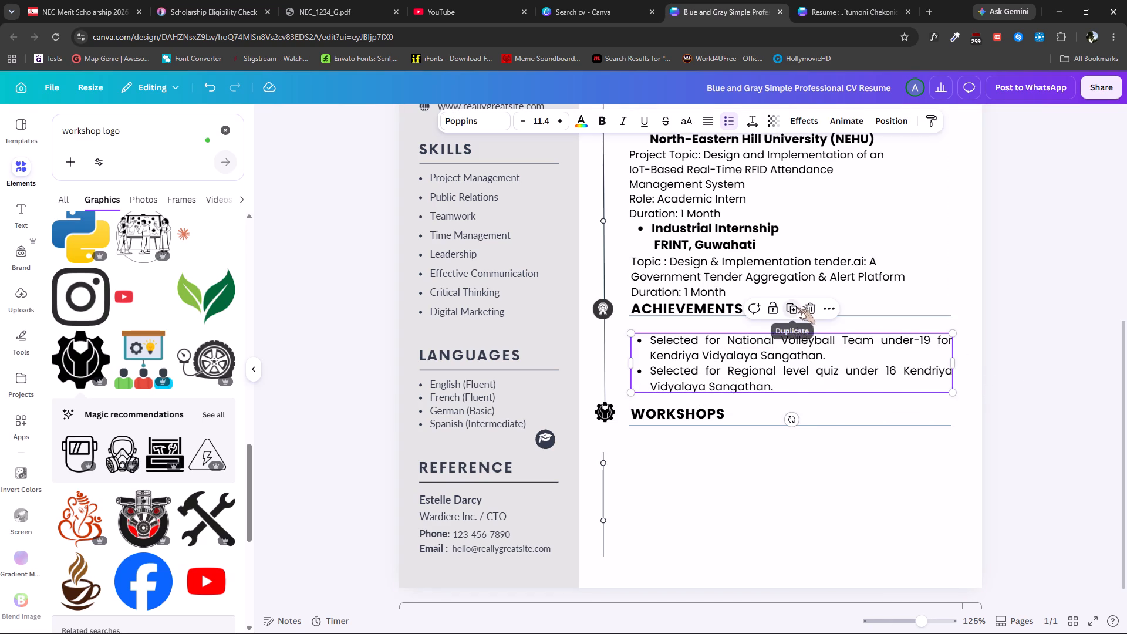
left_click_drag(771, 373, 757, 463)
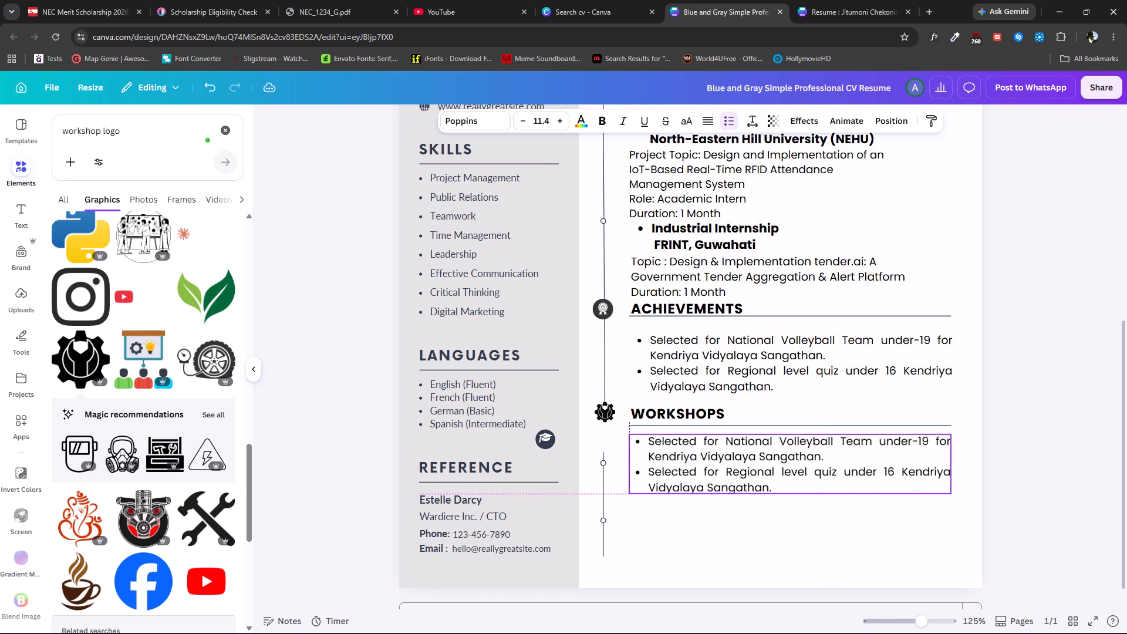
left_click_drag(757, 463, 760, 463)
Replace the duplicated list's text with the copied Aeromodelling Workshop entry and add an empty second bullet.
double_click(754, 484)
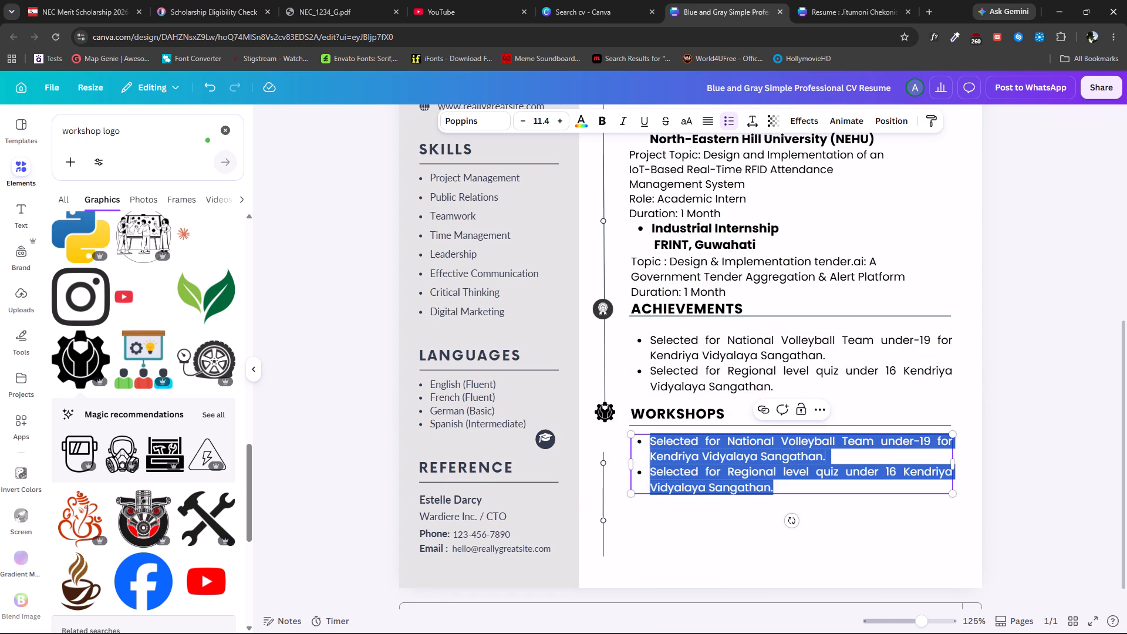
key("ctrl+v")
left_click(769, 456)
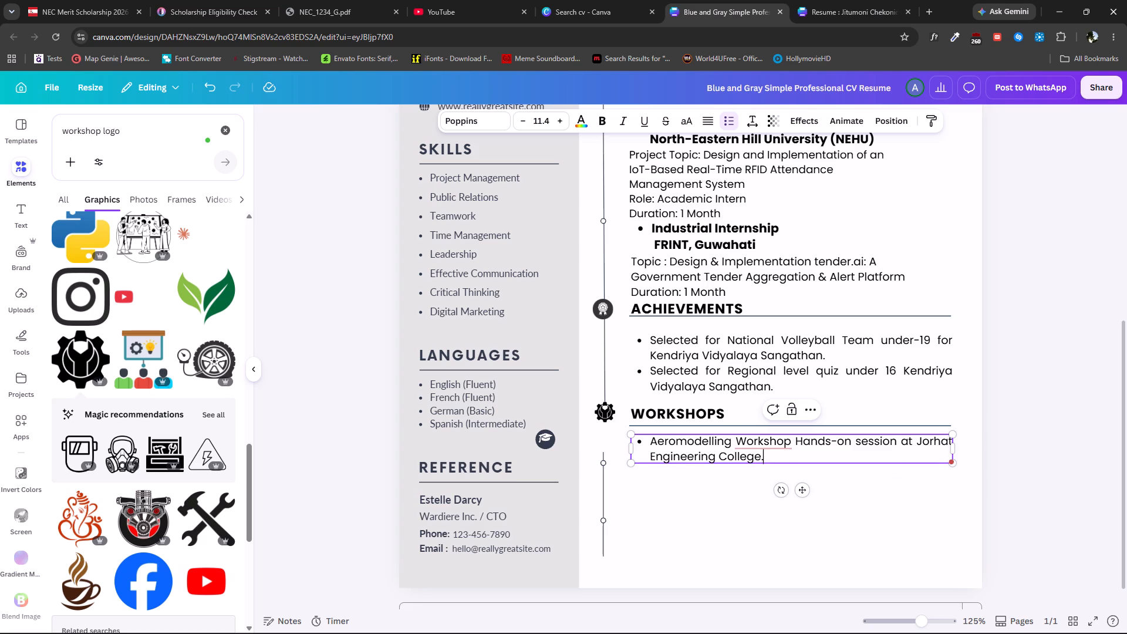
key("Return")
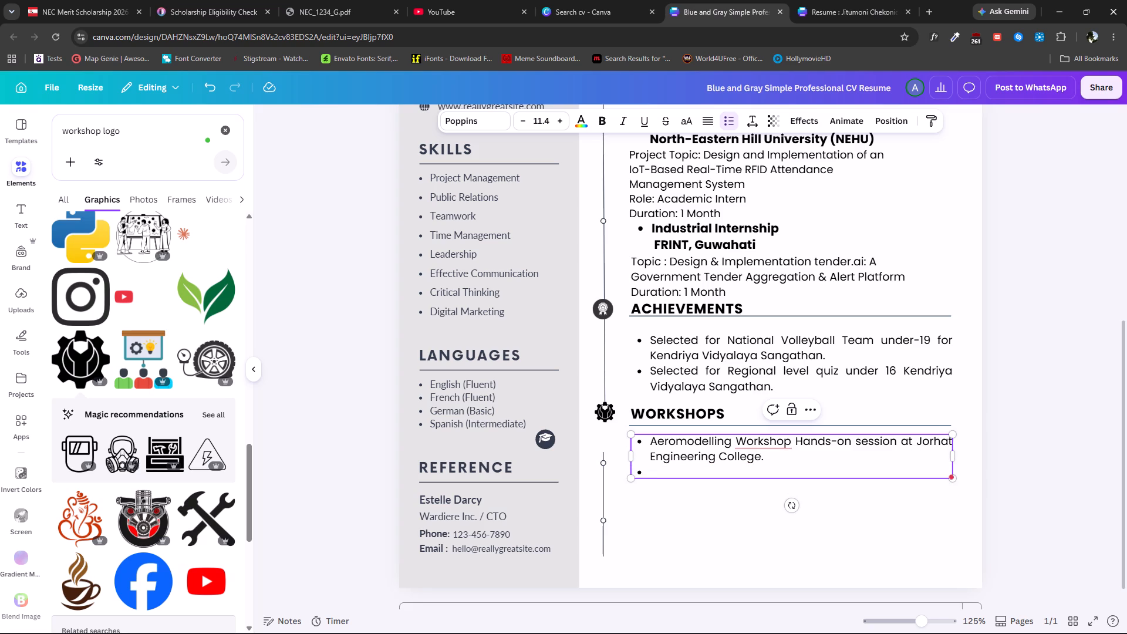
left_click(853, 400)
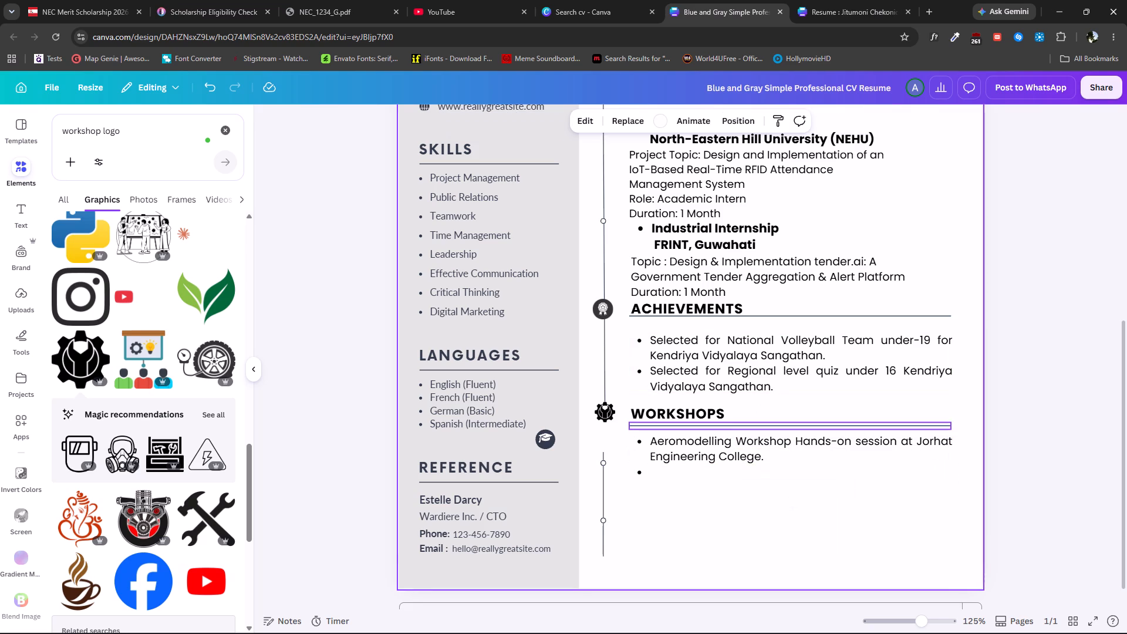
left_click(725, 460)
left_click(716, 467)
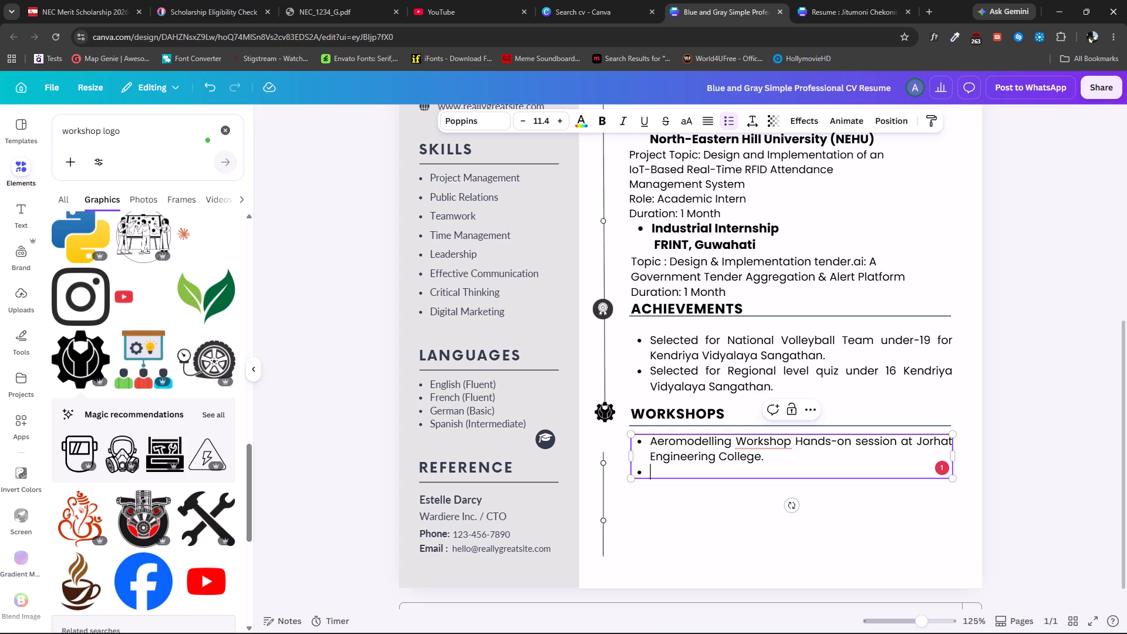
Reword the first workshop bullet as "Hands-on session on the Aeromodelling Workshop at Jorhat Engineering College.".
left_click_drag(797, 442, 744, 443)
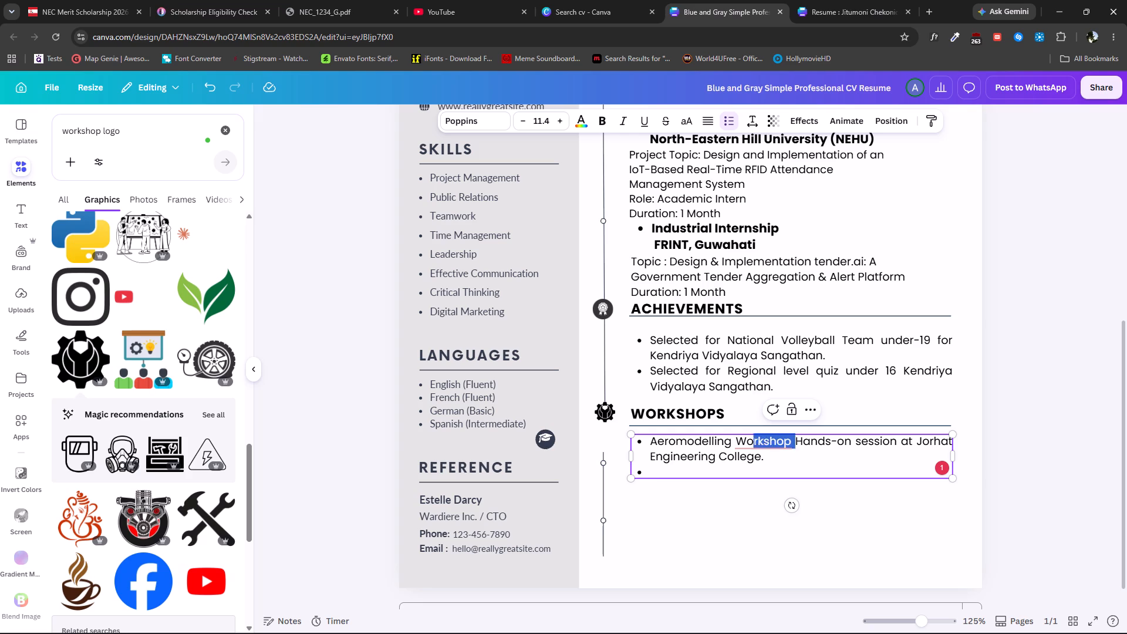
left_click_drag(744, 443, 630, 445)
key("ctrl+x")
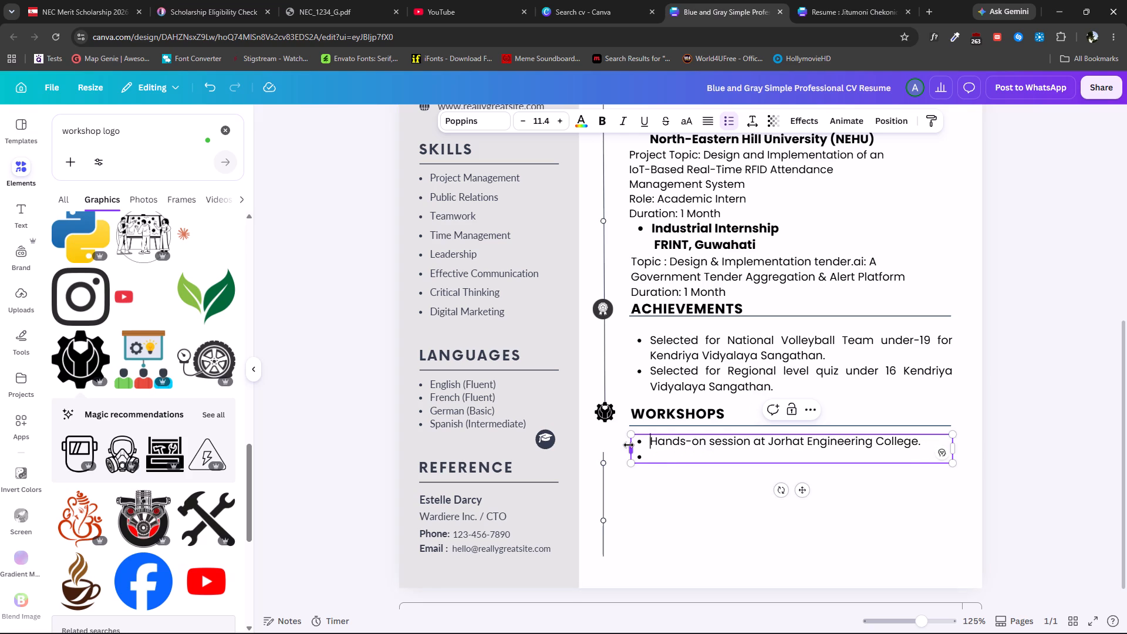
left_click(754, 444)
type("on")
key("space")
key("ctrl+v")
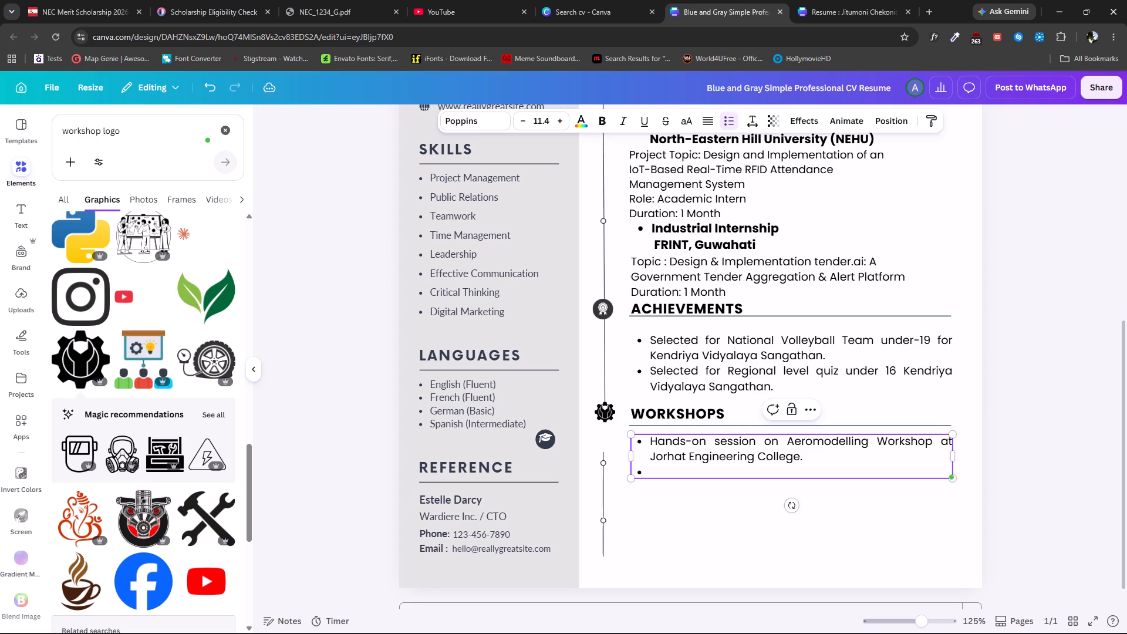
left_click(765, 474)
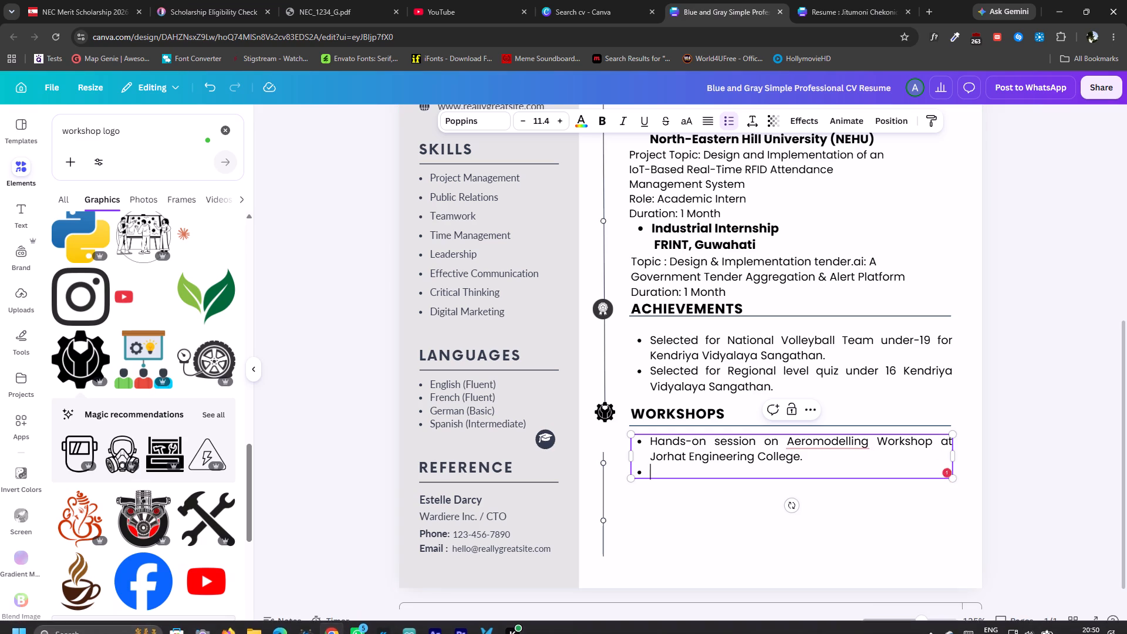
left_click(839, 485)
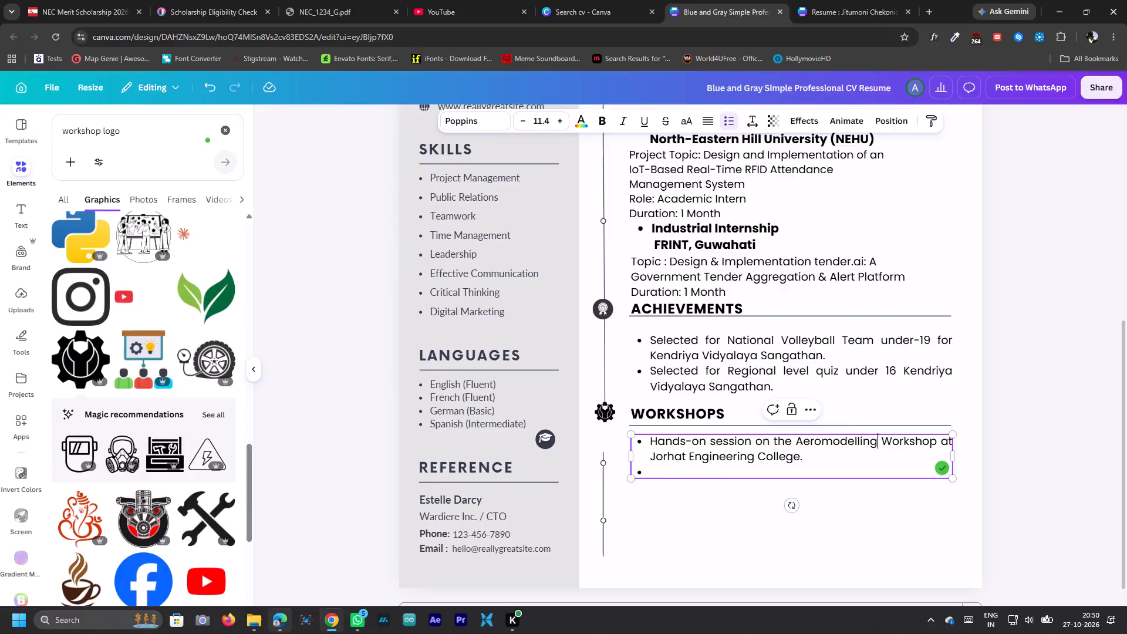
Copy the sentence "Learned Arduino programming and robotic car assembly in a 3-day intensive session." from kaustik.pdf in Edge into the CV's empty second workshop bullet.
left_click(281, 624)
left_click(430, 406)
left_click(368, 410)
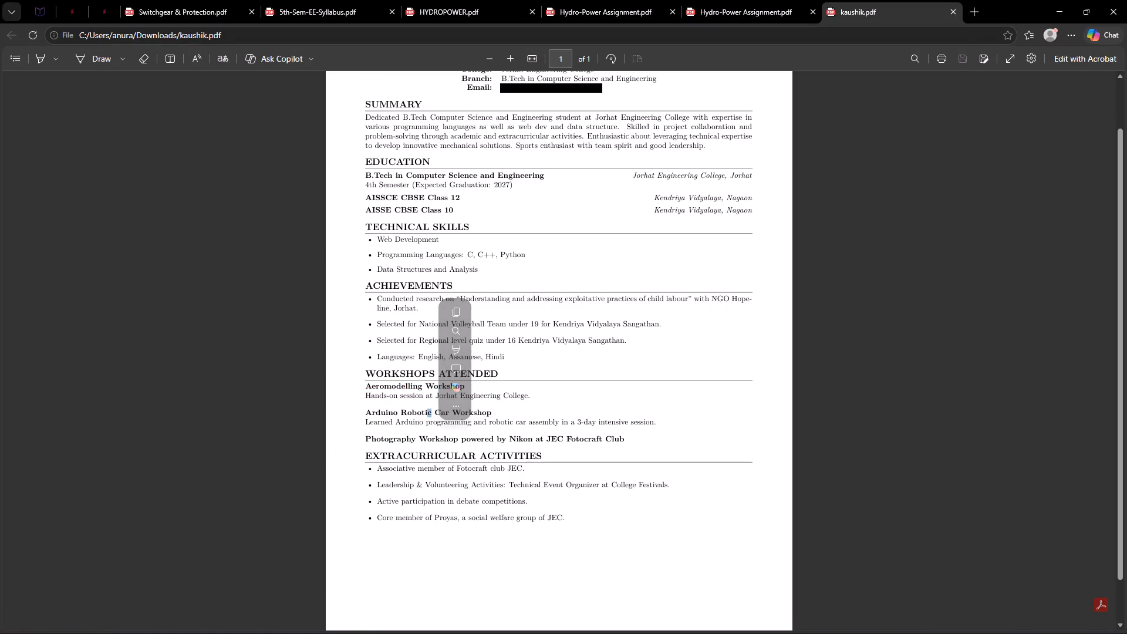
left_click_drag(365, 421, 517, 420)
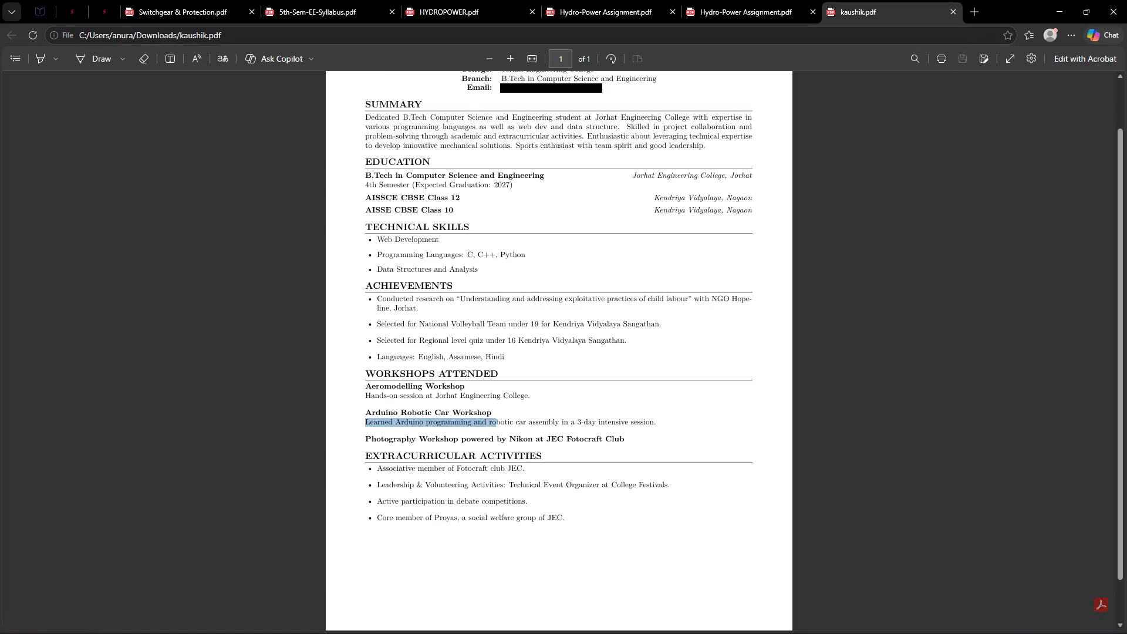
left_click_drag(517, 420, 658, 420)
key("ctrl+c")
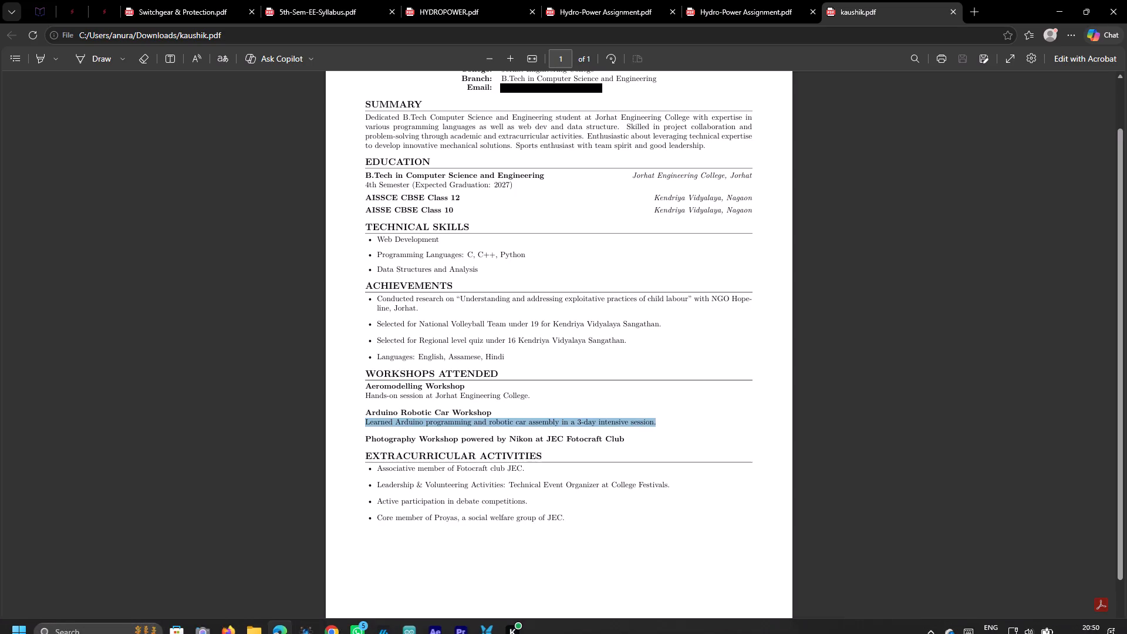
left_click(333, 622)
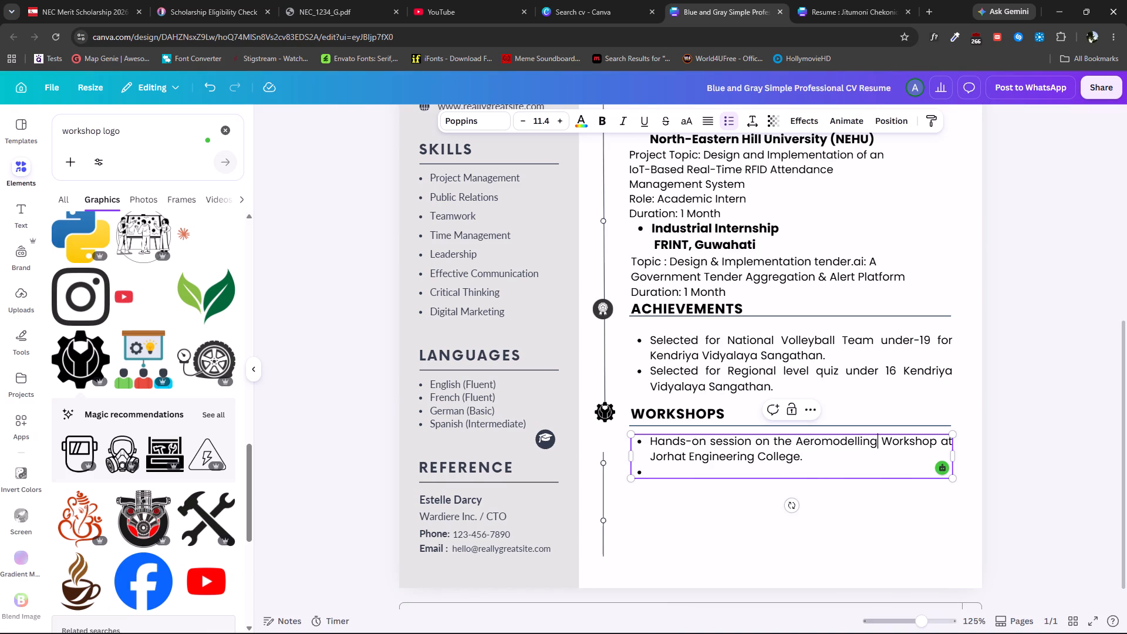
left_click(660, 474)
key("ctrl+v")
left_click(676, 530)
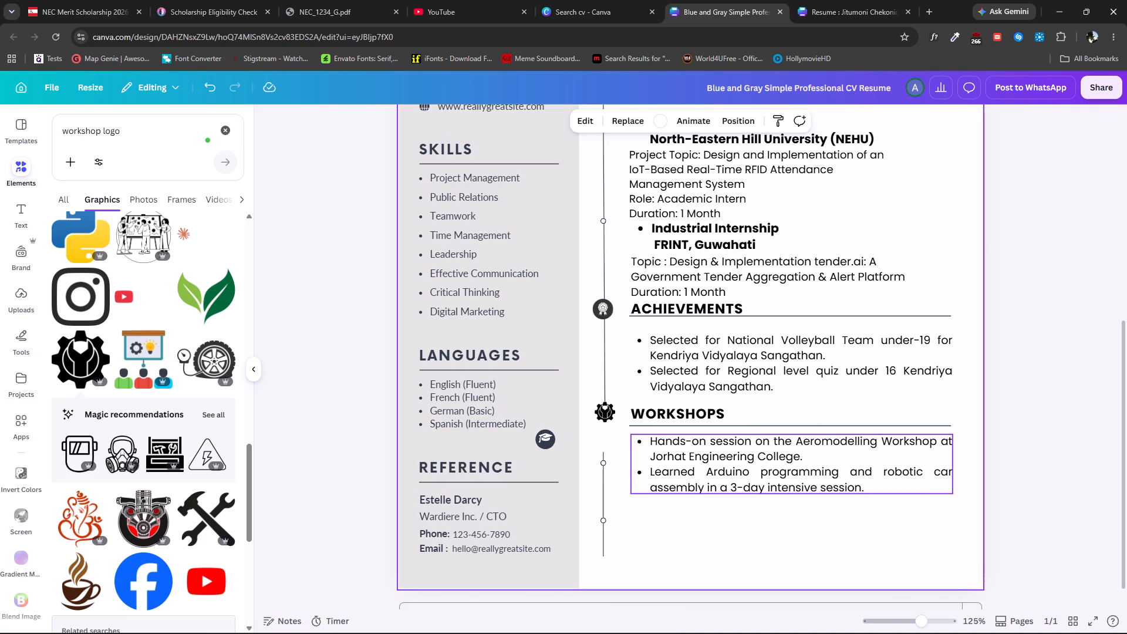
Switch to the resume PDF in Edge and copy the line "Photography Workshop powered by Nikon at JEC Fotocraft Club".
left_click(281, 622)
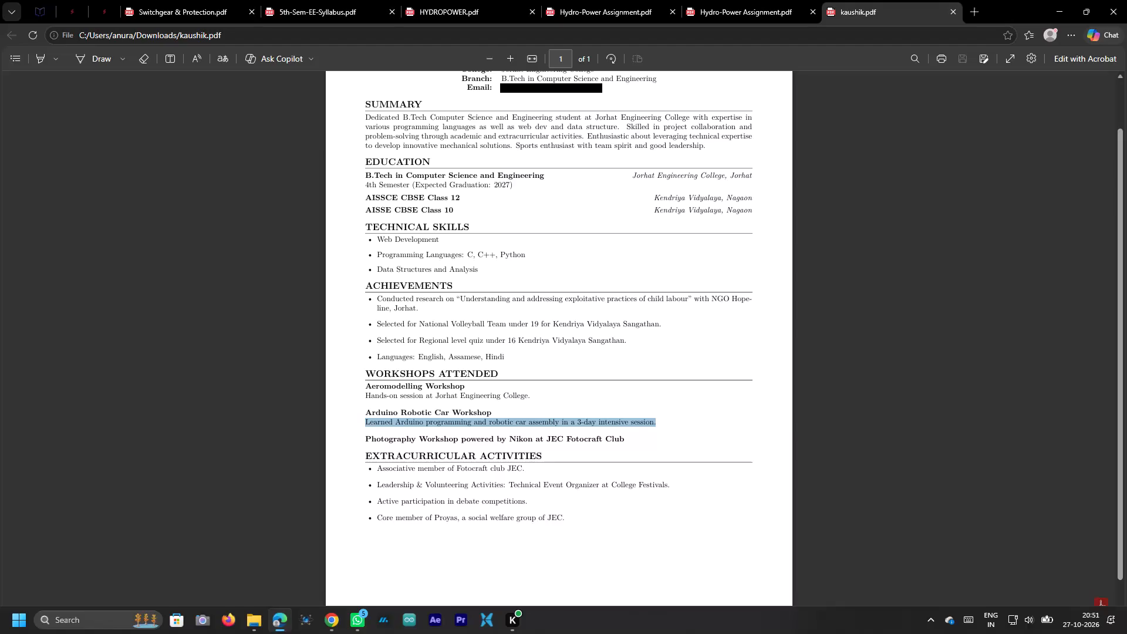
left_click(373, 440)
left_click_drag(366, 439, 509, 439)
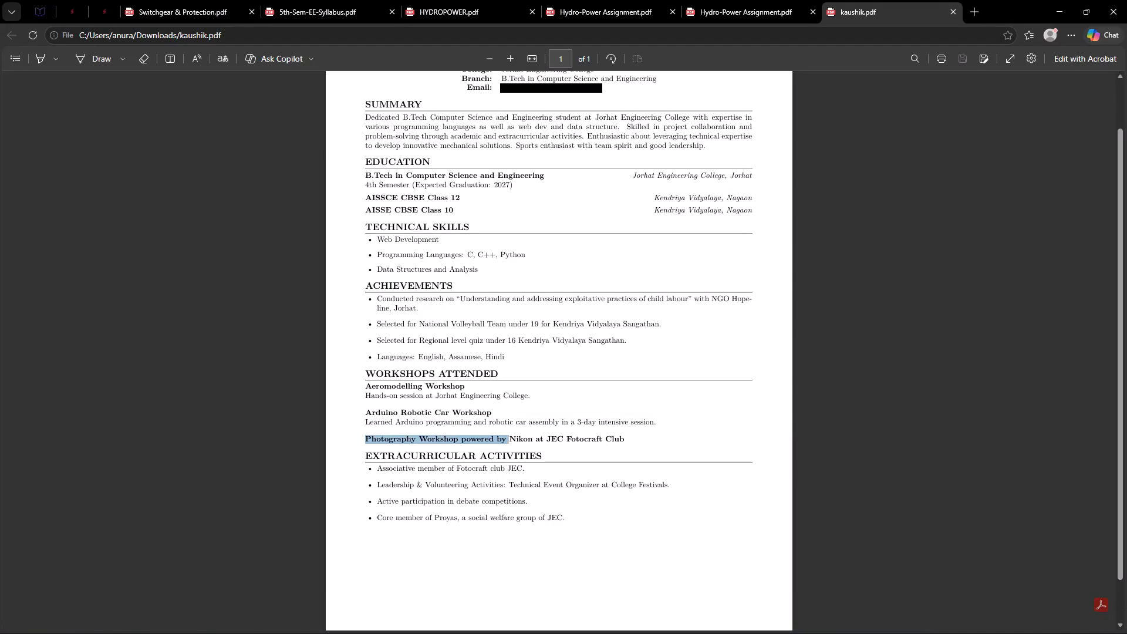
left_click_drag(509, 439, 623, 438)
key("ctrl+c")
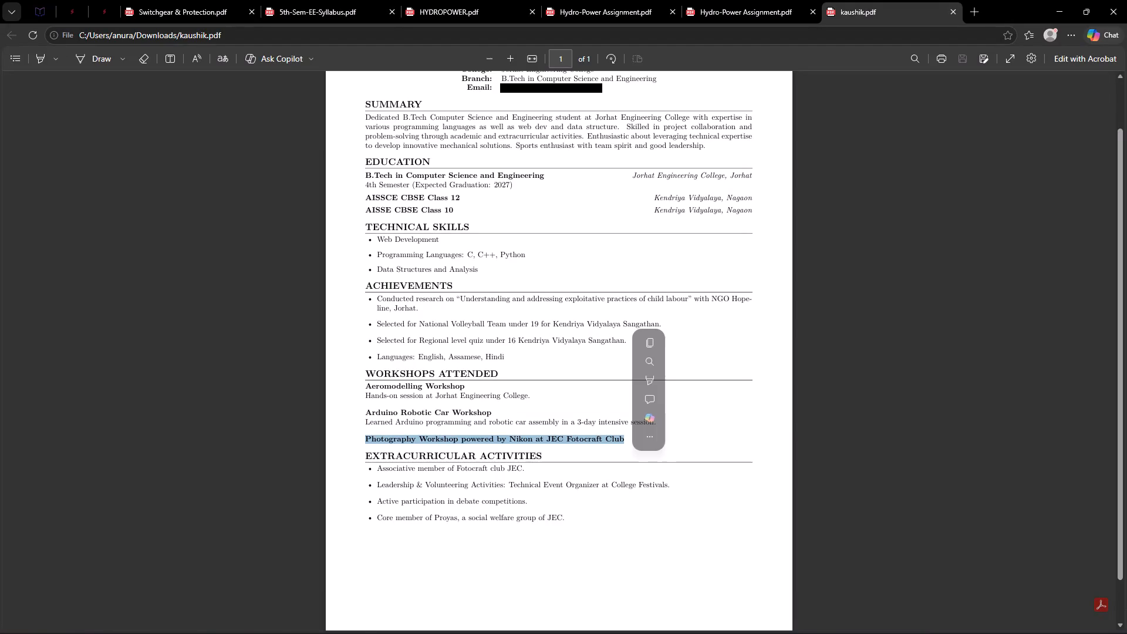
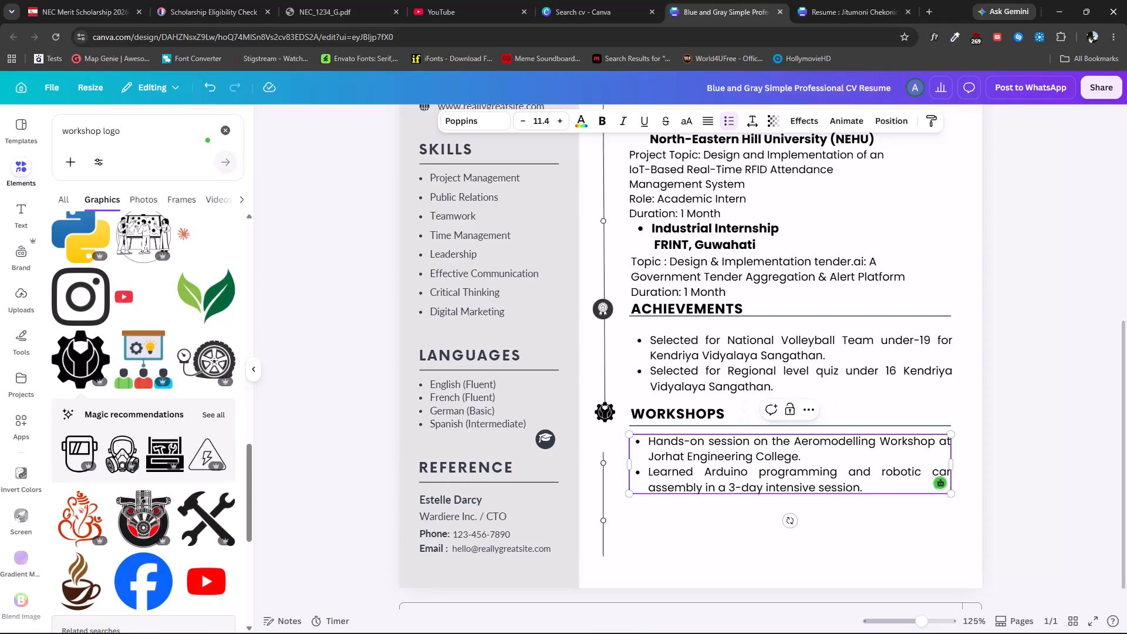
Insert a new second workshop bullet and paste "Photography Workshop powered by Nikon at JEC Fotocraft Club" into it.
left_click(697, 511)
left_click(704, 480)
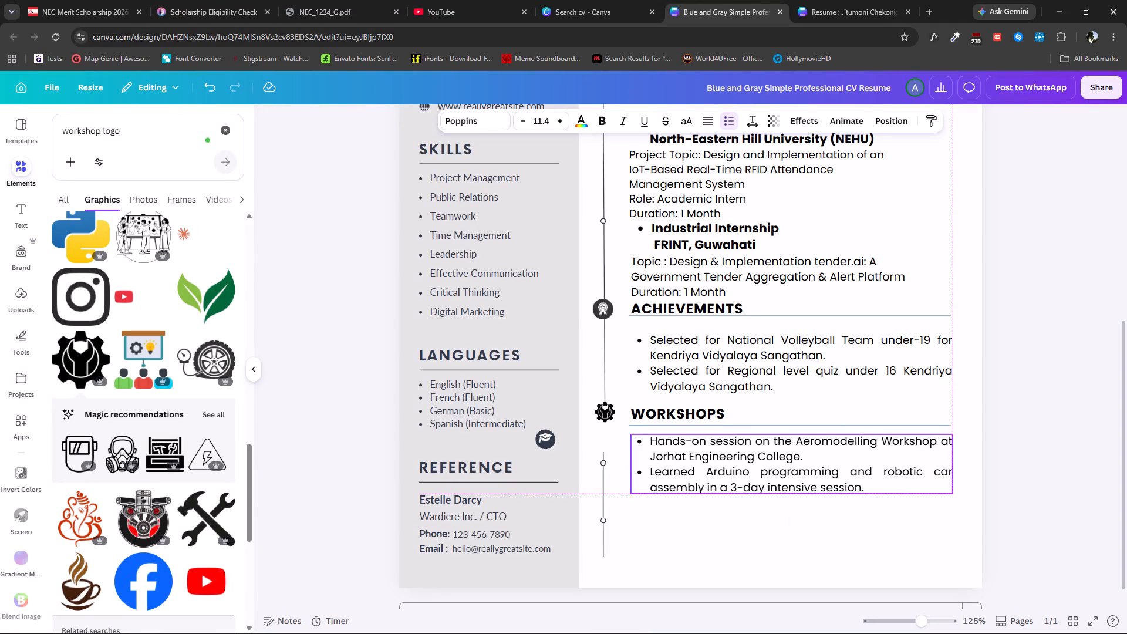
left_click(816, 474)
left_click(813, 459)
key("Return")
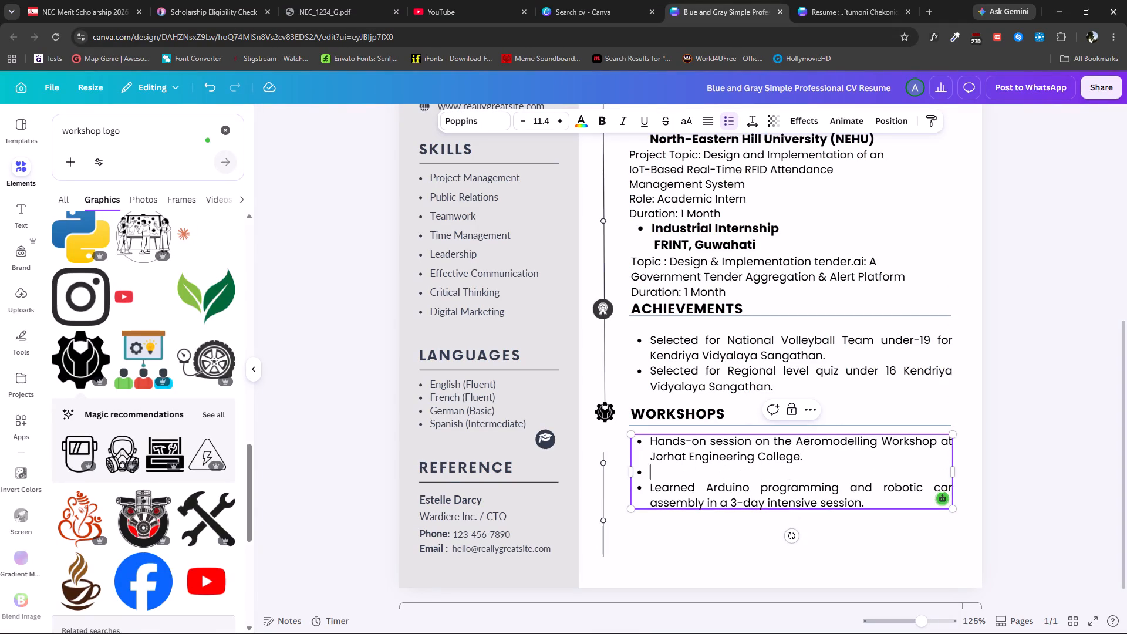
key("ctrl+v")
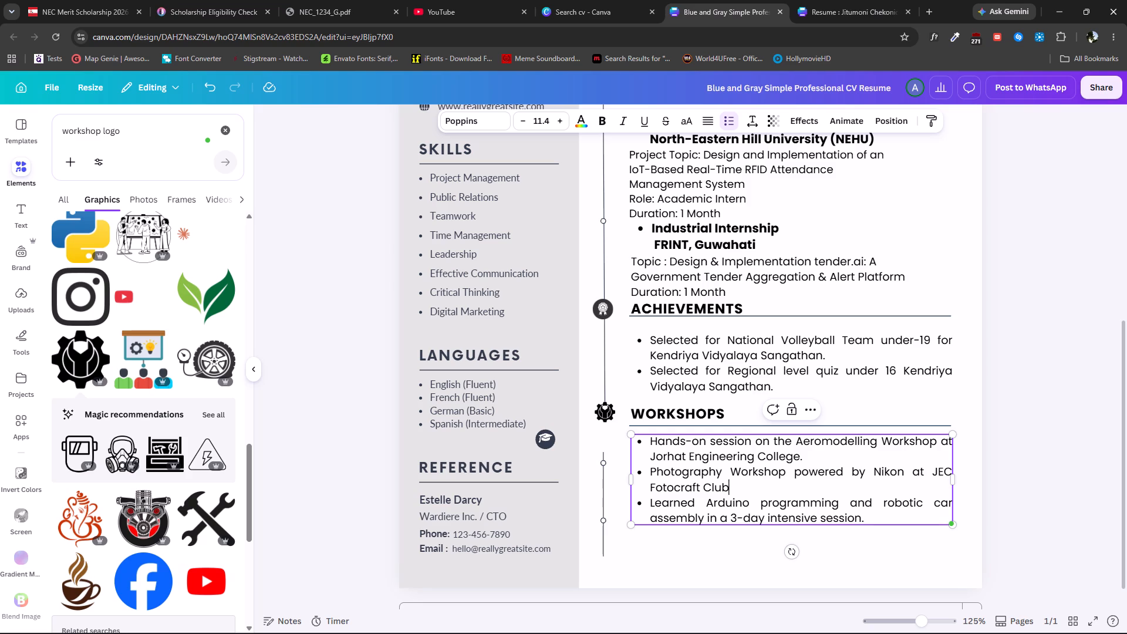
Expand "JEC" in the photography workshop bullet to the college's full name, Jorhat Engineering College.
double_click(940, 471)
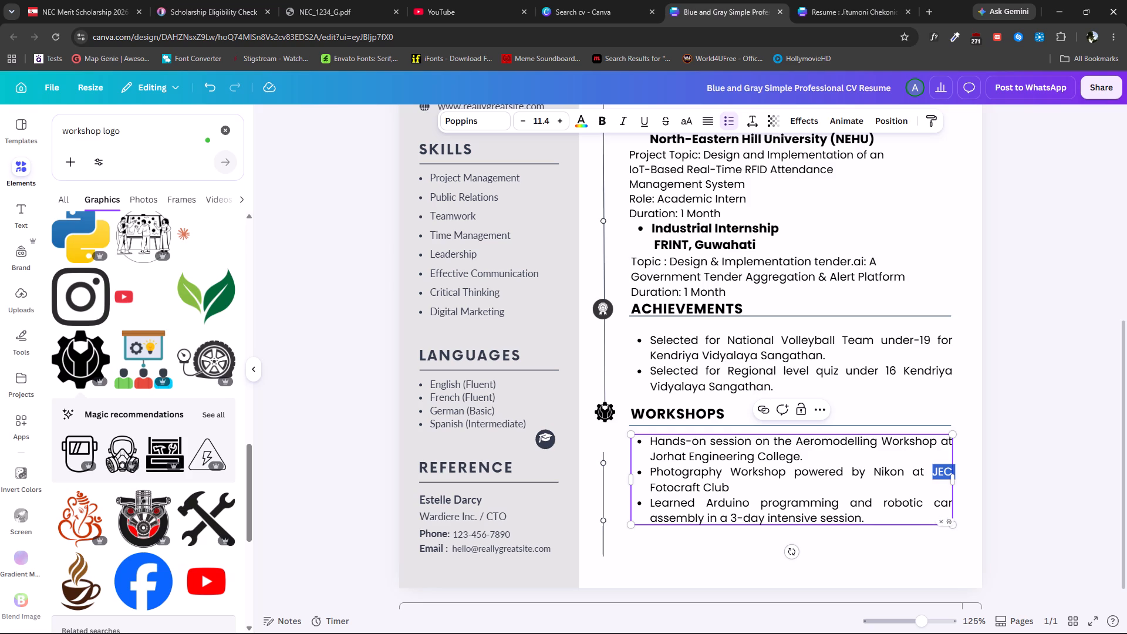
left_click(792, 455)
left_click(802, 458)
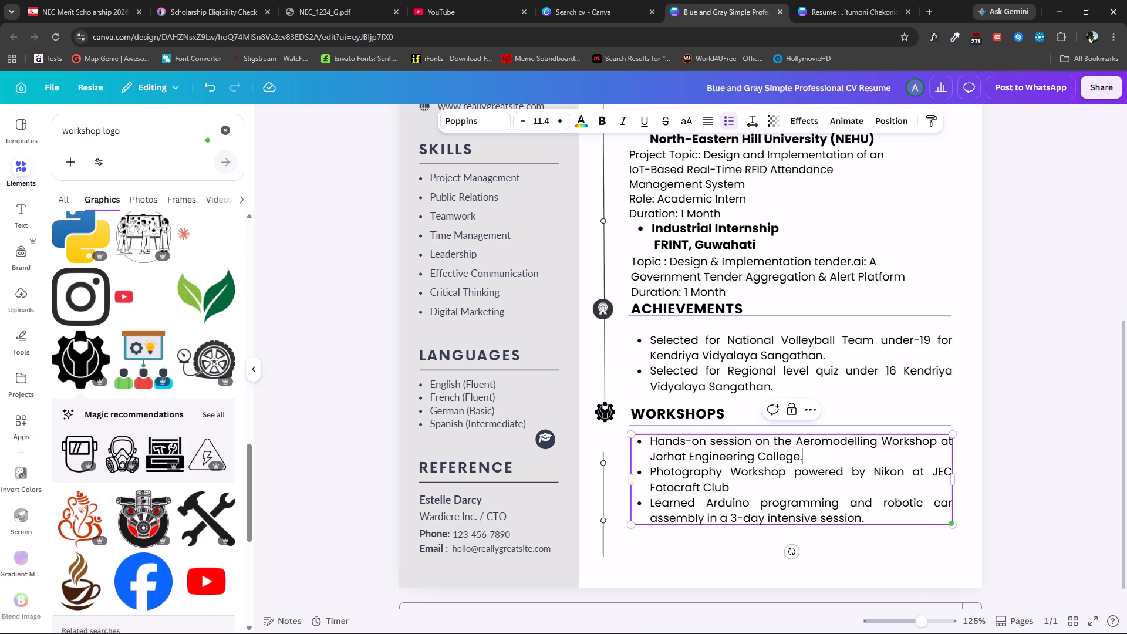
double_click(947, 473)
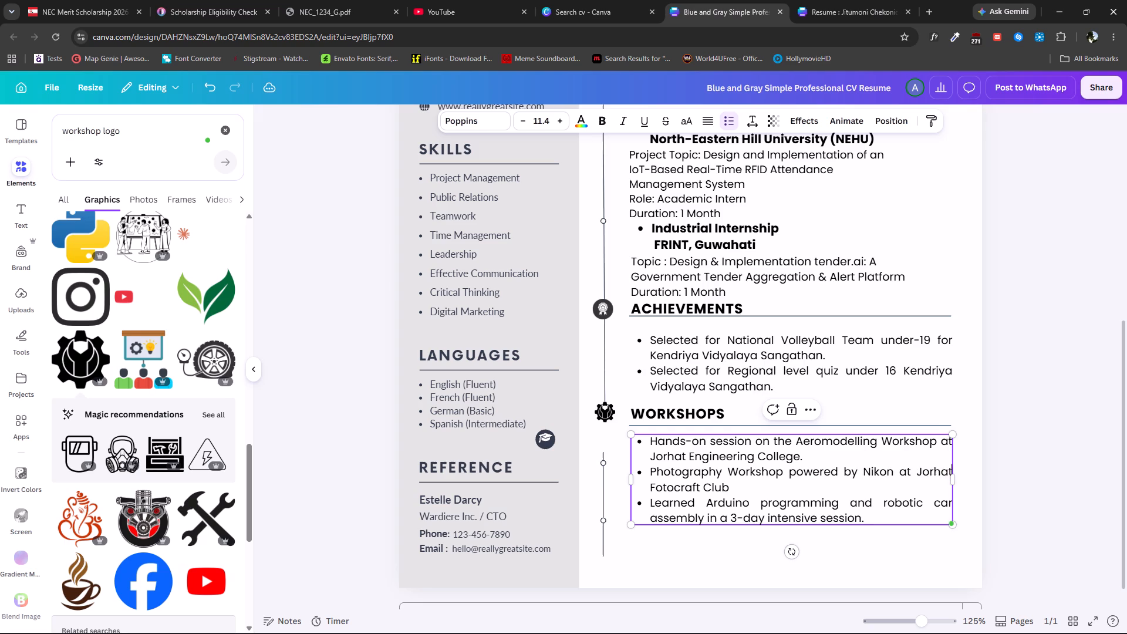
key("BackSpace")
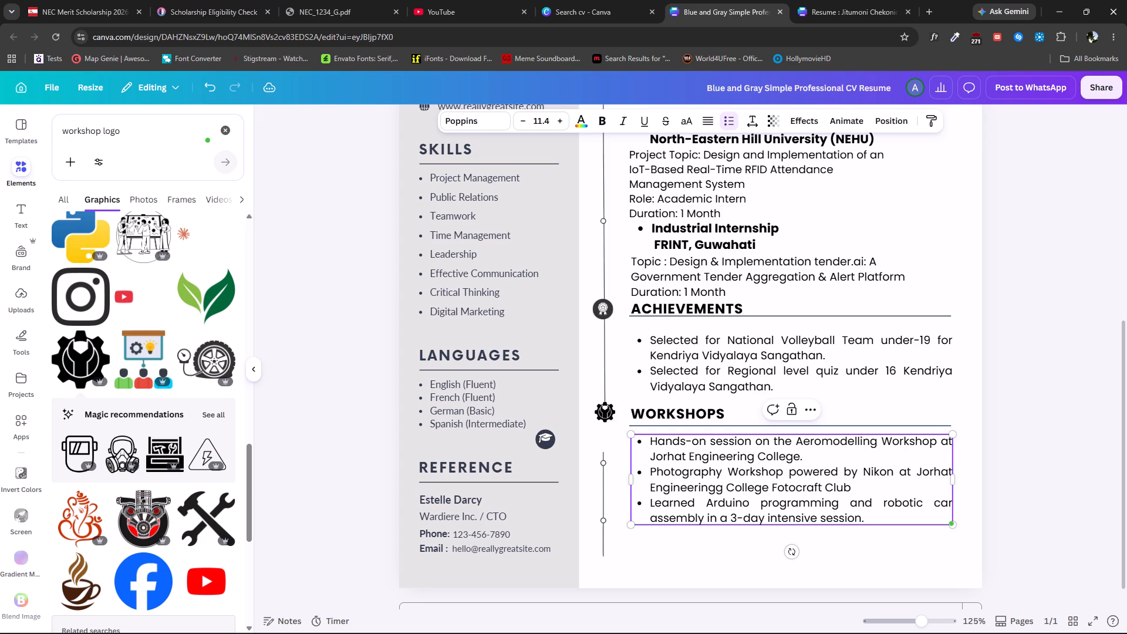
left_click(821, 496)
left_click(726, 471)
left_click(1037, 469)
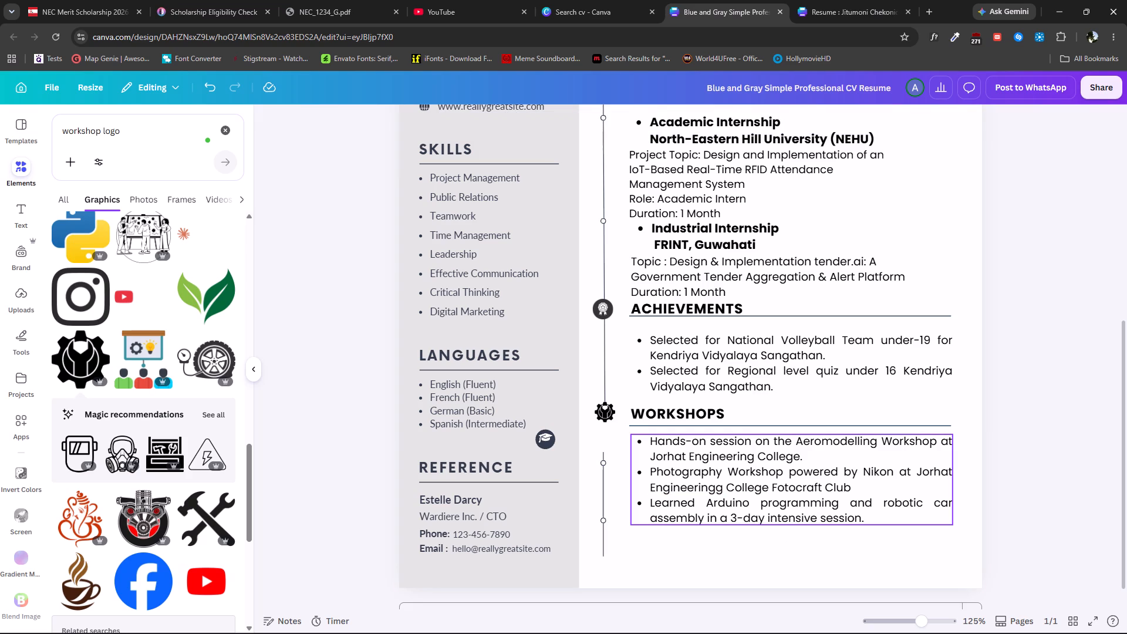
Change the spelling of "Fotocraft" to "Fotokraft" in the photography workshop bullet.
left_click(828, 487)
double_click(815, 488)
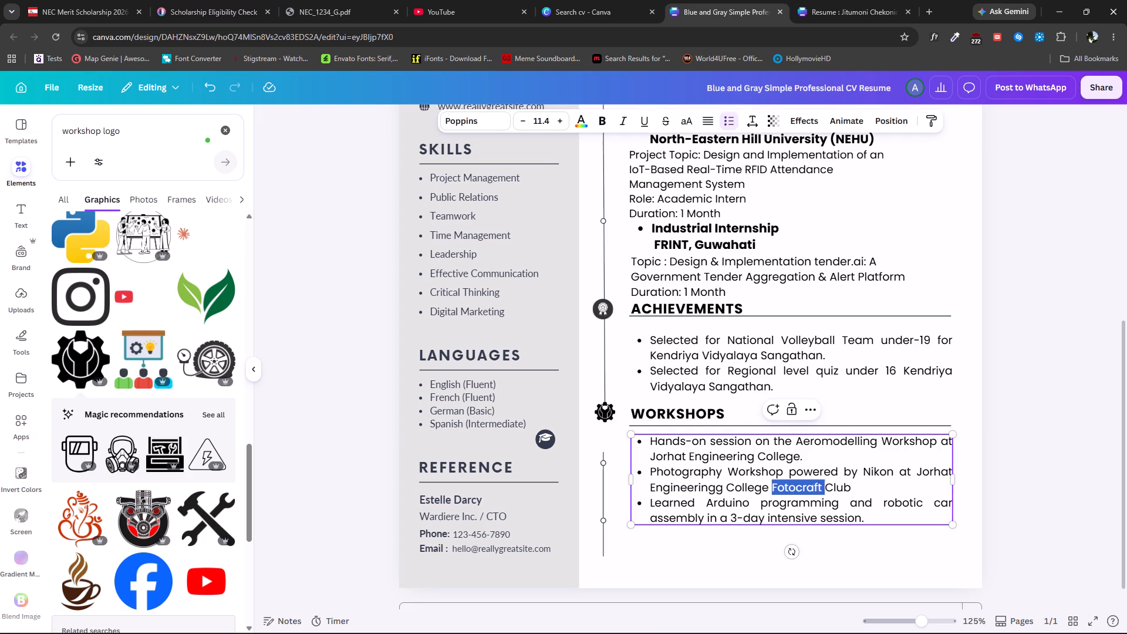
left_click(806, 489)
left_click(802, 487)
key("BackSpace")
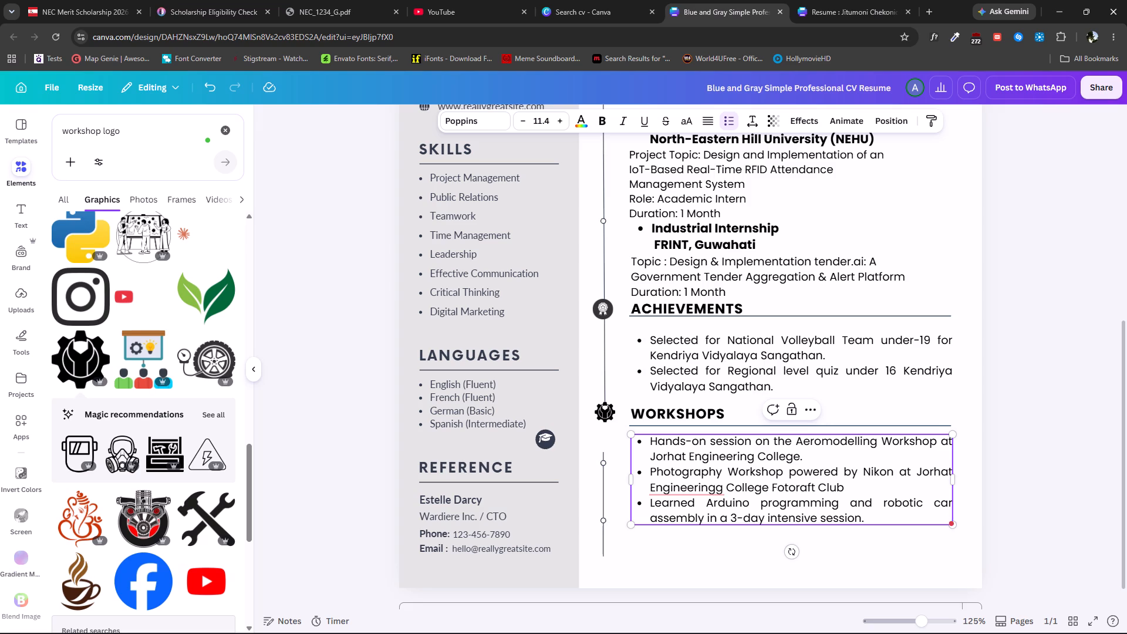
key("k")
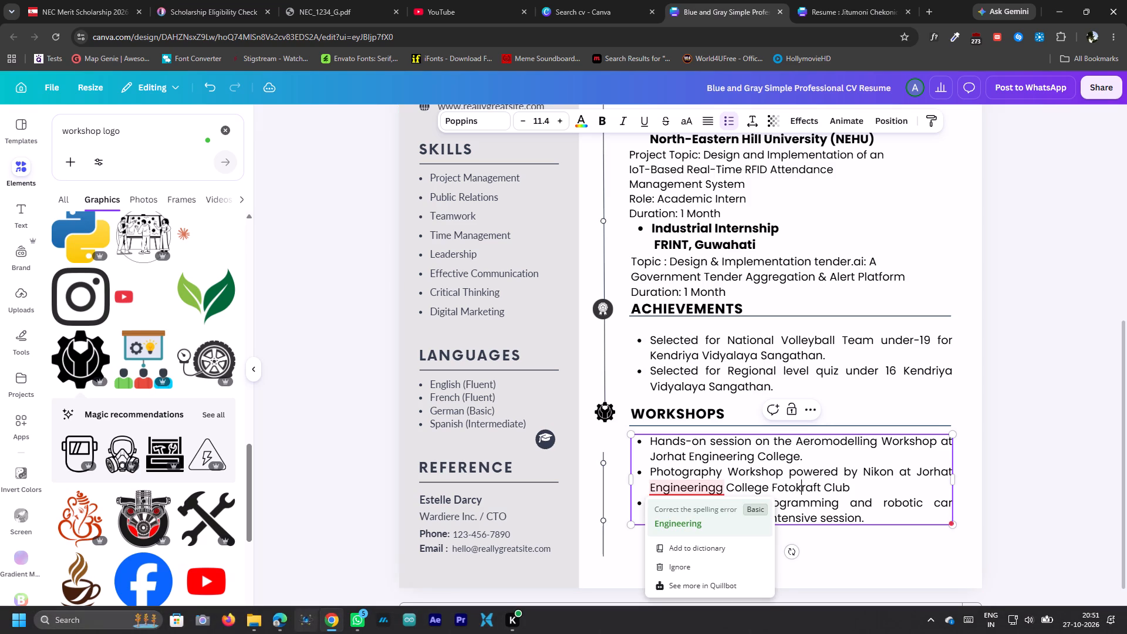
left_click(279, 619)
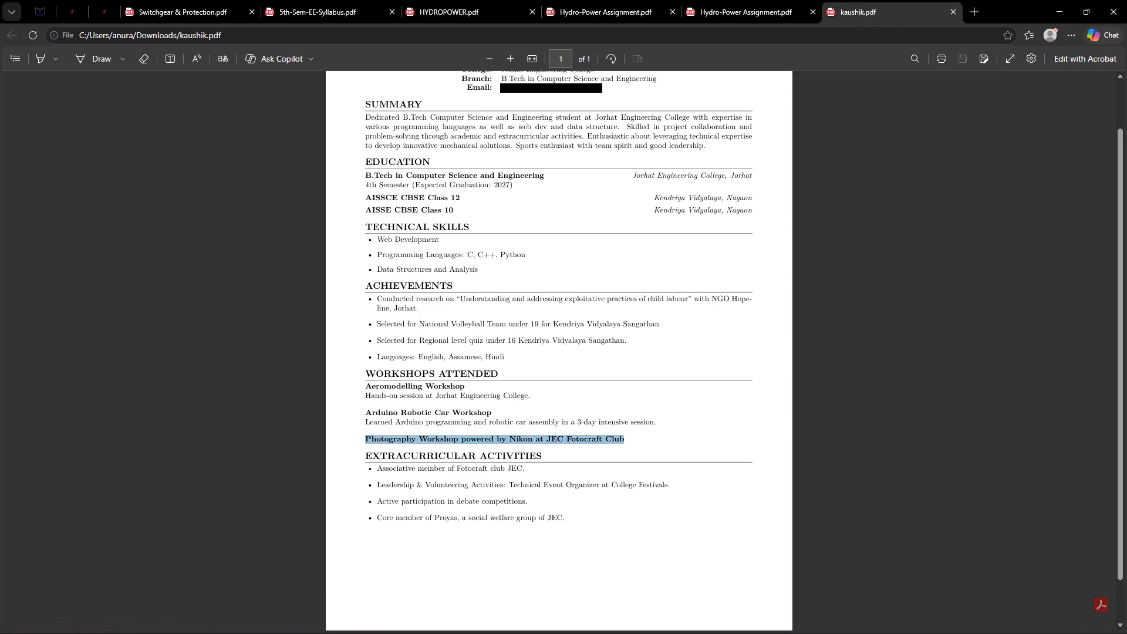
left_click(392, 463)
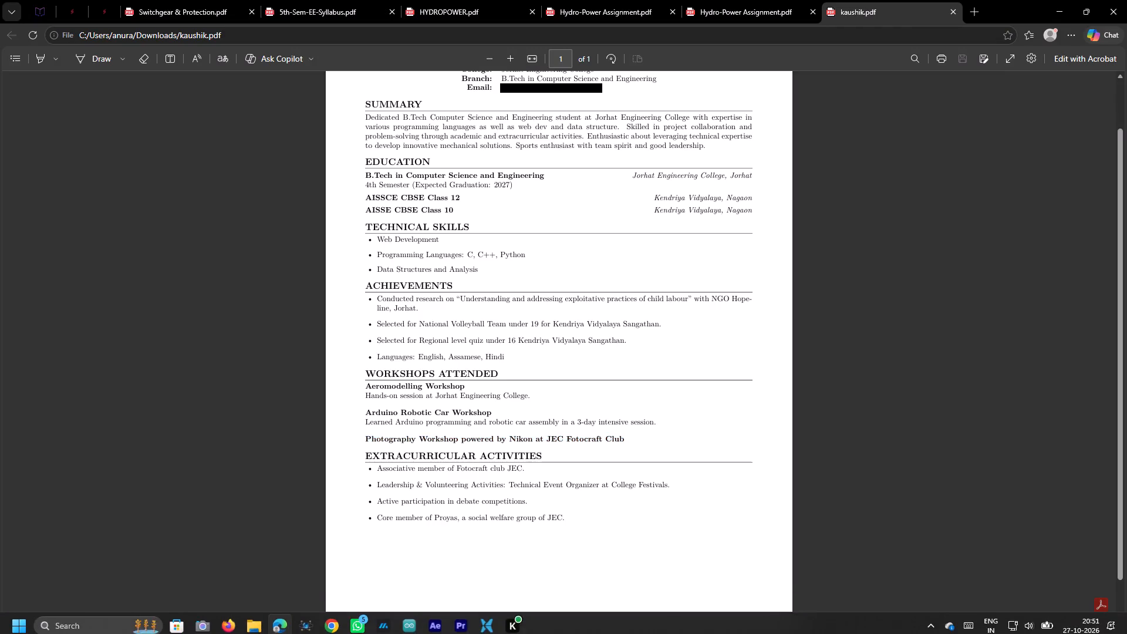
left_click_drag(367, 456, 544, 453)
key("ctrl+c")
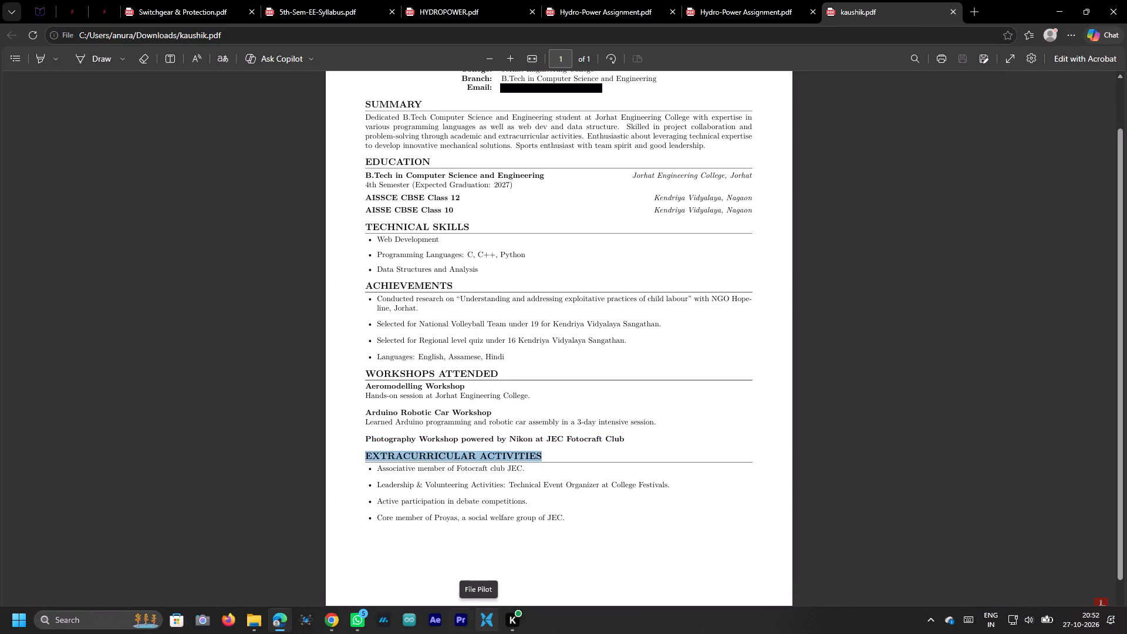
left_click(329, 620)
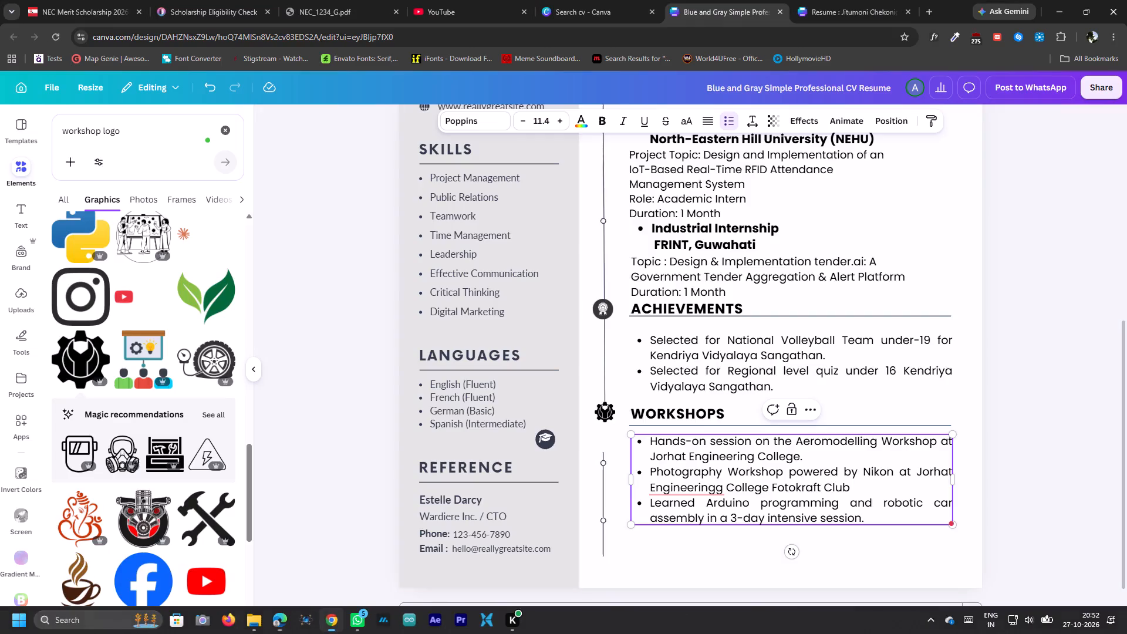
After a glance at the reference resume design, set the CV's Profile paragraph font size to 11.4.
left_click(829, 0)
left_click(839, 380)
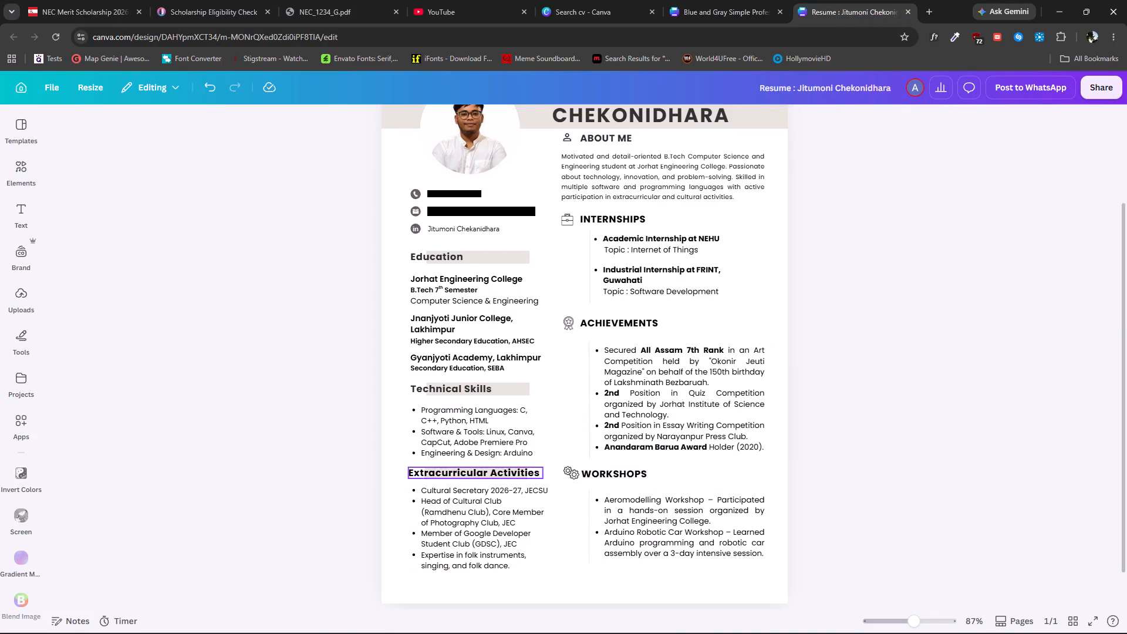
left_click(710, 0)
scroll(676, 314, "down", 4, "ctrl")
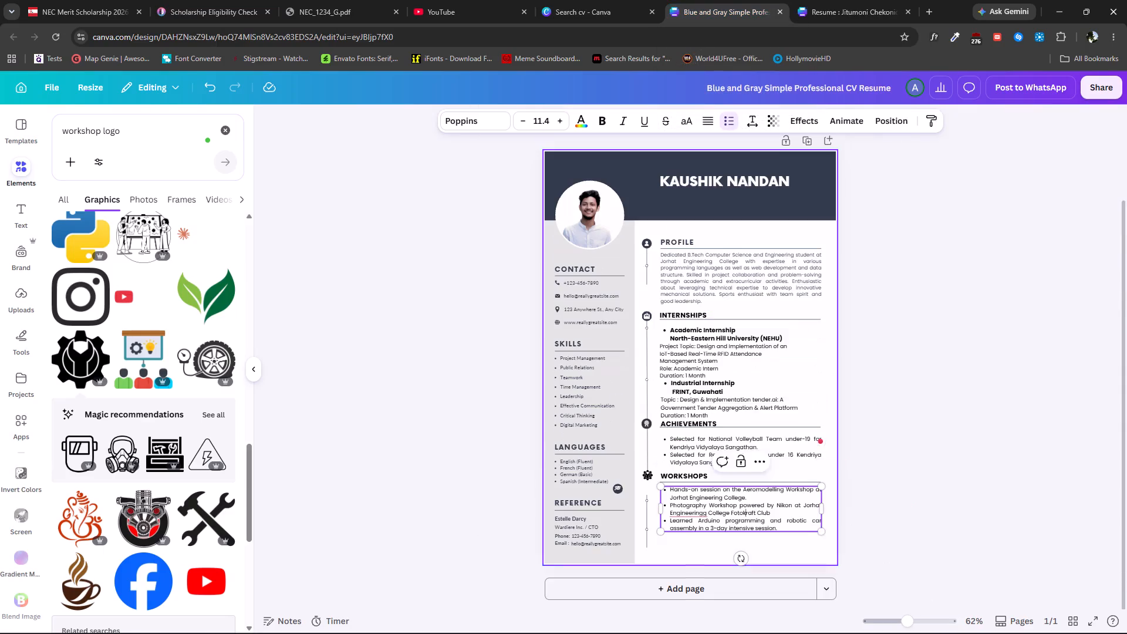
left_click(937, 360)
scroll(882, 389, "up", 3, "ctrl")
left_click(768, 198)
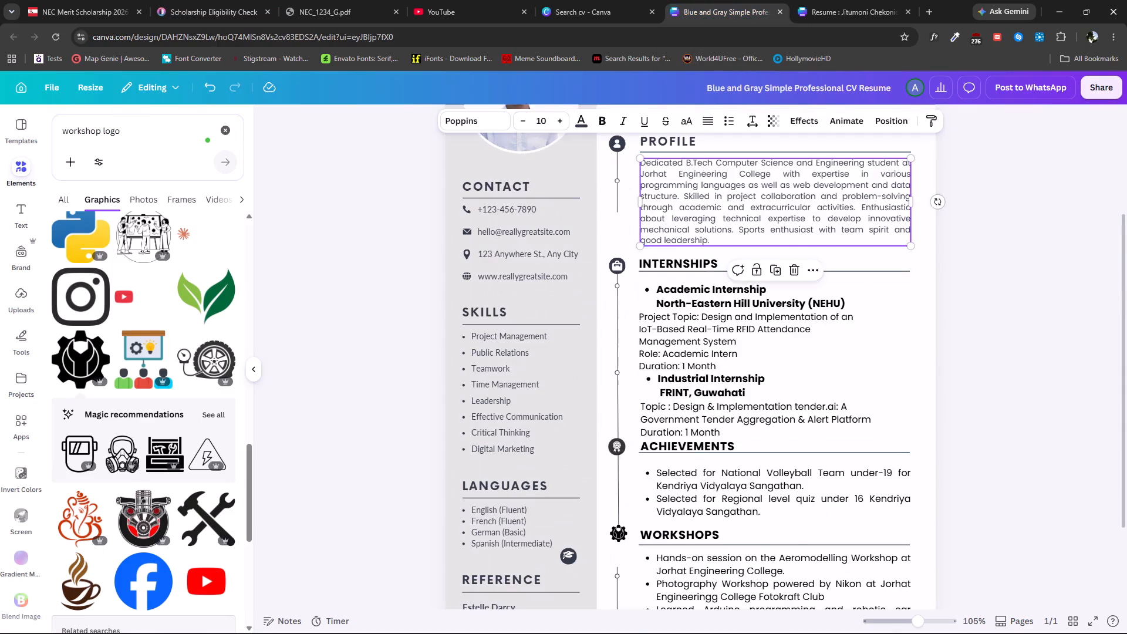
scroll(768, 198, "up", 1)
left_click(541, 117)
type("11.4")
left_click(1104, 198)
Shift the Internships, Achievements and Workshops sections slightly down and place the enlarged Profile paragraph just below its heading.
scroll(897, 360, "down", 1)
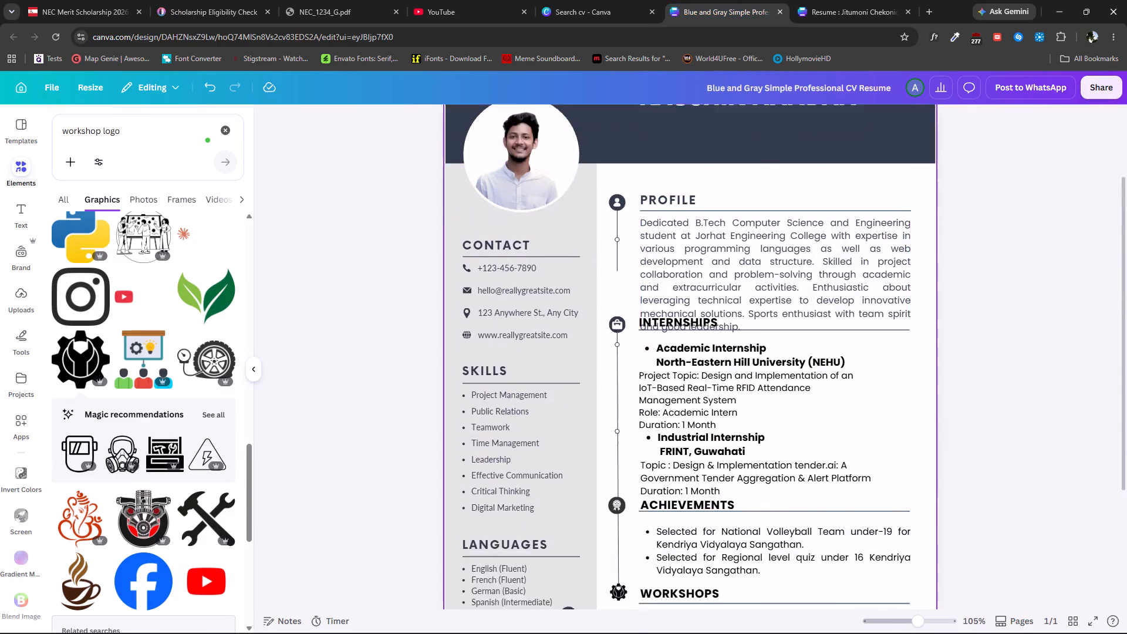
scroll(897, 360, "down", 1)
scroll(854, 351, "down", 2, "ctrl")
left_click_drag(710, 245, 712, 234)
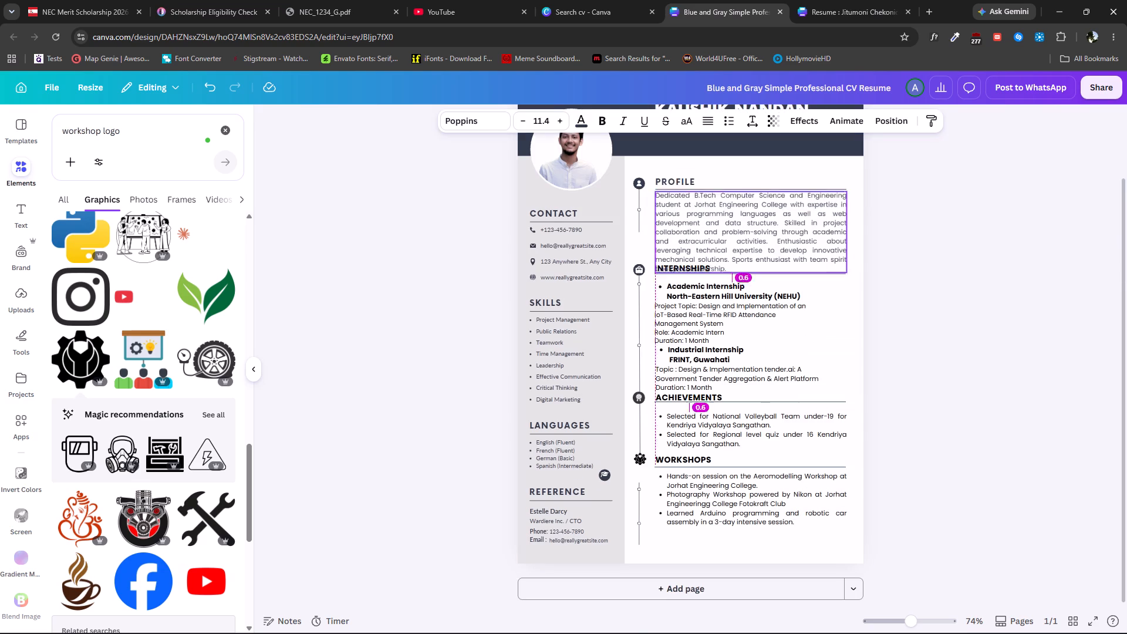
left_click_drag(712, 234, 705, 224)
left_click_drag(629, 264, 815, 370)
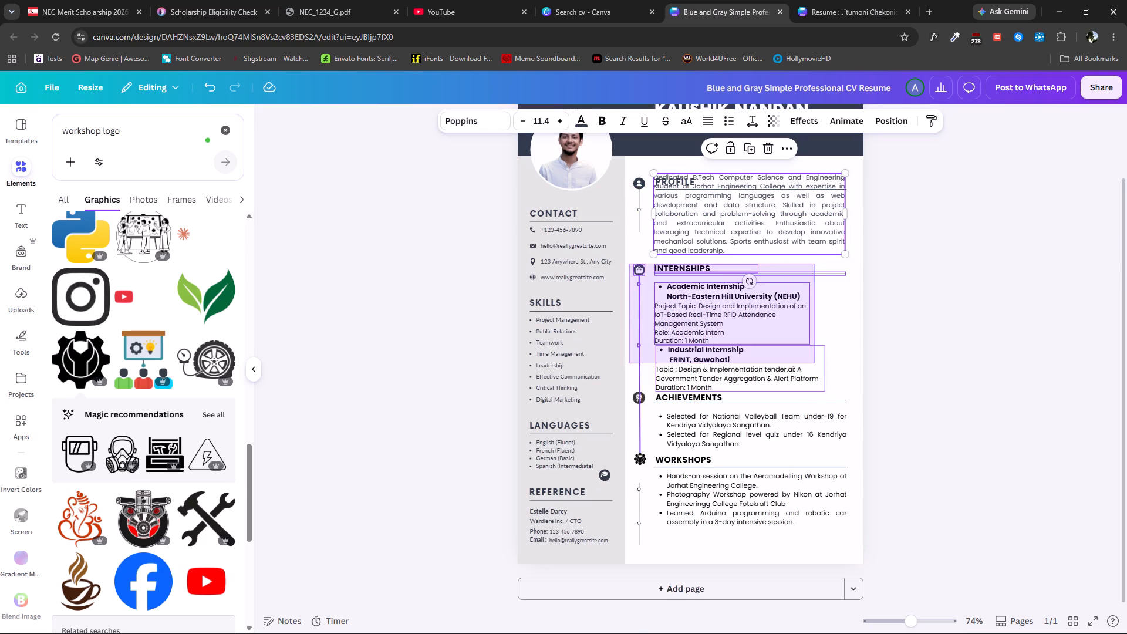
left_click_drag(815, 370, 832, 509)
left_click_drag(785, 498, 785, 507)
left_click_drag(788, 222, 785, 241)
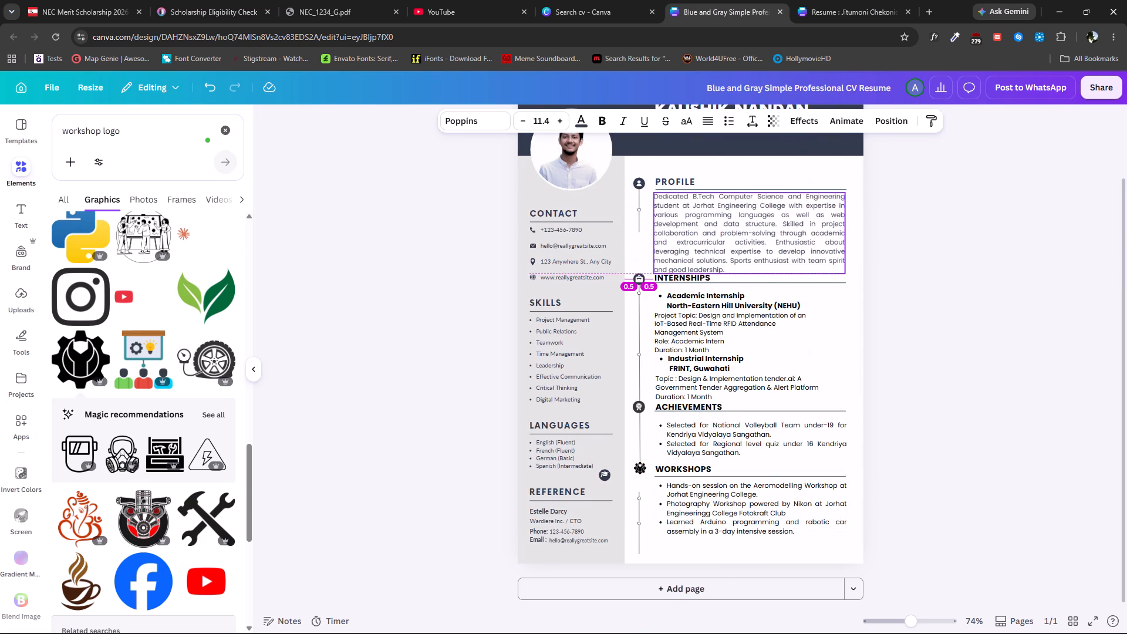
left_click_drag(785, 241, 785, 244)
Move the Internships, Achievements and Workshops sections with their timeline further down, leaving a small gap below the Profile paragraph.
left_click_drag(628, 278, 771, 553)
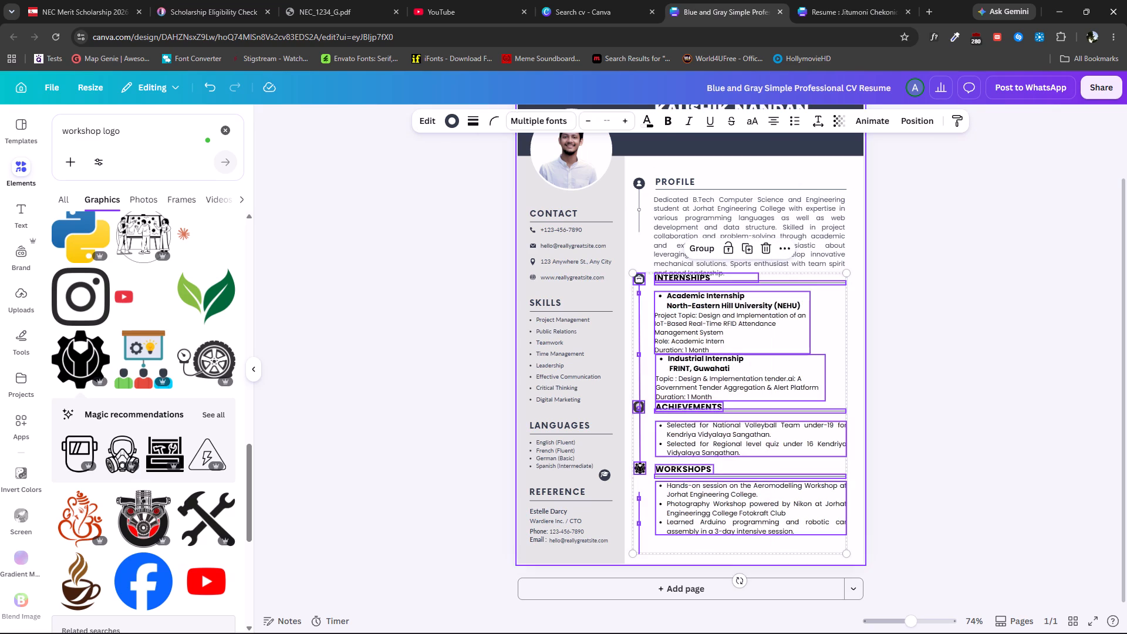
left_click_drag(737, 335, 735, 342)
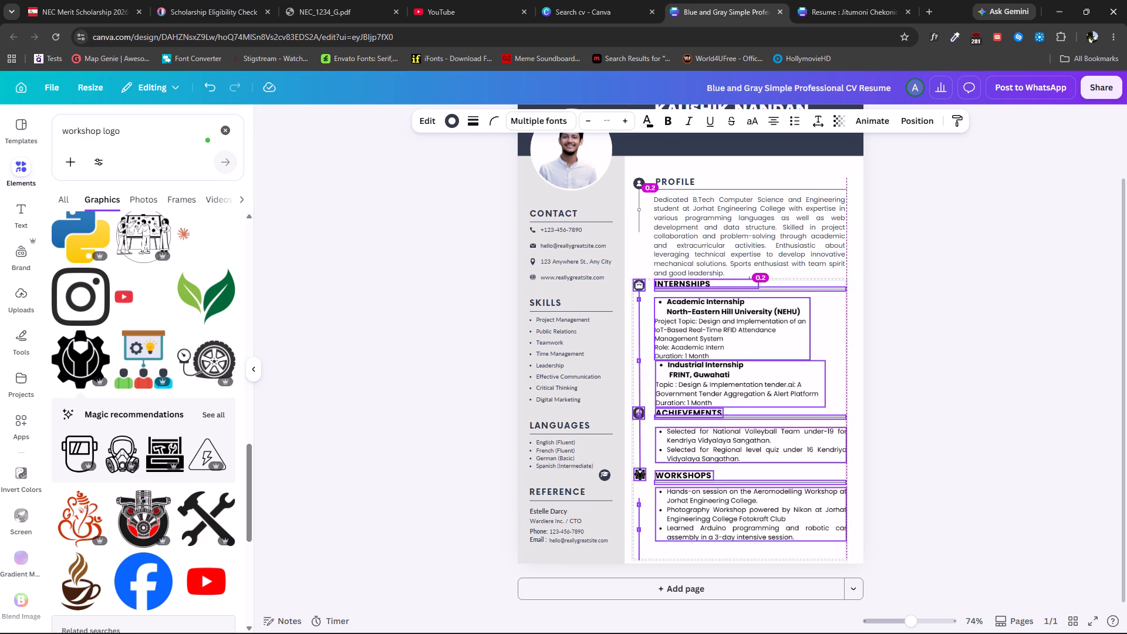
left_click_drag(735, 342, 737, 344)
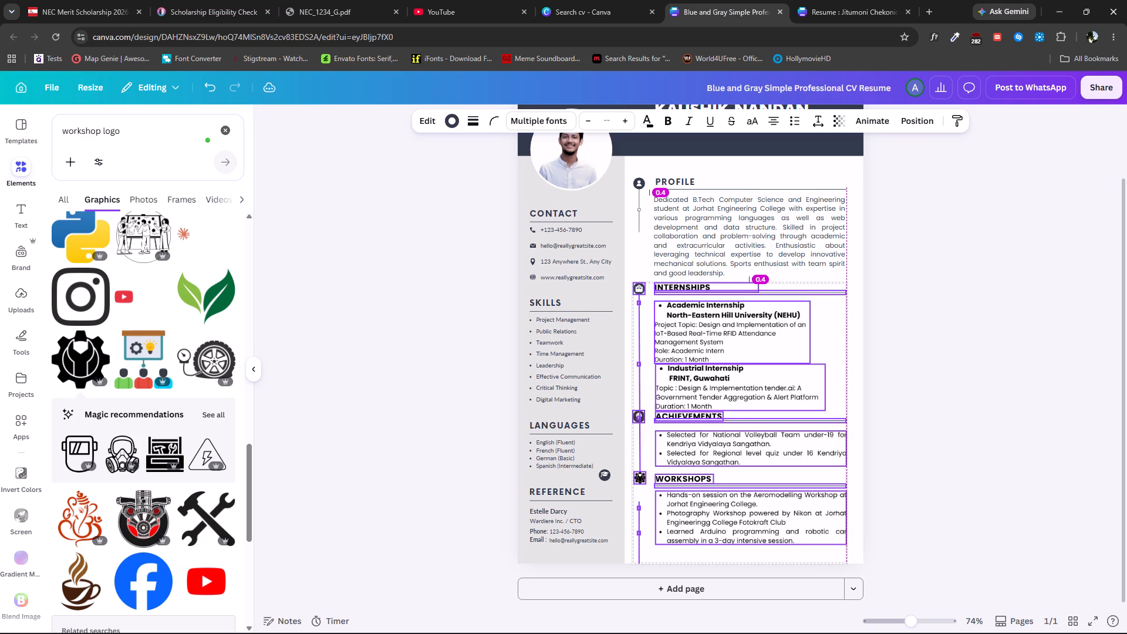
left_click_drag(737, 344, 737, 342)
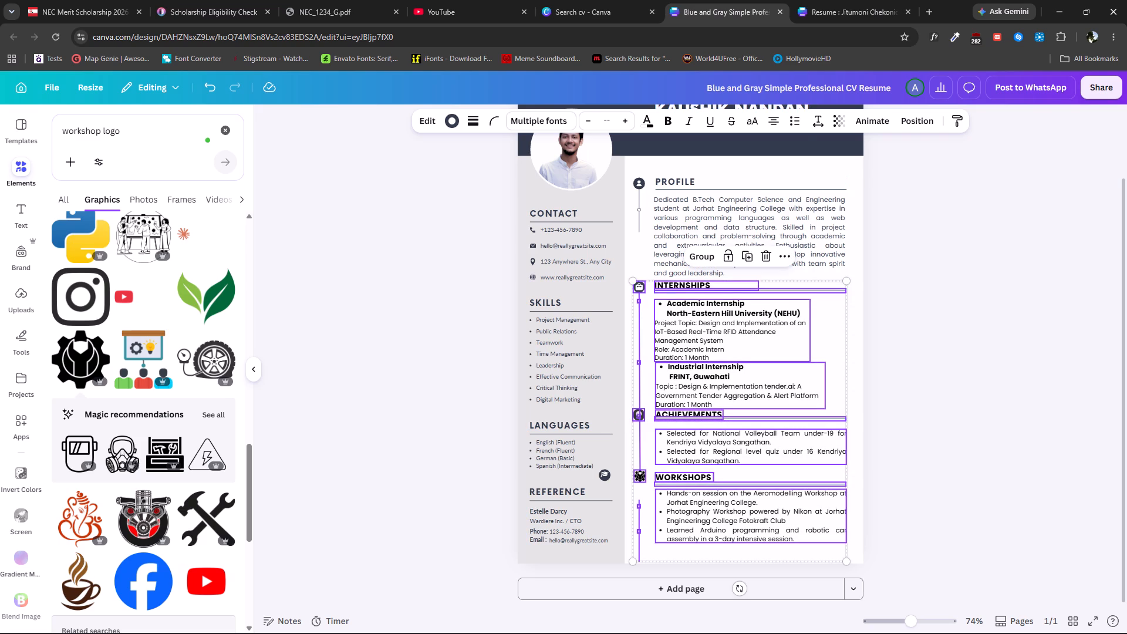
left_click(939, 282)
Move the vertical timeline line beside the Workshops bullets up so it connects to the gear icon and continues the line above.
left_click(640, 549)
scroll(642, 539, "up", 3, "ctrl")
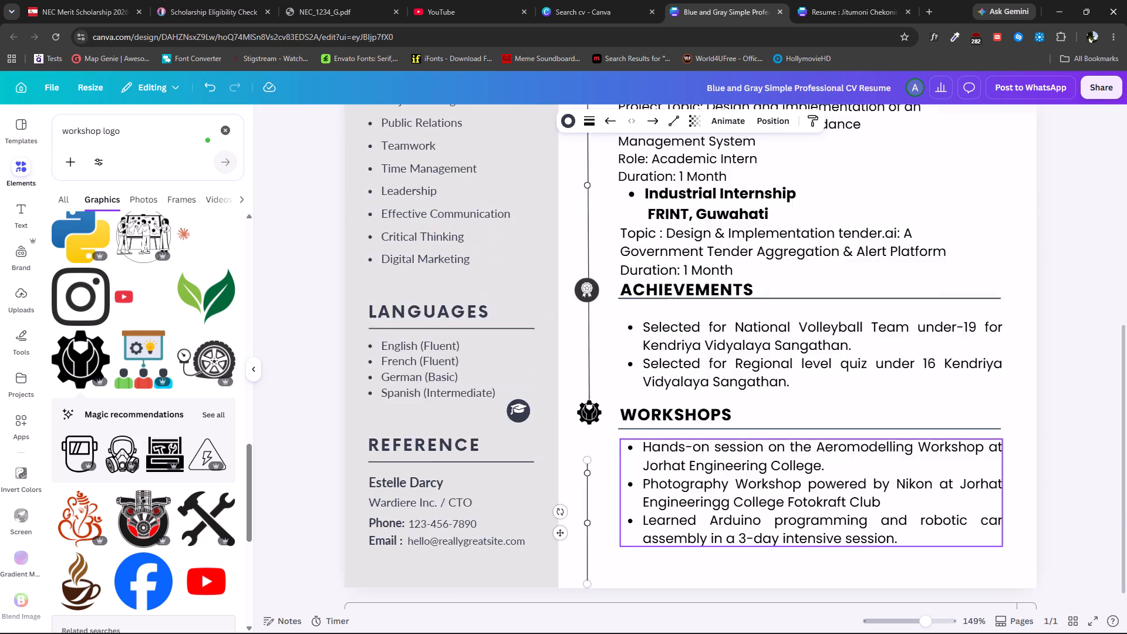
scroll(642, 539, "up", 3, "ctrl")
left_click_drag(554, 498, 555, 482)
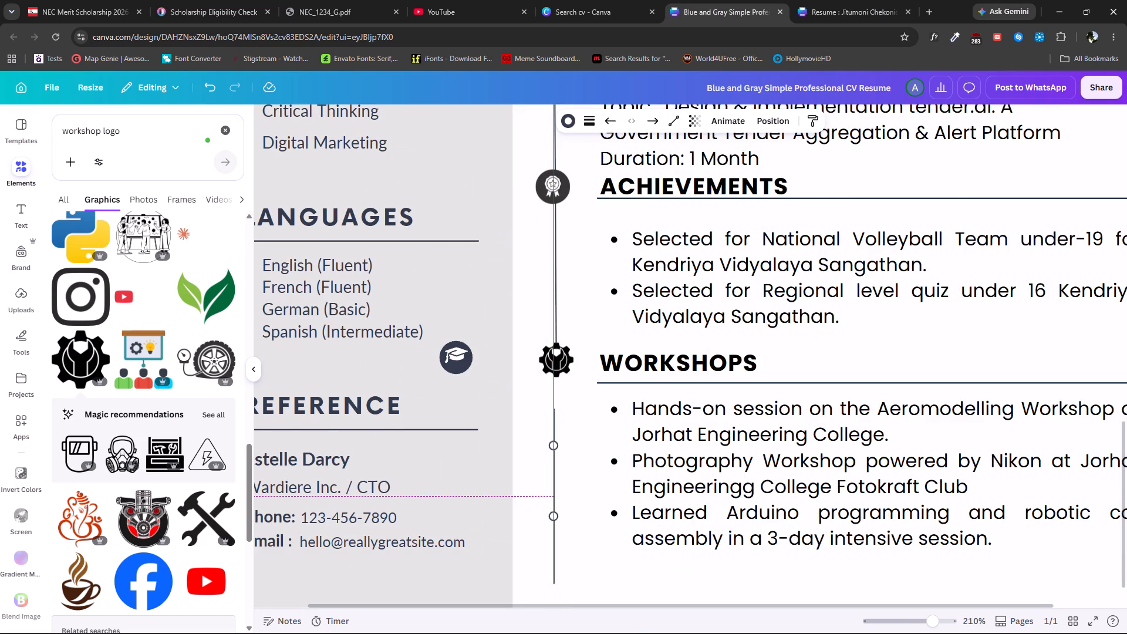
left_click_drag(555, 482, 557, 452)
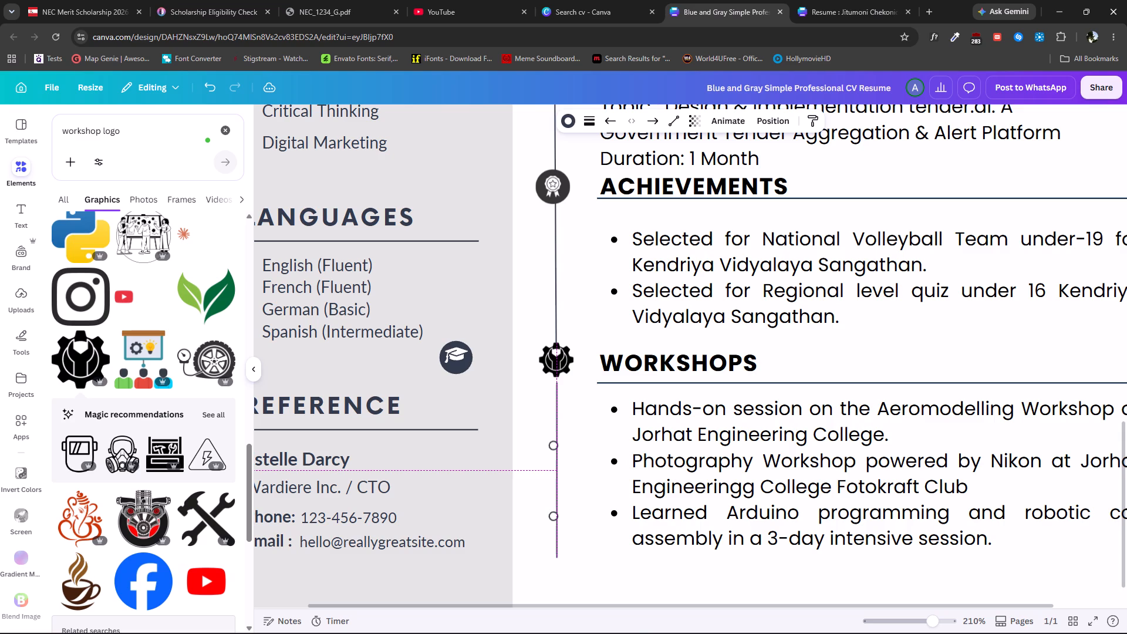
left_click_drag(557, 452, 557, 448)
Place both small circle markers onto the repositioned Workshops timeline line, keeping the lower marker.
left_click_drag(555, 447, 556, 432)
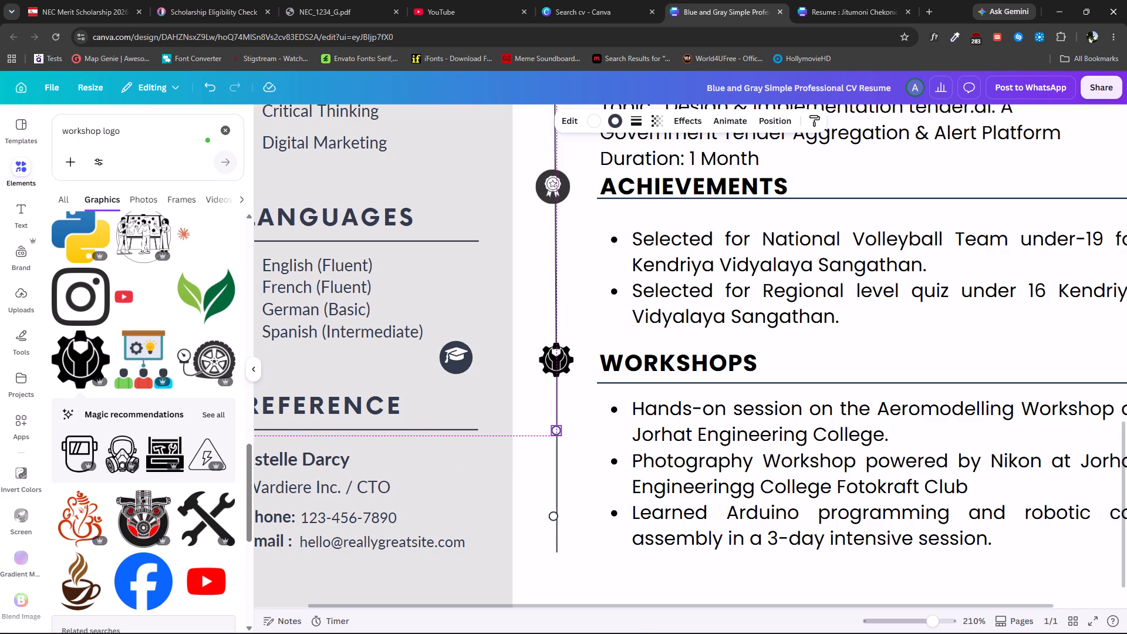
left_click_drag(556, 432, 557, 431)
left_click_drag(552, 516, 556, 500)
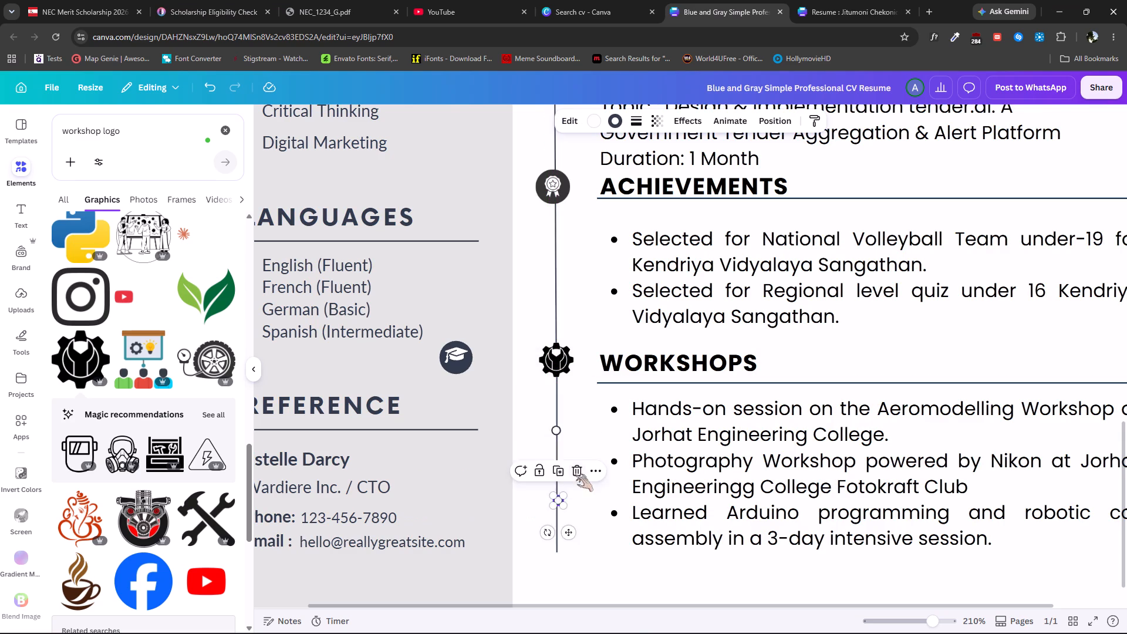
left_click(575, 474)
key("ctrl+z")
Fine-tune the position of the upper small circle marker so it sits centred on the Workshops timeline line.
left_click(581, 452)
scroll(581, 452, "down", 5, "ctrl")
scroll(642, 448, "up", 7, "ctrl")
left_click(543, 432)
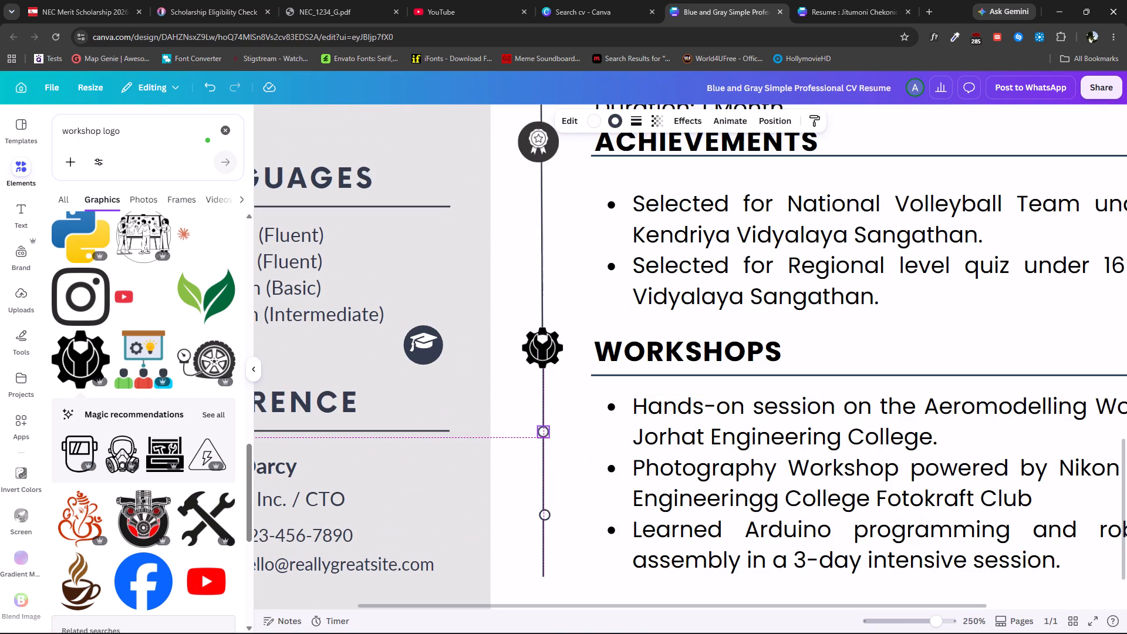
left_click(586, 424)
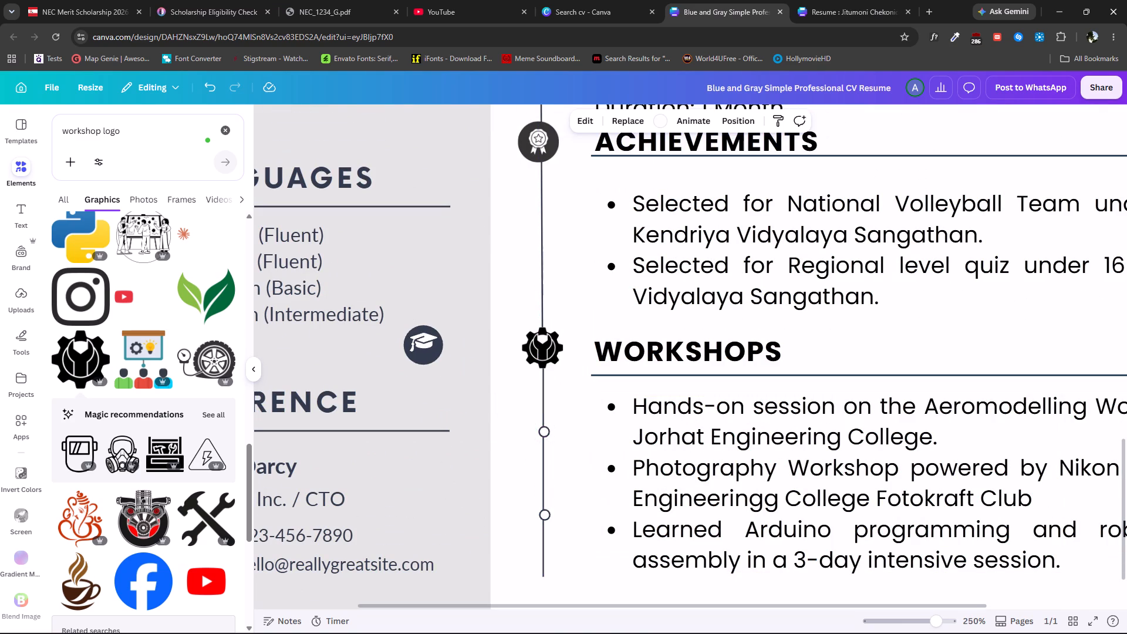
left_click(547, 434)
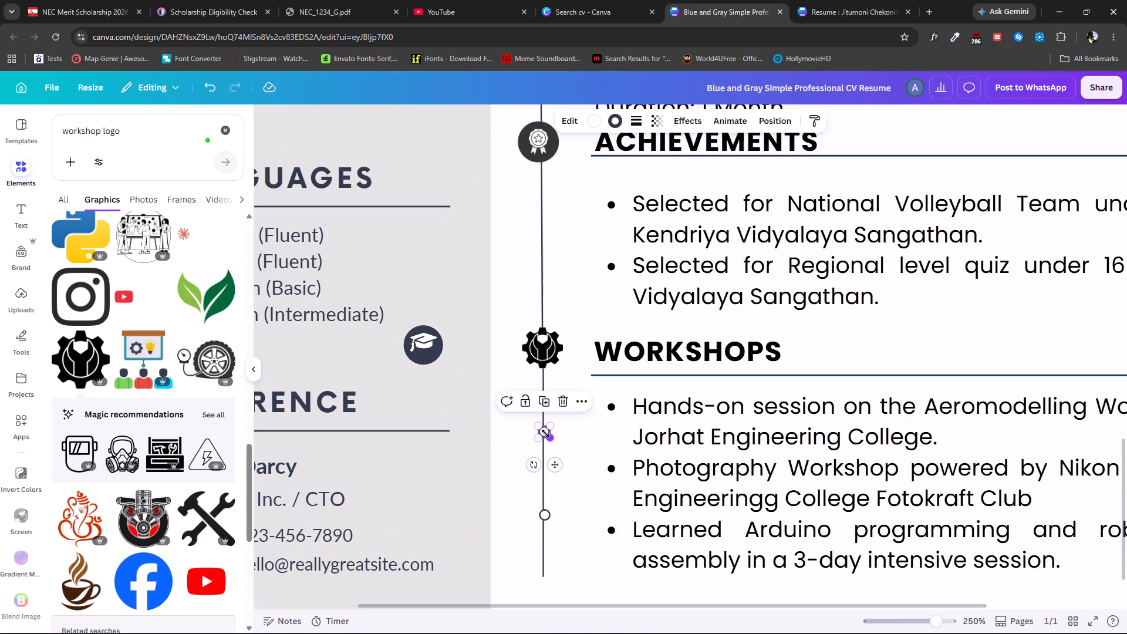
left_click(545, 430)
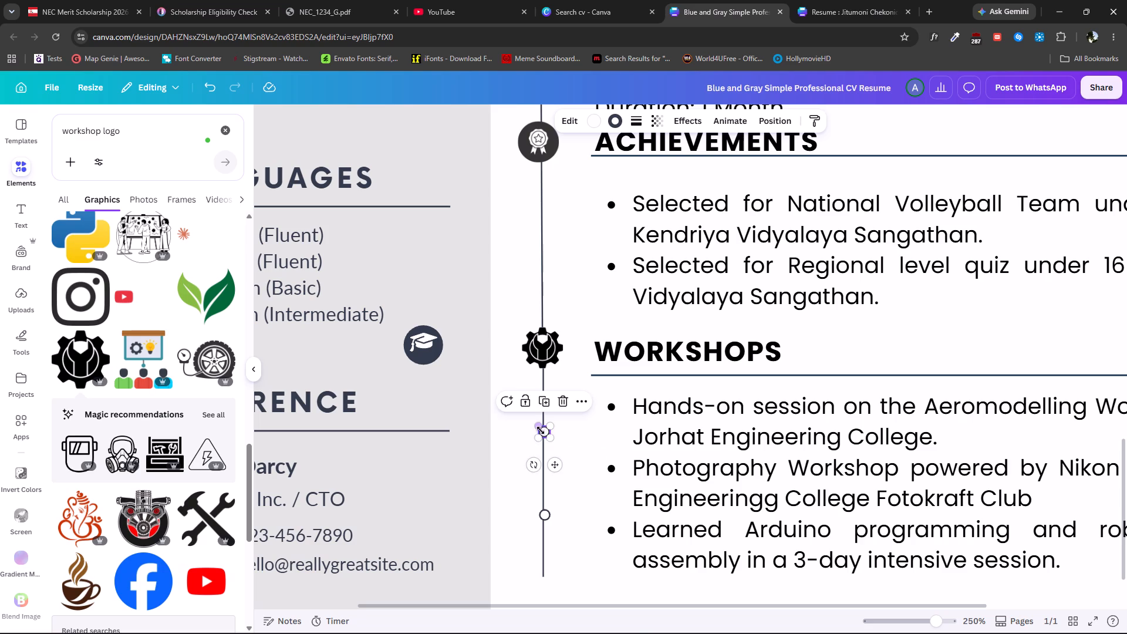
left_click(544, 431)
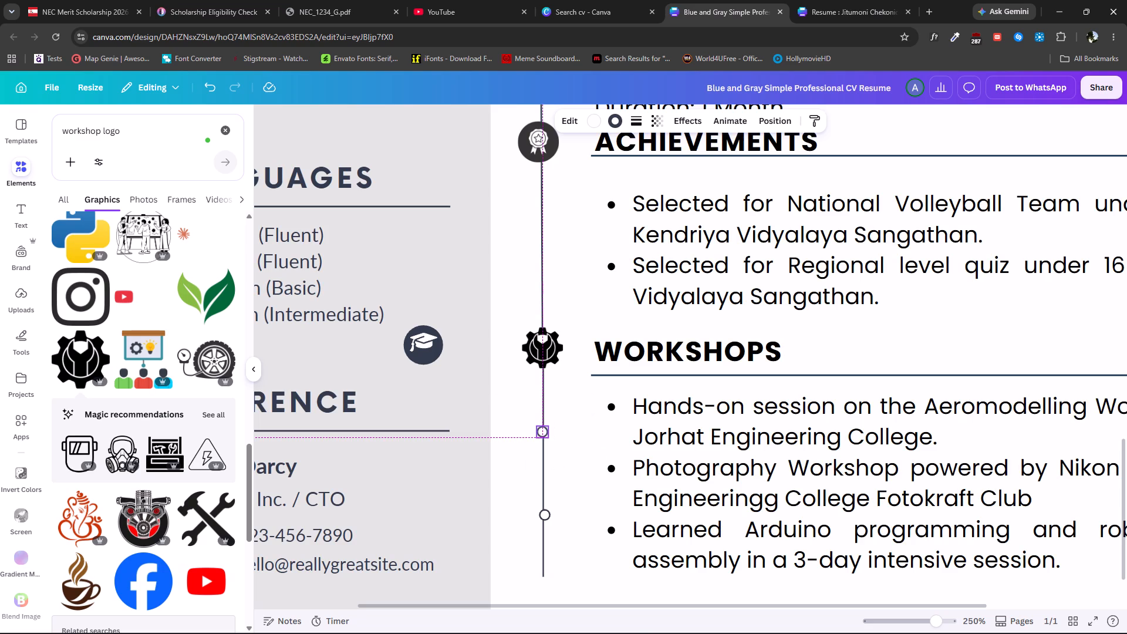
left_click(588, 433)
Nudge the Workshops gear icon slightly down and attach the upper end of the timeline line to the icon's bottom.
scroll(588, 433, "down", 6, "ctrl")
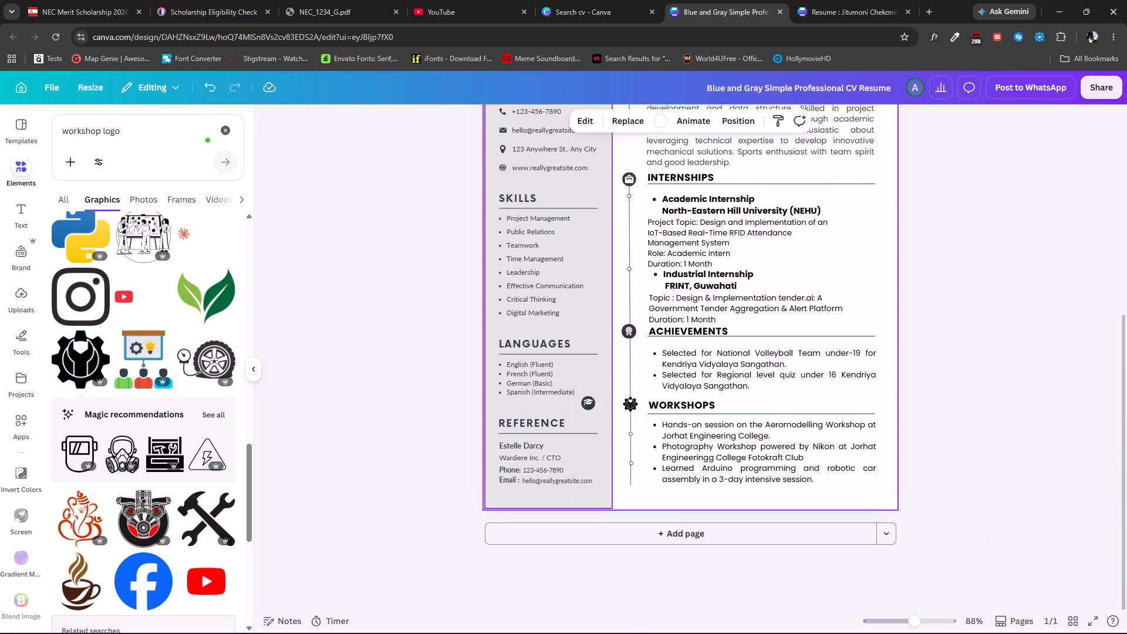
scroll(697, 428, "up", 5, "ctrl")
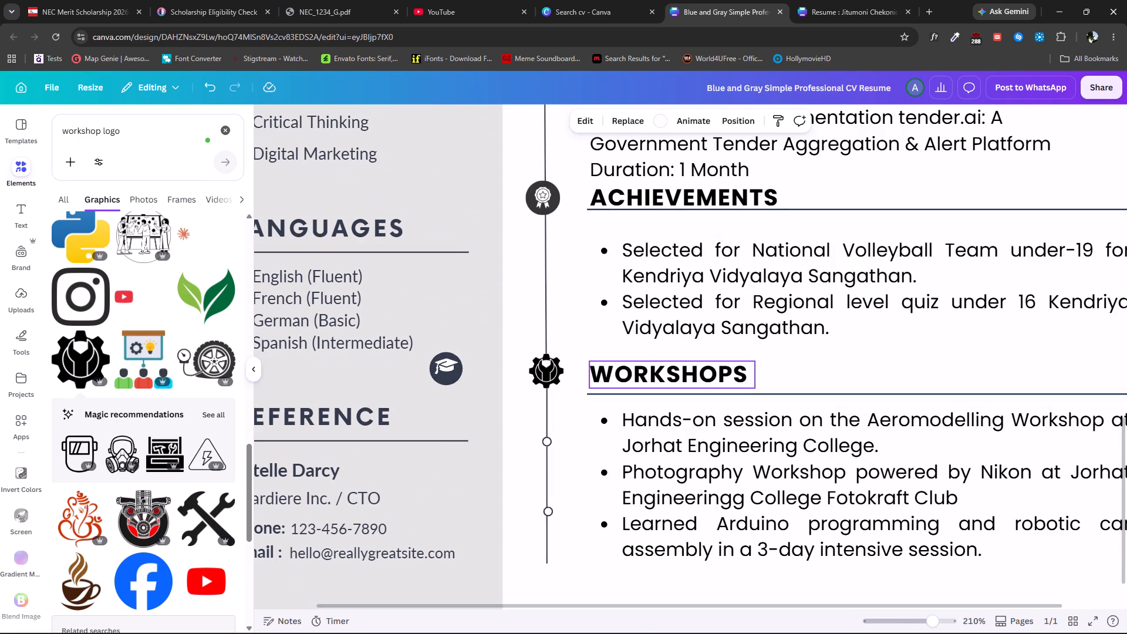
left_click(544, 372)
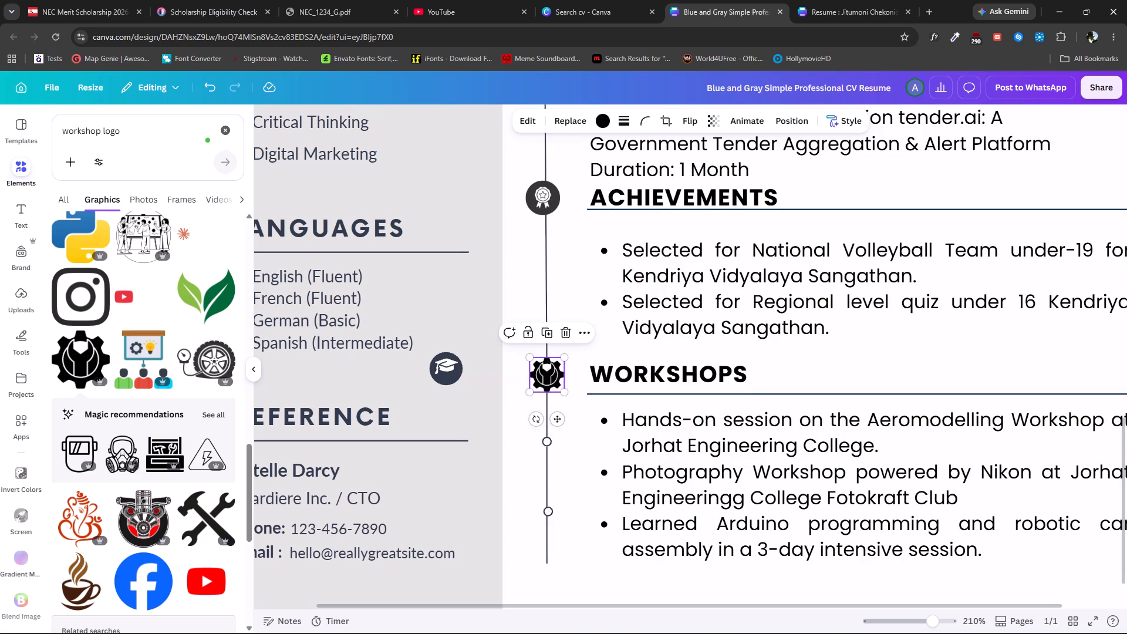
left_click(548, 405)
left_click(548, 389)
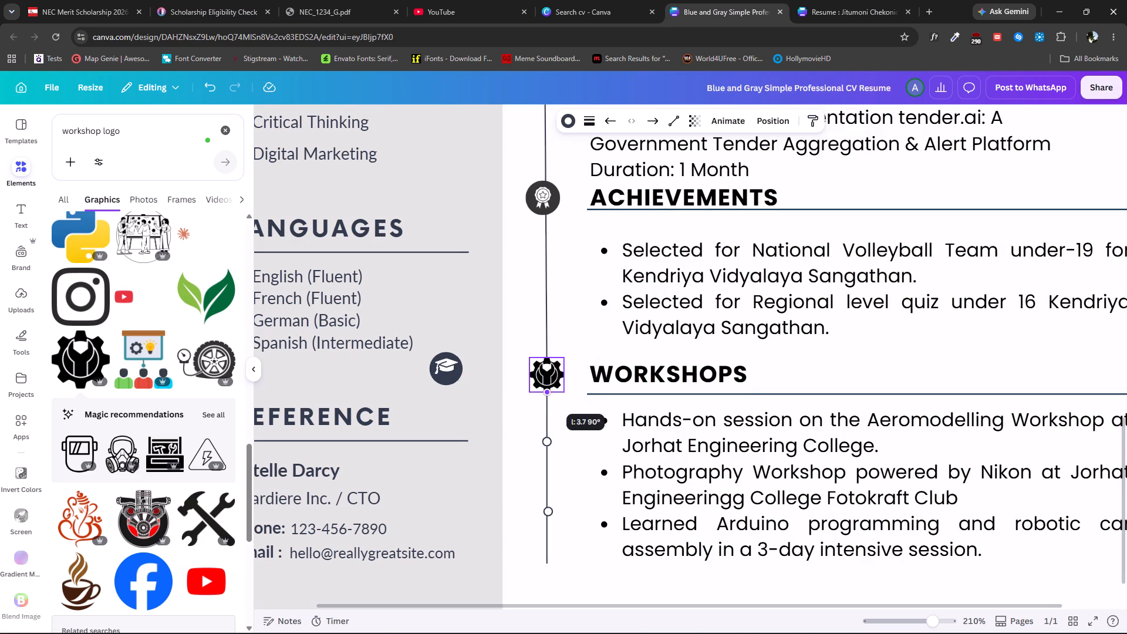
left_click(562, 400)
Review the CV layout from the header to the Workshops section and compare it with the reference resume.
scroll(562, 401, "down", 6, "ctrl")
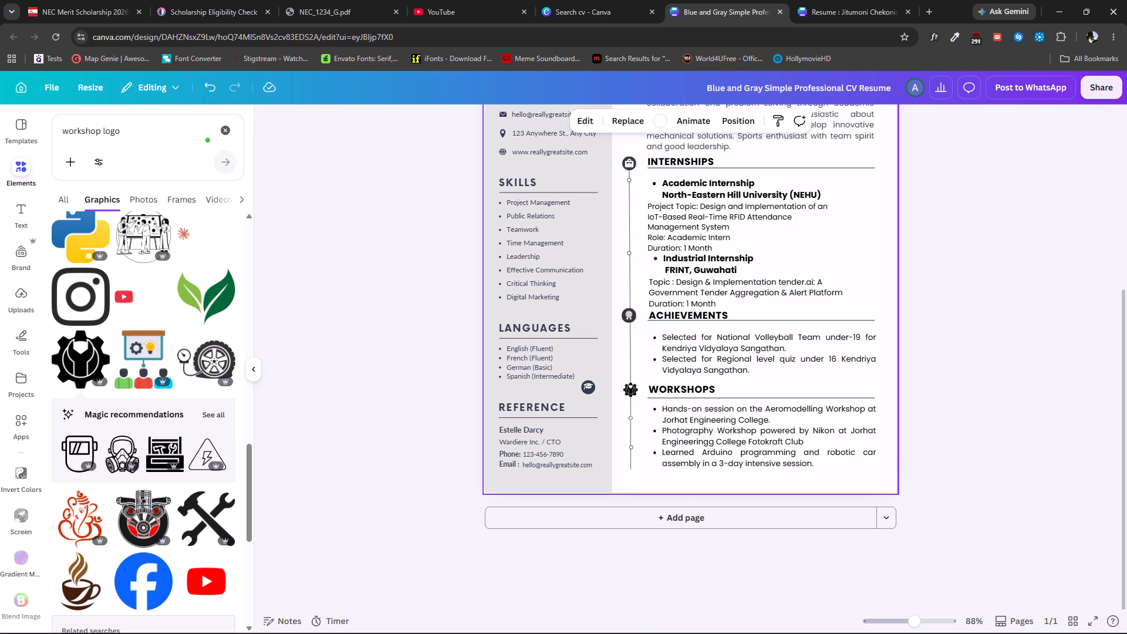
scroll(670, 400, "down", 1, "ctrl")
scroll(670, 400, "up", 2)
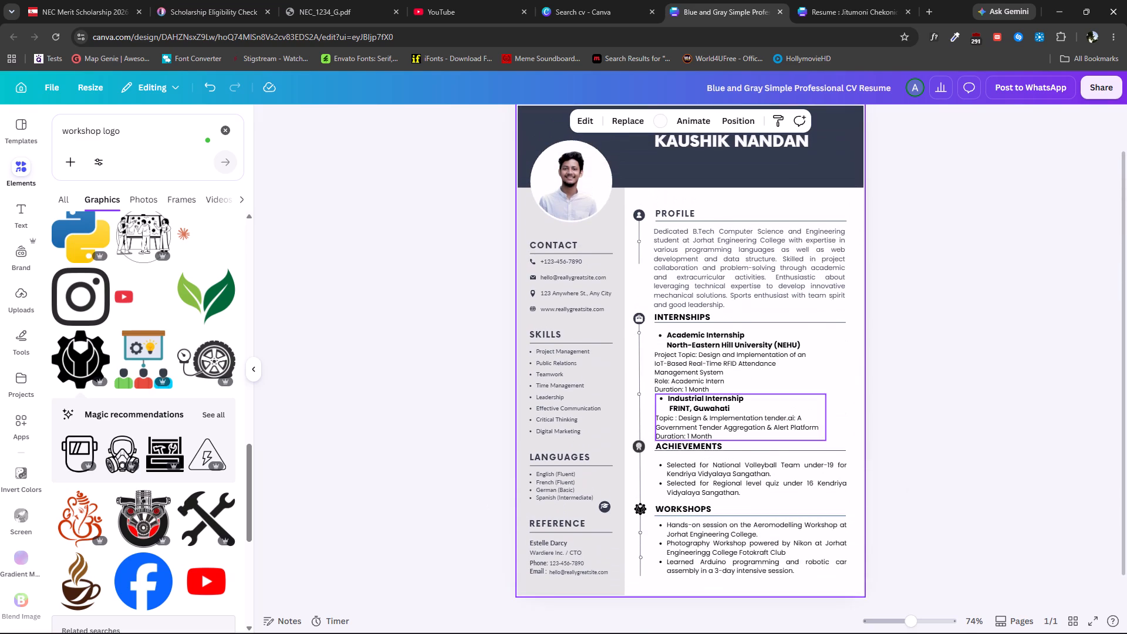
scroll(696, 313, "up", 4, "ctrl")
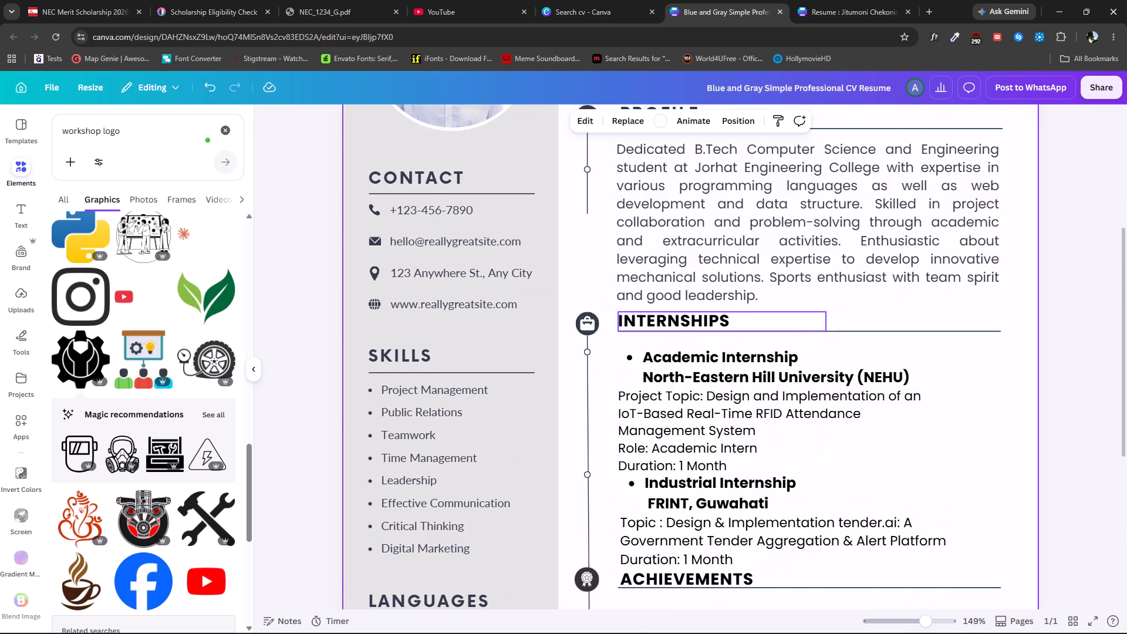
scroll(690, 322, "up", 1, "ctrl")
scroll(690, 324, "up", 1)
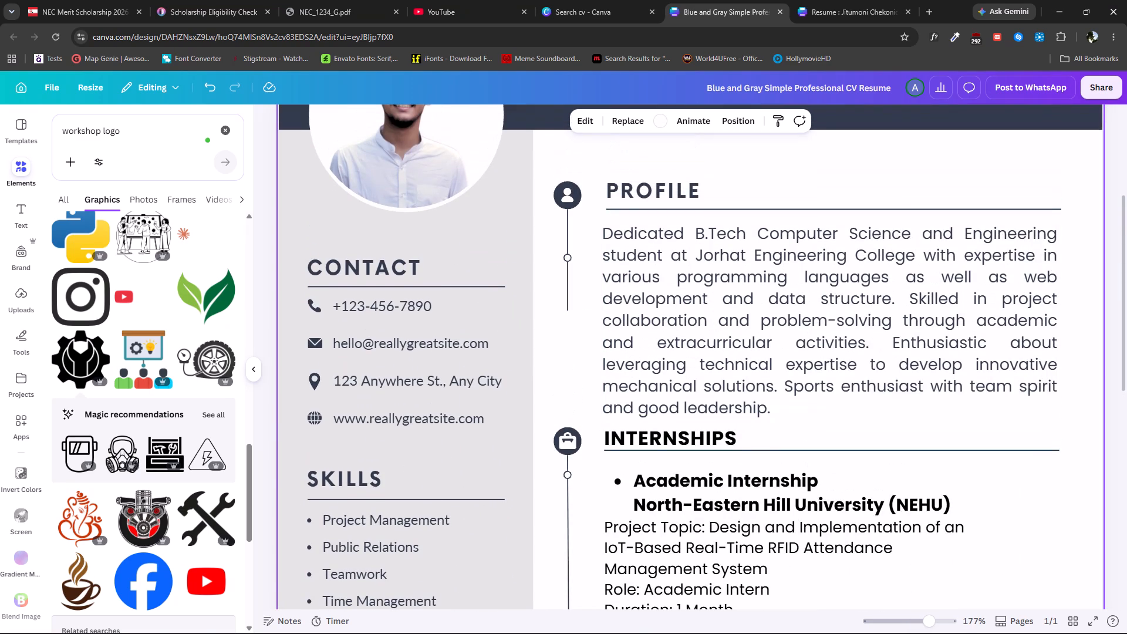
scroll(869, 436, "down", 4, "ctrl")
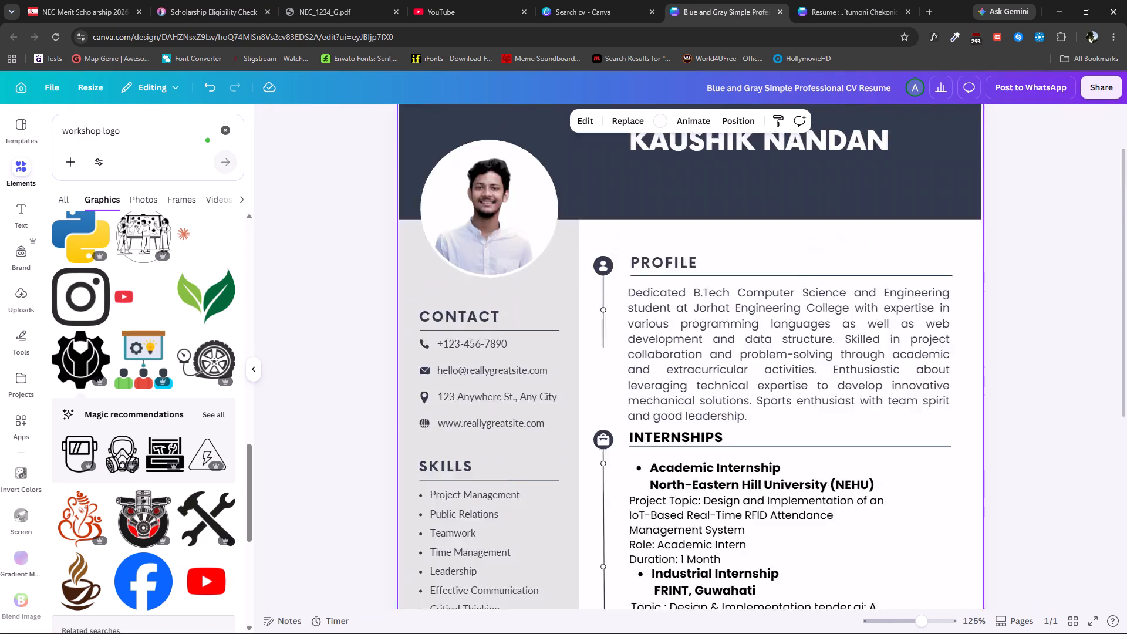
scroll(546, 400, "down", 2)
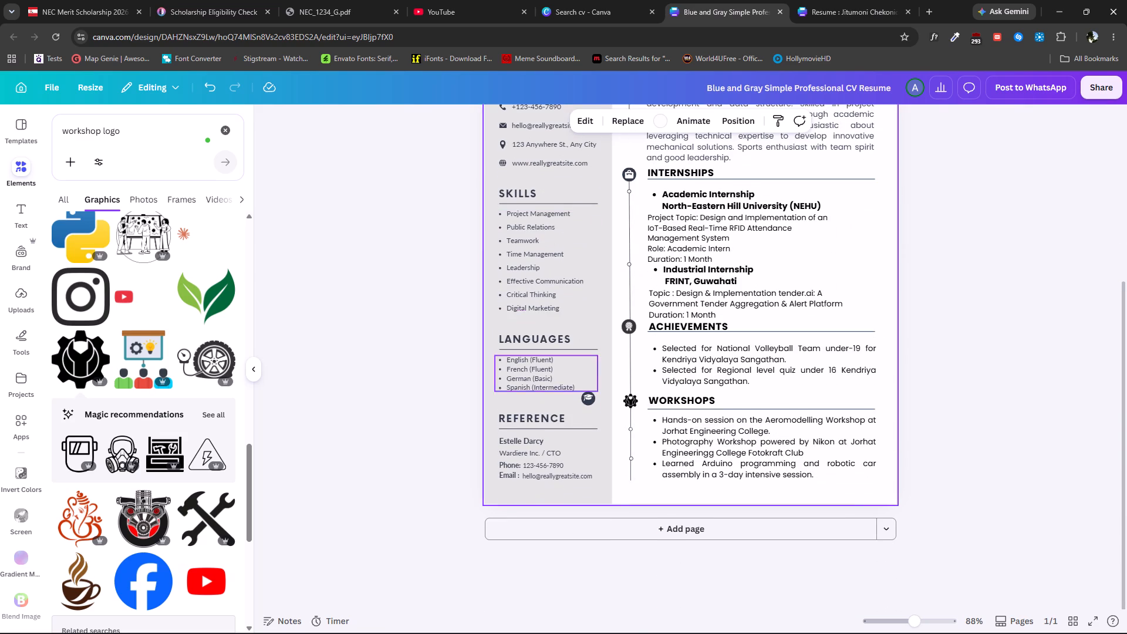
scroll(531, 280, "up", 1)
scroll(528, 237, "up", 2, "ctrl")
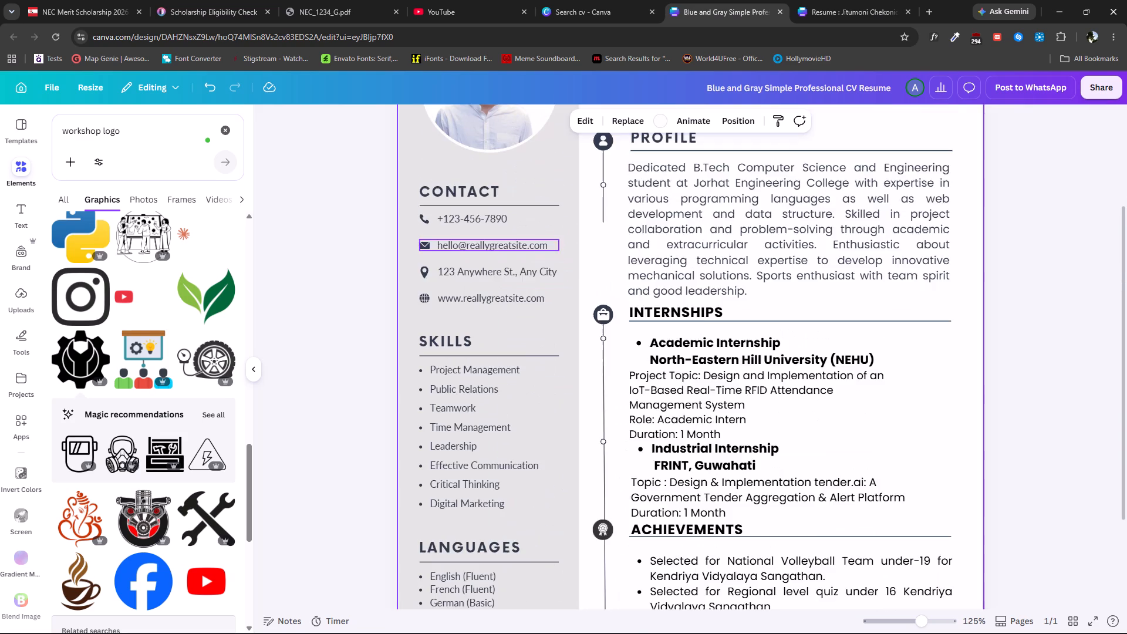
scroll(529, 241, "up", 1)
left_click(839, 0)
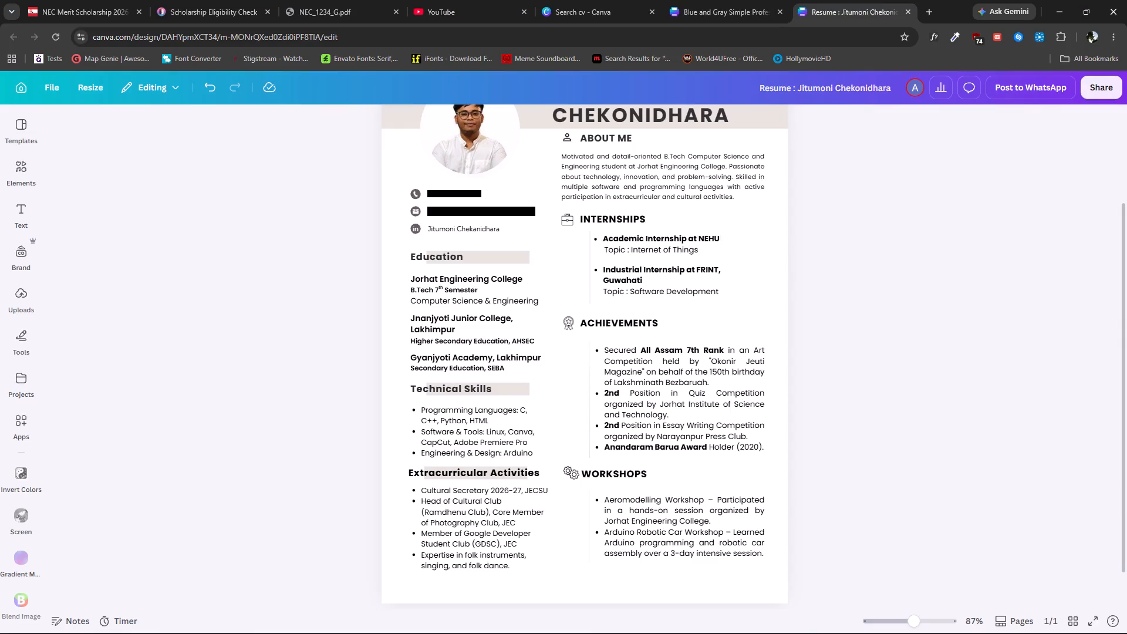
left_click(753, 0)
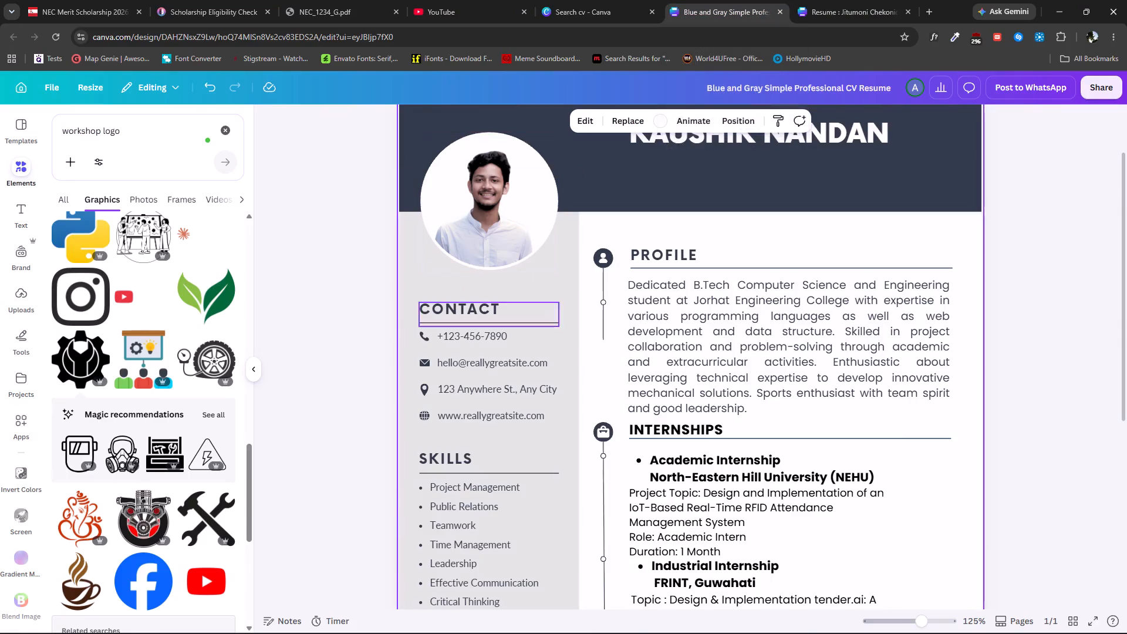
Replace the placeholder phone number in the Contact section with an equals sign.
triple_click(458, 332)
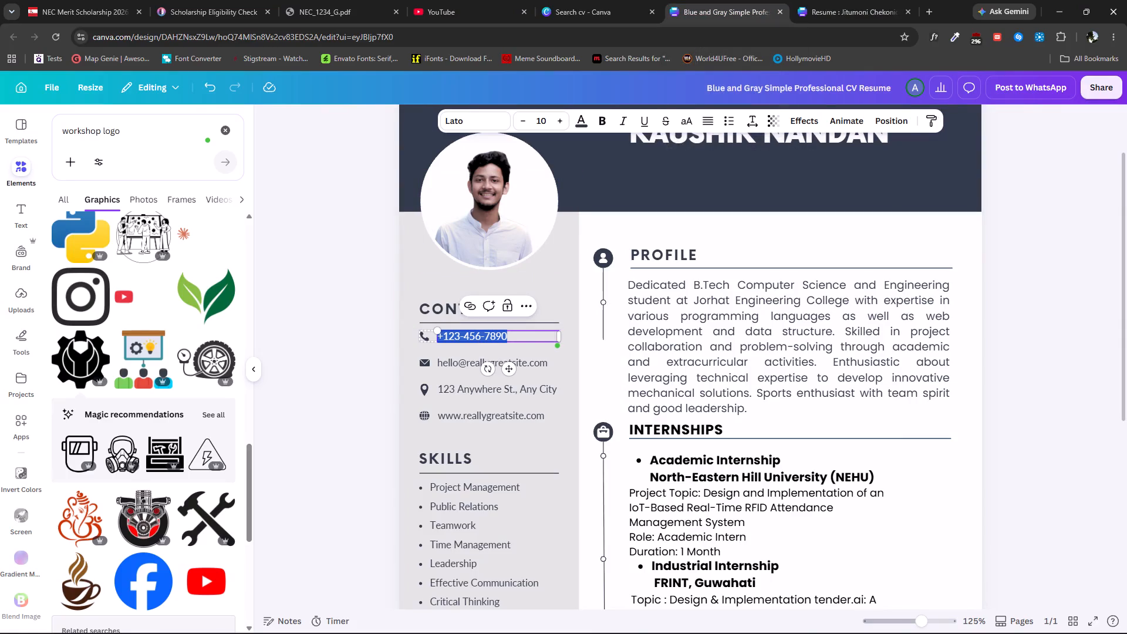
key("equal")
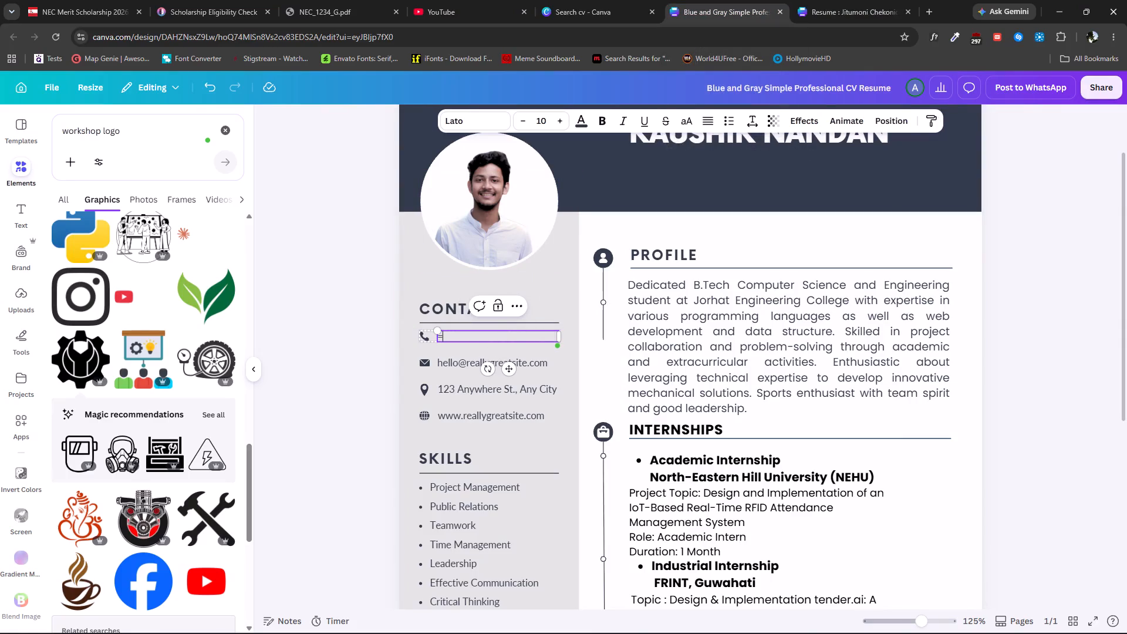
Check the CV's left column, then examine the Education entries and their text elements in the reference resume.
scroll(516, 429, "down", 7)
scroll(517, 438, "up", 3)
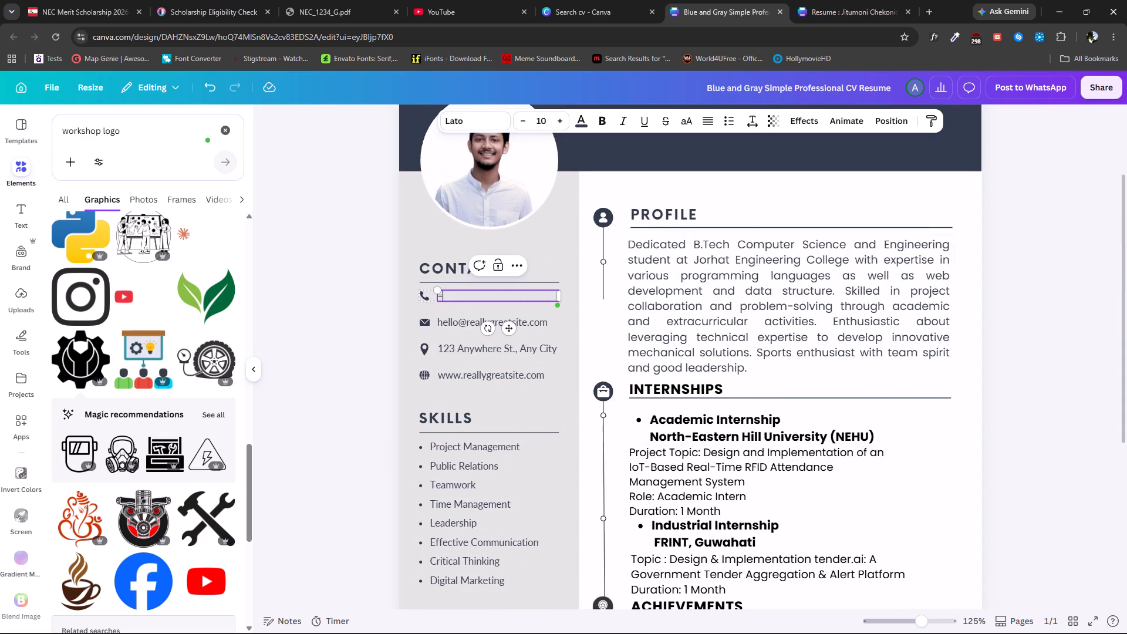
left_click(851, 0)
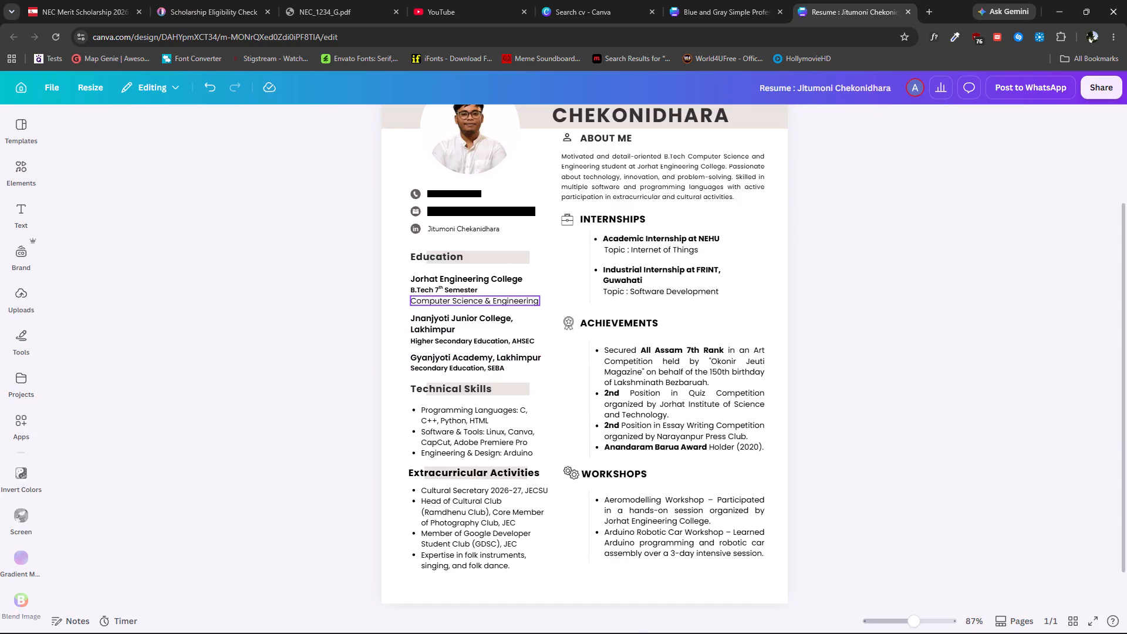
left_click(430, 303)
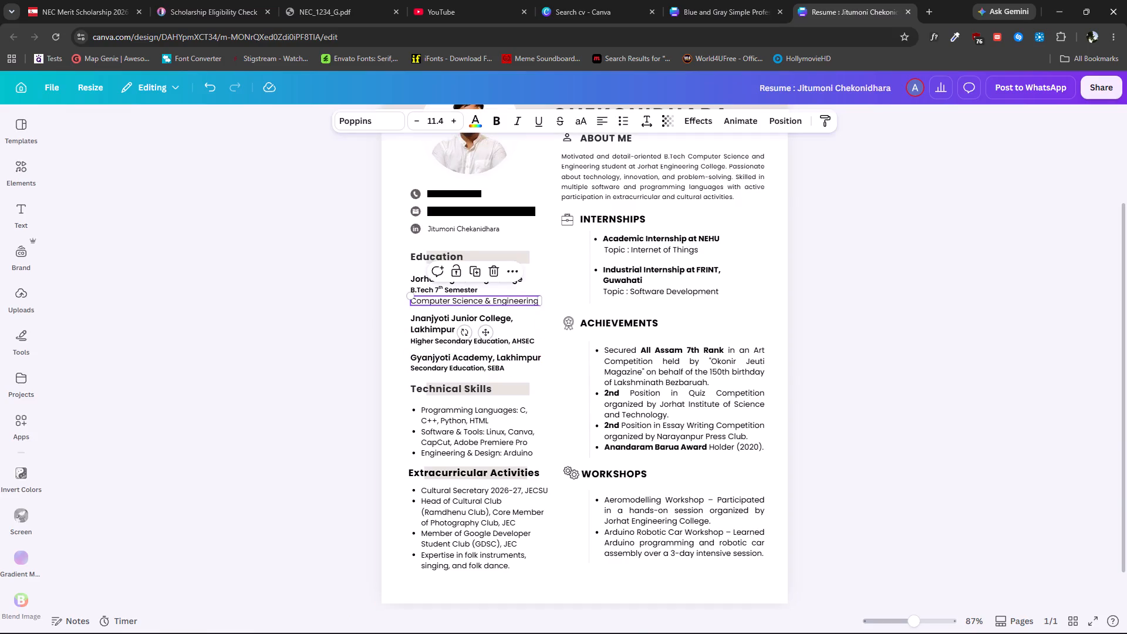
left_click(552, 320)
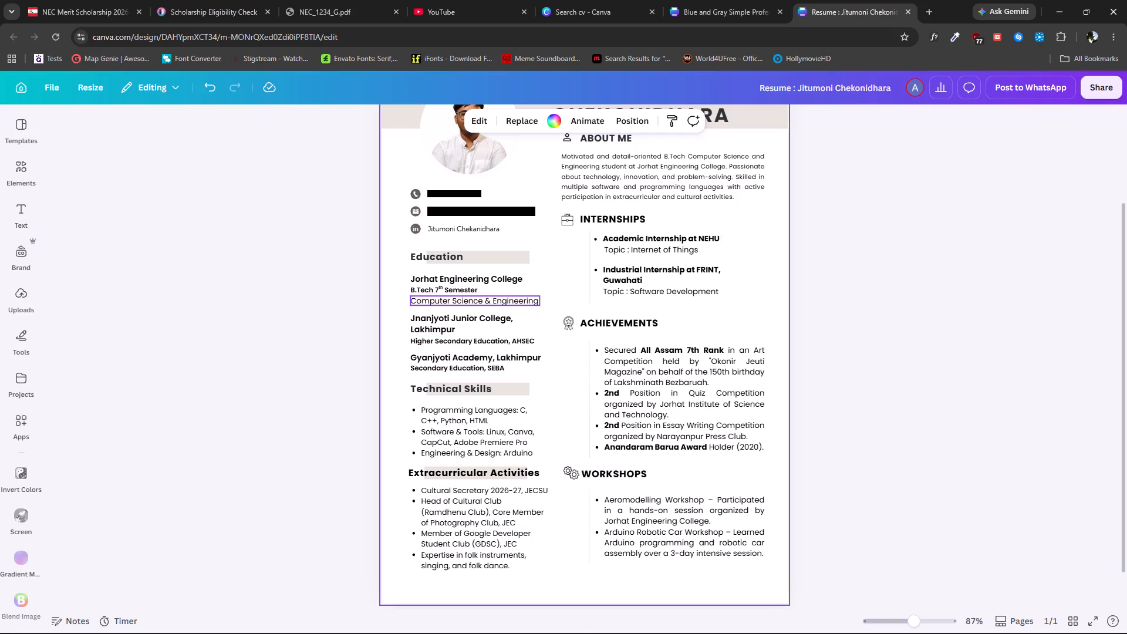
left_click(477, 289)
left_click(535, 312)
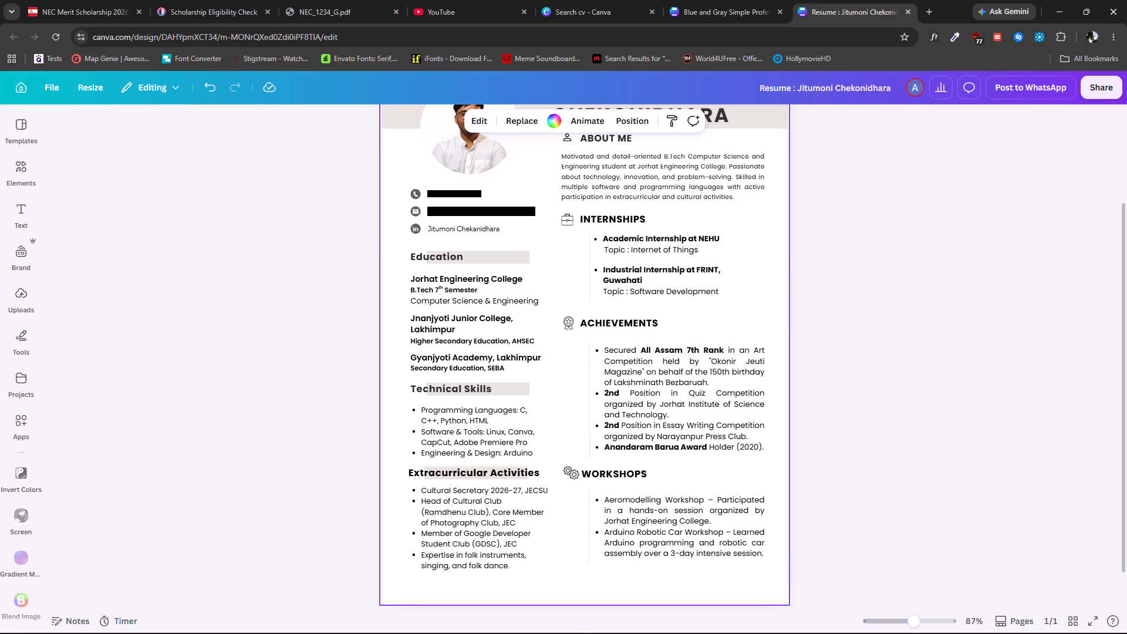
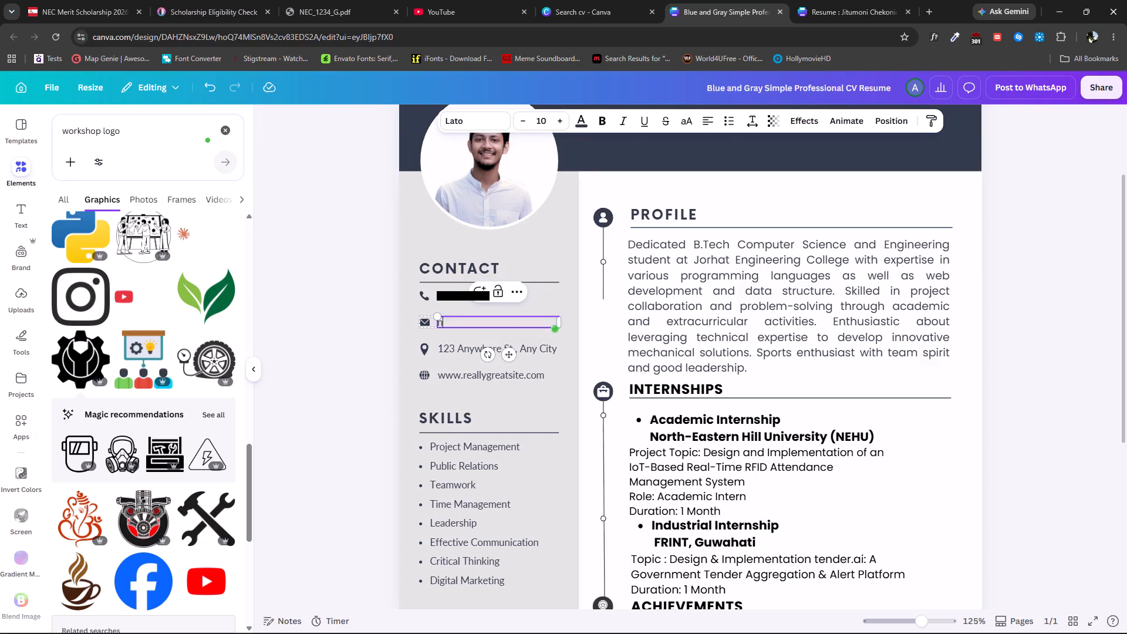
Fill in the candidate's email address in the Contact section's email row.
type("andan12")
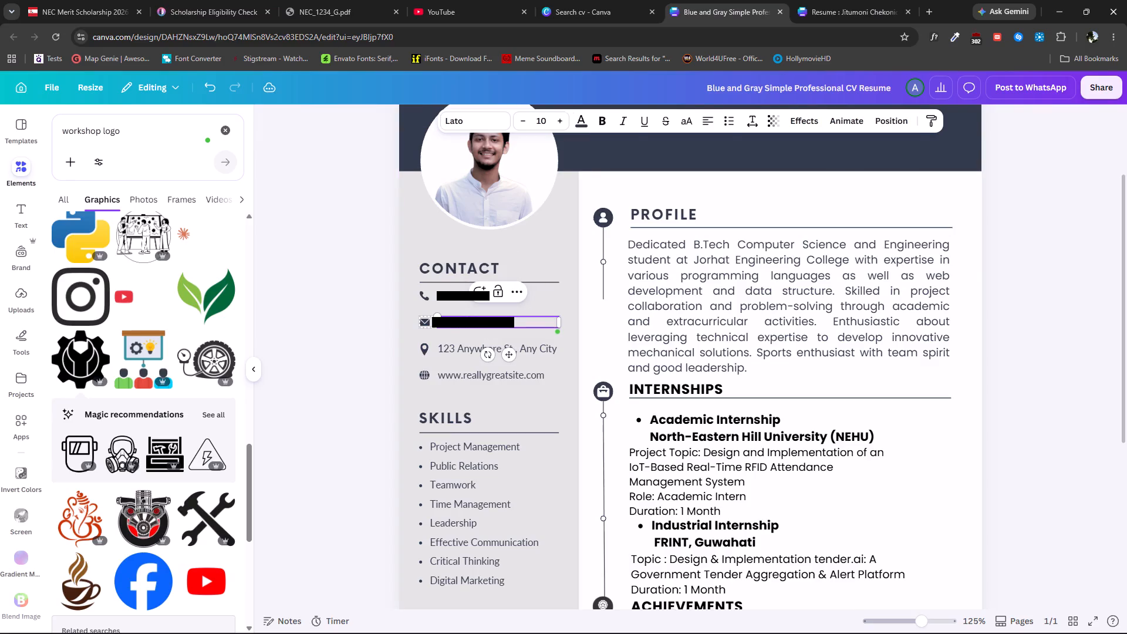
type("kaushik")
left_click(524, 323)
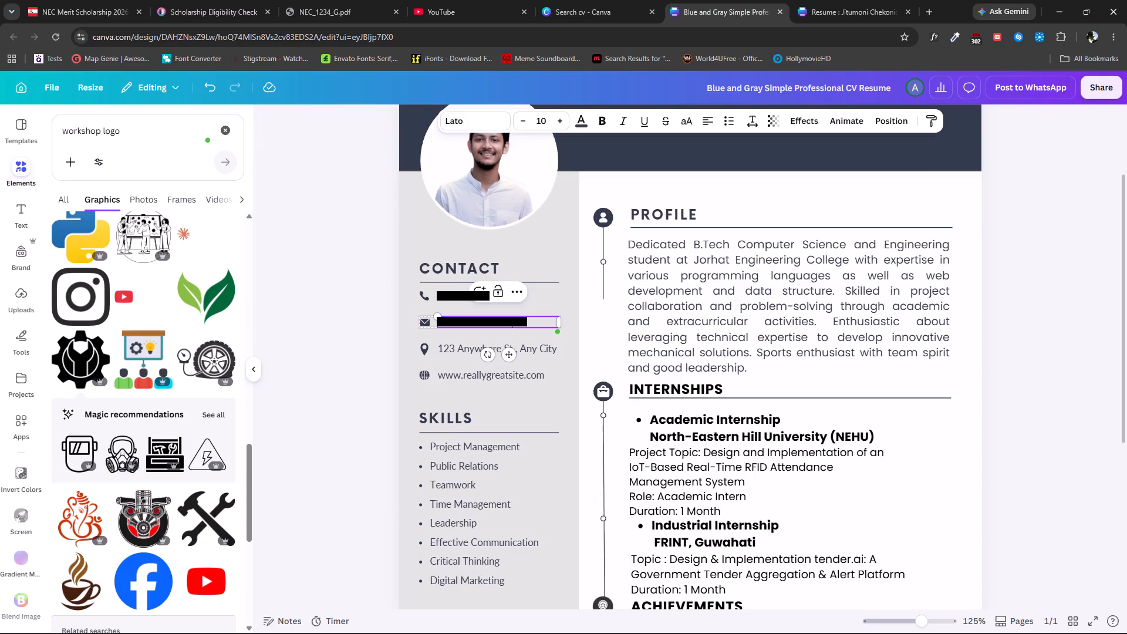
left_click(524, 340)
double_click(522, 324)
left_click(457, 335)
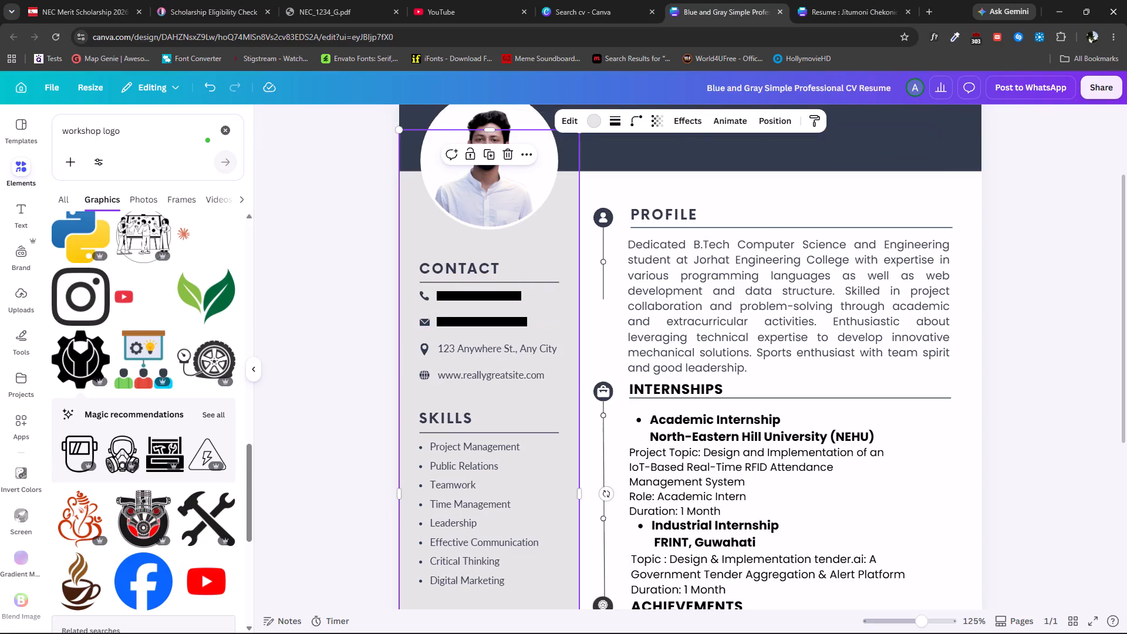
double_click(473, 326)
left_click(521, 322)
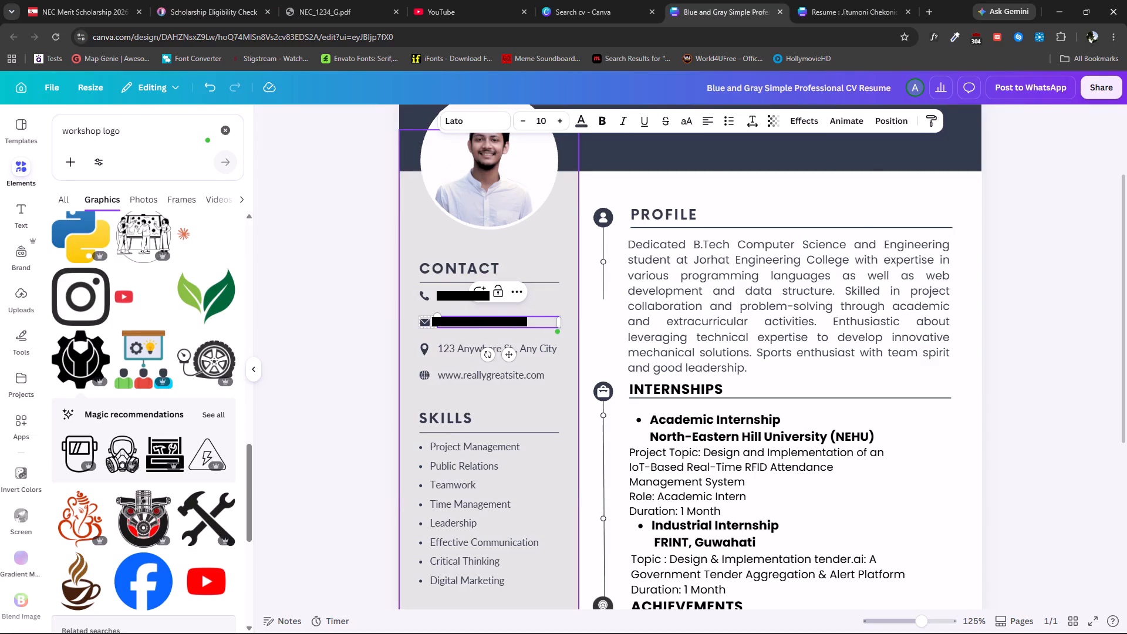
left_click(516, 338)
double_click(514, 324)
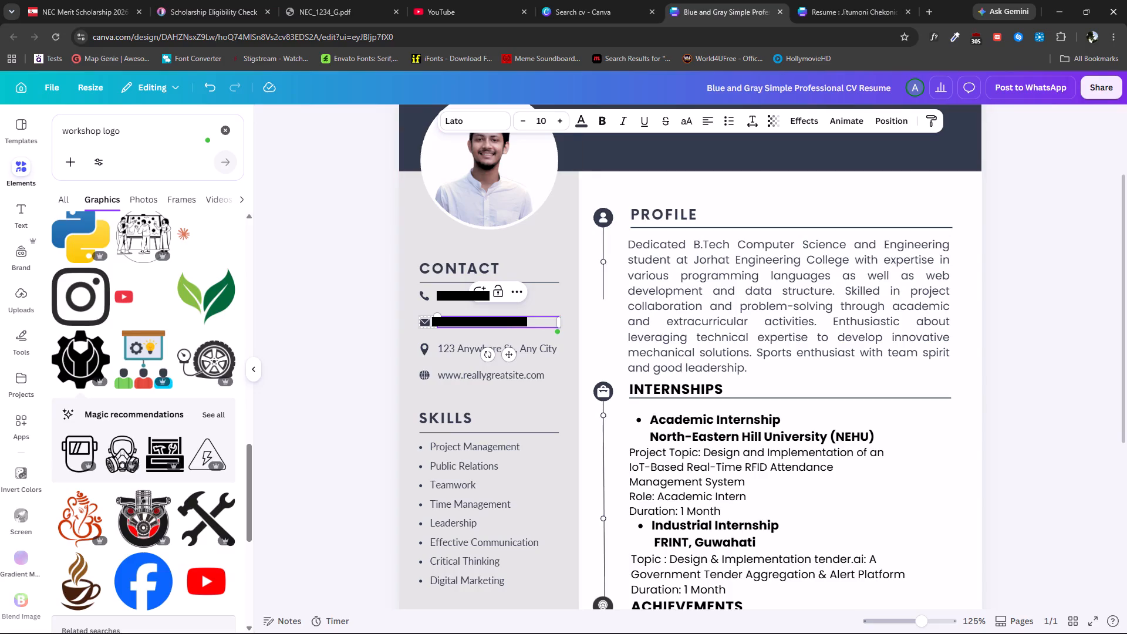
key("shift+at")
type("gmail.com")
Widen the Contact section's email text box to about 4.6 so the address fits on one line.
left_click_drag(563, 331, 569, 331)
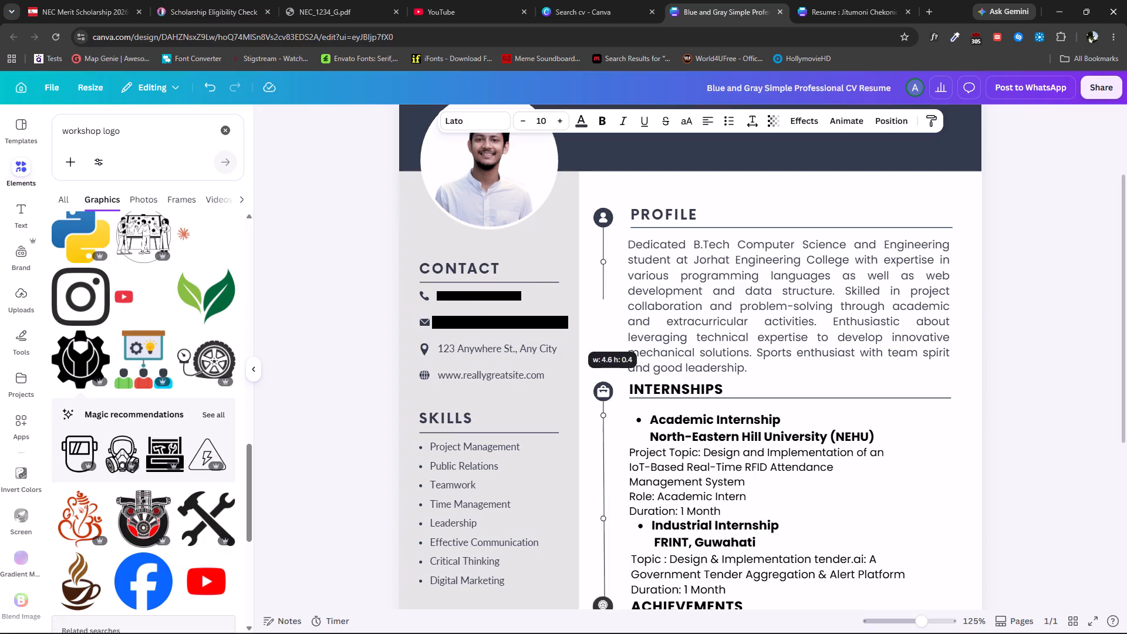
left_click_drag(569, 331, 570, 331)
left_click(576, 345)
Check the reference resume's contact rows, and delete the placeholder address and website rows with their icons from the CV's Contact section.
double_click(514, 345)
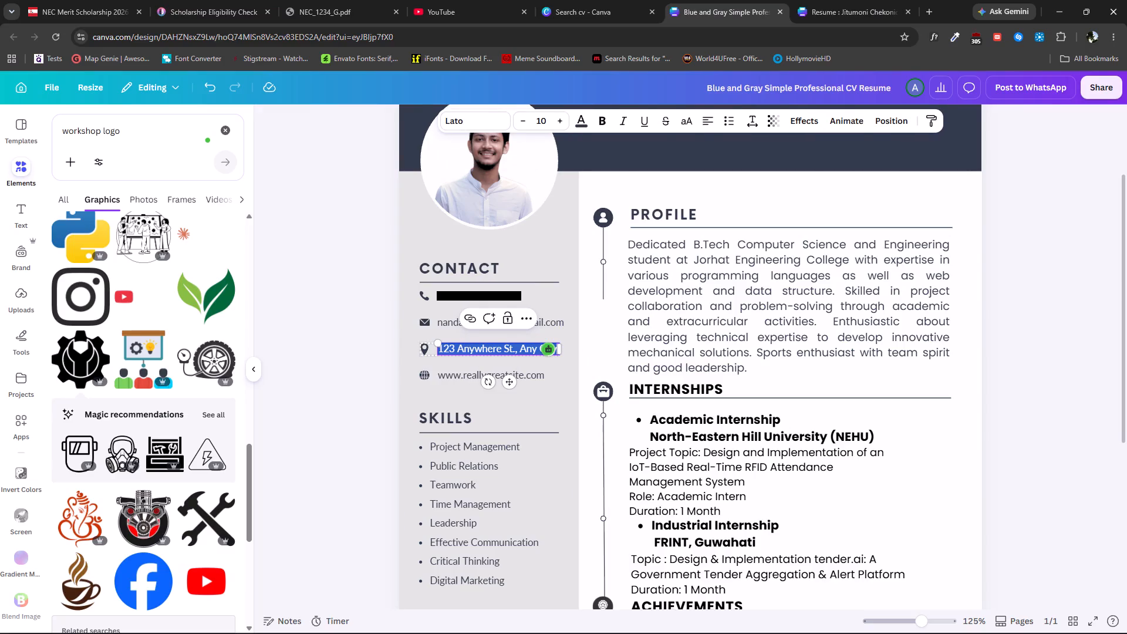
left_click(880, 0)
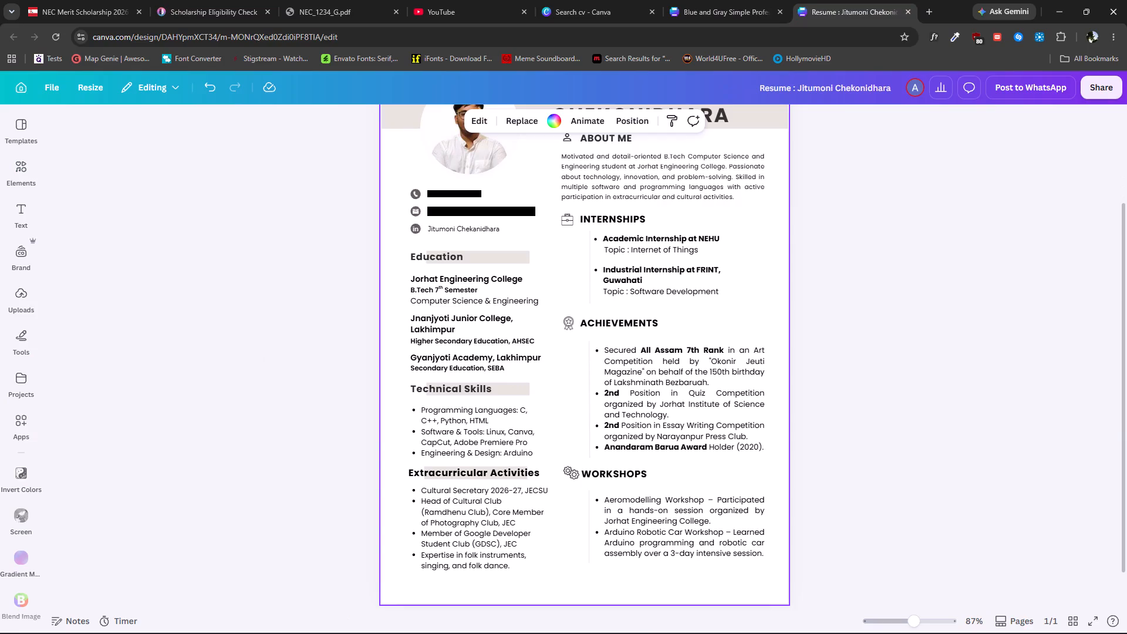
left_click(767, 0)
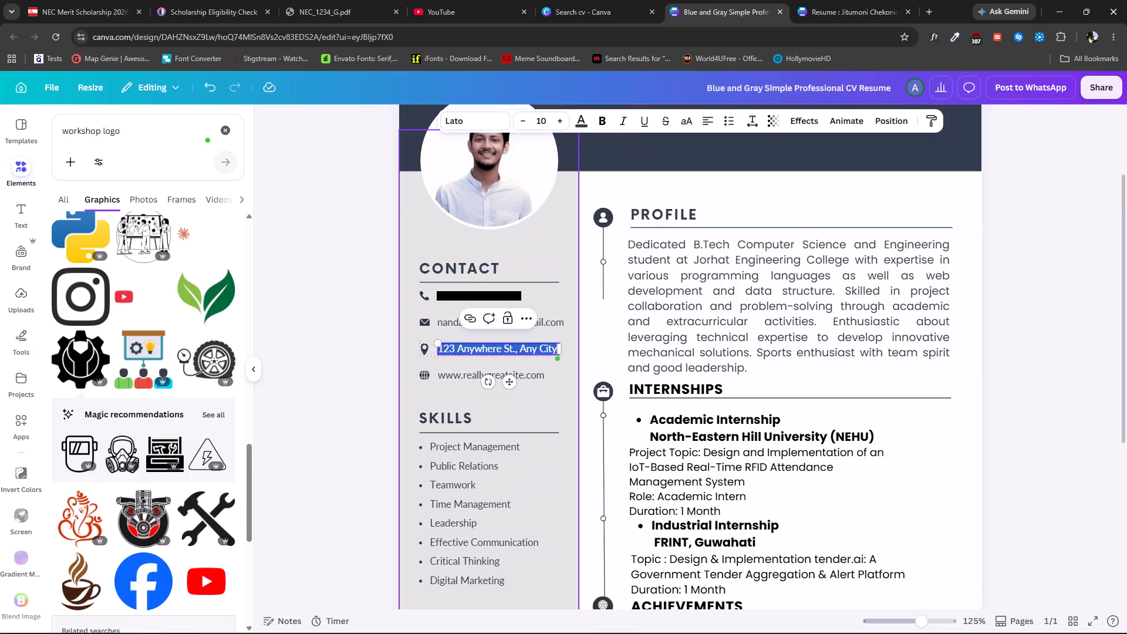
left_click(492, 364)
left_click(500, 349)
key("BackSpace")
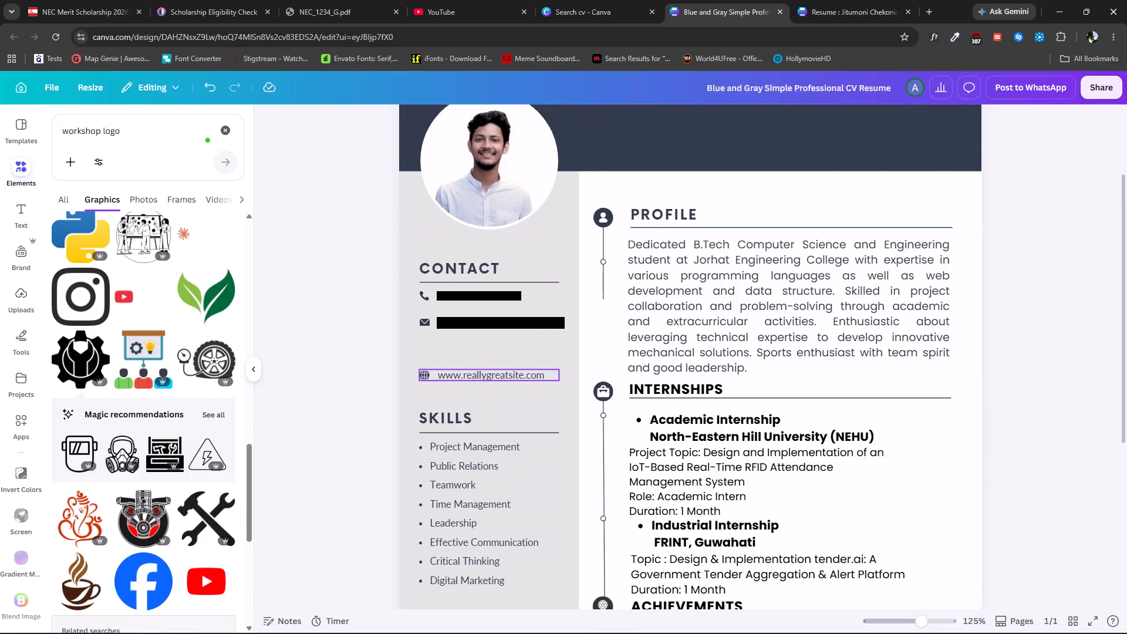
left_click(452, 376)
key("BackSpace")
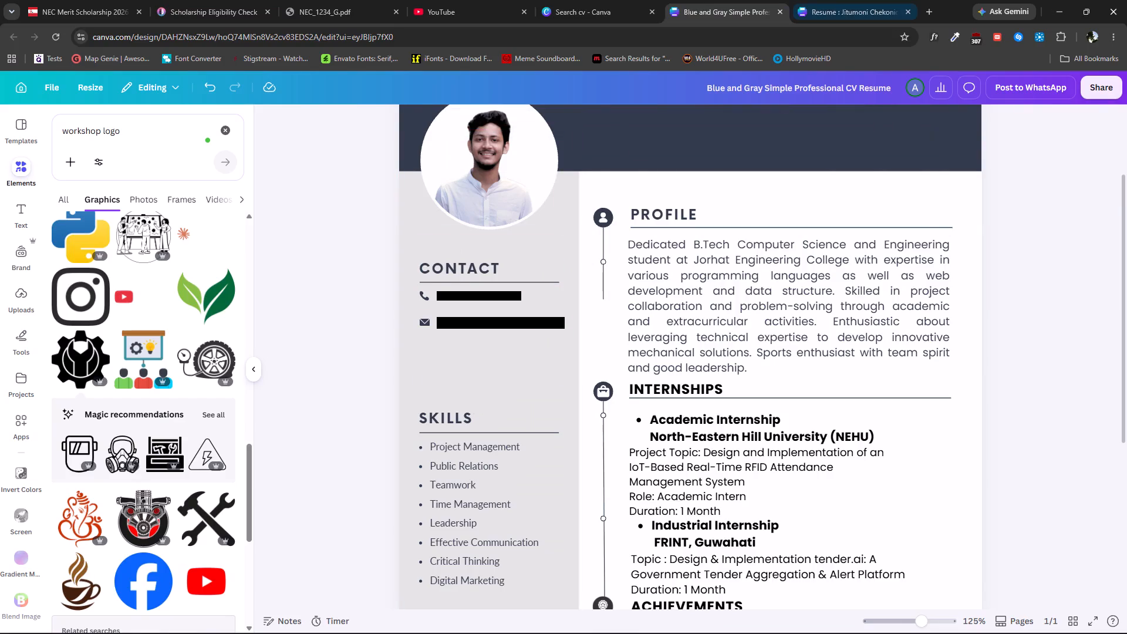
Copy the LinkedIn icon and profile name from the reference resume and place them below the email row in the CV's Contact section.
left_click(853, 0)
left_click(441, 228)
left_click(417, 231, "shift")
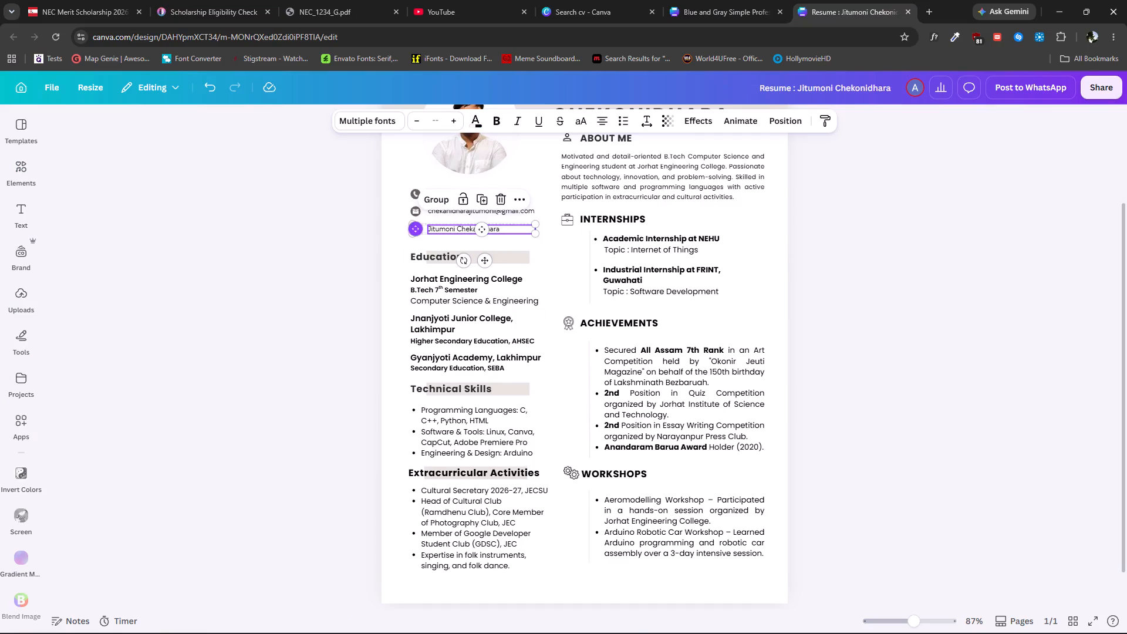
left_click_drag(399, 229, 457, 230)
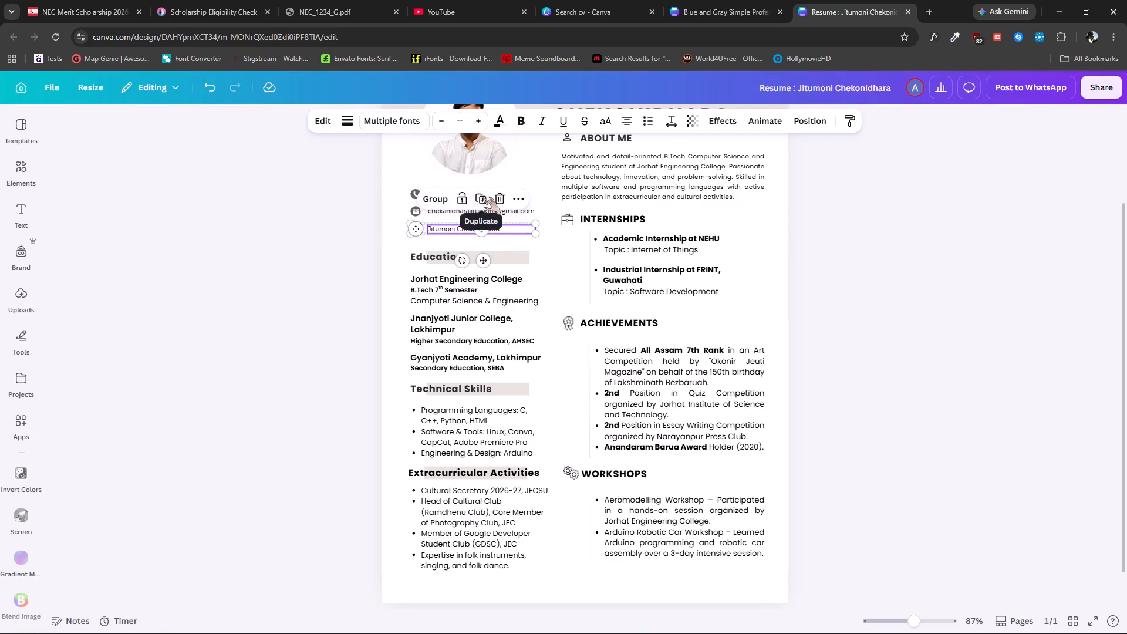
key("ctrl+c")
left_click(735, 0)
left_click(473, 359)
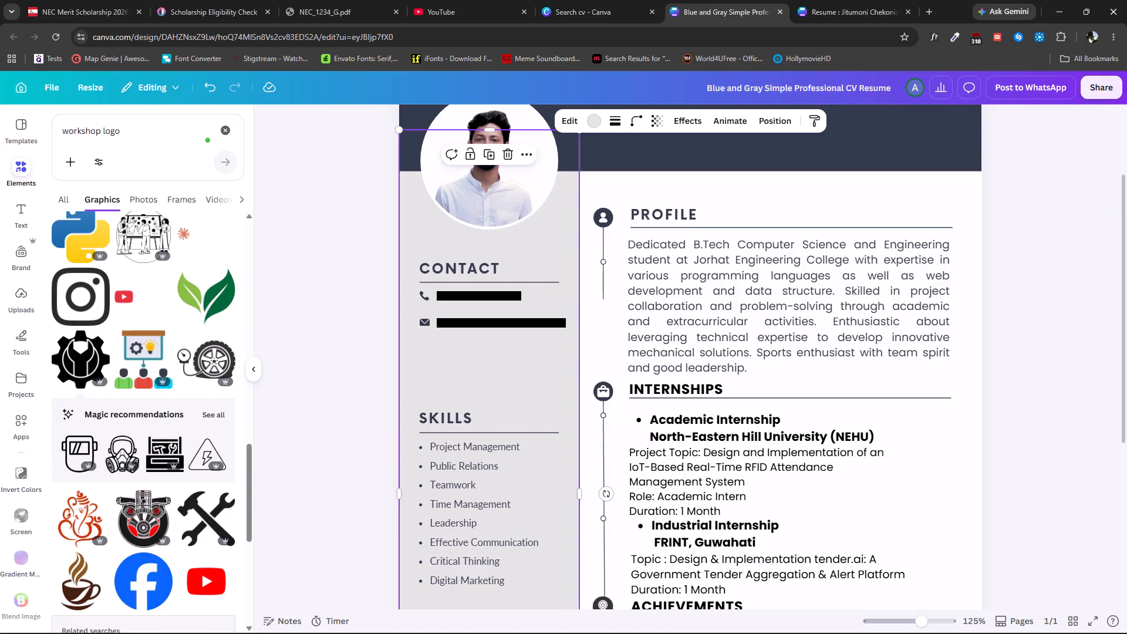
key("ctrl+v")
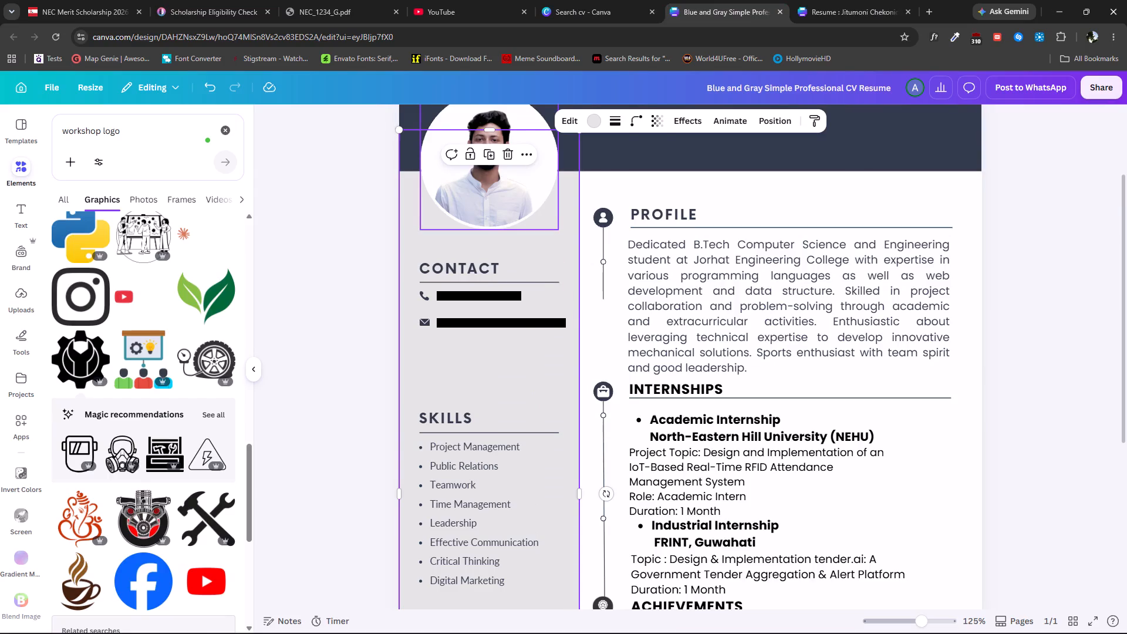
left_click_drag(511, 322, 488, 353)
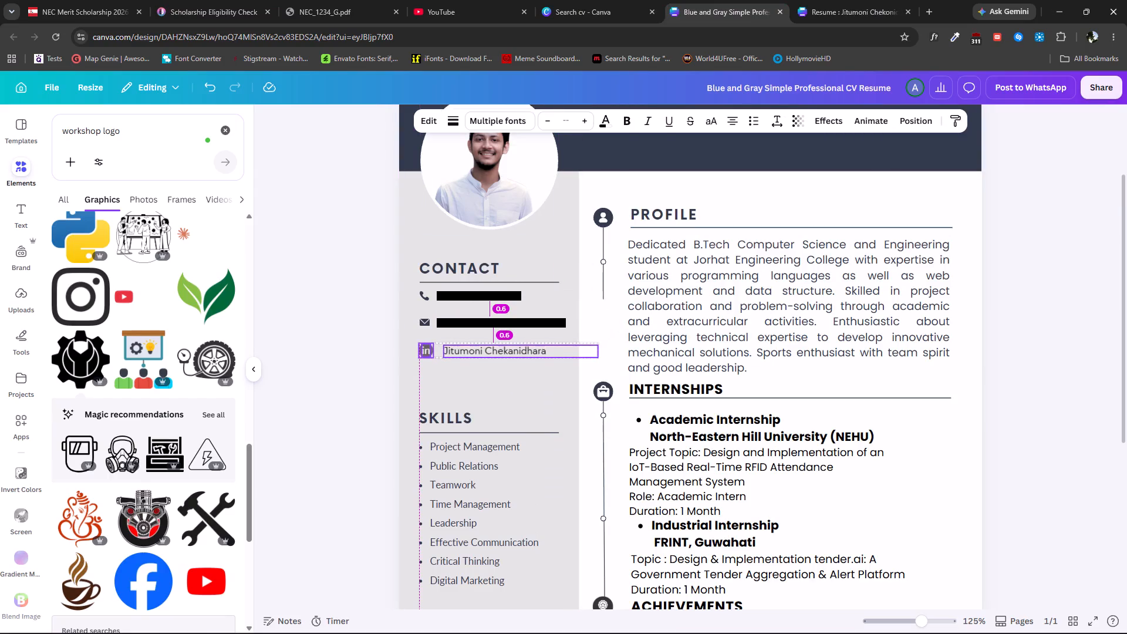
left_click_drag(488, 353, 487, 350)
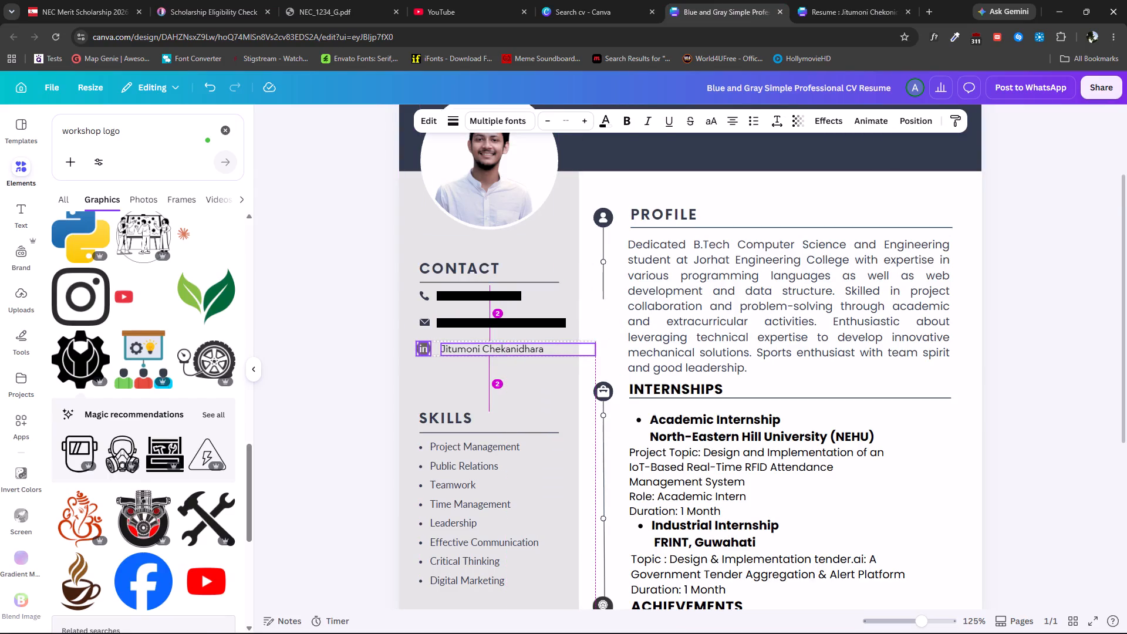
left_click_drag(487, 350, 488, 350)
left_click(541, 375)
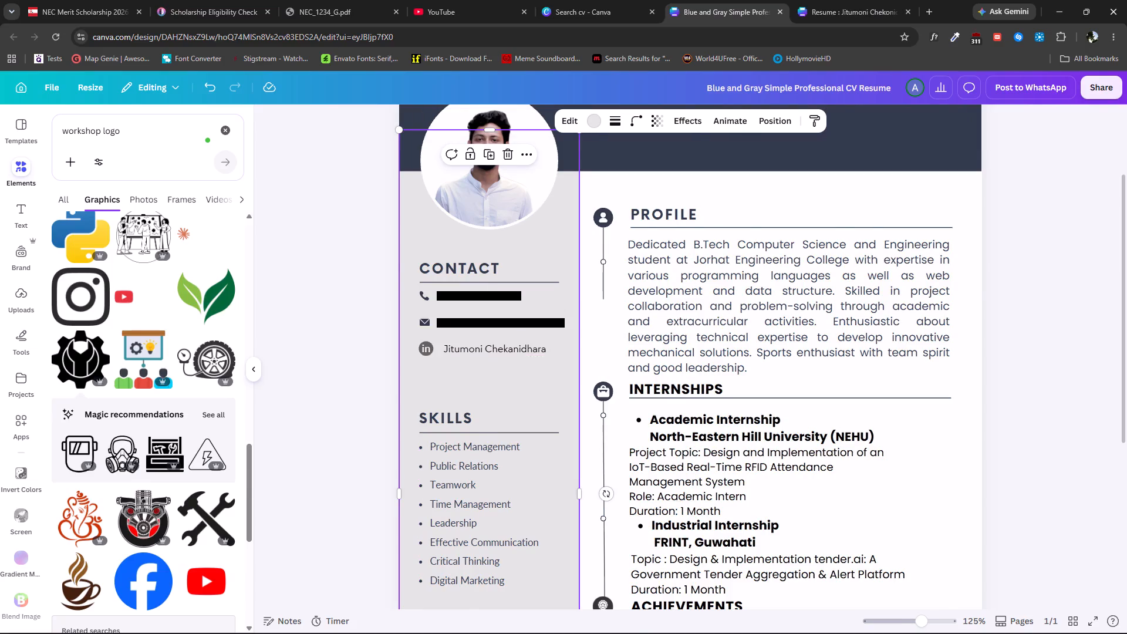
Pull the LinkedIn icon's "in" lettering and circle apart, and restack them in line with the phone and email icons.
scroll(460, 377, "up", 2, "ctrl")
left_click(319, 333)
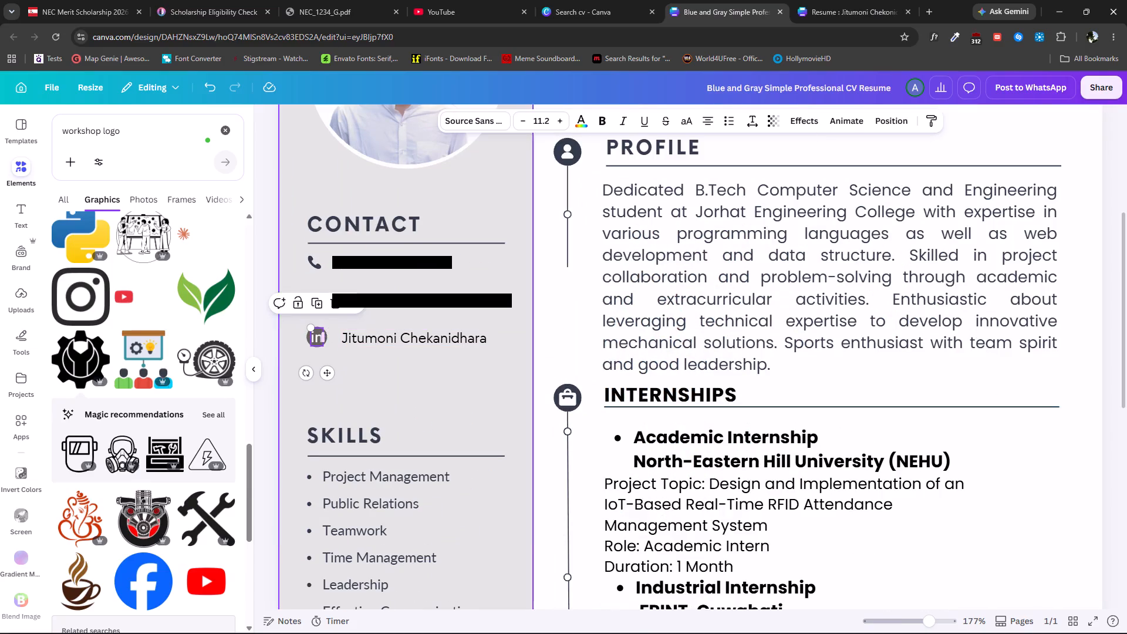
left_click(342, 326)
left_click_drag(306, 337, 303, 338)
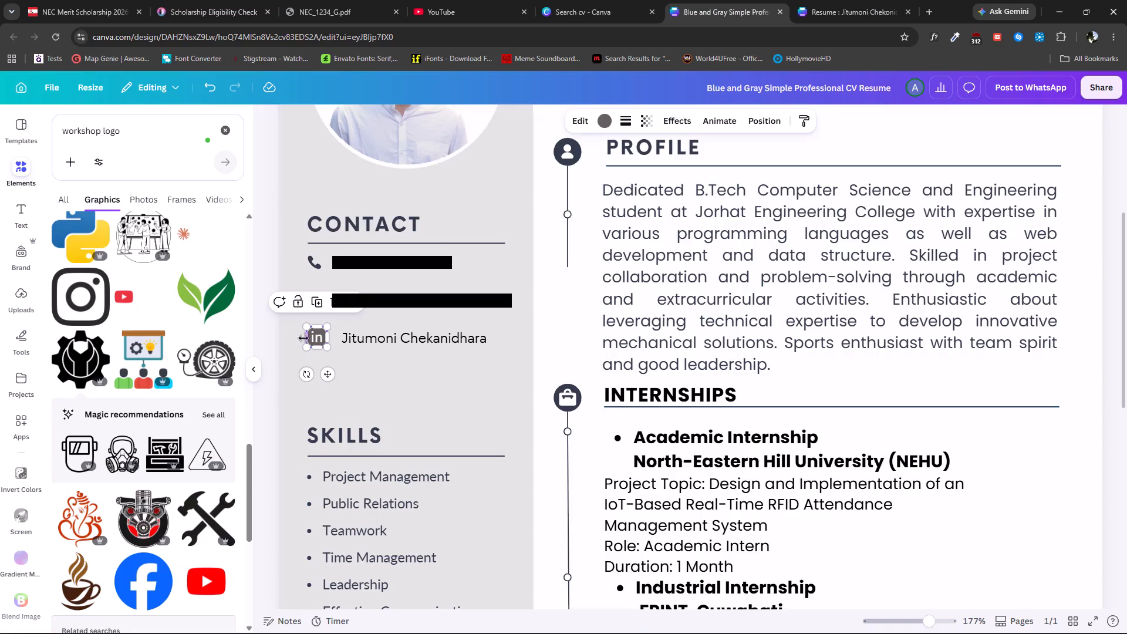
left_click_drag(303, 338, 288, 361)
left_click_drag(322, 338, 326, 363)
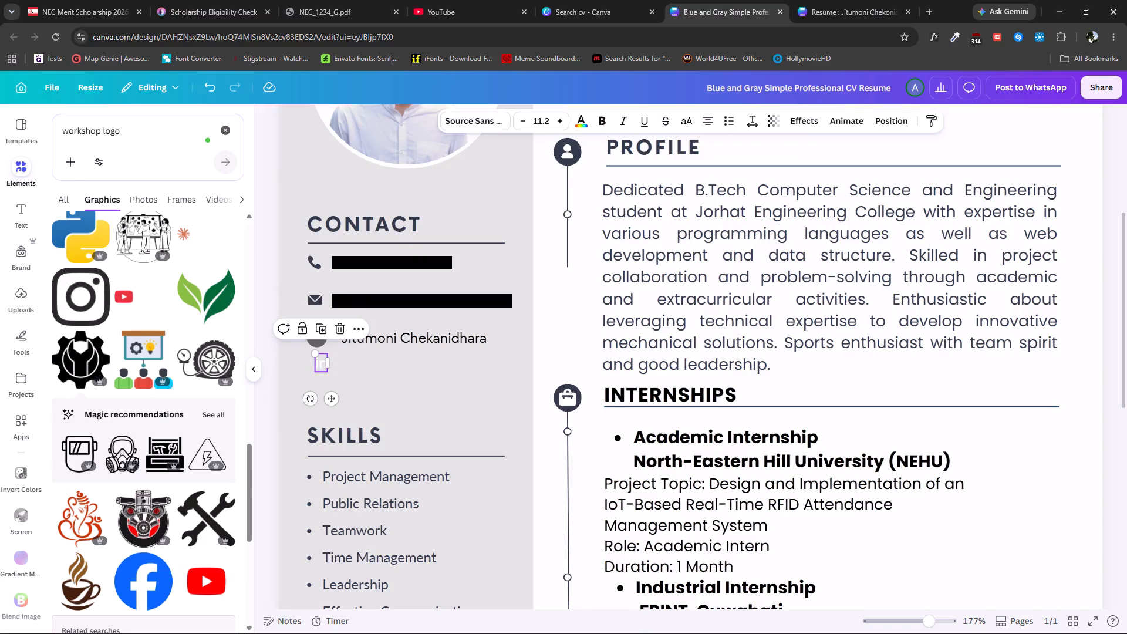
left_click(360, 362)
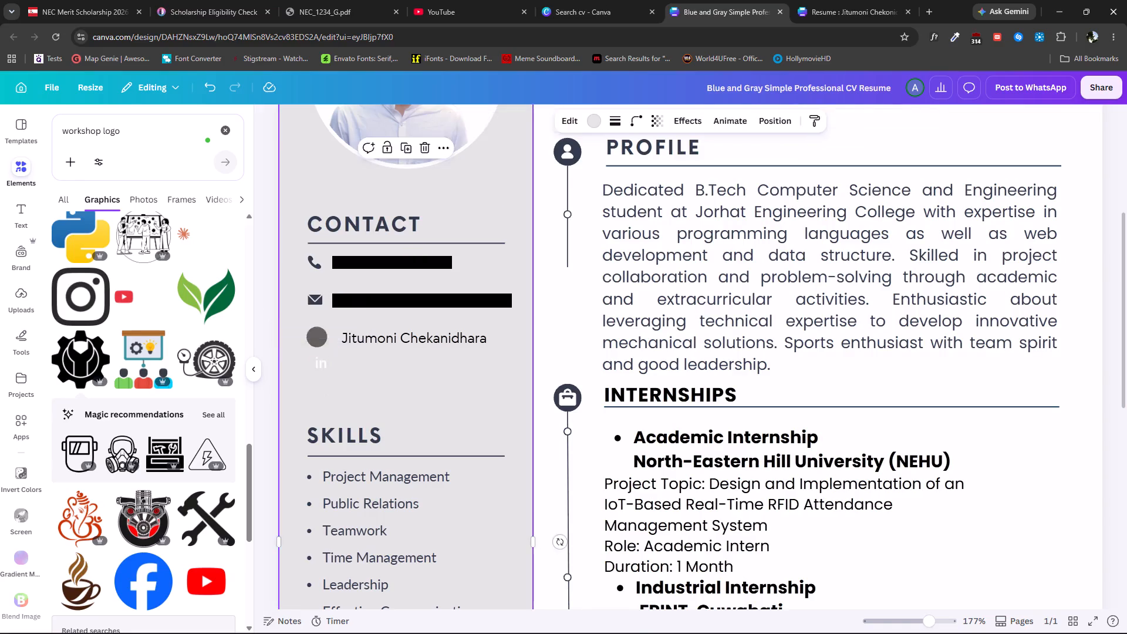
left_click_drag(317, 339, 296, 354)
left_click_drag(324, 366, 320, 344)
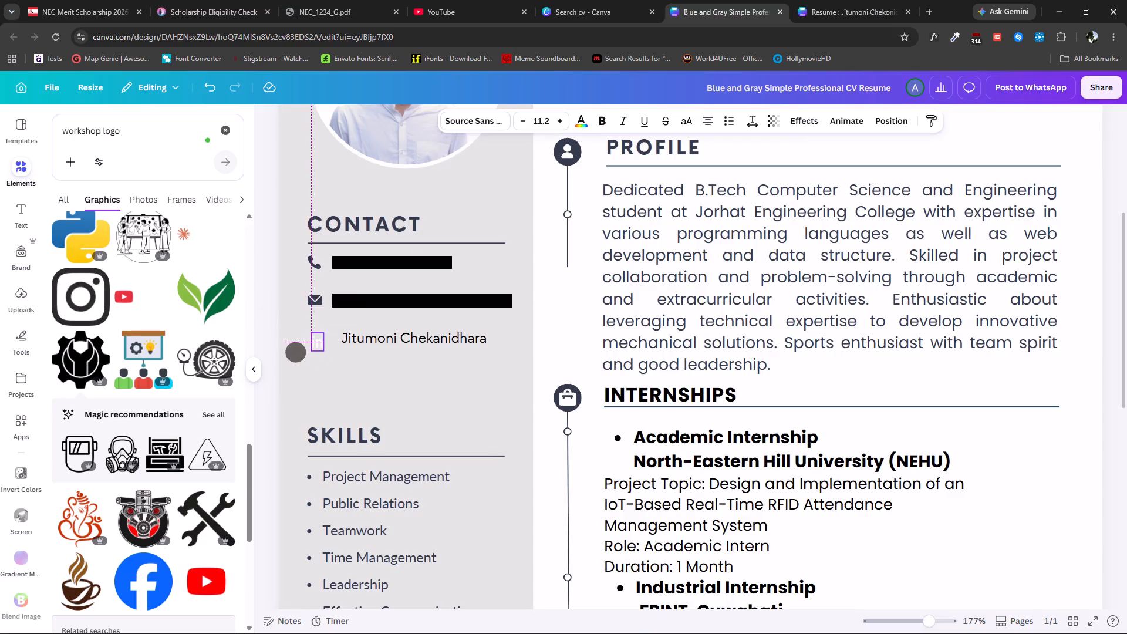
left_click_drag(320, 344, 320, 340)
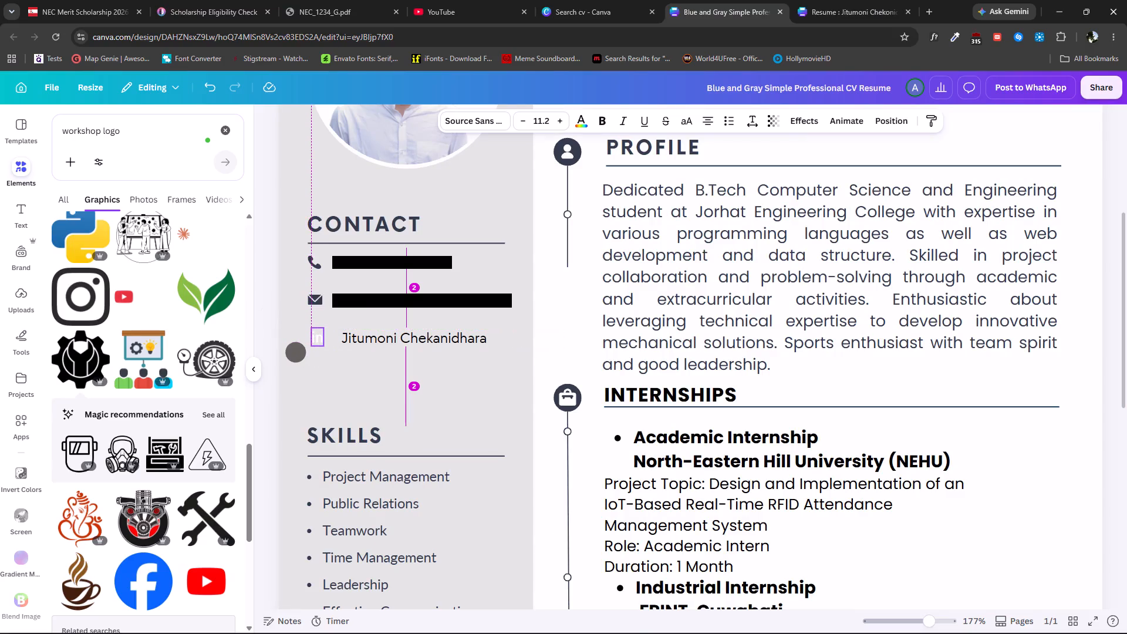
left_click_drag(320, 340, 320, 340)
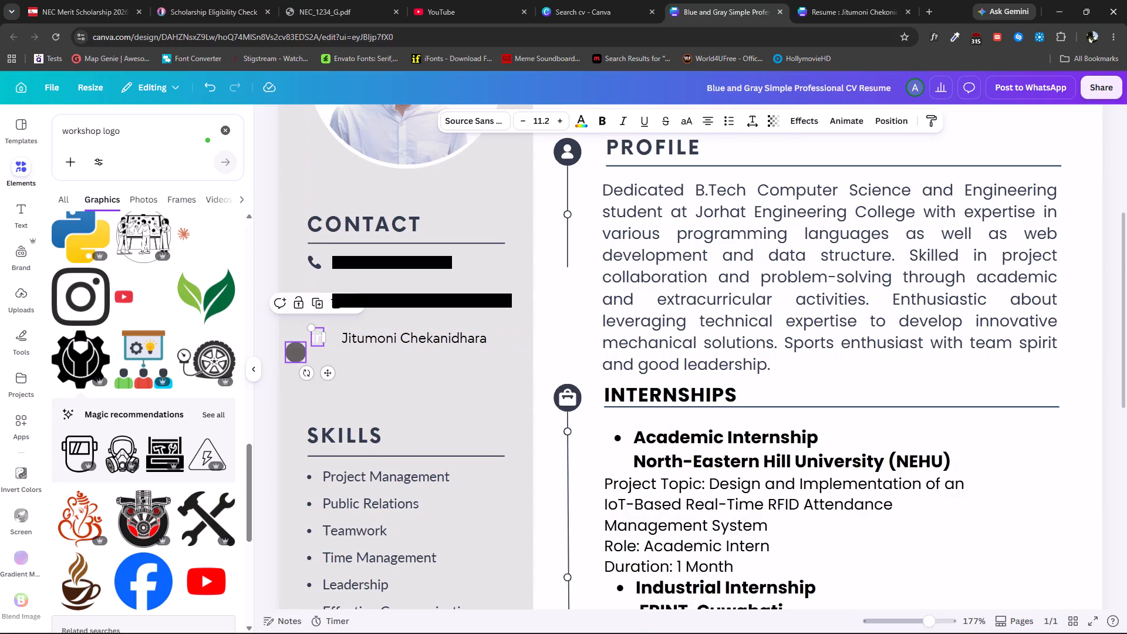
left_click_drag(297, 352, 318, 338)
left_click(327, 349)
left_click(318, 338)
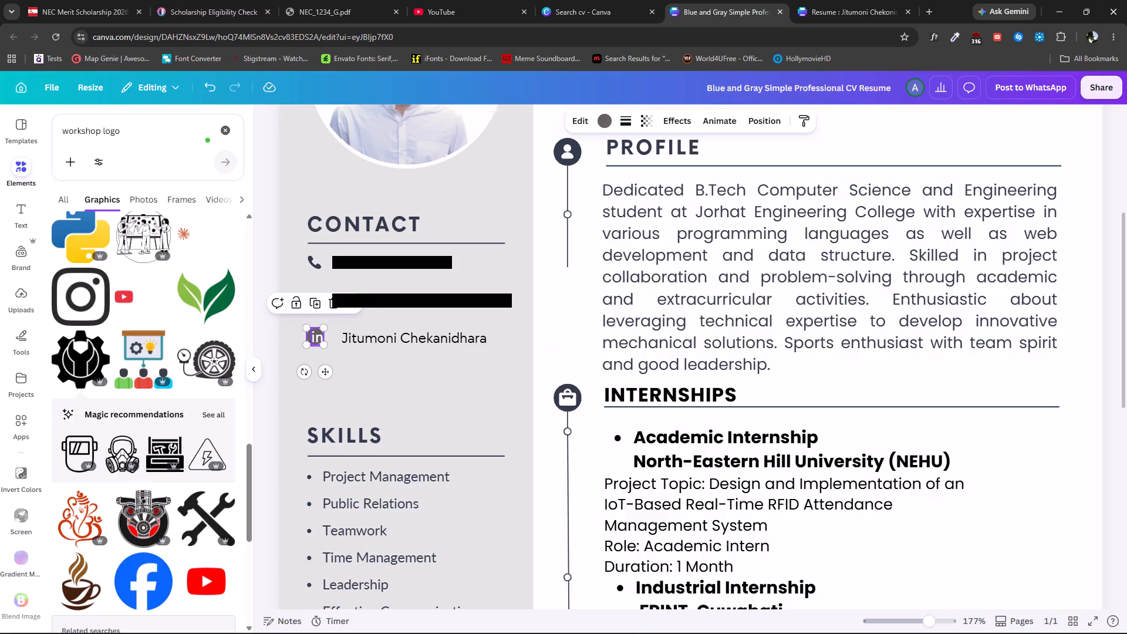
Shrink the LinkedIn icon's circle and scale its "in" lettering to size 7.8, centring the lettering inside the circle.
left_click_drag(312, 329, 315, 335)
left_click(320, 342)
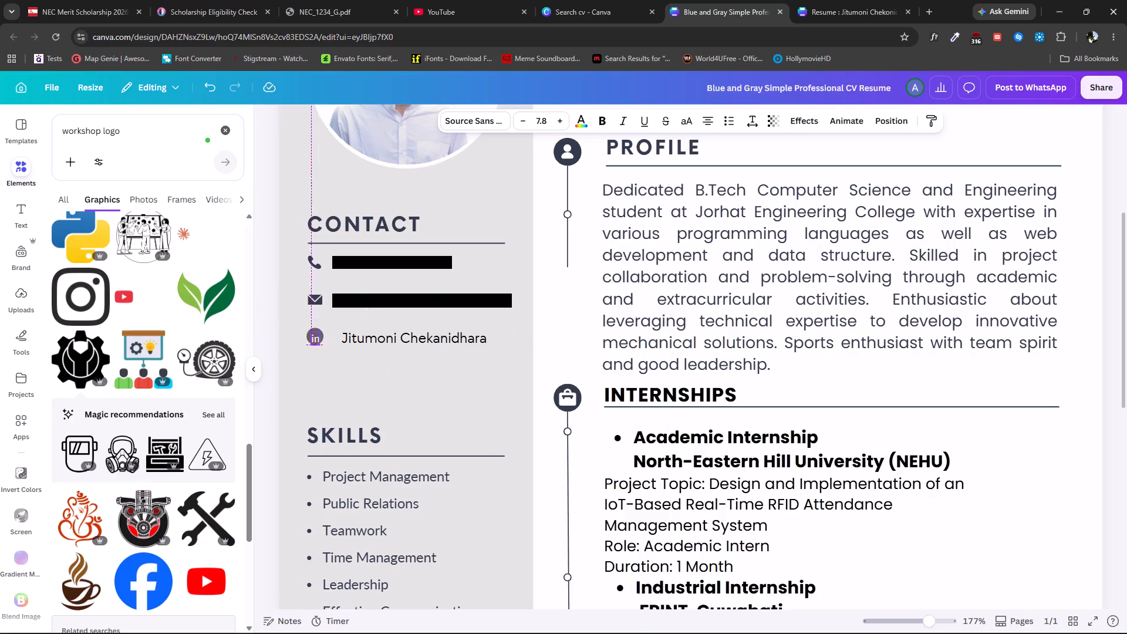
left_click(330, 372)
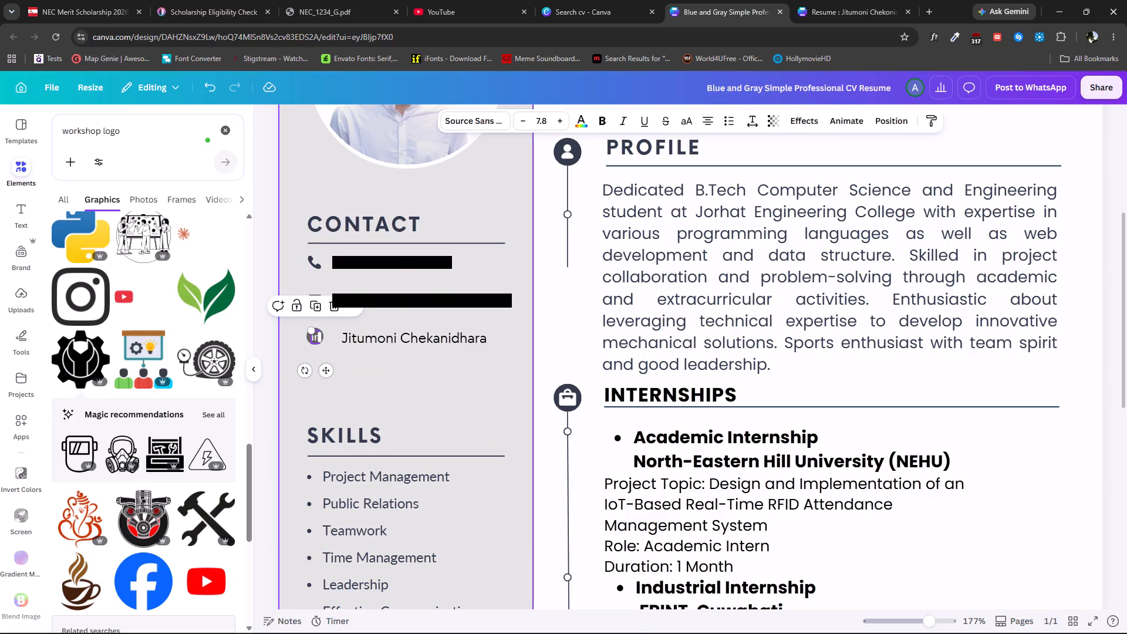
left_click(352, 364)
scroll(318, 339, "up", 7, "ctrl")
left_click(307, 338)
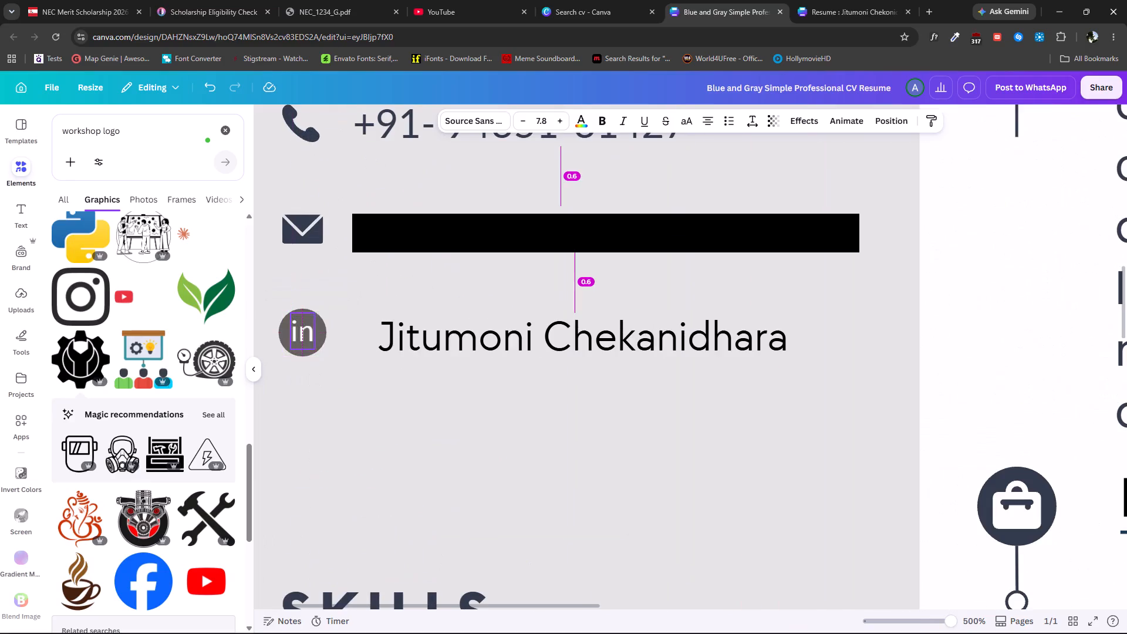
left_click_drag(367, 308, 346, 315)
Recolour the LinkedIn icon's circle with the dark blue-gray sampled from the email icon.
left_click(321, 331)
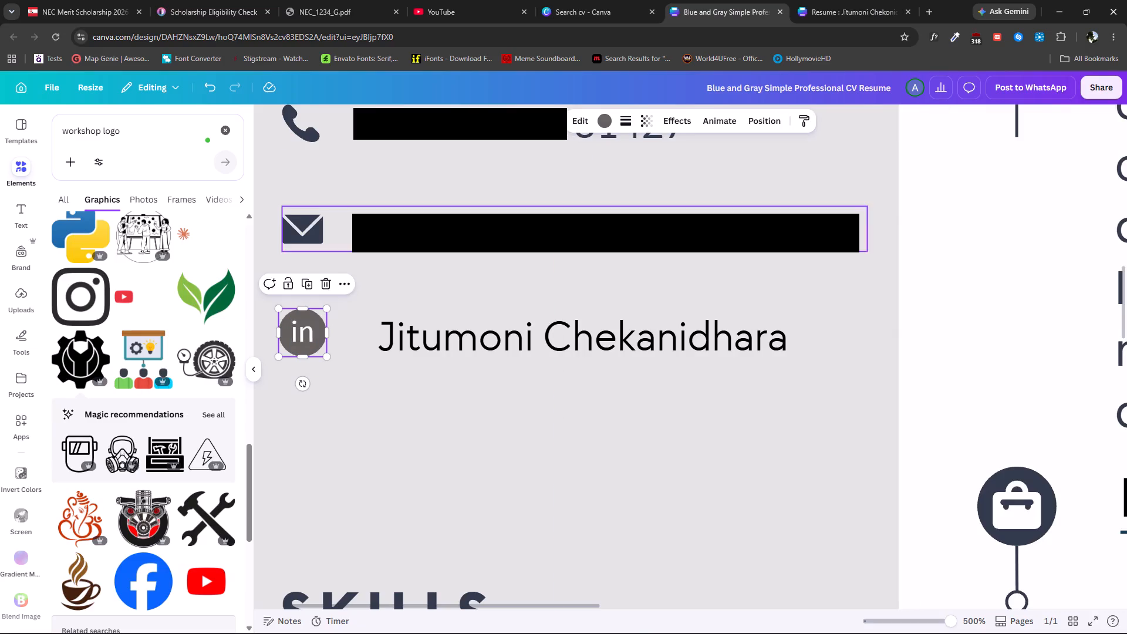
left_click(598, 120)
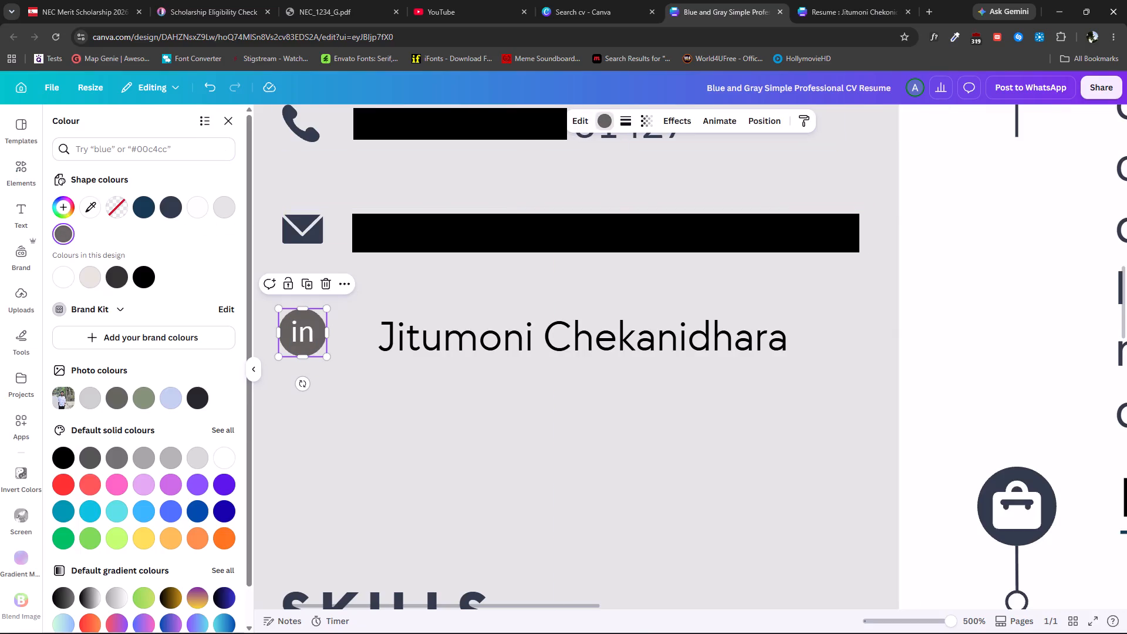
left_click(91, 204)
left_click(313, 235)
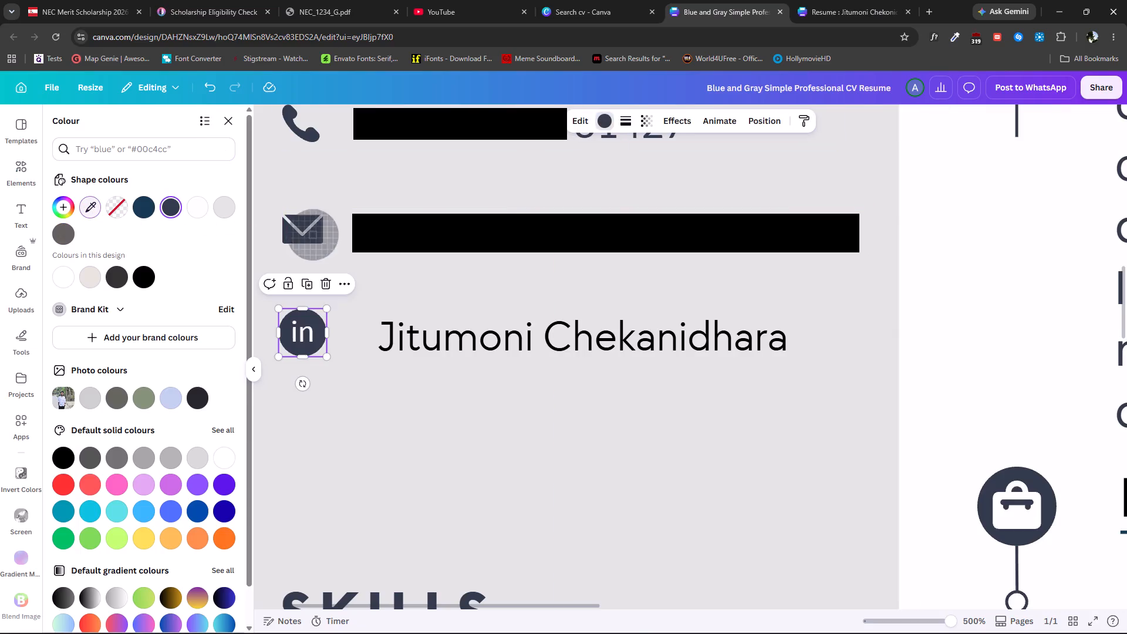
left_click(345, 336)
Undo the accidental shift of the left-column background and group the LinkedIn circle with its "in" lettering.
left_click_drag(350, 300, 278, 352)
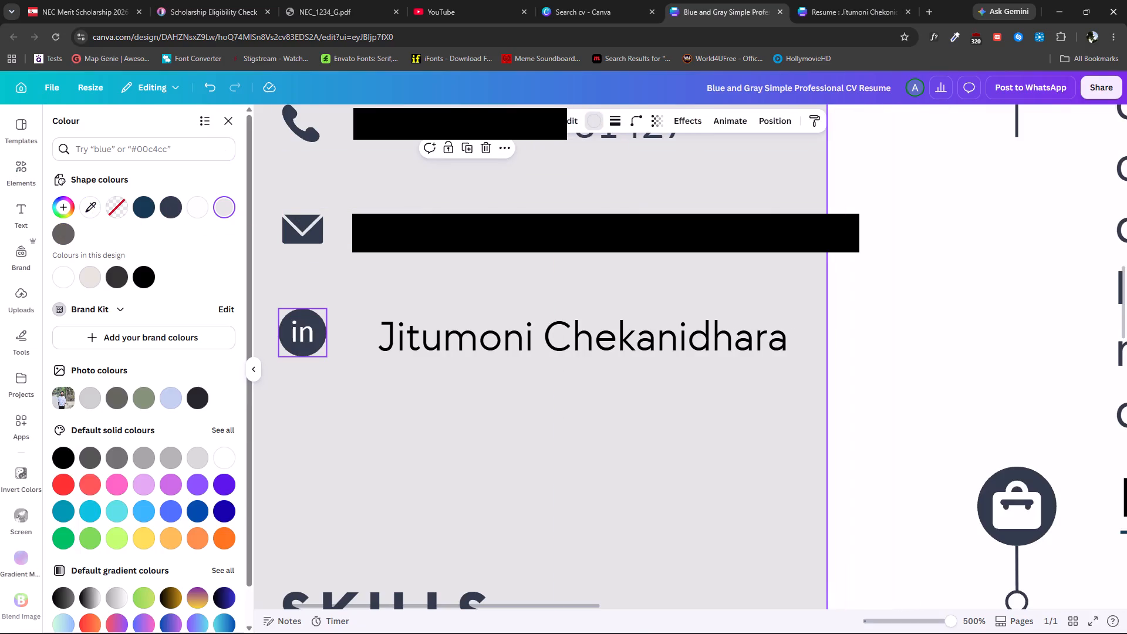
key("ctrl+z")
left_click(332, 316)
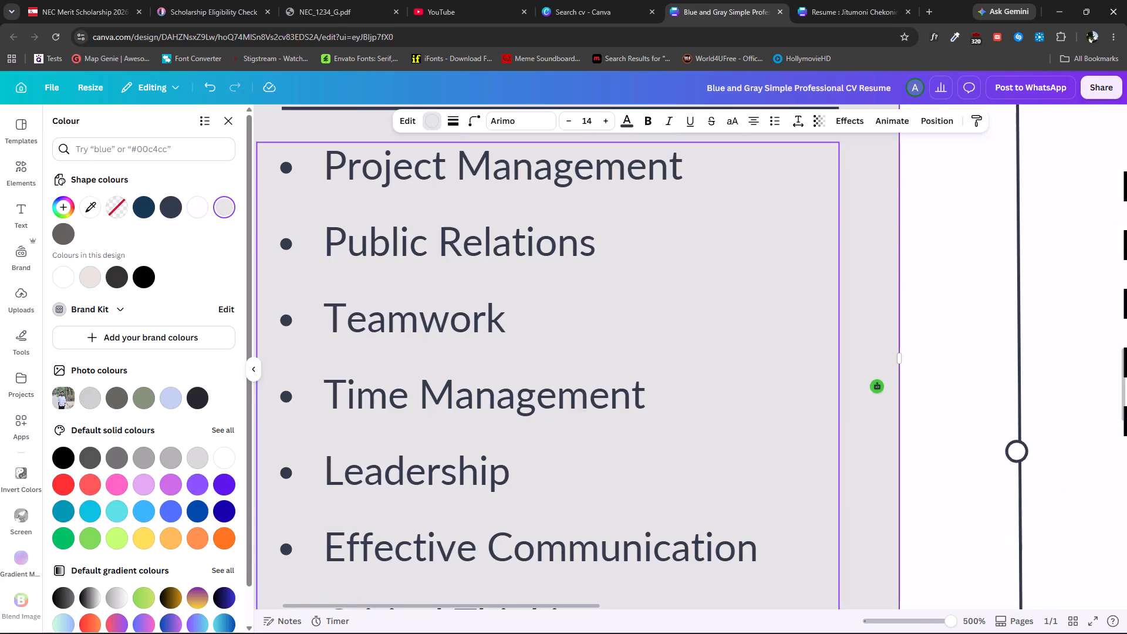
scroll(454, 315, "down", 6, "ctrl")
scroll(451, 321, "up", 5)
left_click(309, 382)
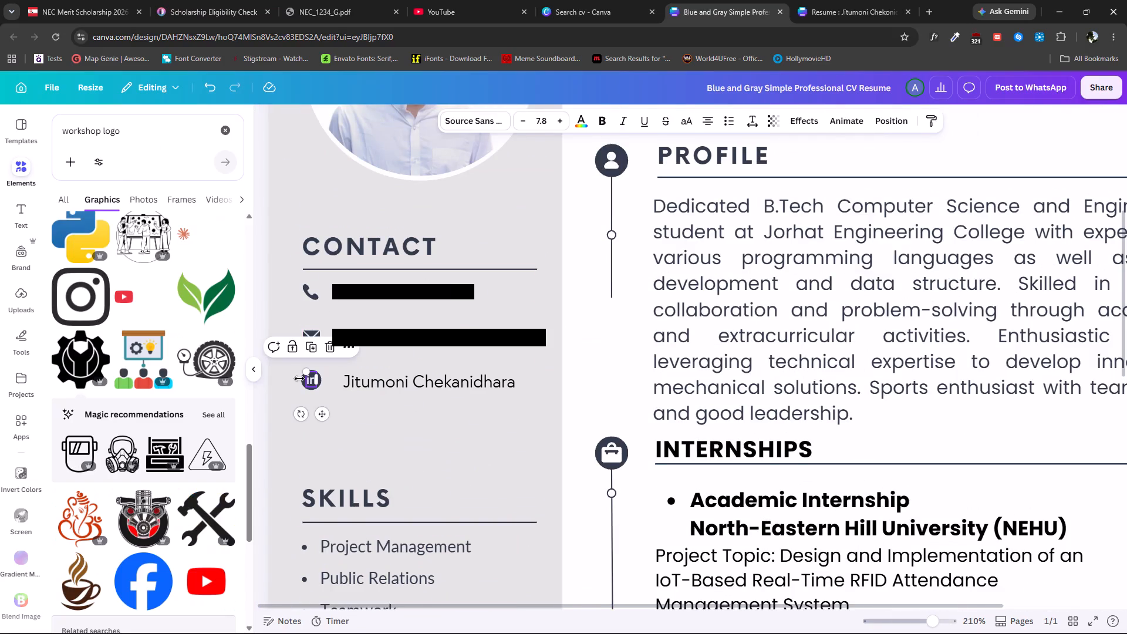
scroll(312, 385, "up", 4, "ctrl")
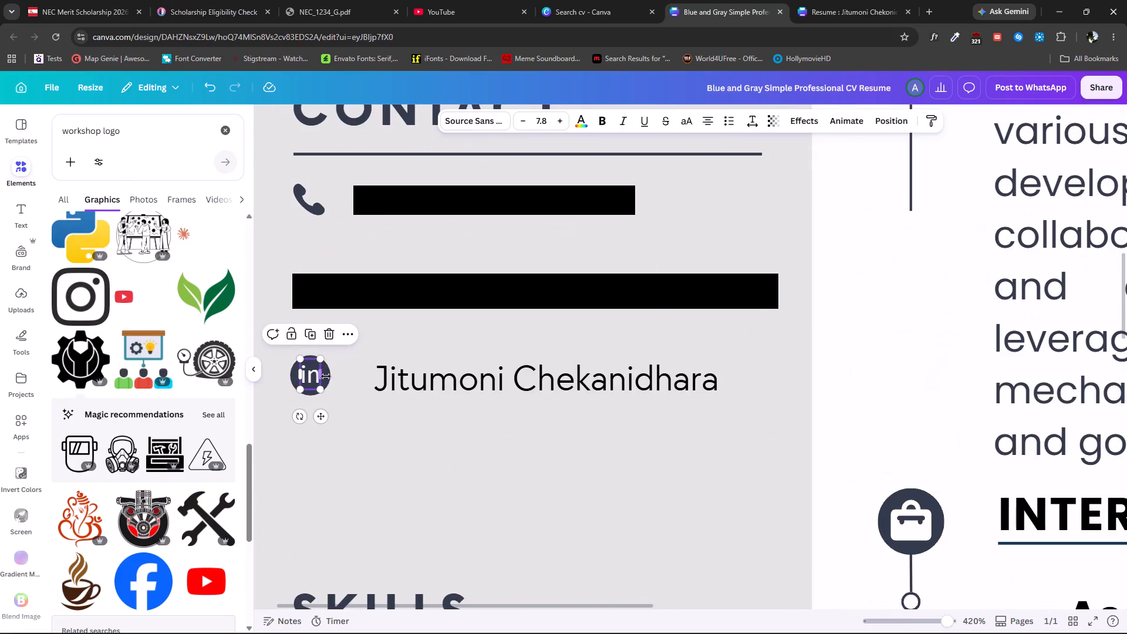
left_click(330, 376, "shift")
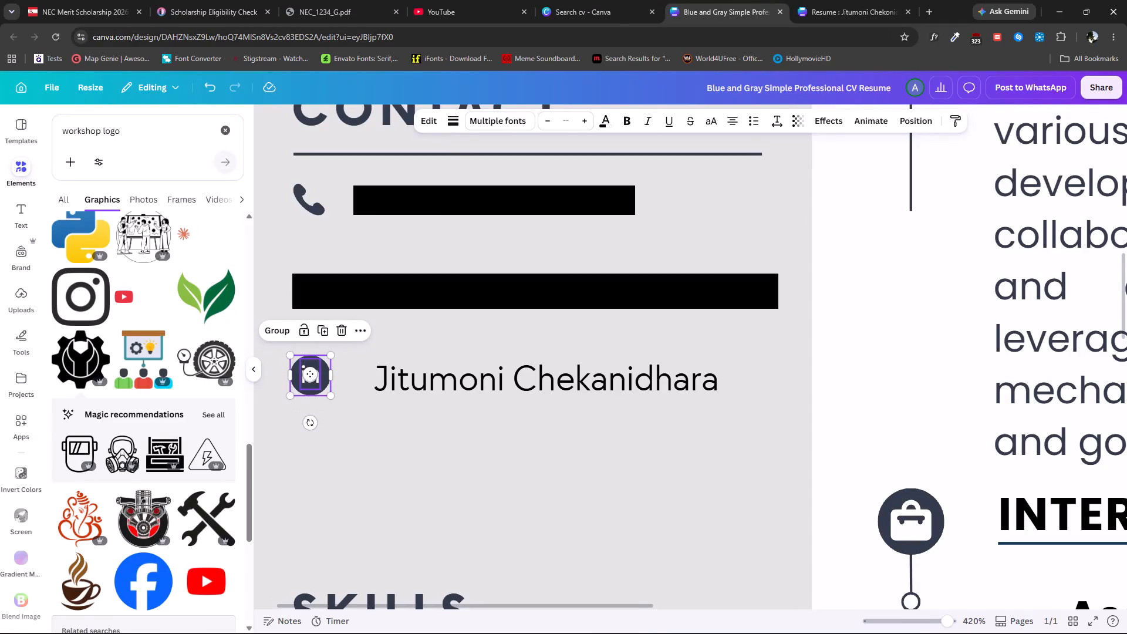
scroll(730, 354, "down", 3, "ctrl")
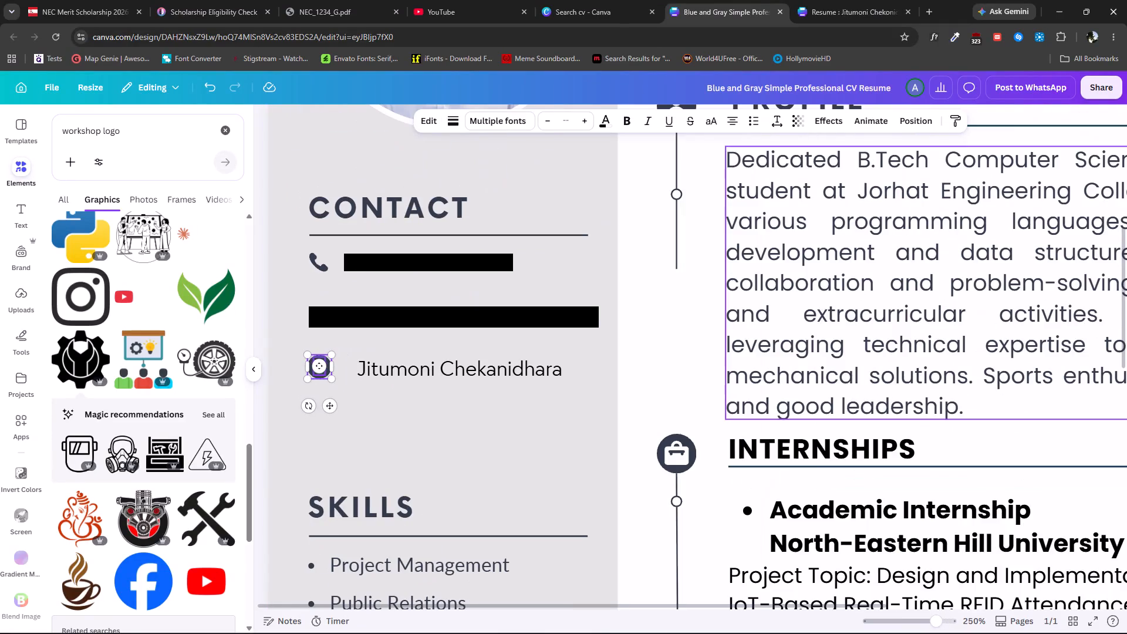
scroll(276, 367, "up", 1, "ctrl")
scroll(315, 370, "up", 1)
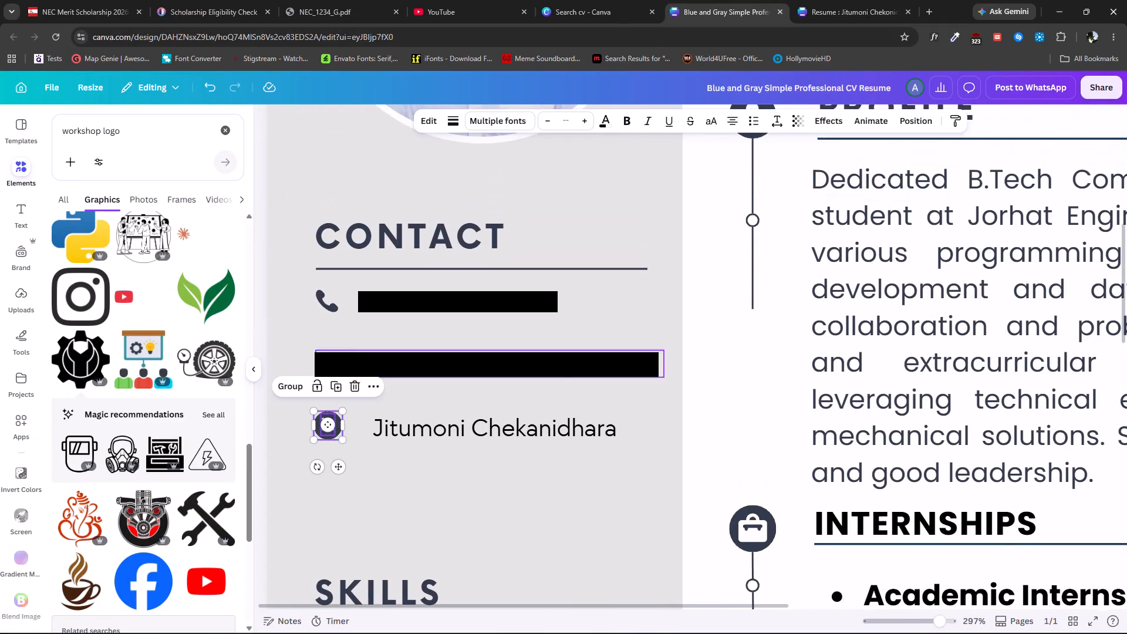
left_click(284, 387)
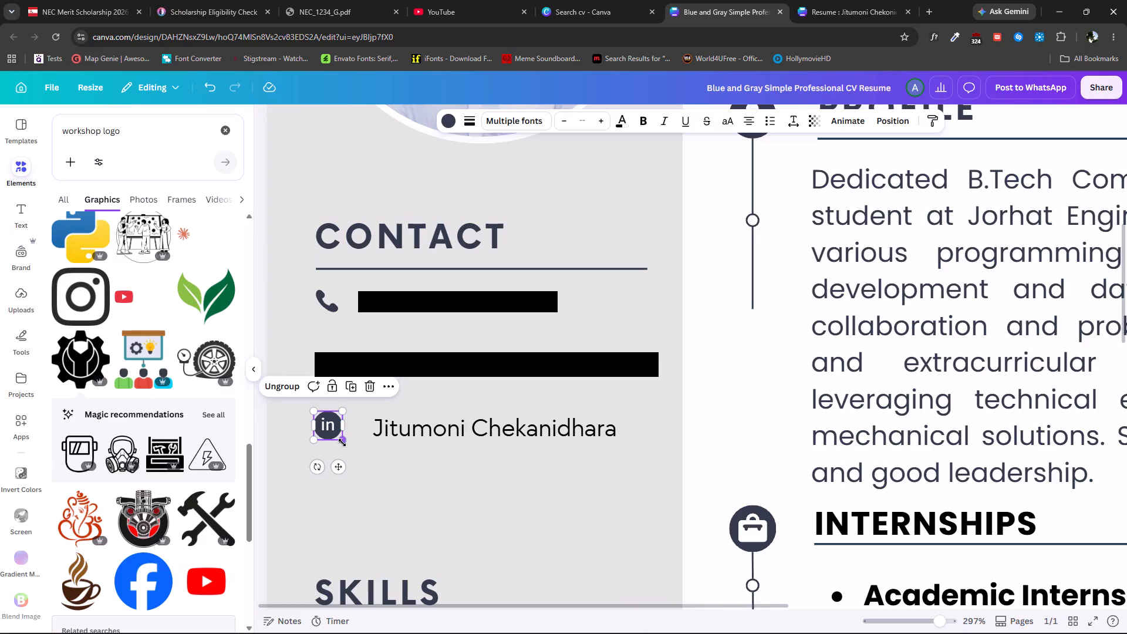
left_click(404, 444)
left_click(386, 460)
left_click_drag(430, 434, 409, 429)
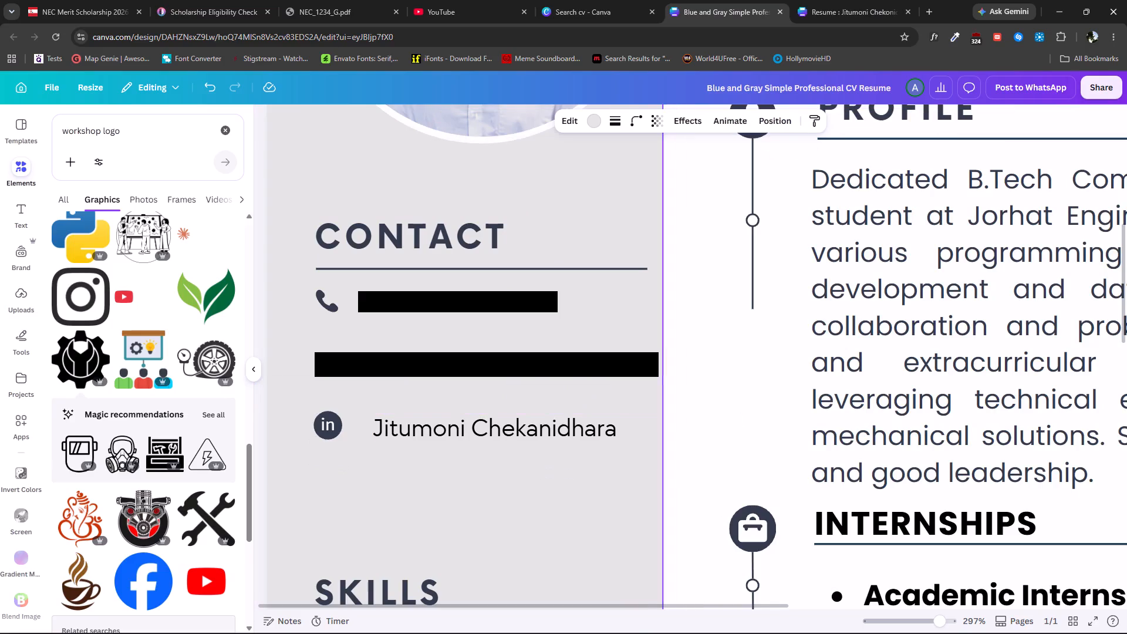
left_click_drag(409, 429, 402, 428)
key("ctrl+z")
Move the profile name in the Contact section close beside the LinkedIn icon, level with the icon's centre.
left_click(433, 432)
left_click_drag(460, 432, 450, 428)
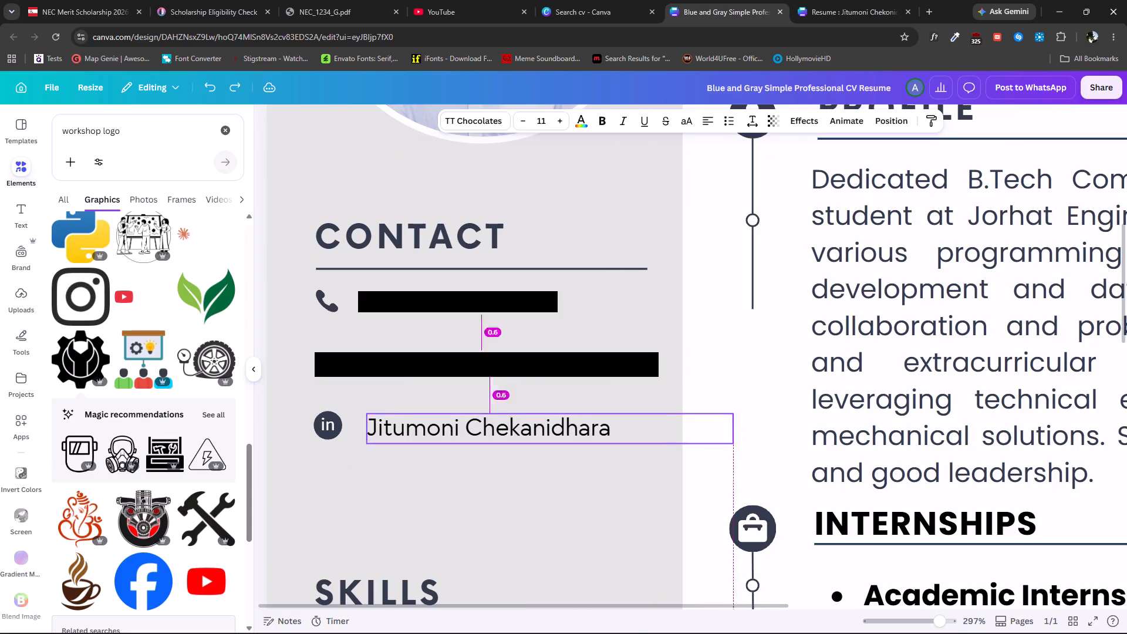
left_click_drag(450, 428, 438, 429)
left_click(436, 470)
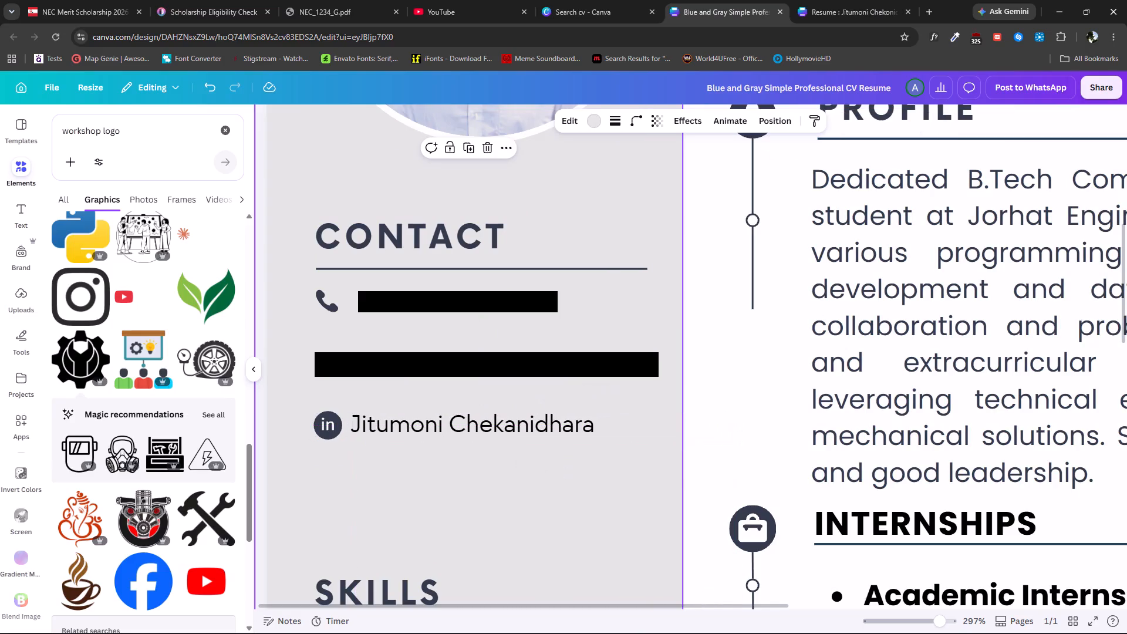
Replace the profile name beside the LinkedIn icon with the CV owner's name from the page header.
double_click(430, 435)
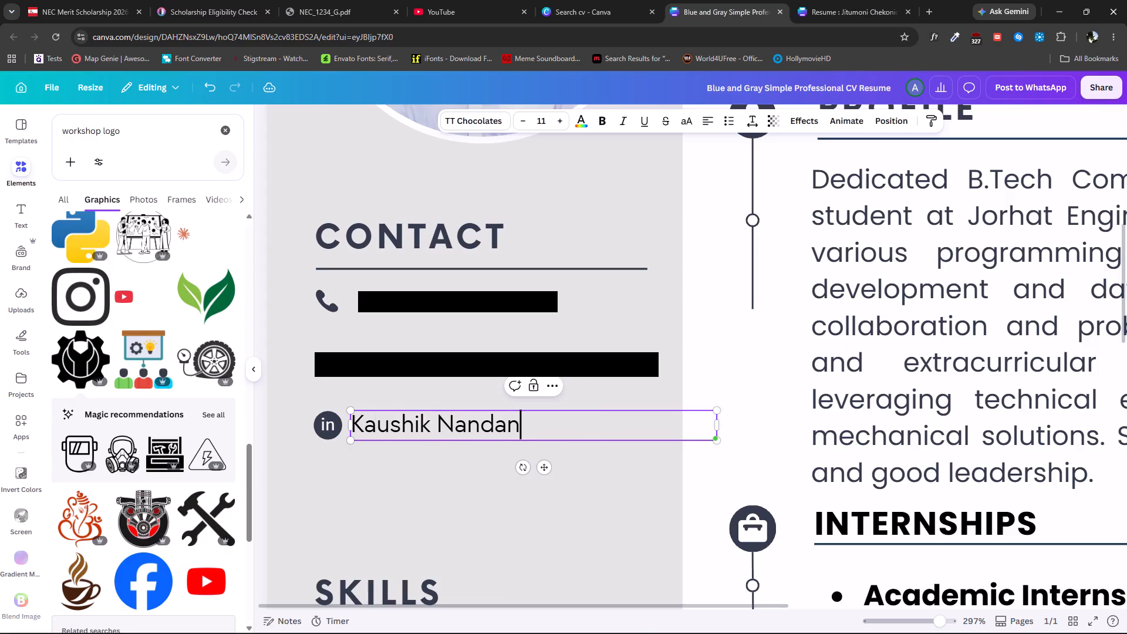
left_click(433, 488)
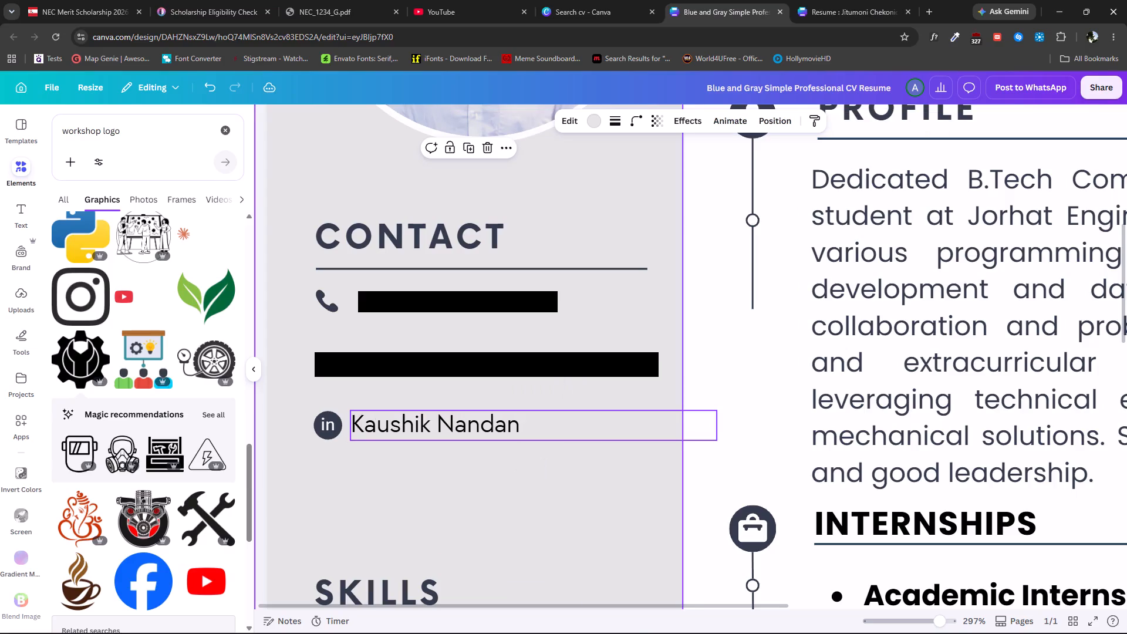
left_click_drag(444, 431, 451, 431)
key("ctrl+z")
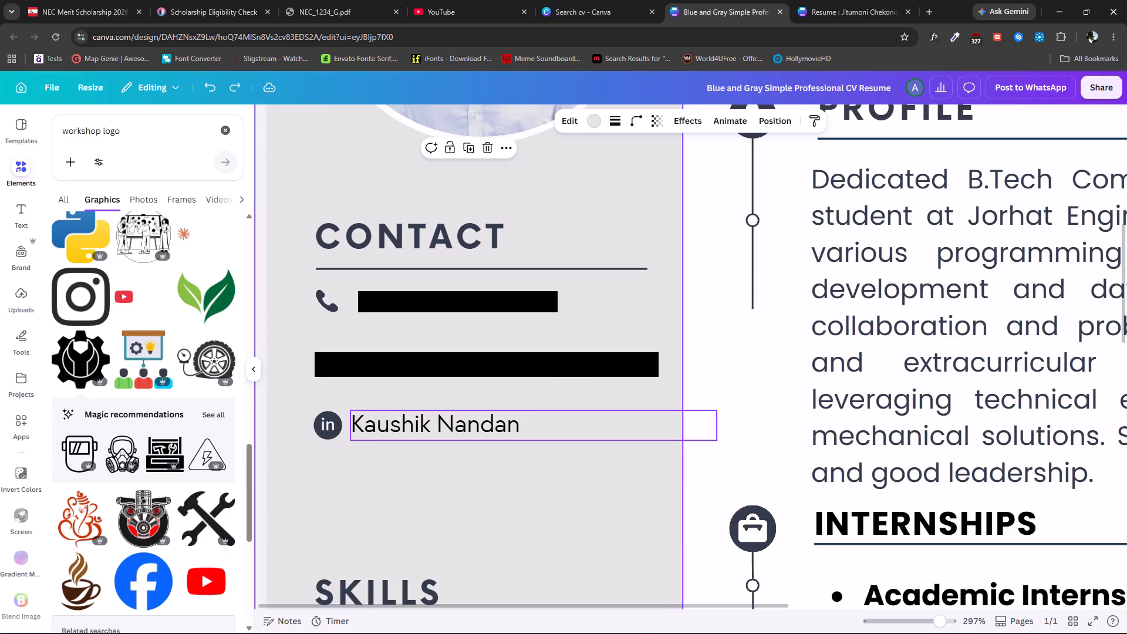
left_click(420, 451)
Narrow the text box of the name beside the LinkedIn icon to fit its text.
scroll(452, 417, "up", 4, "ctrl")
scroll(454, 422, "down", 5, "ctrl")
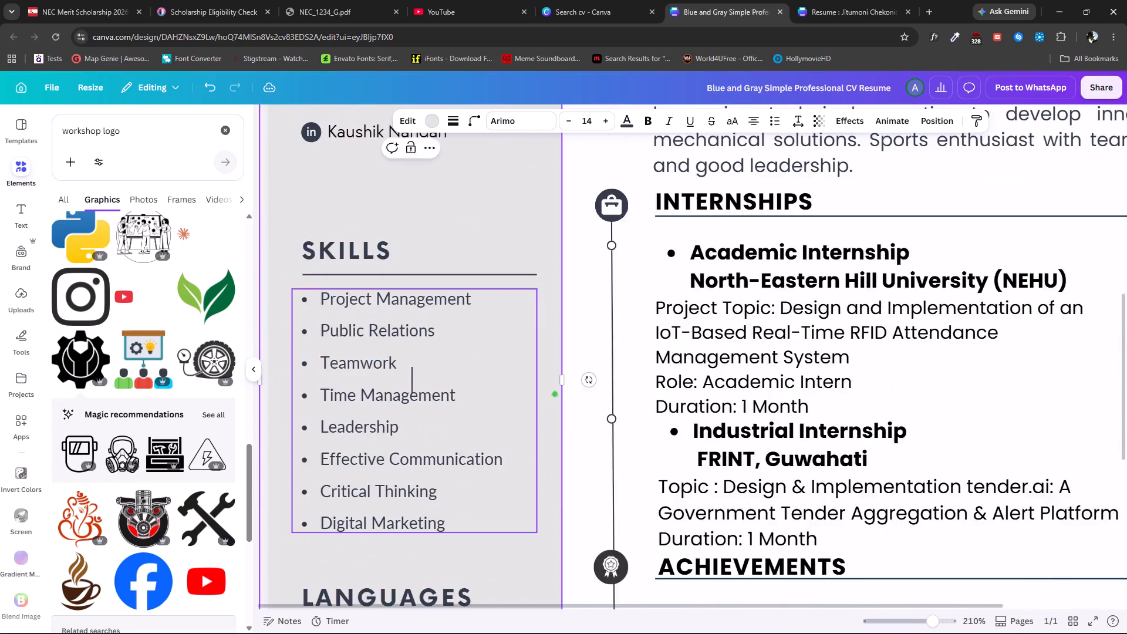
scroll(454, 424, "up", 4)
scroll(448, 507, "down", 1)
left_click(485, 469)
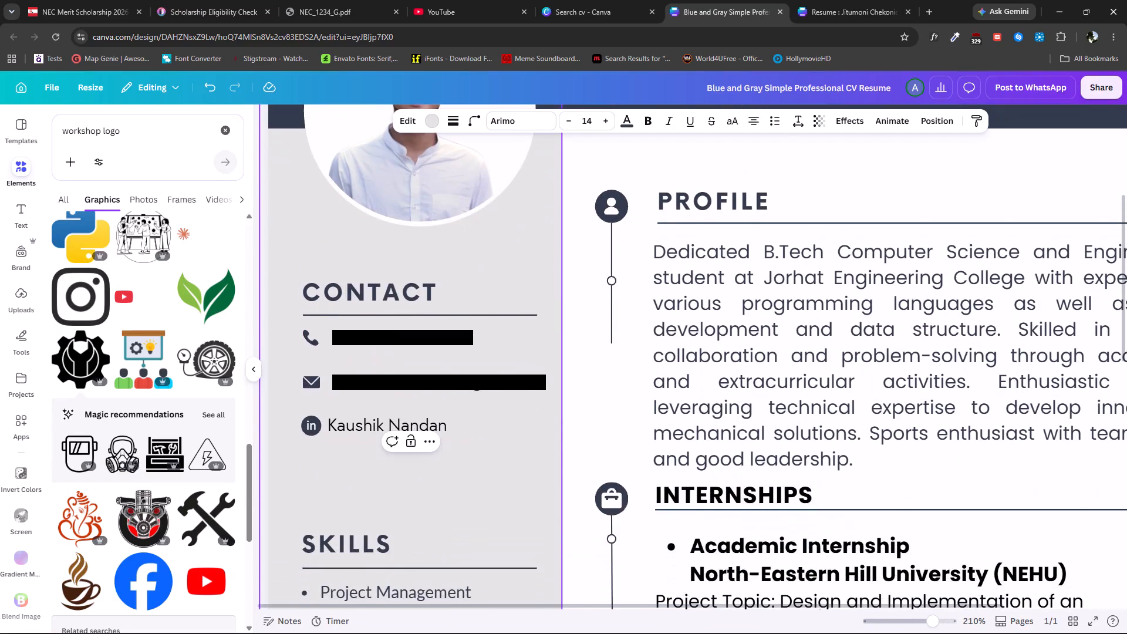
left_click(585, 426)
left_click_drag(587, 426, 467, 427)
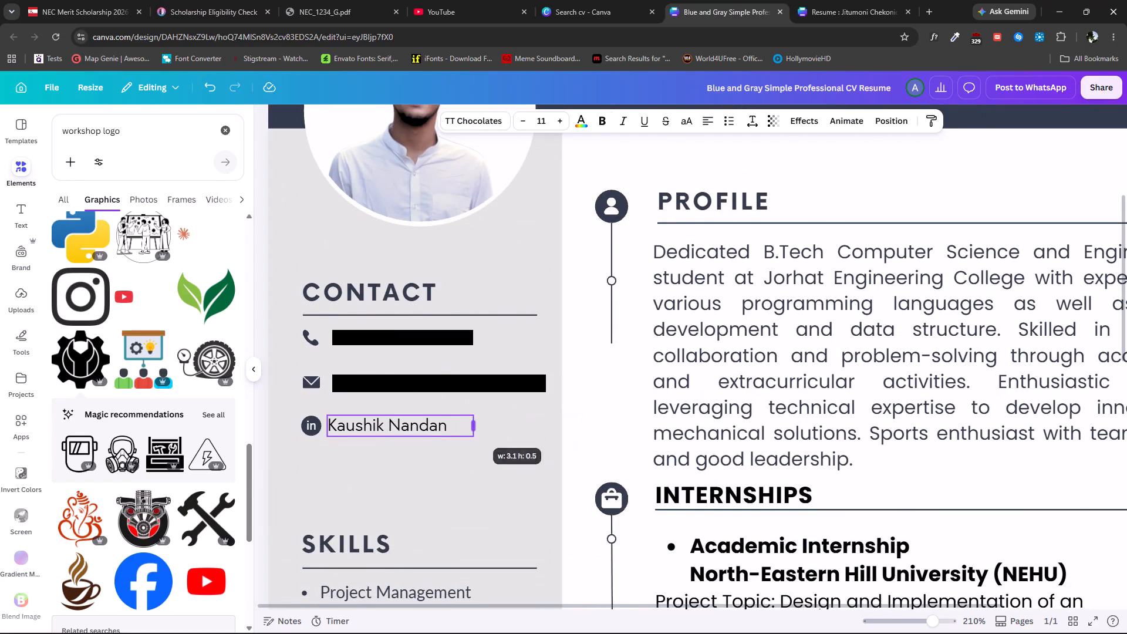
left_click_drag(467, 427, 451, 427)
left_click(524, 421)
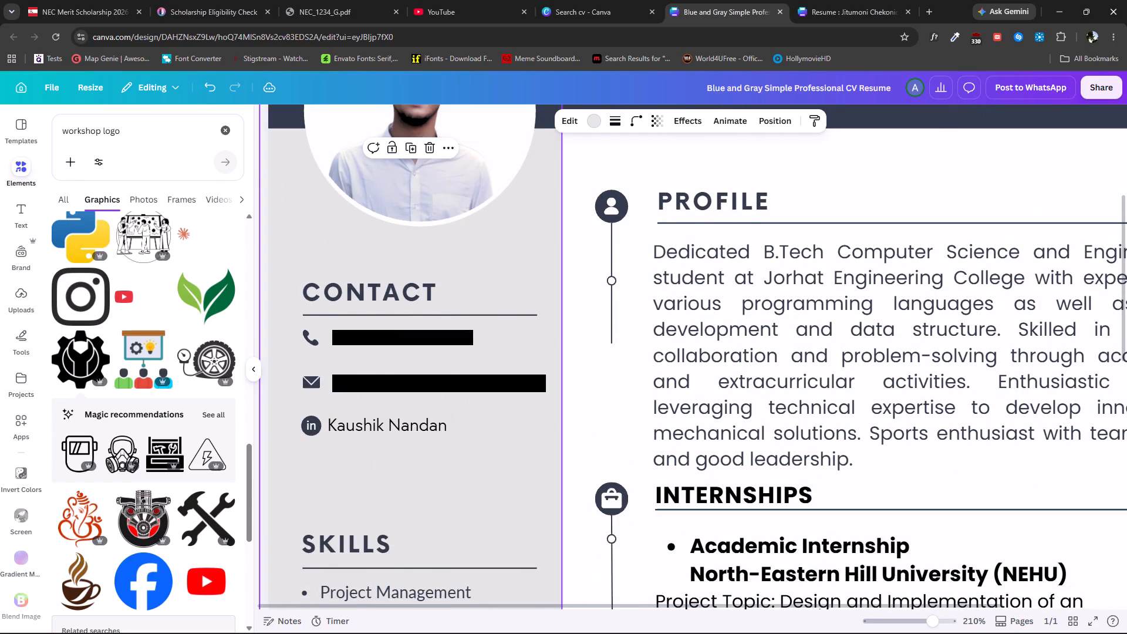
Shift the name away from the LinkedIn icon slightly, in line with the phone and email text.
left_click(412, 427)
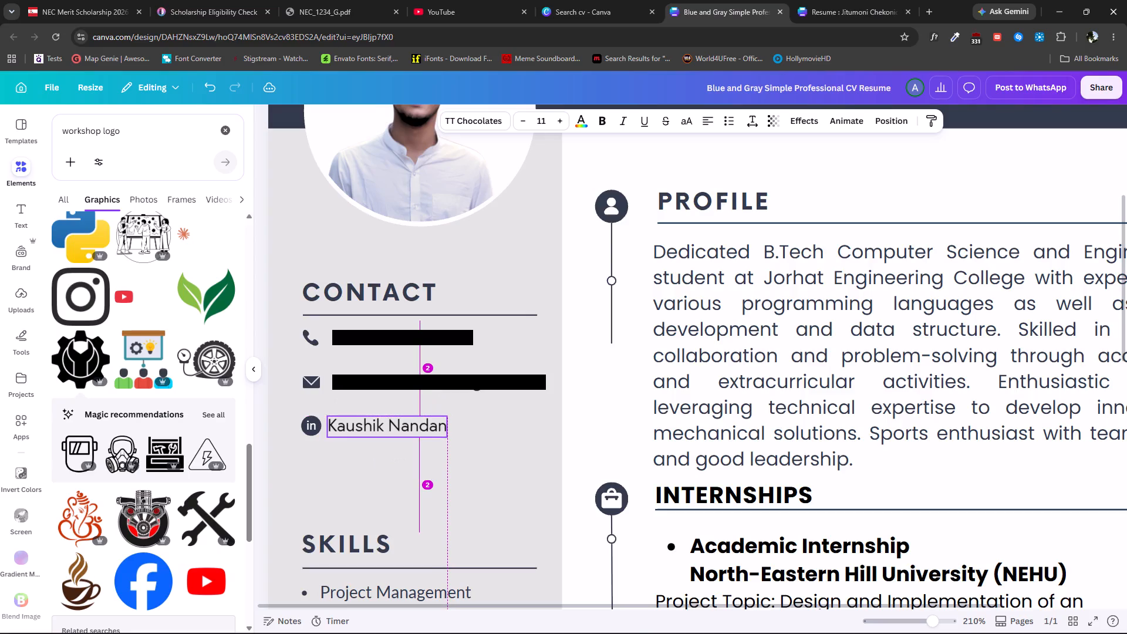
left_click_drag(401, 434, 409, 434)
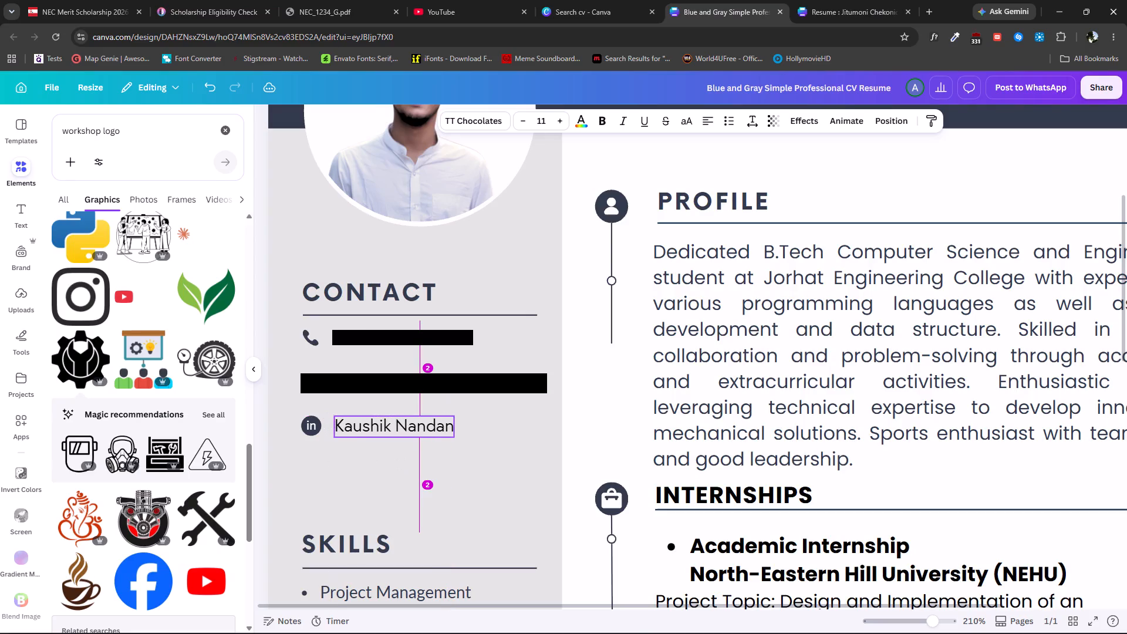
left_click_drag(409, 434, 407, 434)
left_click(511, 427)
Compare the CV's left-column sections with the Education, Technical Skills and Extracurricular Activities sections of the reference resume.
scroll(508, 428, "down", 4, "ctrl")
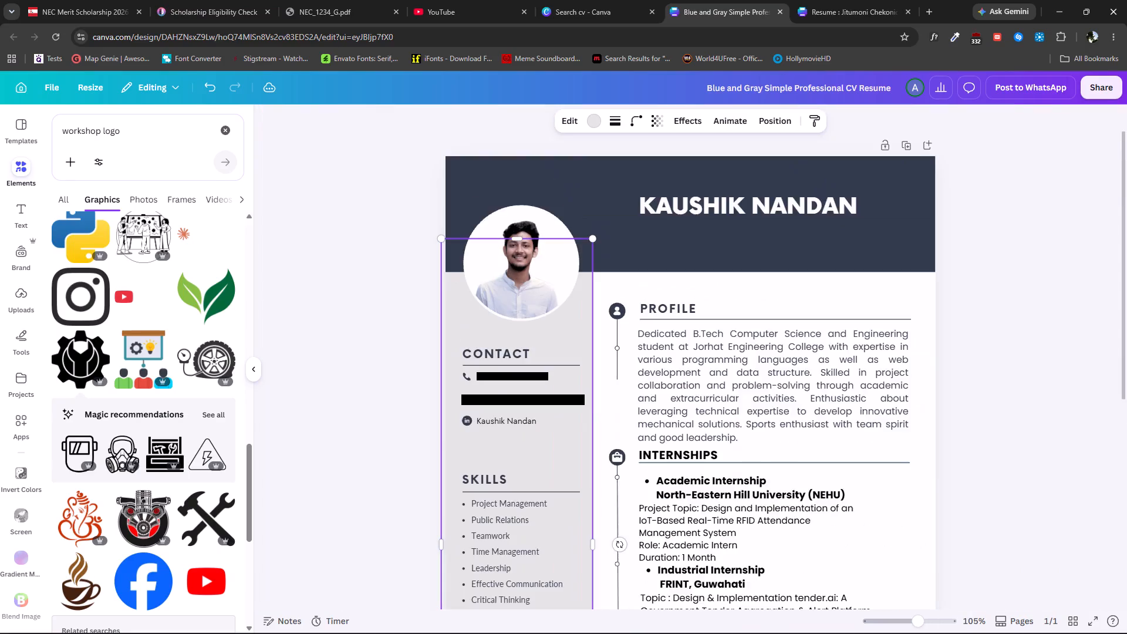
scroll(515, 454, "down", 2)
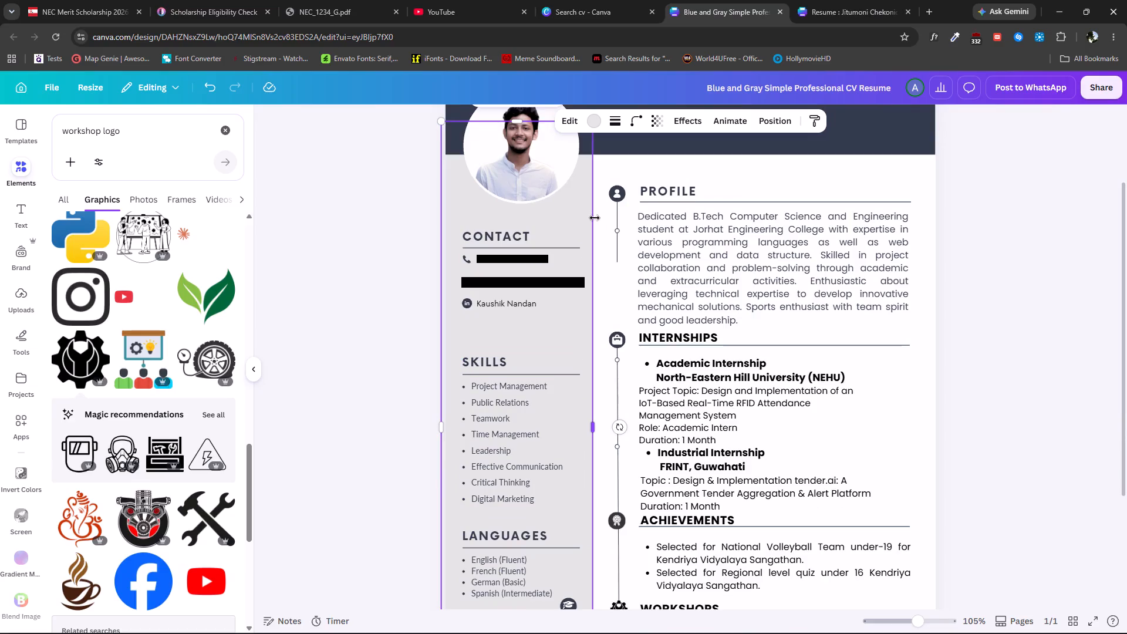
left_click(834, 1)
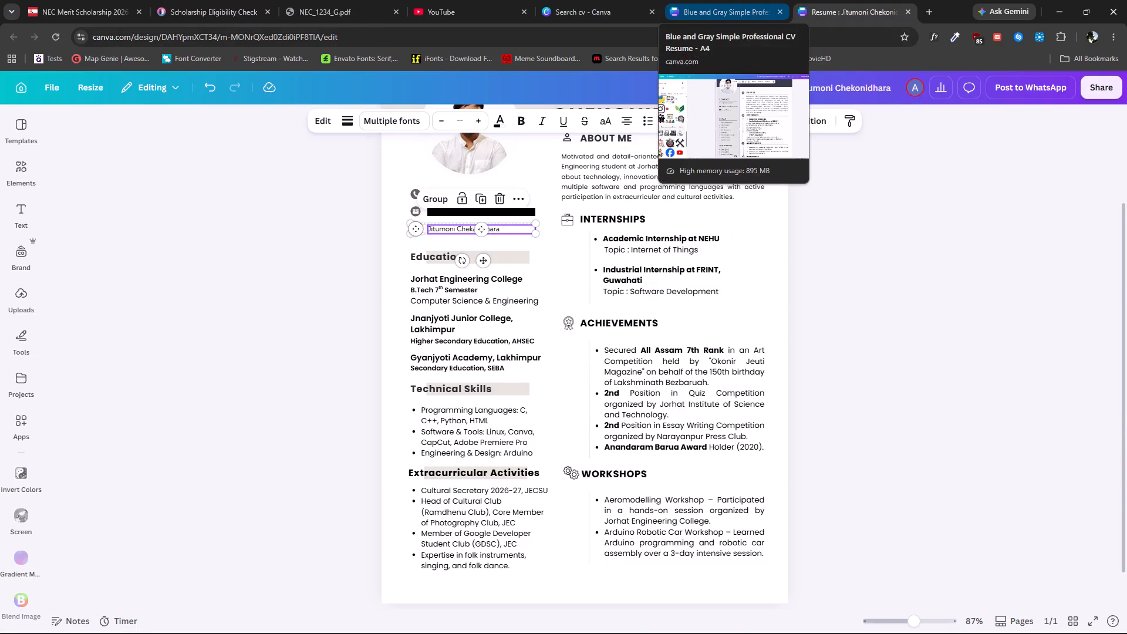
scroll(481, 393, "up", 3, "ctrl")
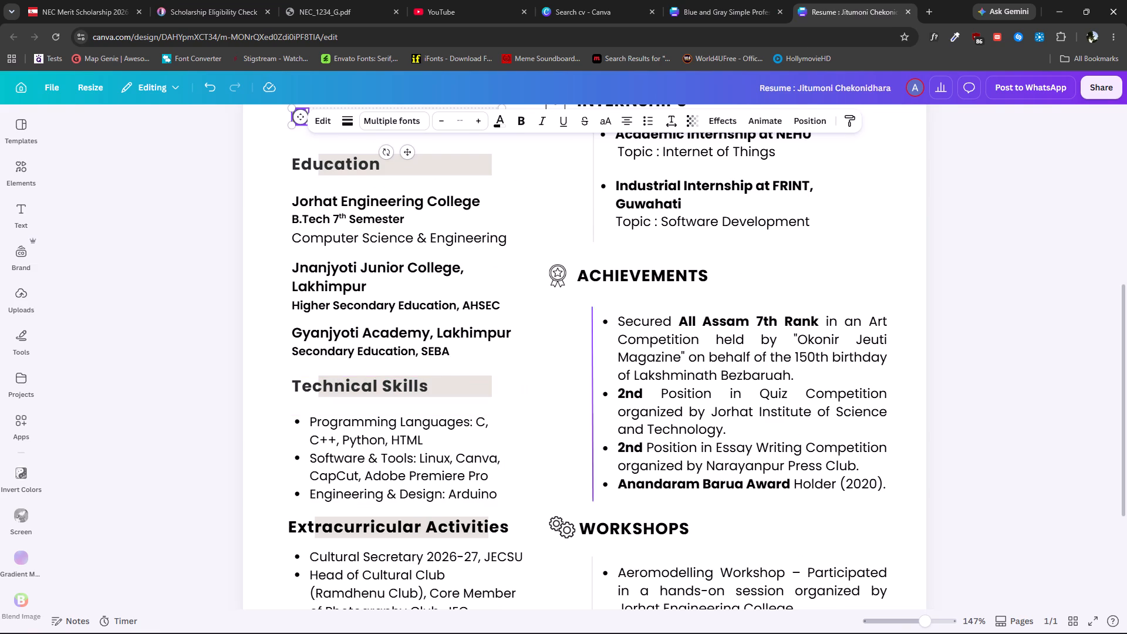
left_click(729, 0)
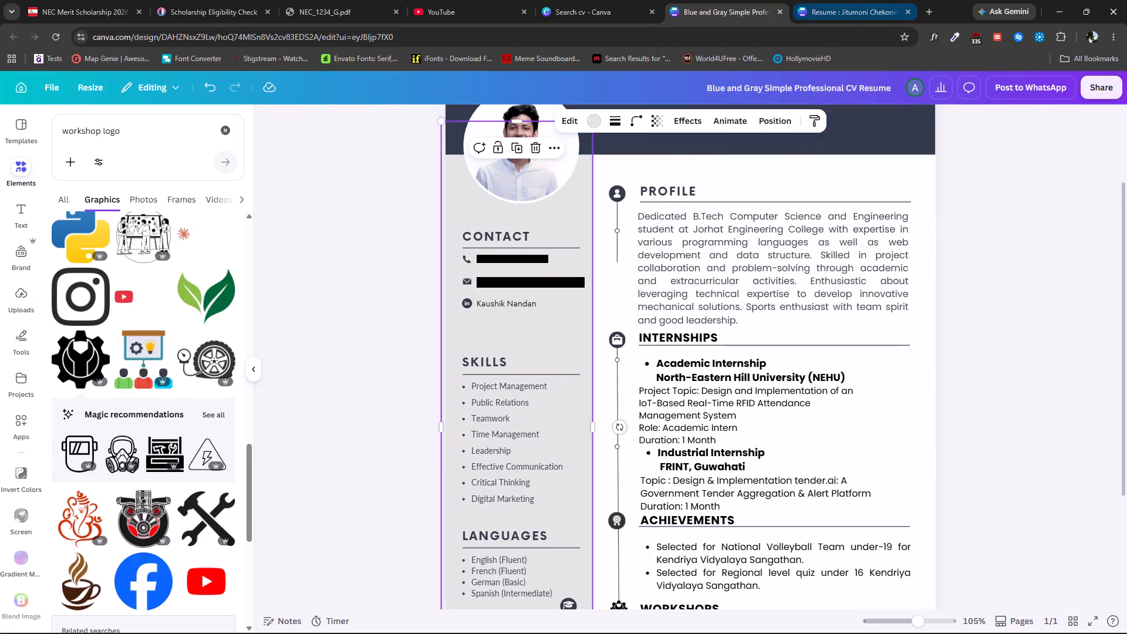
left_click(851, 0)
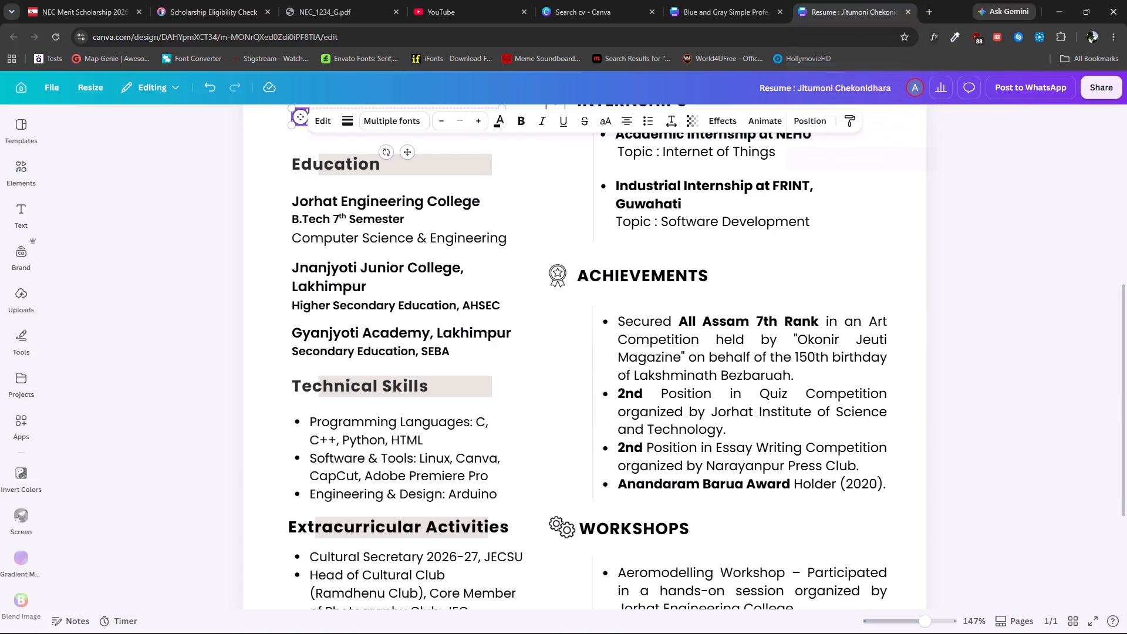
scroll(594, 214, "down", 4, "ctrl")
scroll(573, 299, "up", 1)
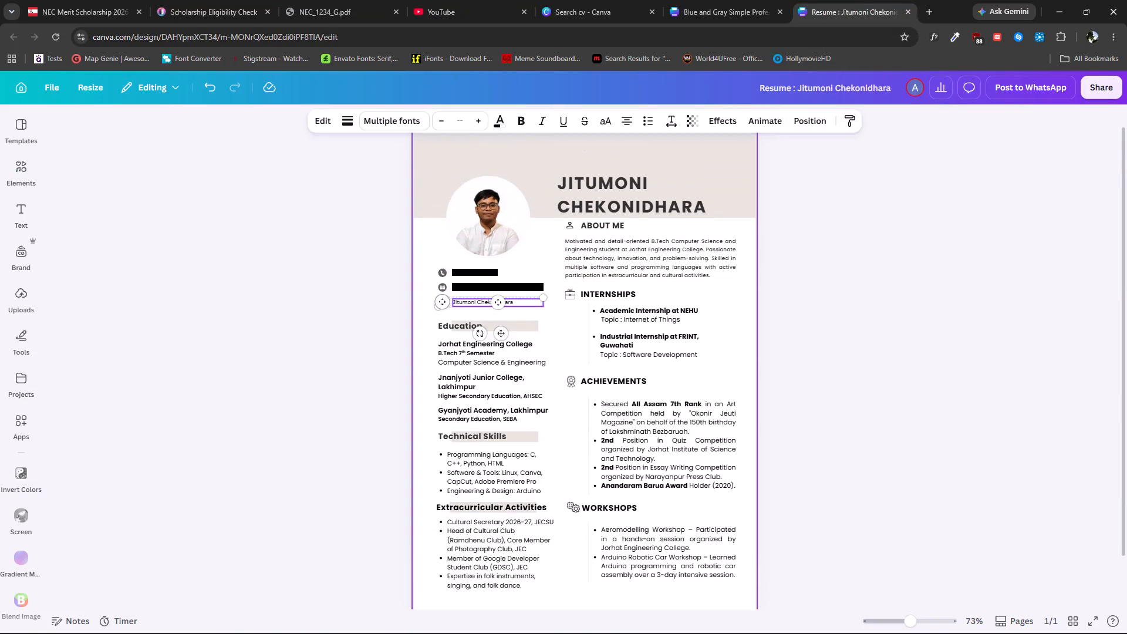
left_click(760, 308)
left_click(757, 0)
scroll(609, 326, "down", 2, "ctrl")
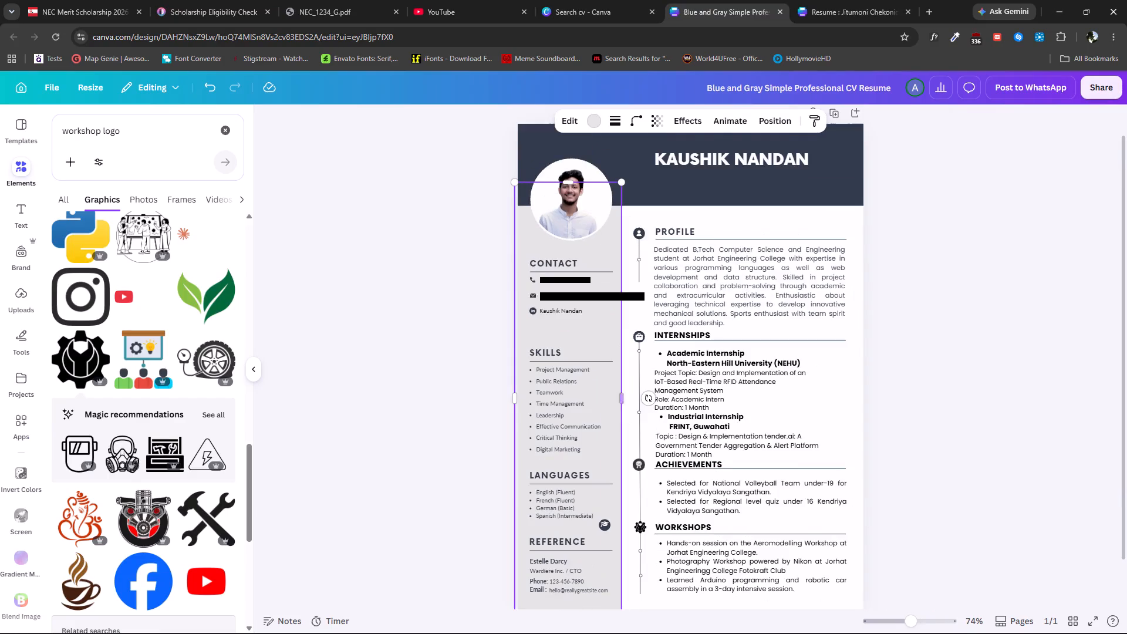
scroll(609, 327, "up", 1, "ctrl")
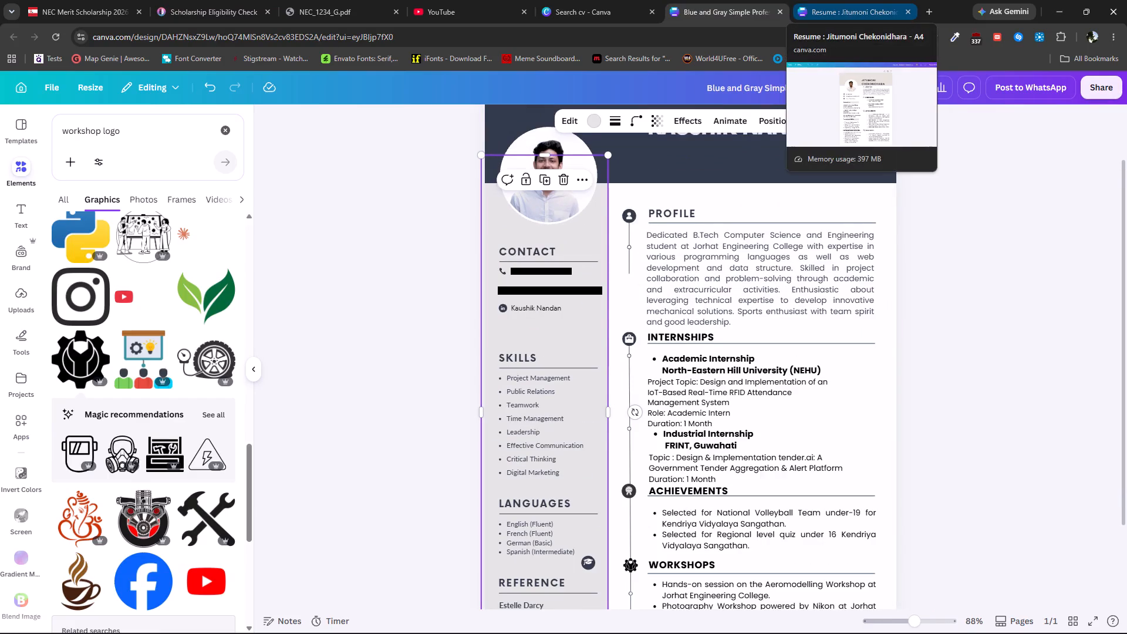
Copy "Programming Languages: C, C++," from the Technical Skills list in the reference resume.
left_click(826, 0)
scroll(488, 453, "up", 4, "ctrl")
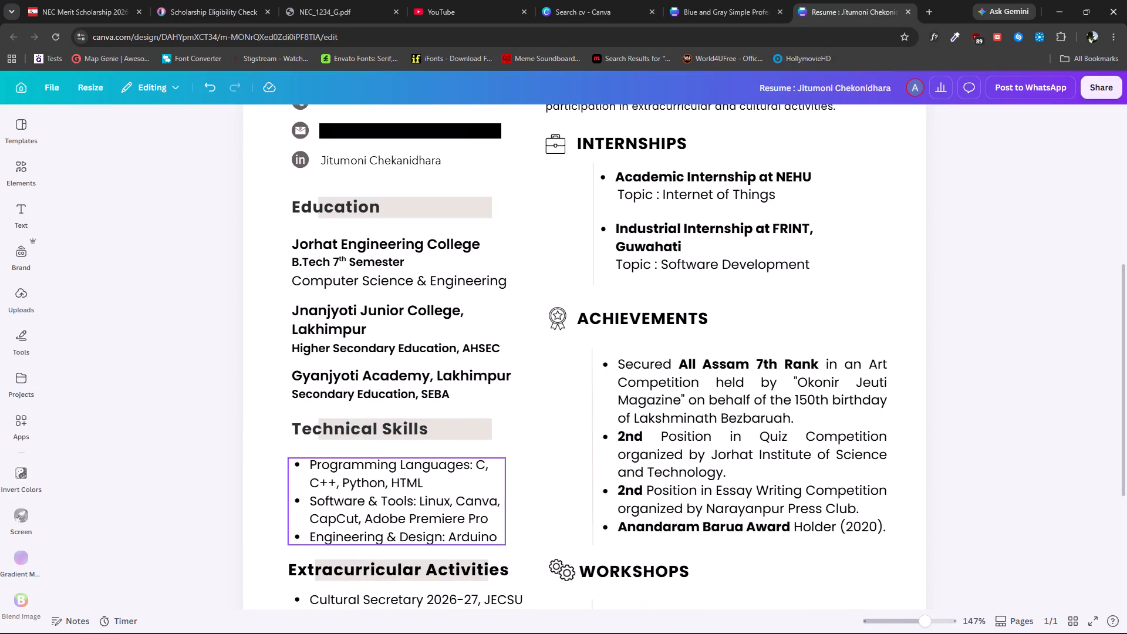
left_click(416, 471)
left_click(418, 481)
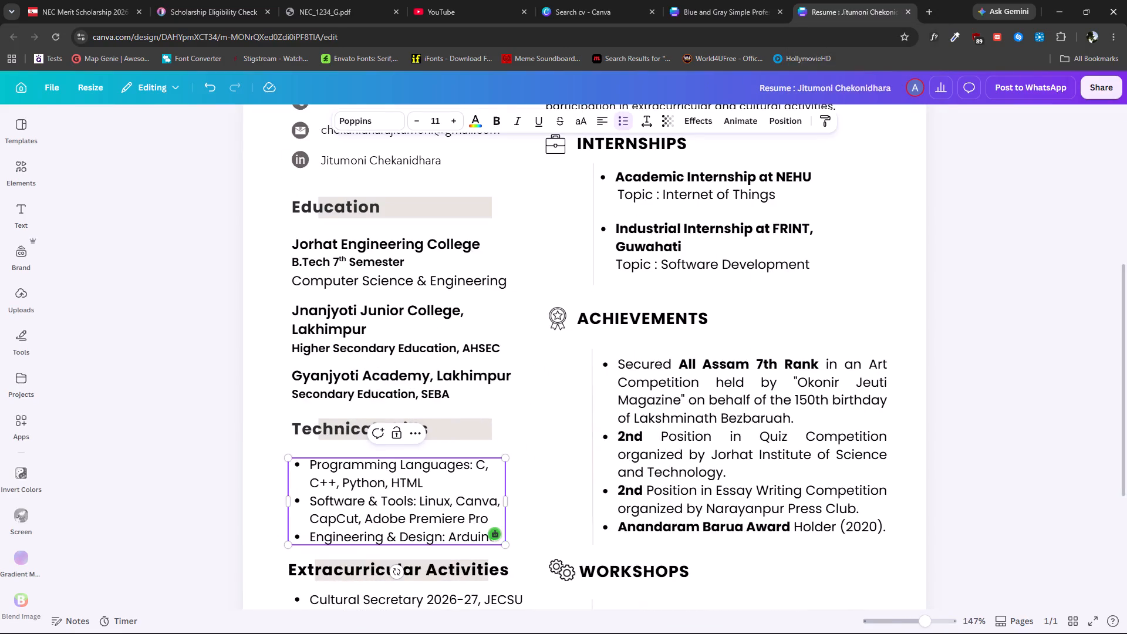
left_click_drag(340, 484, 308, 464)
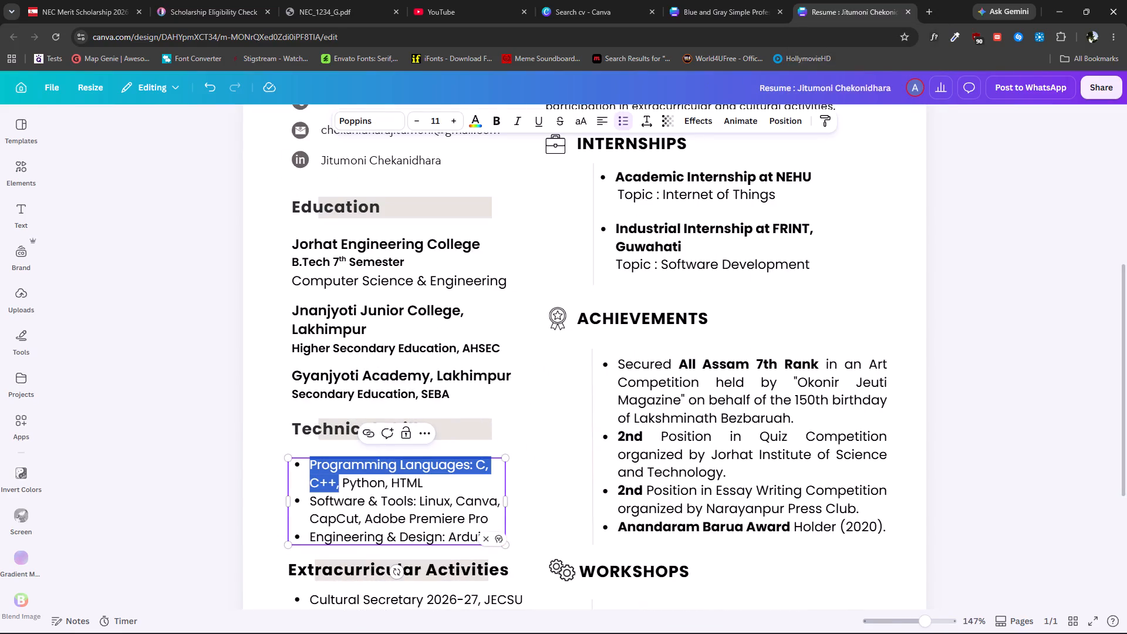
key("ctrl+c")
Switch back to the Blue and Gray CV and change the Skills heading to "Technical Skills".
left_click(706, 0)
scroll(517, 416, "up", 3, "ctrl")
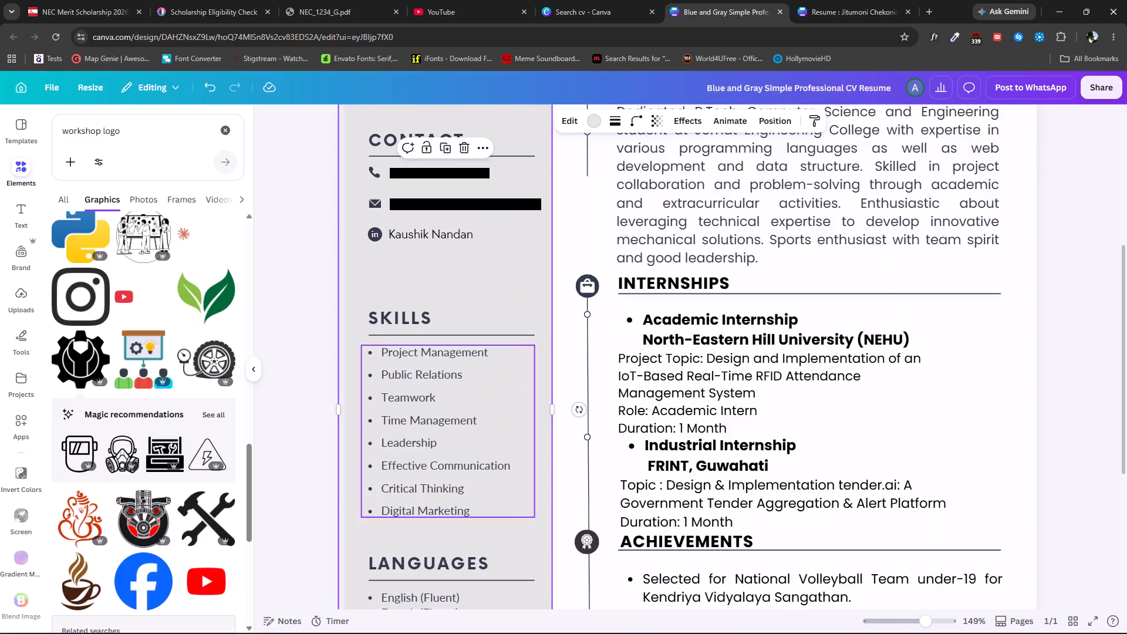
left_click(411, 306)
double_click(404, 314)
left_click(373, 323)
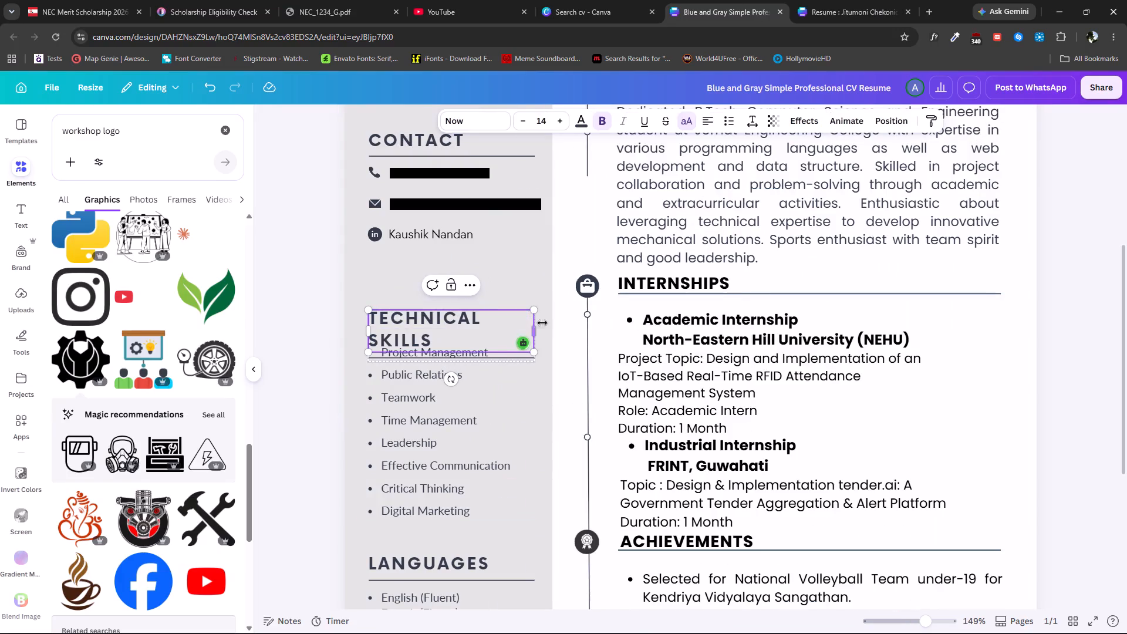
left_click(535, 332)
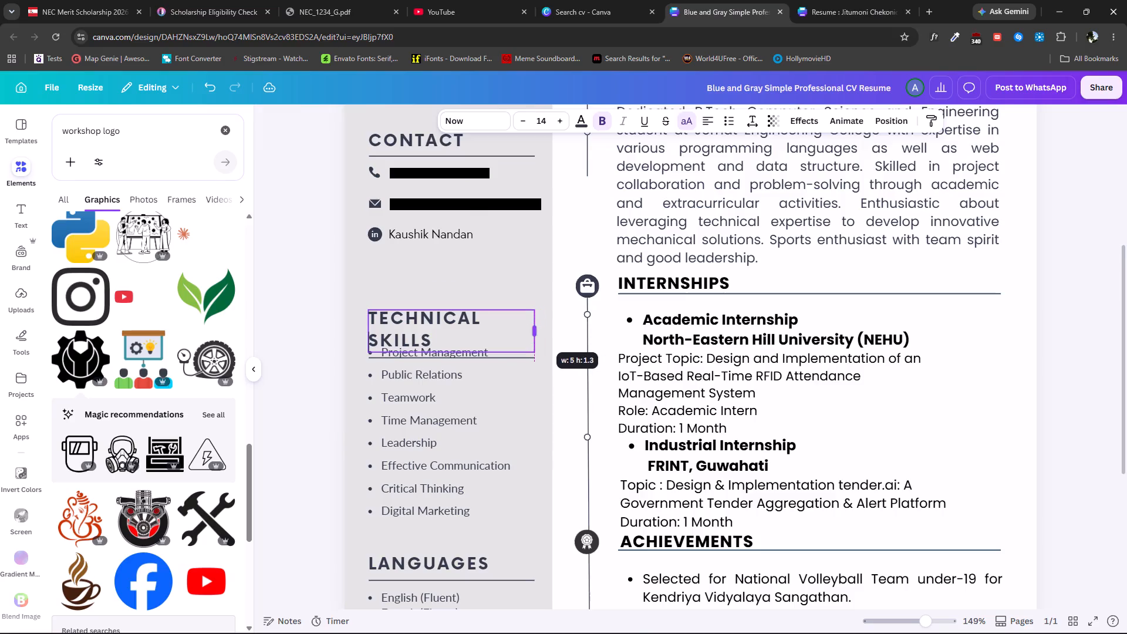
left_click(561, 393)
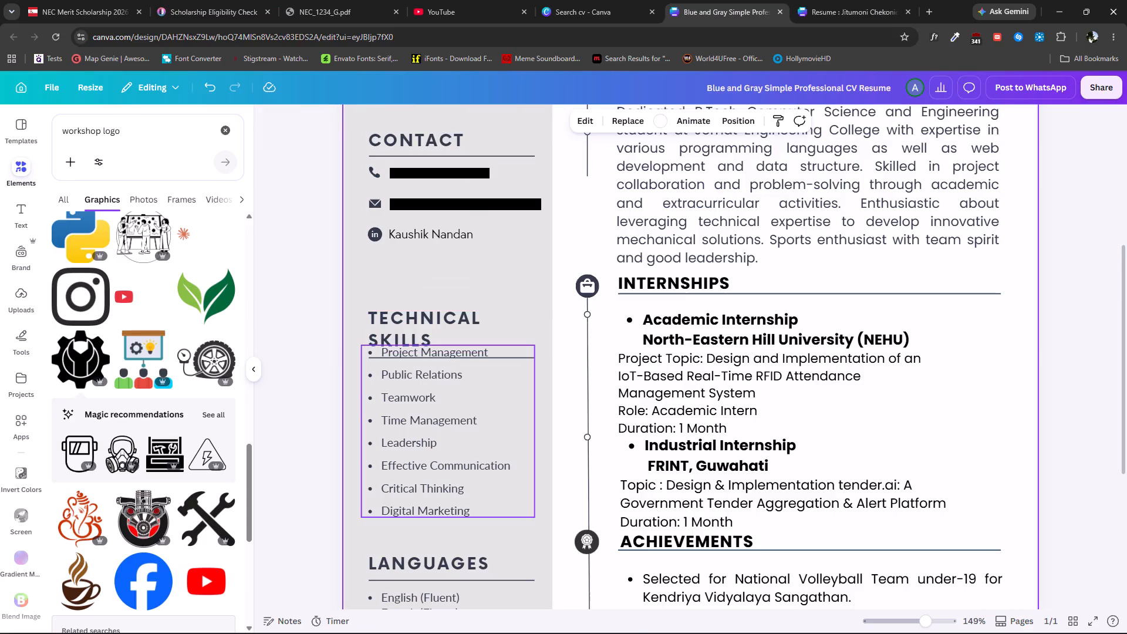
Move the two-line Technical Skills heading and its underline up, clear of the skills list.
left_click_drag(444, 328, 443, 315)
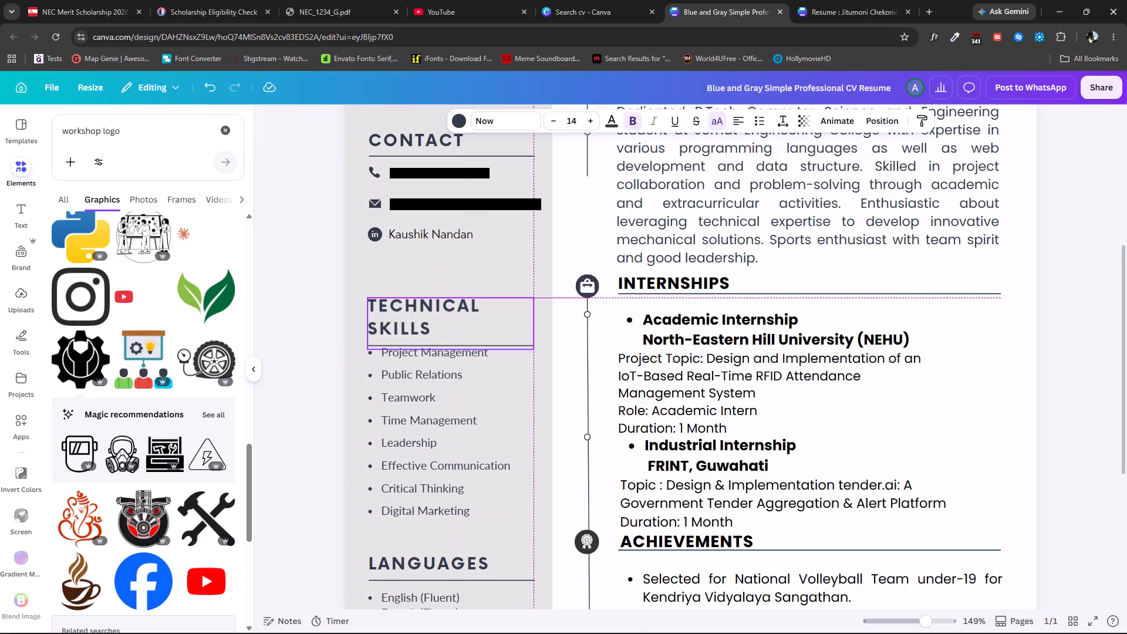
left_click_drag(443, 315, 441, 314)
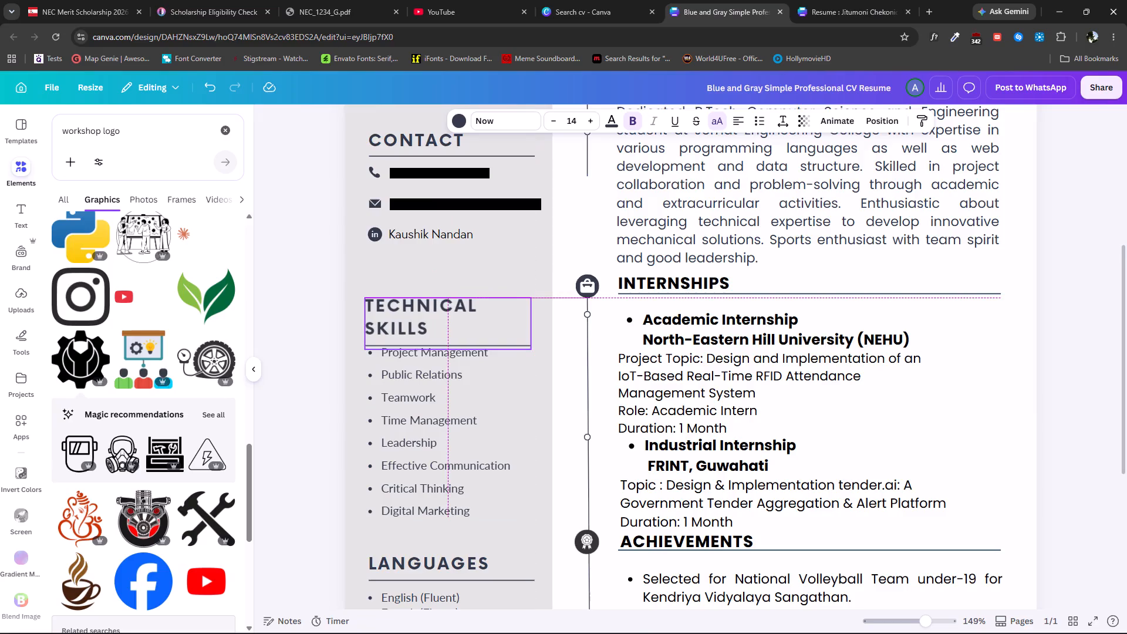
left_click_drag(441, 314, 442, 313)
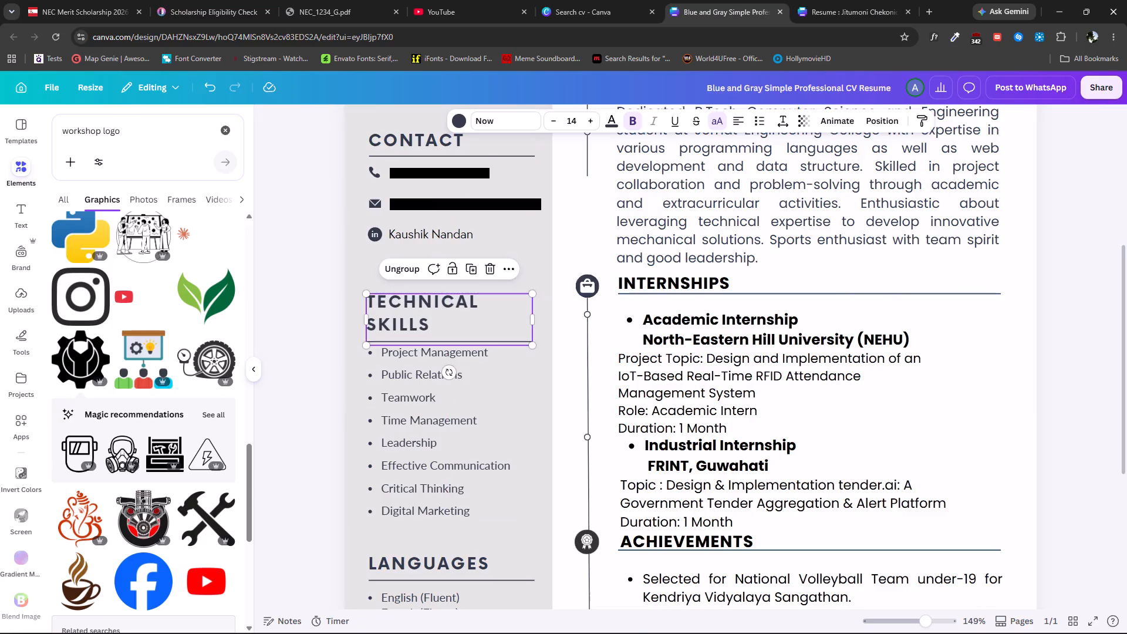
left_click(548, 349)
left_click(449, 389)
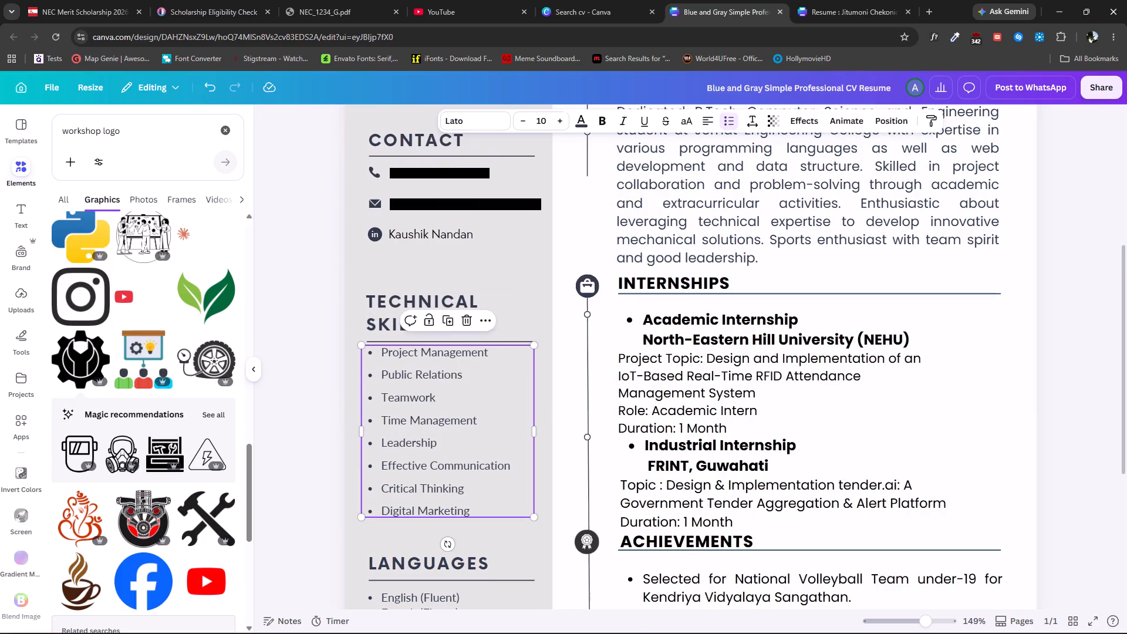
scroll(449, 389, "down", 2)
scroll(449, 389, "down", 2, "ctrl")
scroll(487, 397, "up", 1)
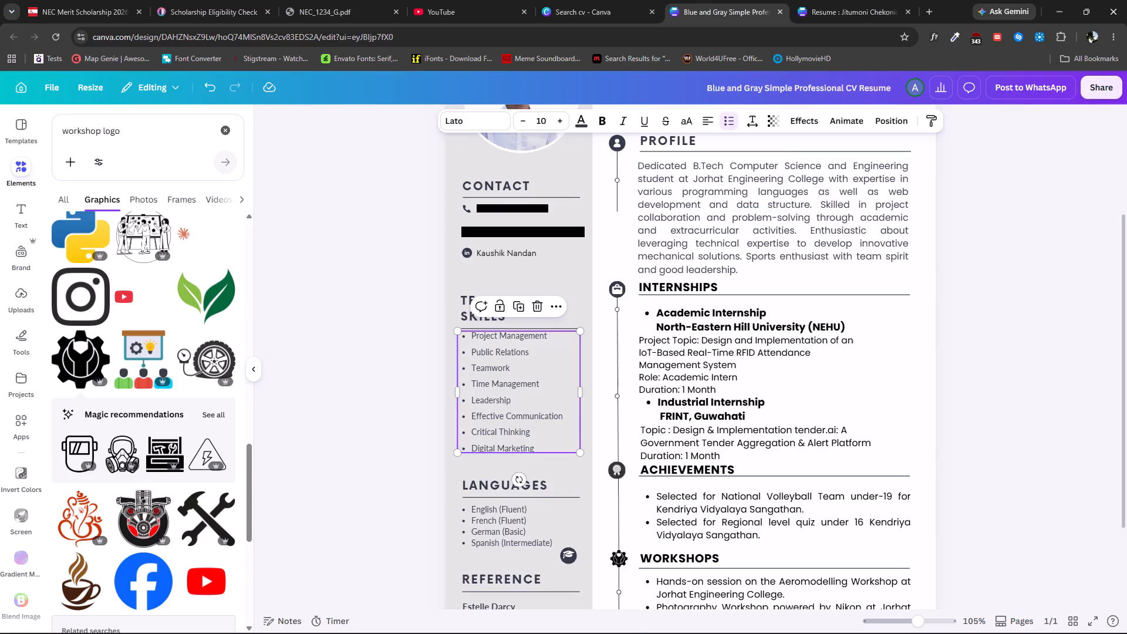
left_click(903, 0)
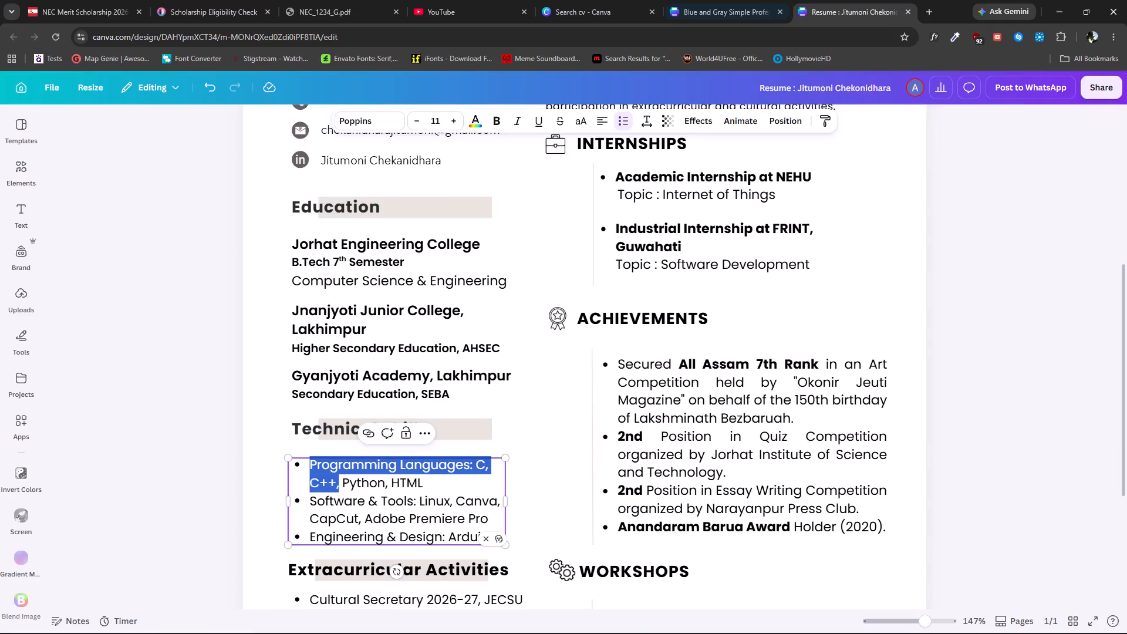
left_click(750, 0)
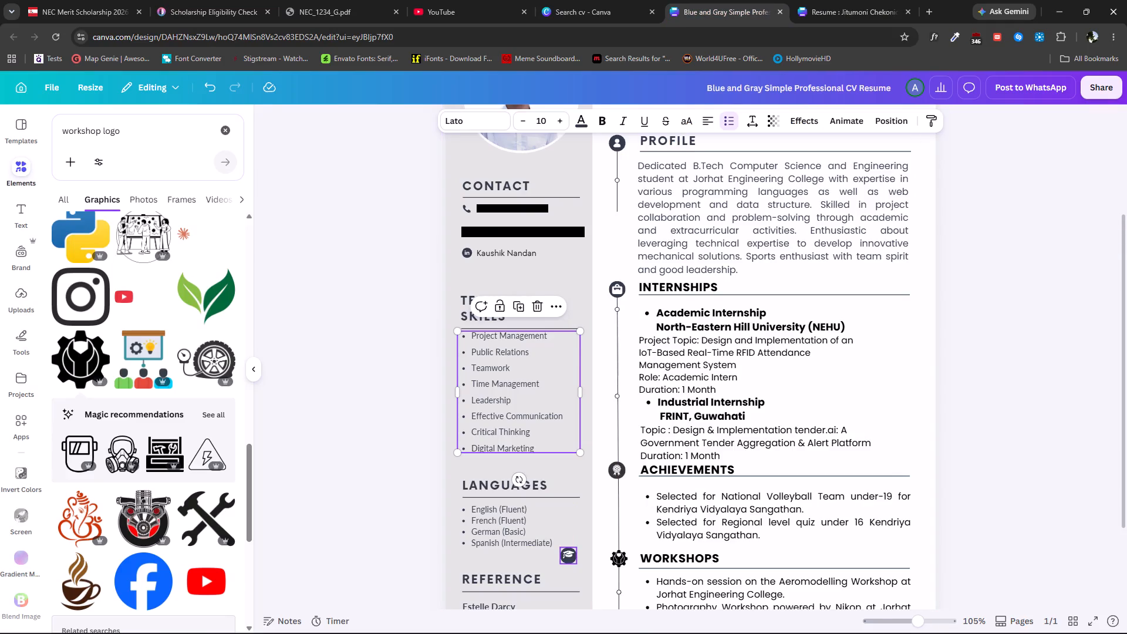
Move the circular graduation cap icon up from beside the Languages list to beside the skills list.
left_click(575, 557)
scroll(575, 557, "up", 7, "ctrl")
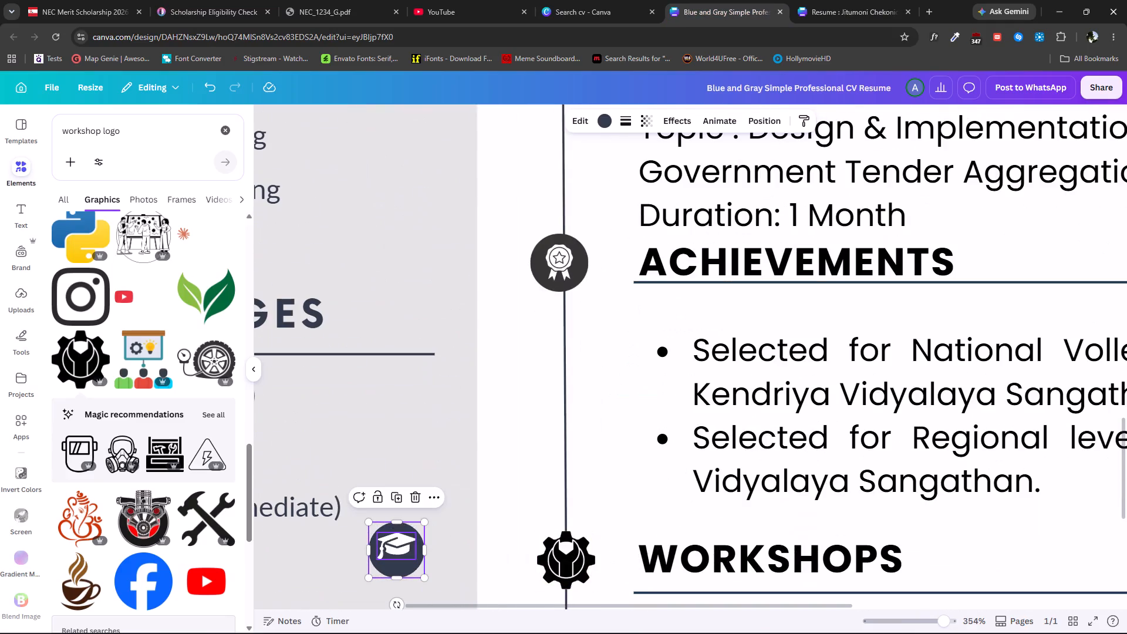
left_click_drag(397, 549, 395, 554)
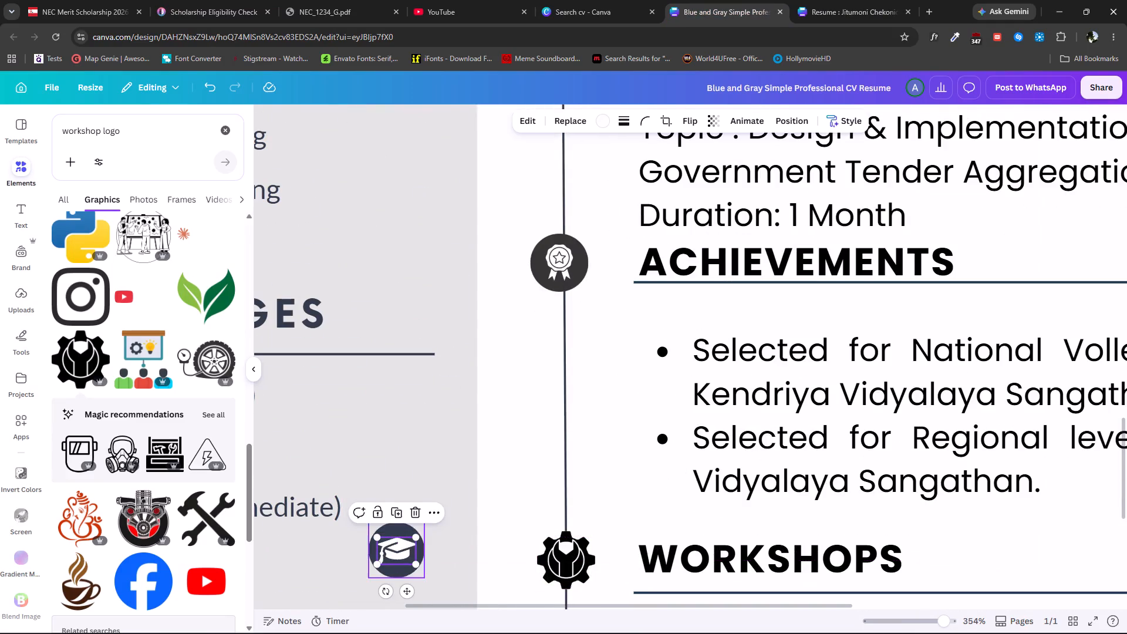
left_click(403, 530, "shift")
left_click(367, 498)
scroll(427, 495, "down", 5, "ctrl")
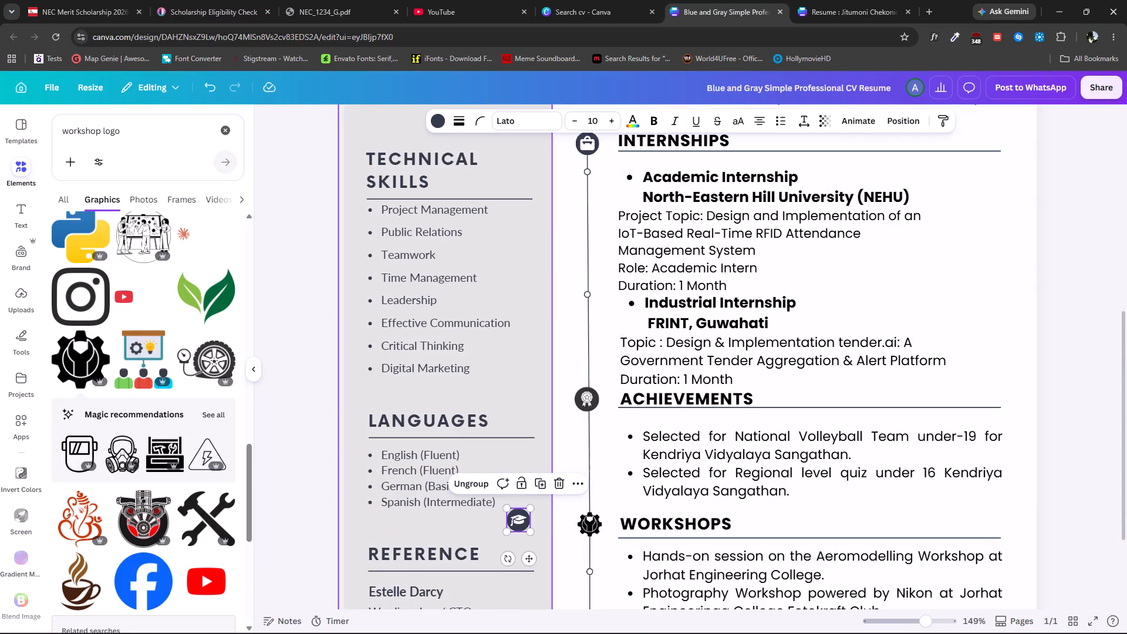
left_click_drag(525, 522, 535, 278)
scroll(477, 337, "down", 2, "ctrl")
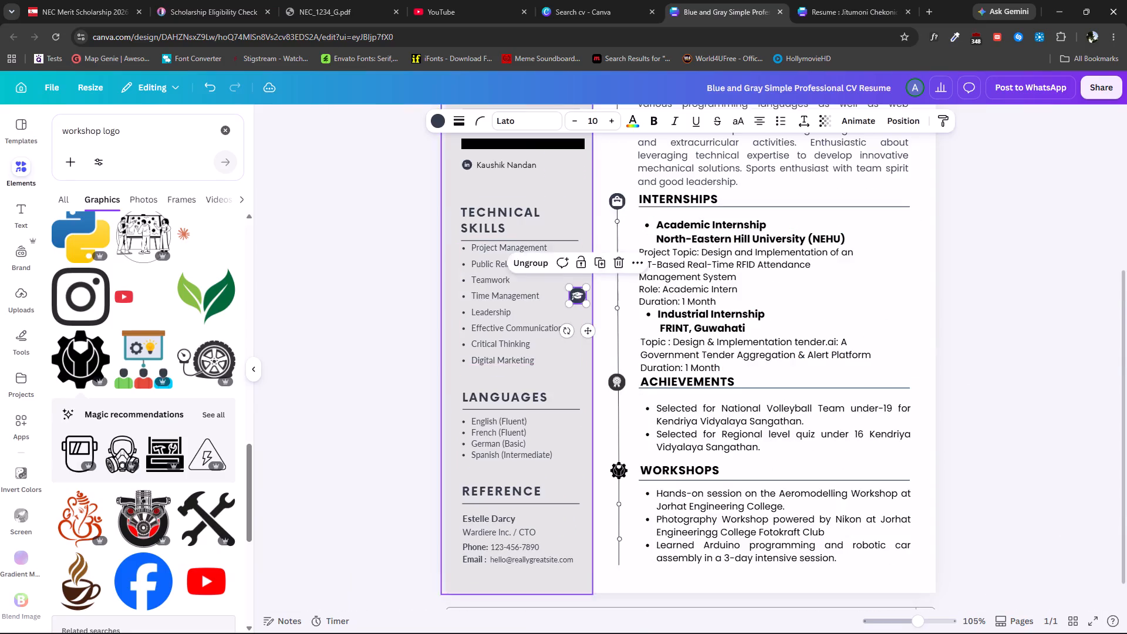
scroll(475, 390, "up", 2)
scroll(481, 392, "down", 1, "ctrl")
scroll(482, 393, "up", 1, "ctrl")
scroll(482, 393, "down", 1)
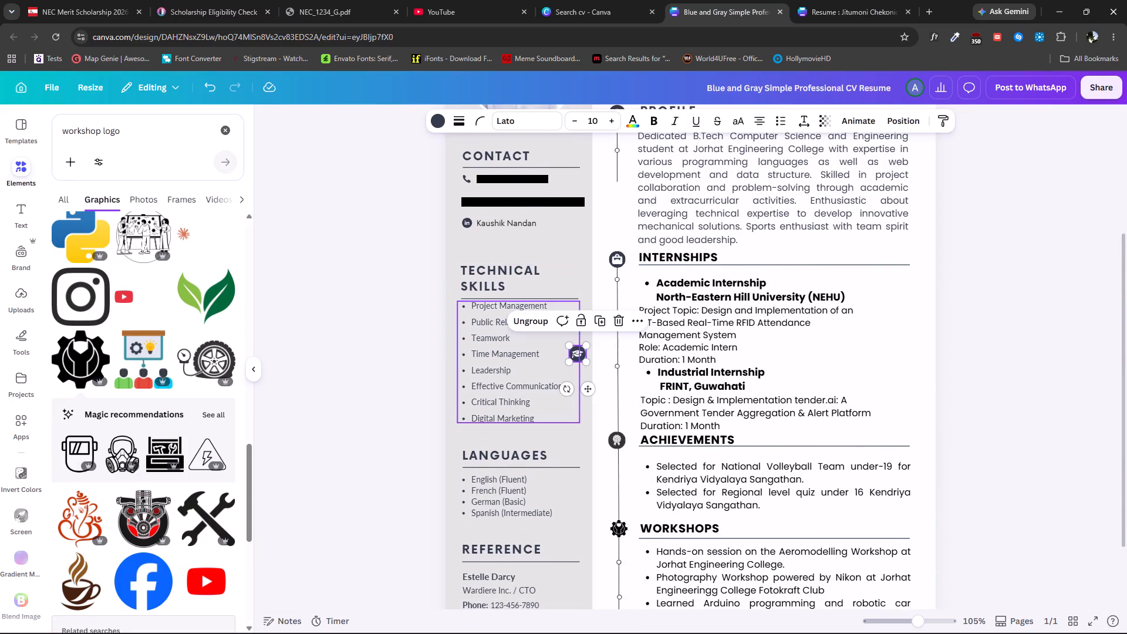
Delete the old bulleted list under Technical Skills and move that heading with its underline down to just above Languages.
left_click(470, 345)
key("Delete")
left_click_drag(512, 276, 511, 311)
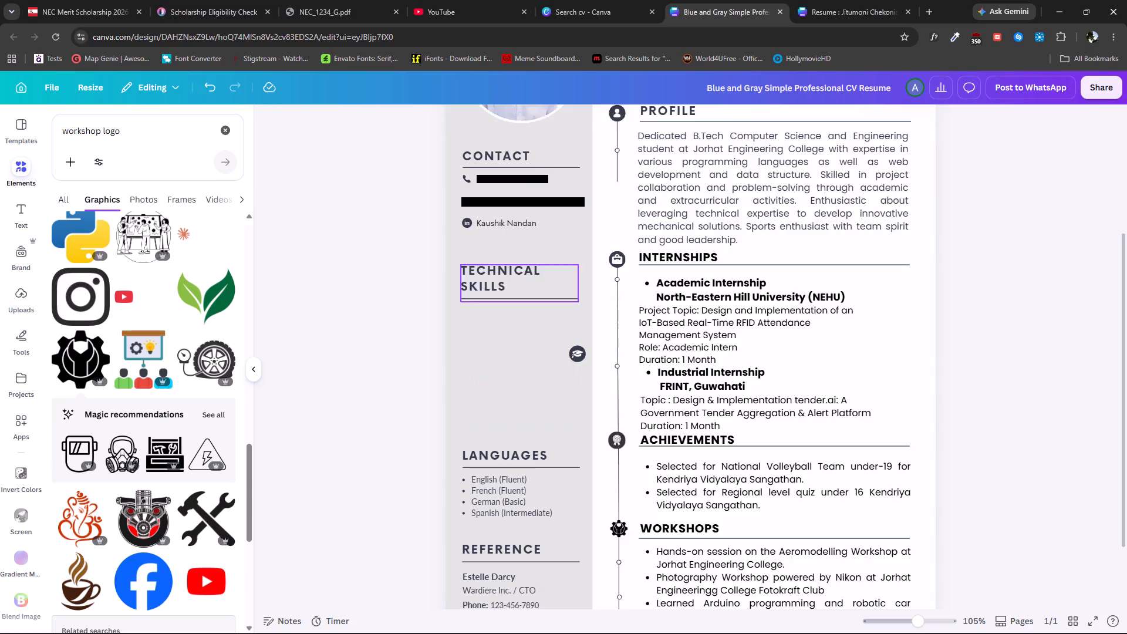
left_click_drag(511, 311, 512, 414)
Place the graduation cap icon below the LinkedIn contact line, aligned with the LinkedIn icon and level with the Internships icon.
left_click_drag(573, 352, 457, 258)
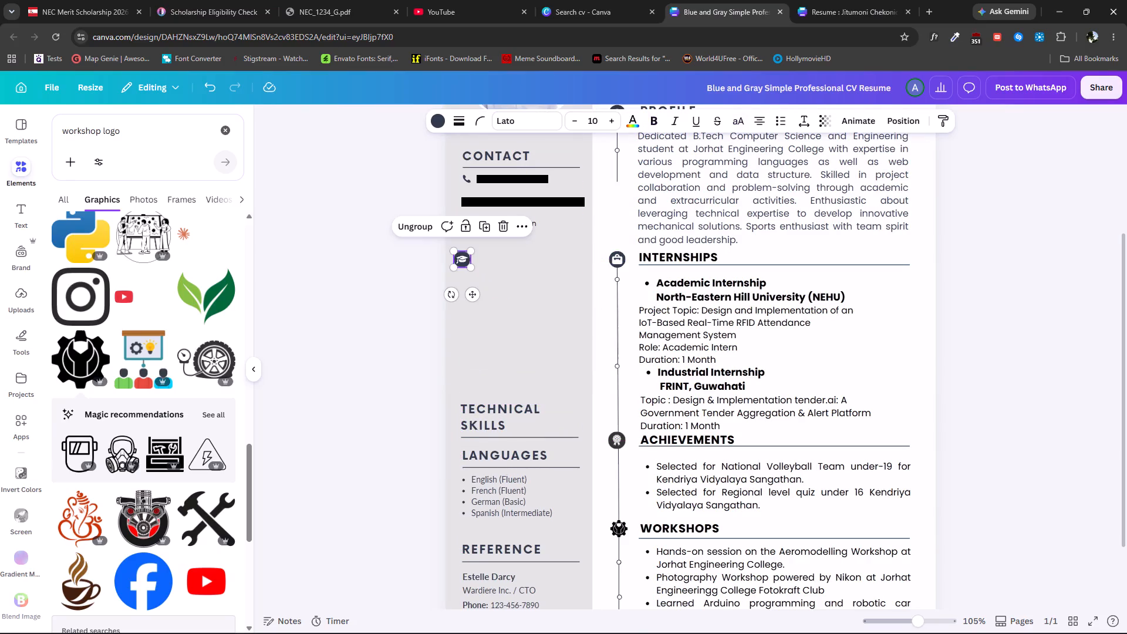
left_click(848, 0)
scroll(534, 305, "down", 4, "ctrl")
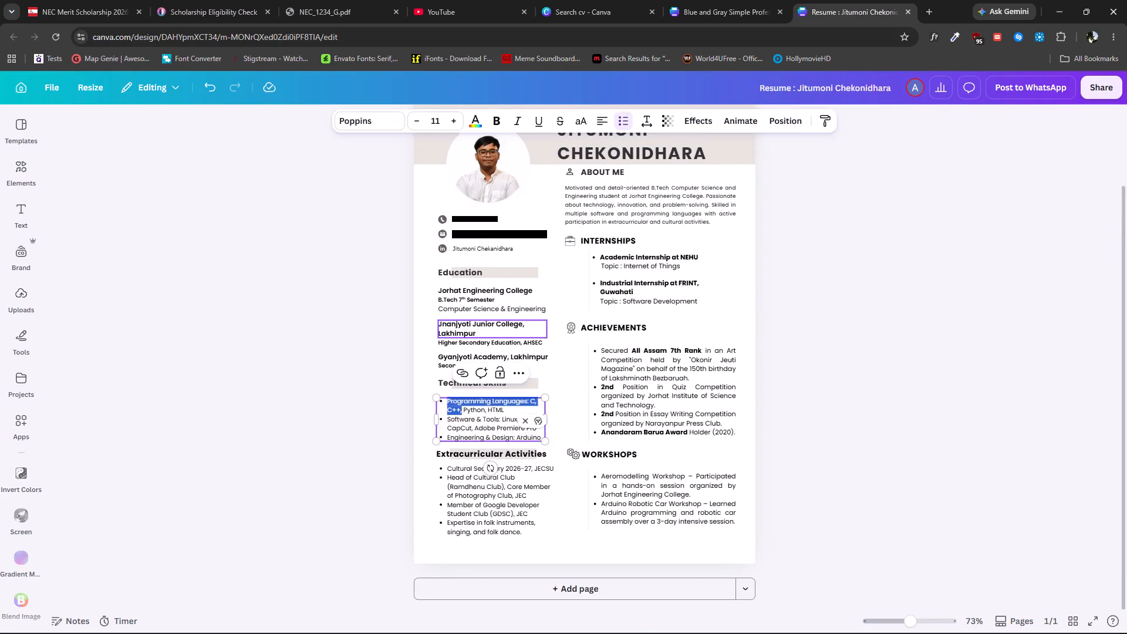
left_click(707, 0)
scroll(529, 358, "up", 1)
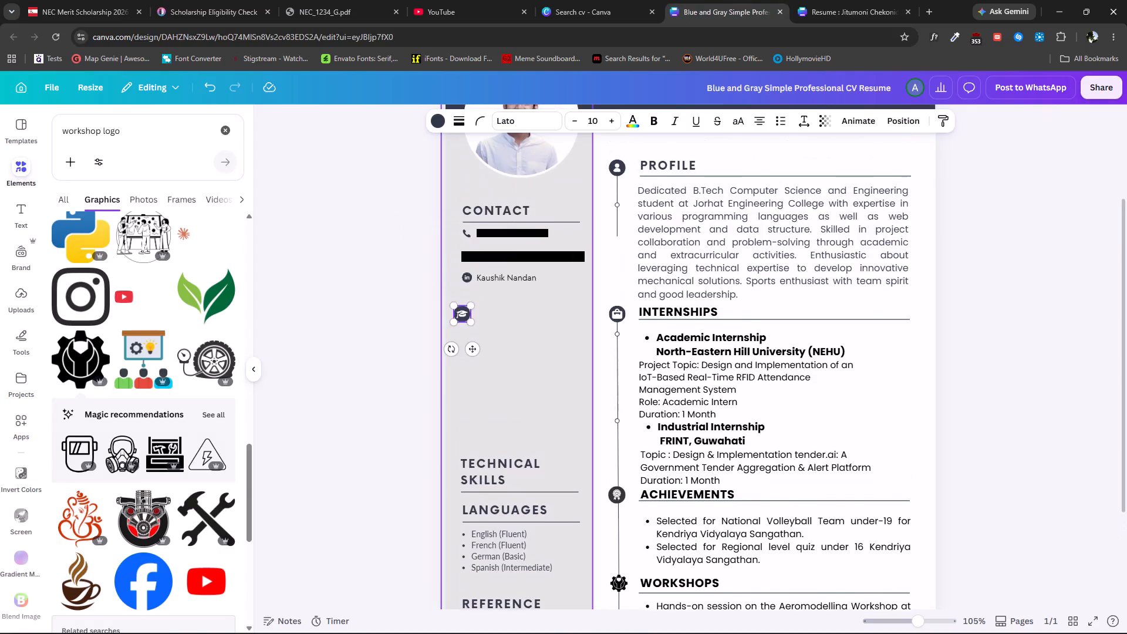
left_click(463, 319)
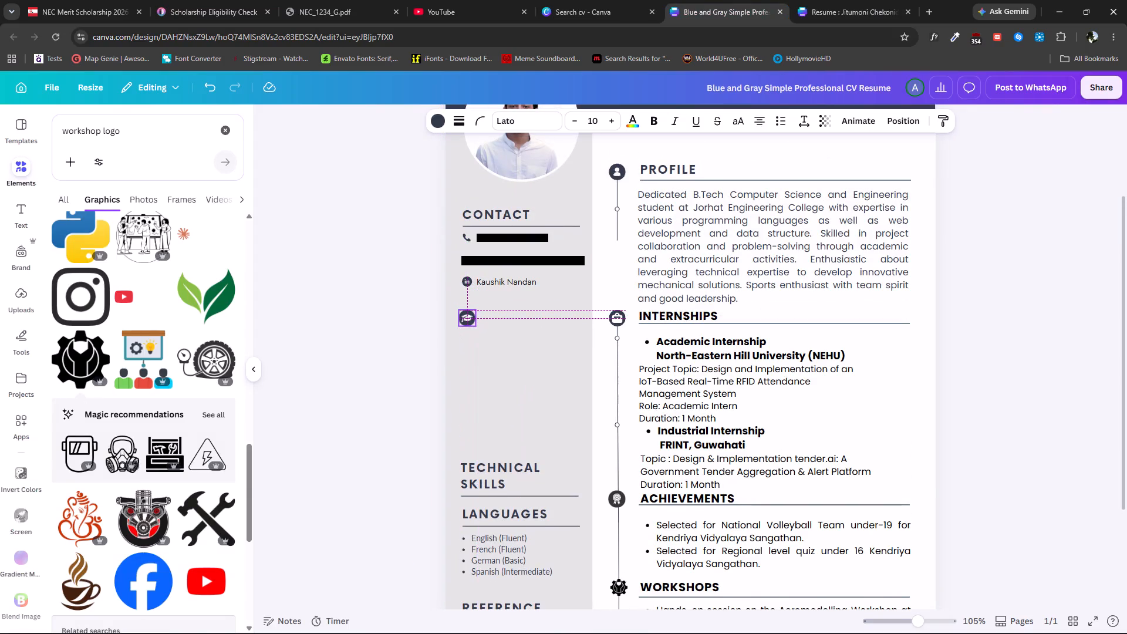
Duplicate the INTERNSHIPS heading, place the copy beside the graduation cap icon and change its text to "EDUCATION".
left_click(698, 311)
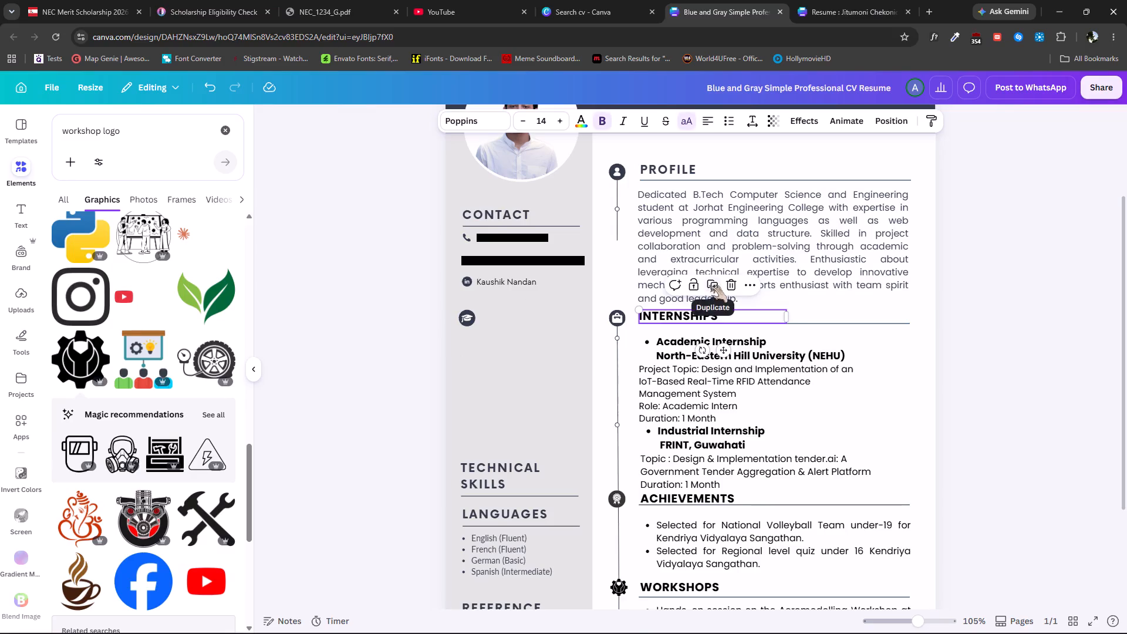
left_click(709, 285)
left_click_drag(710, 324, 544, 315)
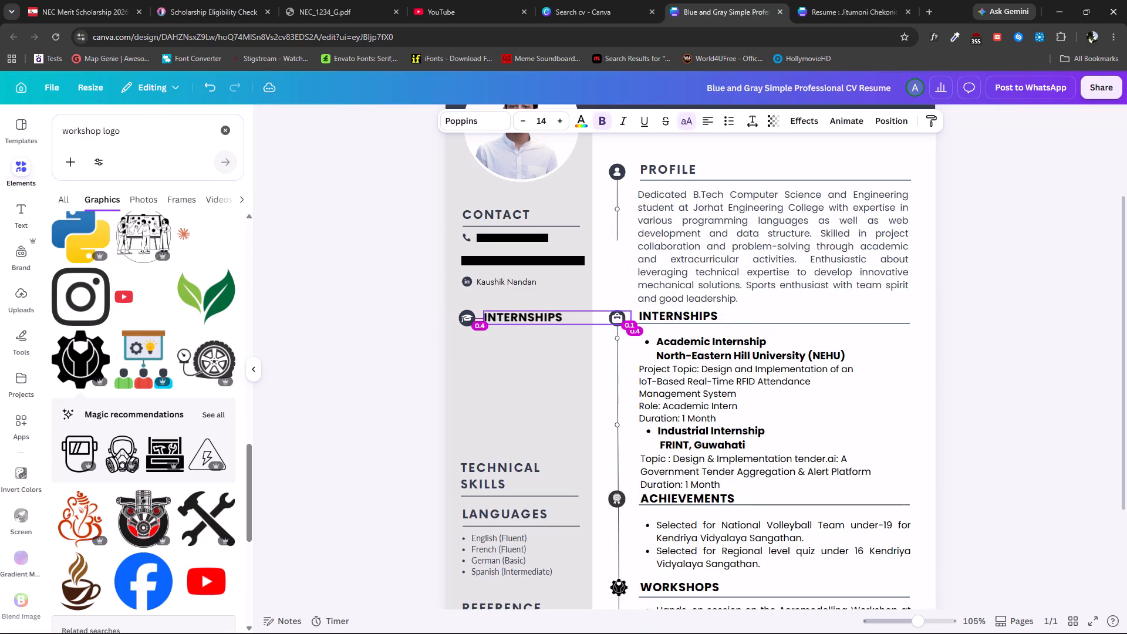
left_click_drag(544, 315, 542, 315)
double_click(532, 319)
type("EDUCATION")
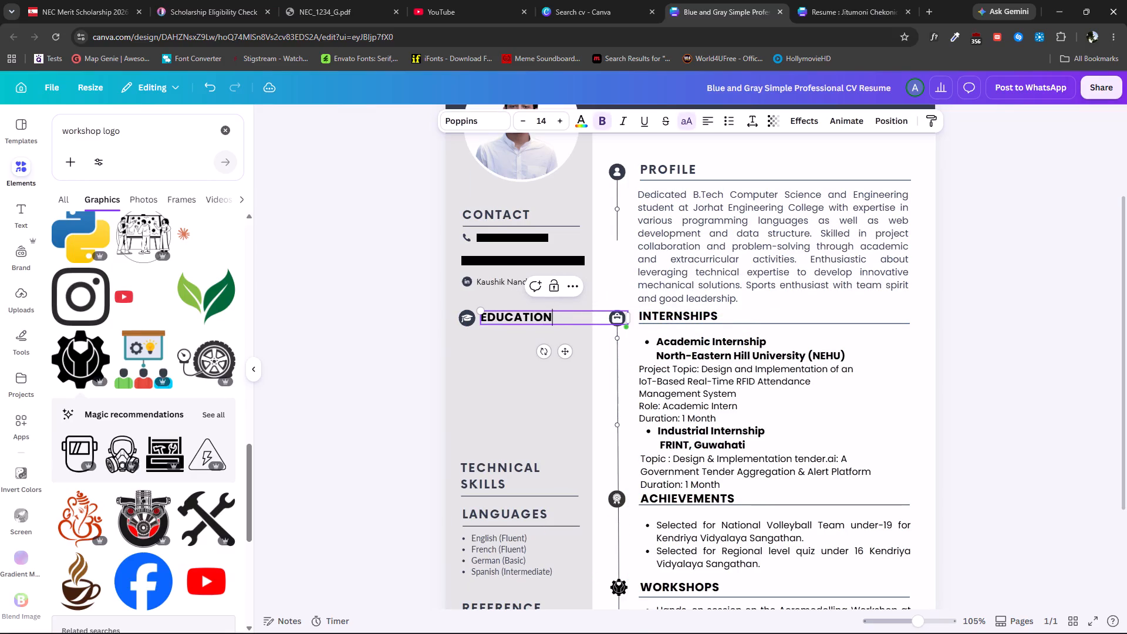
left_click(525, 390)
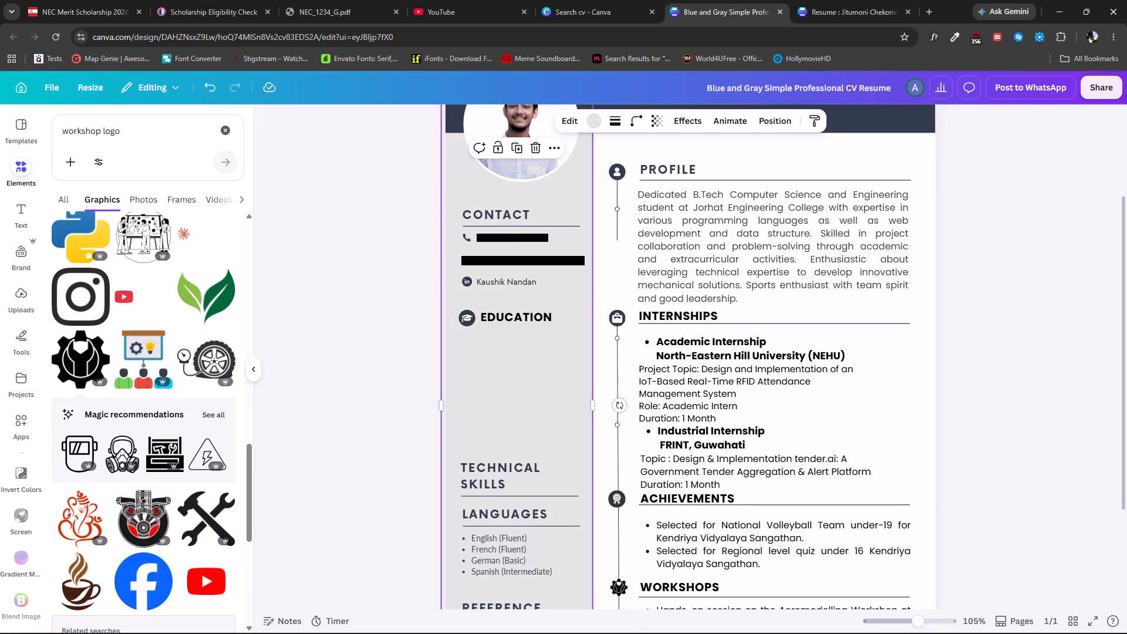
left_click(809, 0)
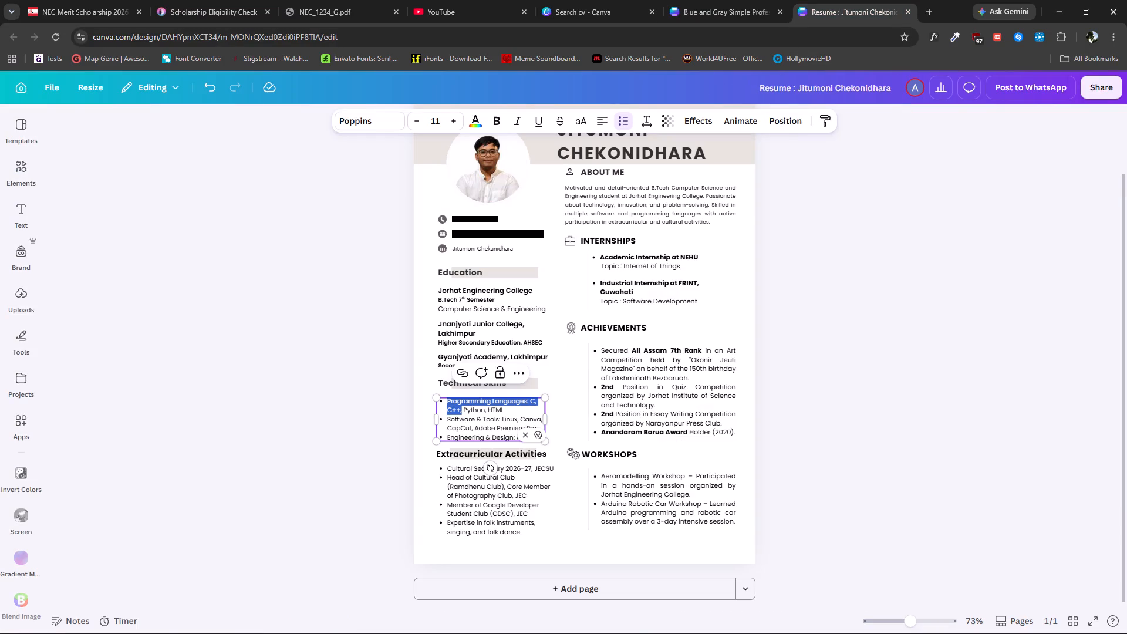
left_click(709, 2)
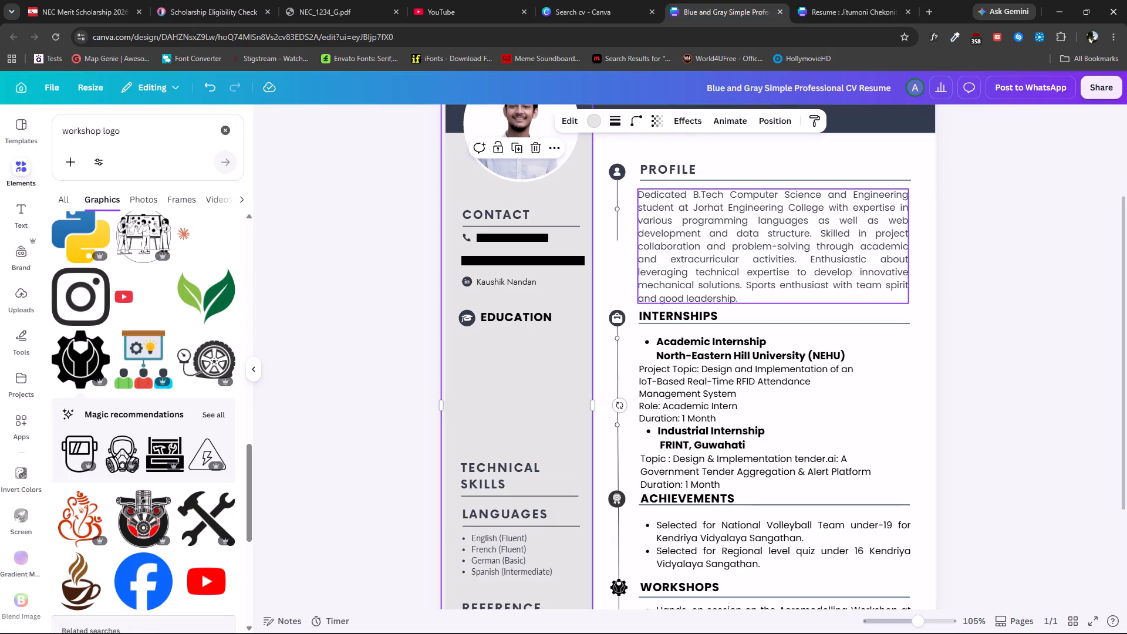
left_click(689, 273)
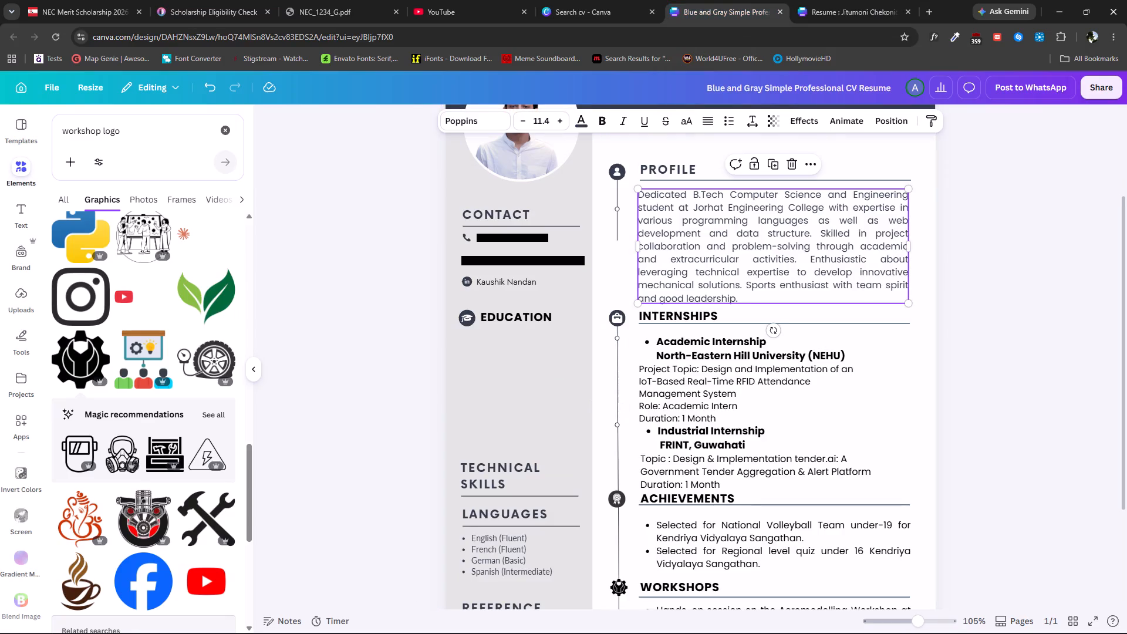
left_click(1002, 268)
Move the Technical Skills heading and its underline up, leaving room for a list above Languages.
left_click_drag(490, 474, 488, 419)
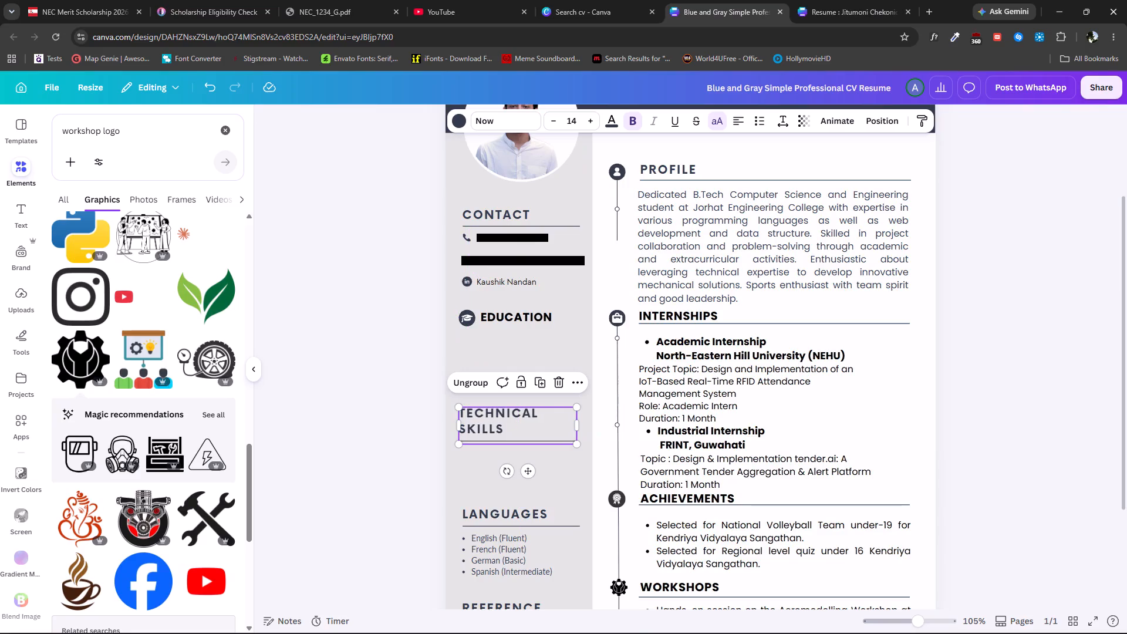
left_click(508, 452)
Duplicate the Languages bullet list, place the copy under Technical Skills and replace its text with the copied "Programming Languages: C, C++,".
scroll(508, 440, "down", 1)
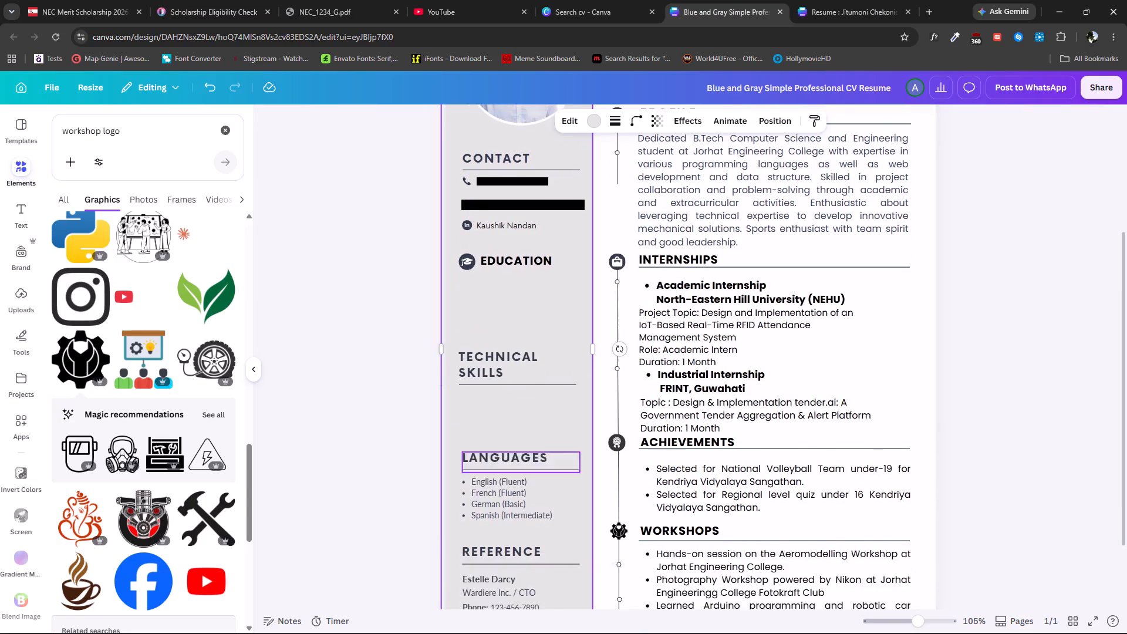
left_click(488, 501)
left_click(516, 454)
left_click_drag(507, 507, 498, 413)
double_click(501, 409)
key("ctrl+v")
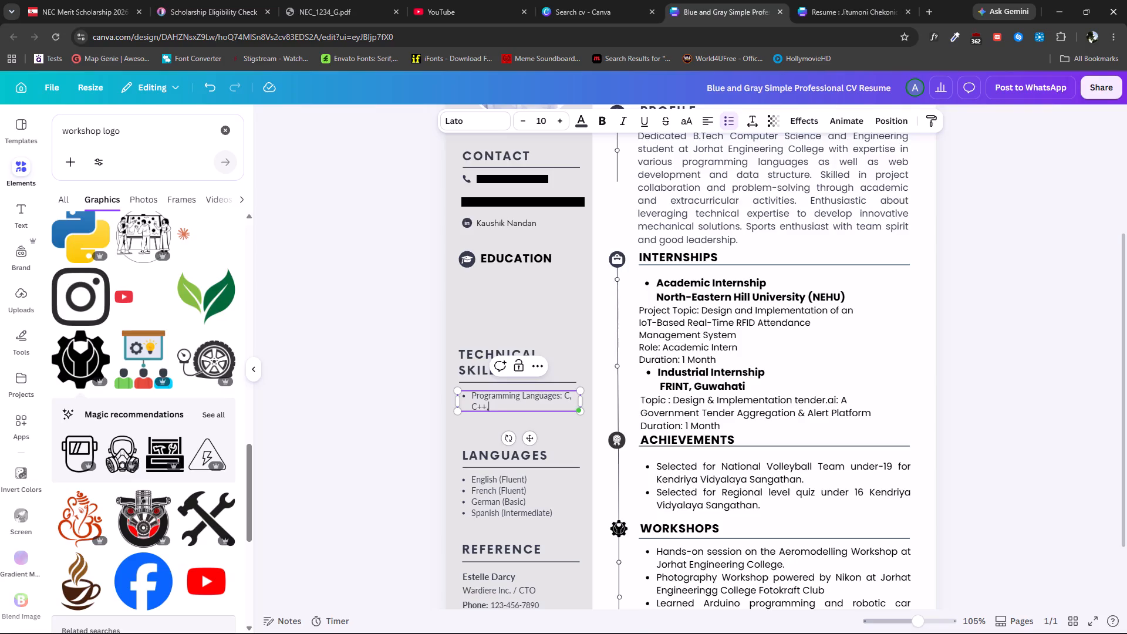
Extend the Programming Languages entry with "HTML, CSS, JAVAScript".
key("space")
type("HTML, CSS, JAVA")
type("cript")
left_click(577, 443)
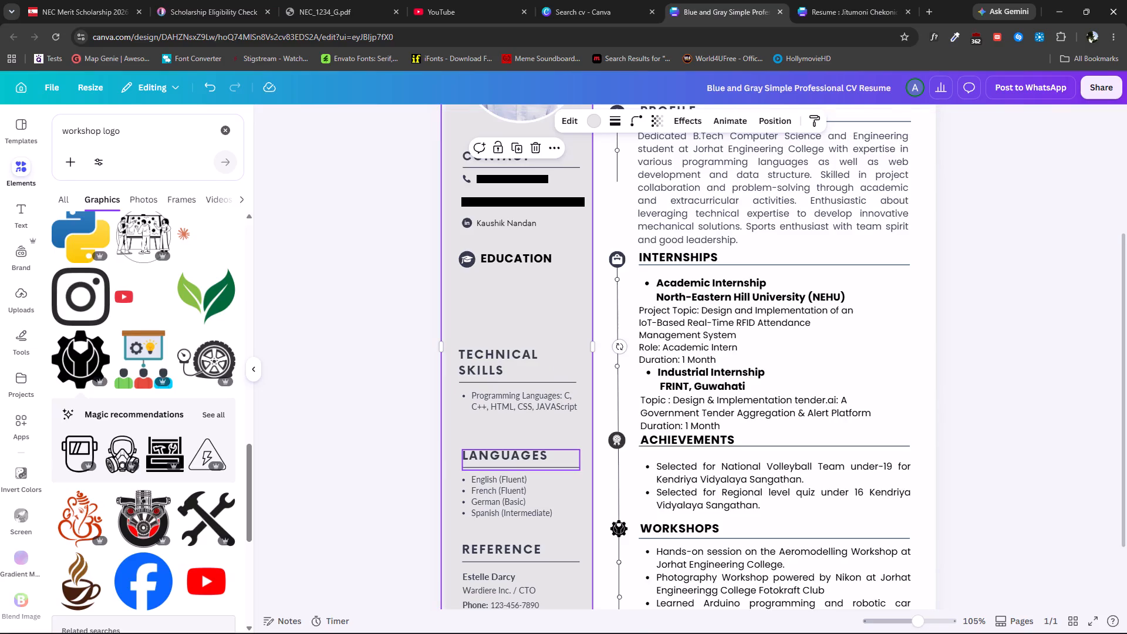
Change "JAVA" to lowercase "java" in the Programming Languages entry so it reads "javaScript".
double_click(563, 409)
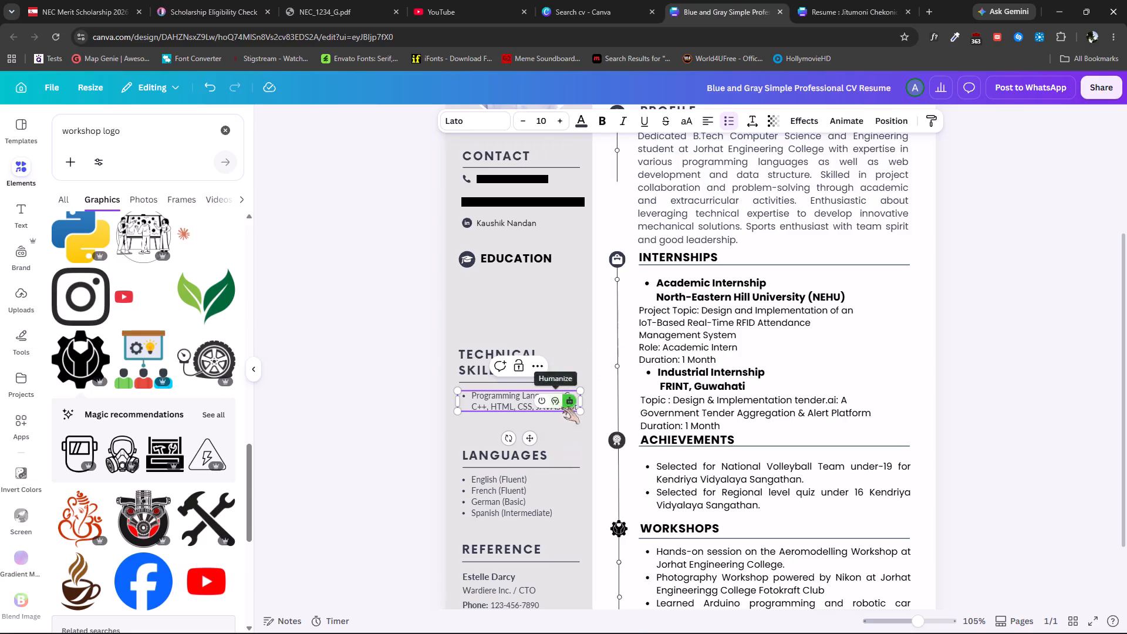
left_click(558, 407)
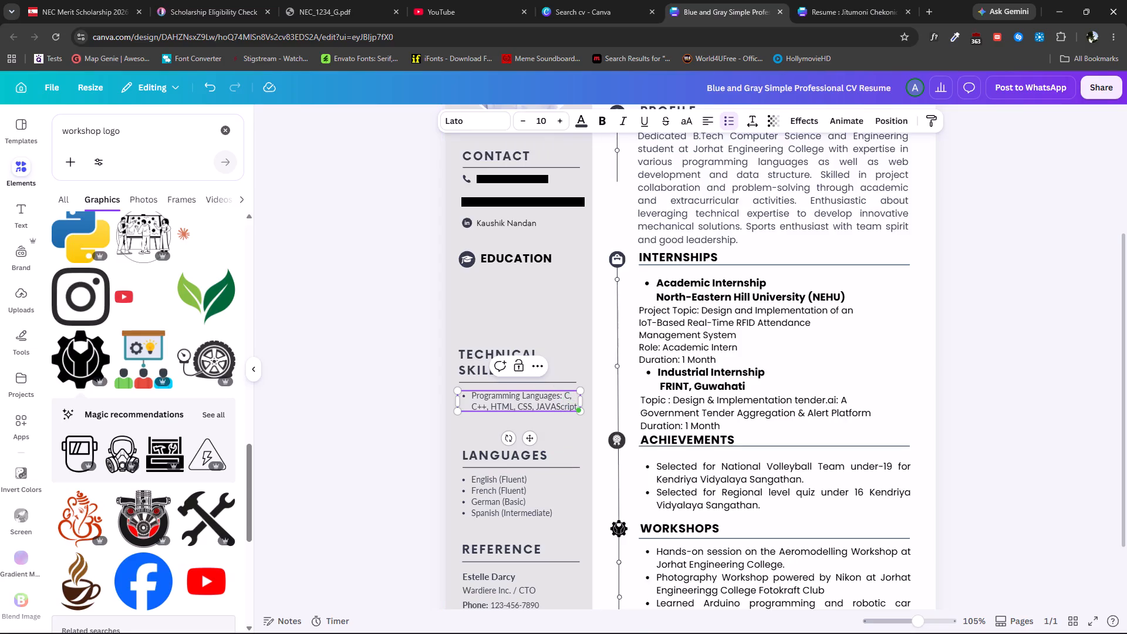
key("BackSpace")
key("BackSpace")
key("BackSpace")
key("BackSpace")
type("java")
Append ", React.JS" to the end of the Programming Languages entry under Technical Skills.
left_click(568, 407)
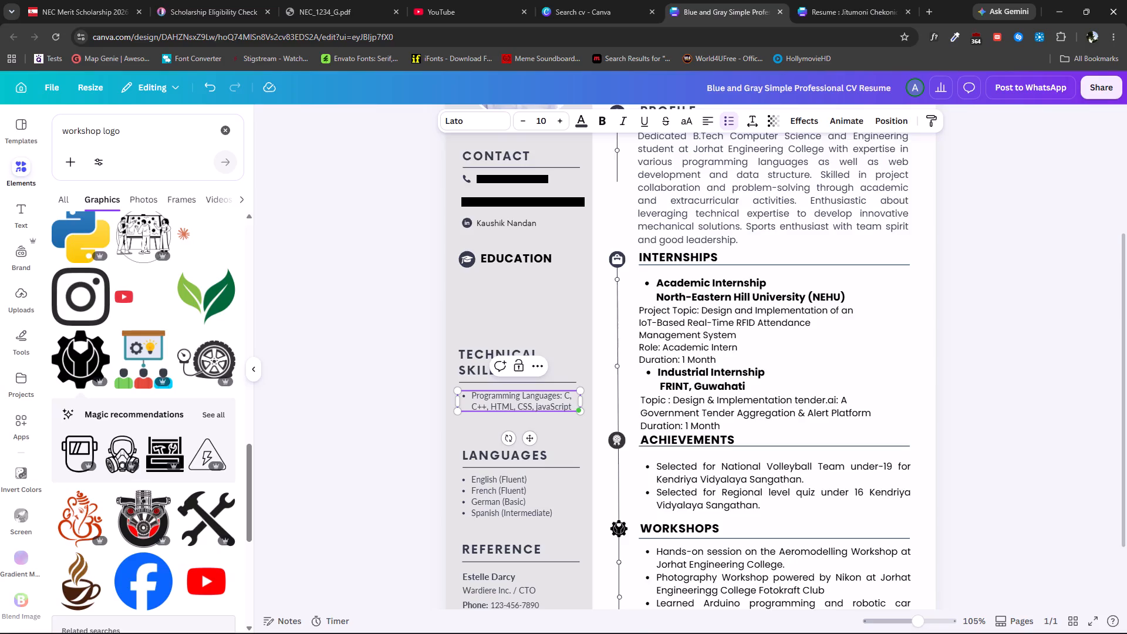
left_click(563, 406)
left_click(551, 407)
key("Right")
key("Right")
key("Right")
key("Right")
key("Right")
key("Right")
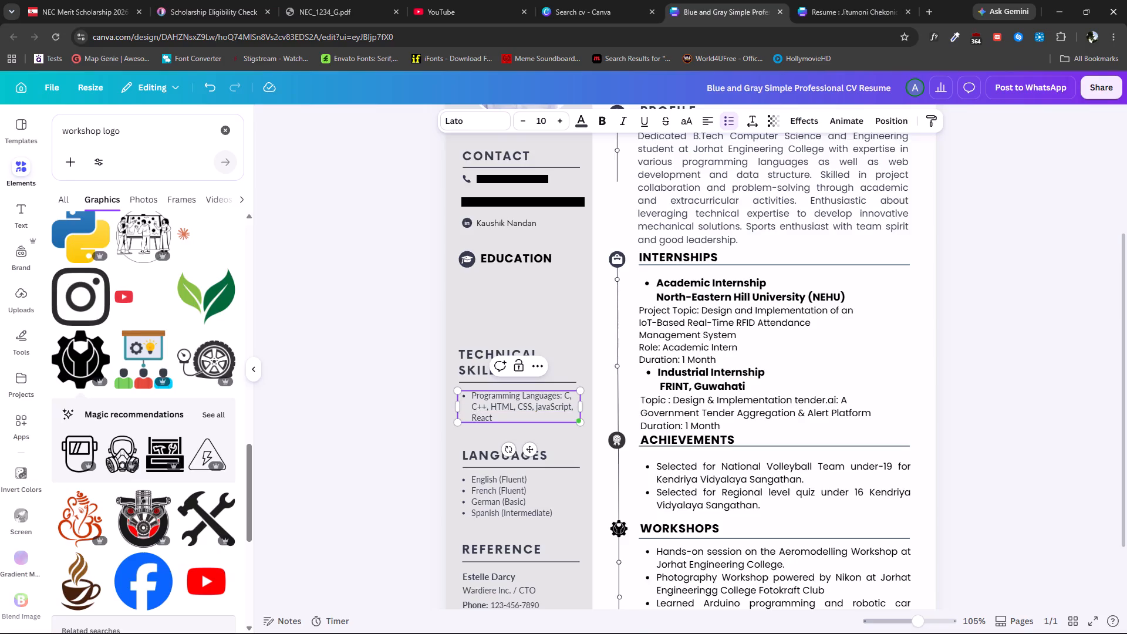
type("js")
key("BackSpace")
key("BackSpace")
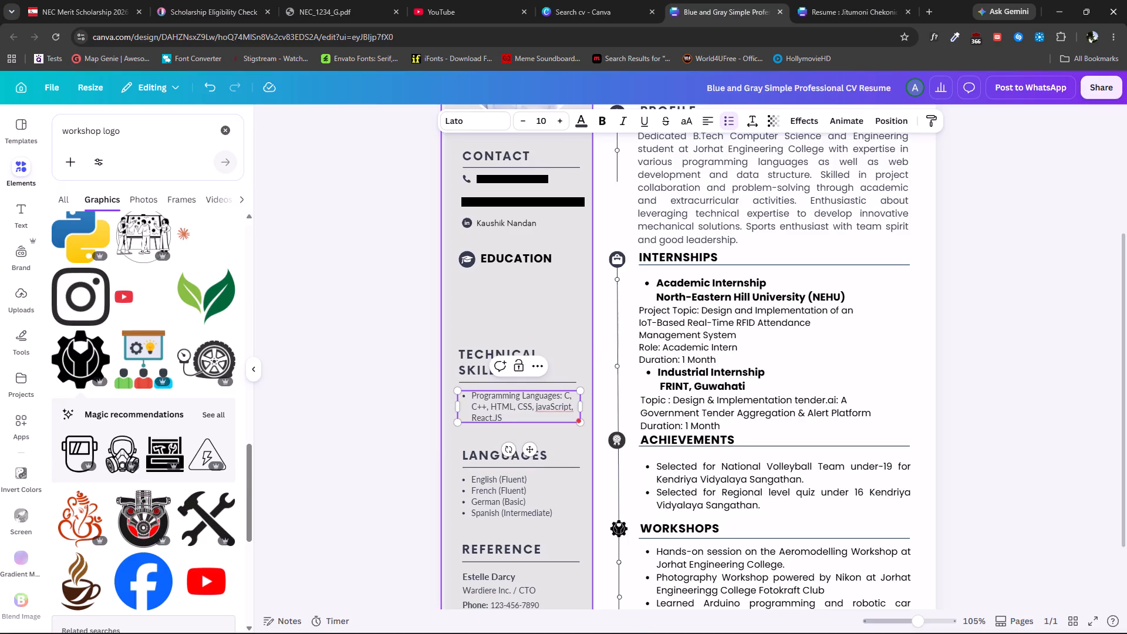
left_click(560, 436)
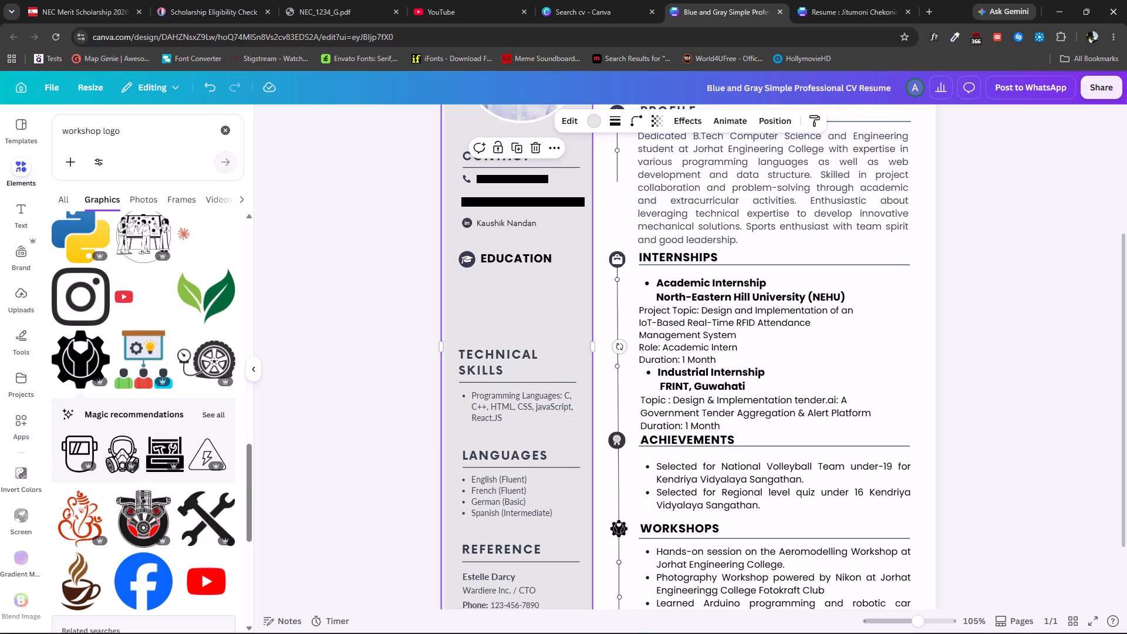
Capitalize the first letter of "javaScript" in the Programming Languages entry so it reads "JavaScript".
double_click(537, 409)
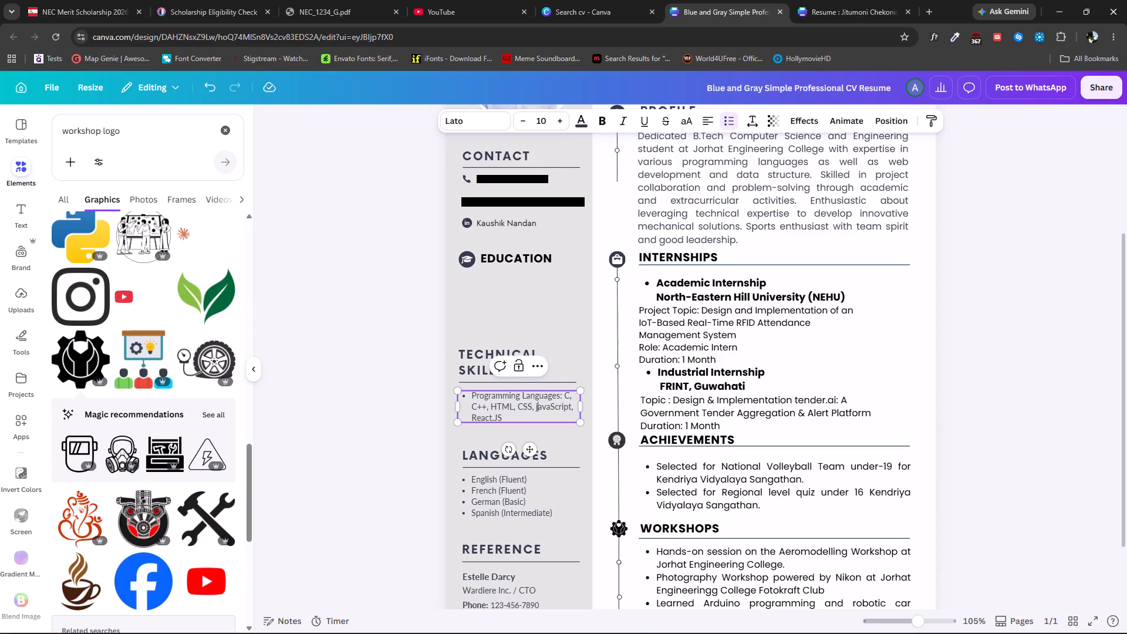
key("BackSpace")
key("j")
left_click(566, 436)
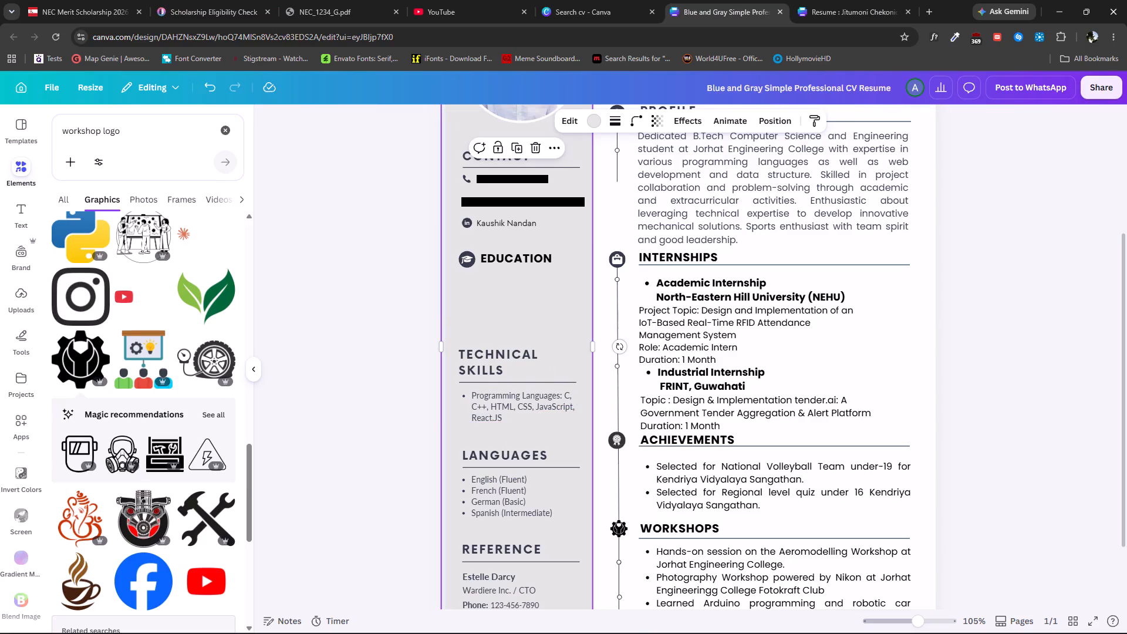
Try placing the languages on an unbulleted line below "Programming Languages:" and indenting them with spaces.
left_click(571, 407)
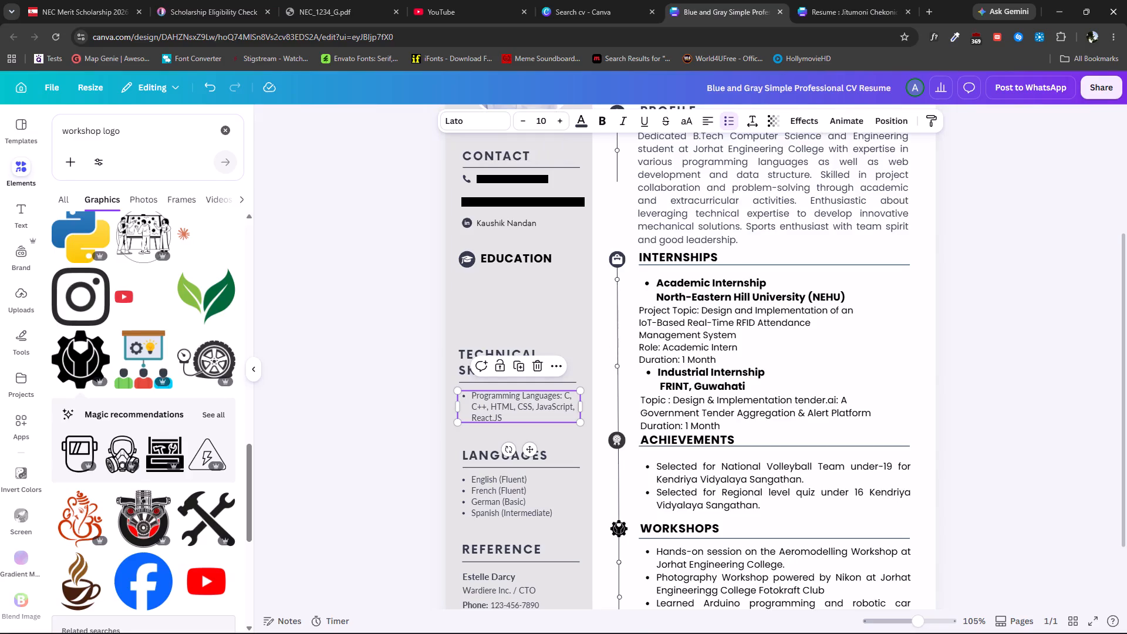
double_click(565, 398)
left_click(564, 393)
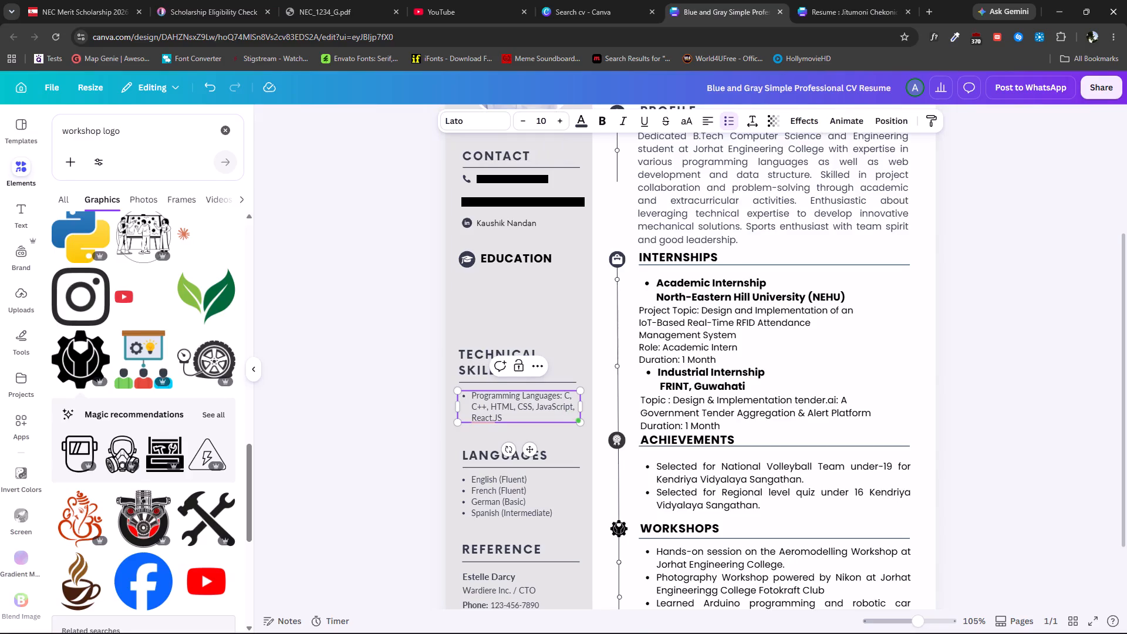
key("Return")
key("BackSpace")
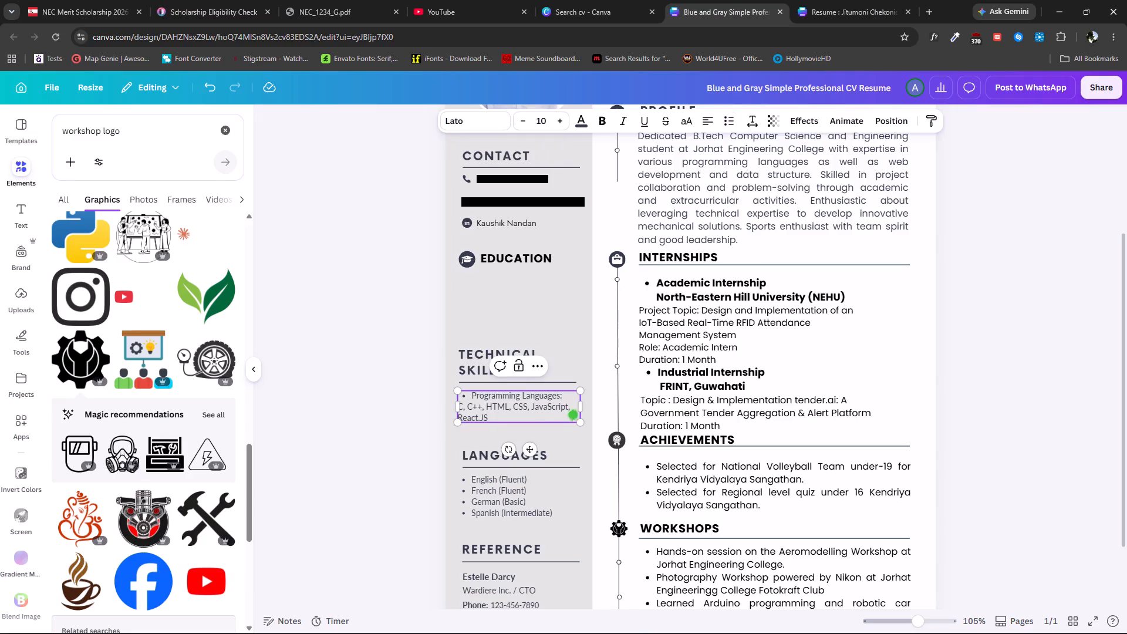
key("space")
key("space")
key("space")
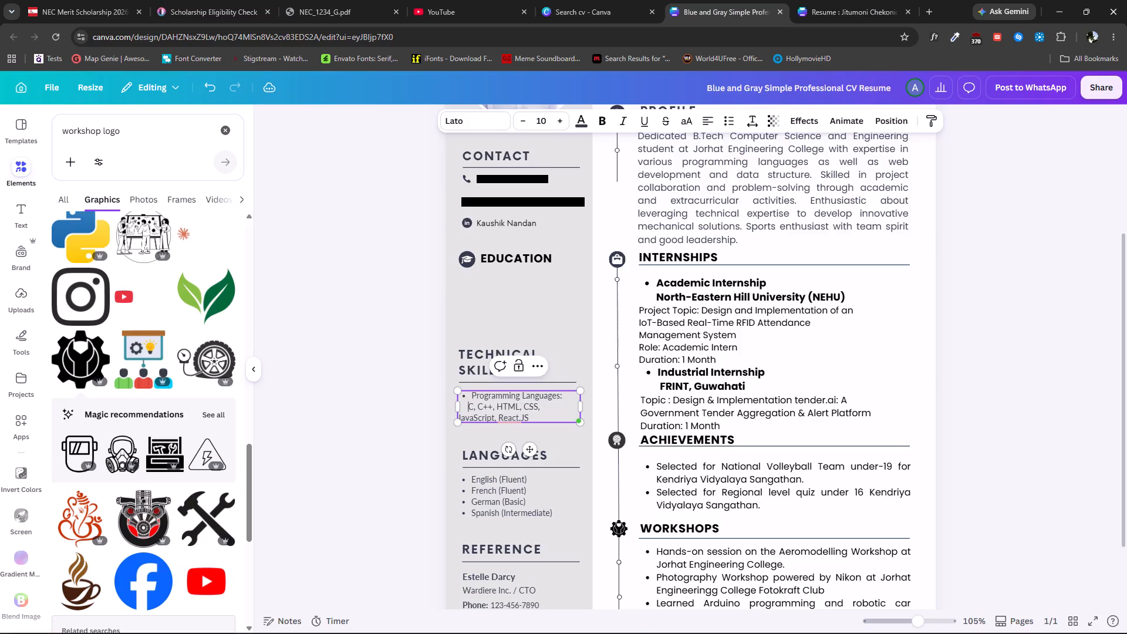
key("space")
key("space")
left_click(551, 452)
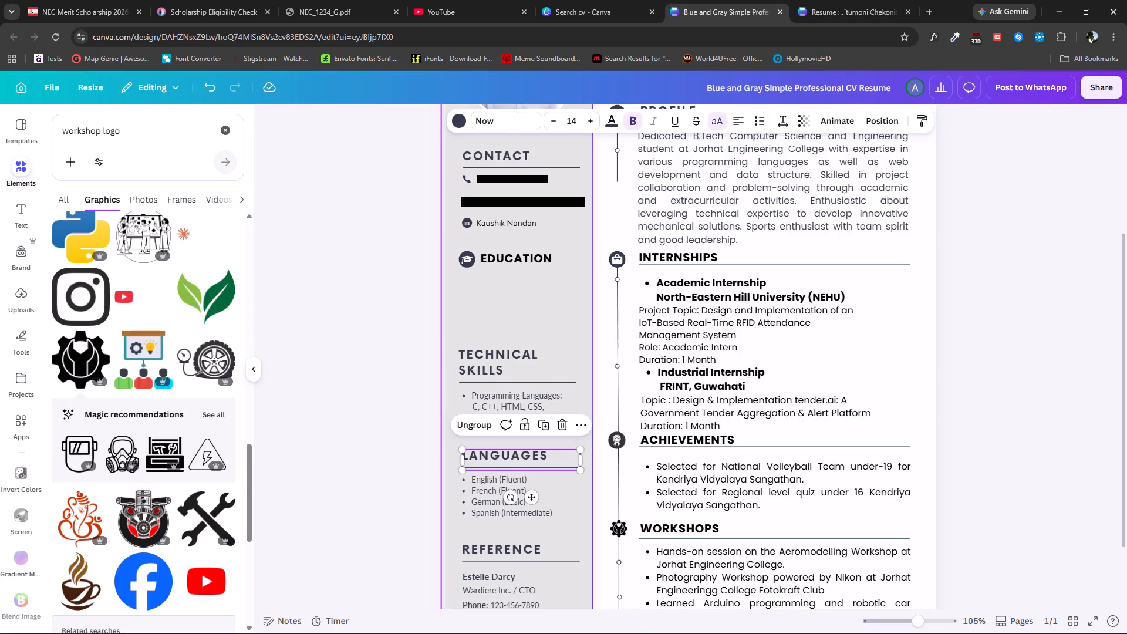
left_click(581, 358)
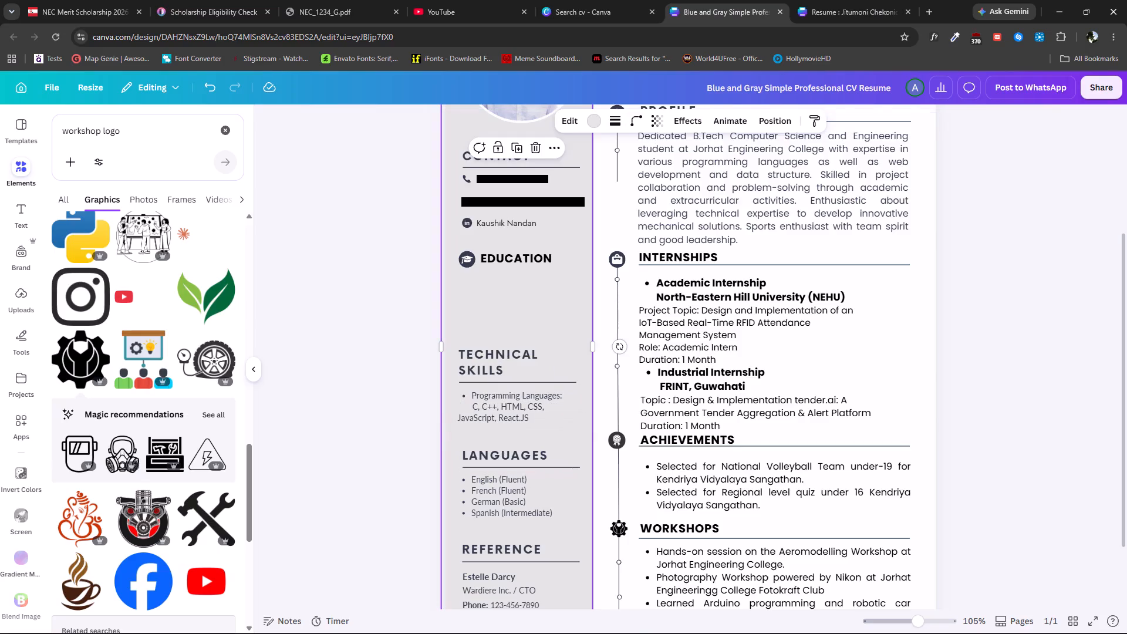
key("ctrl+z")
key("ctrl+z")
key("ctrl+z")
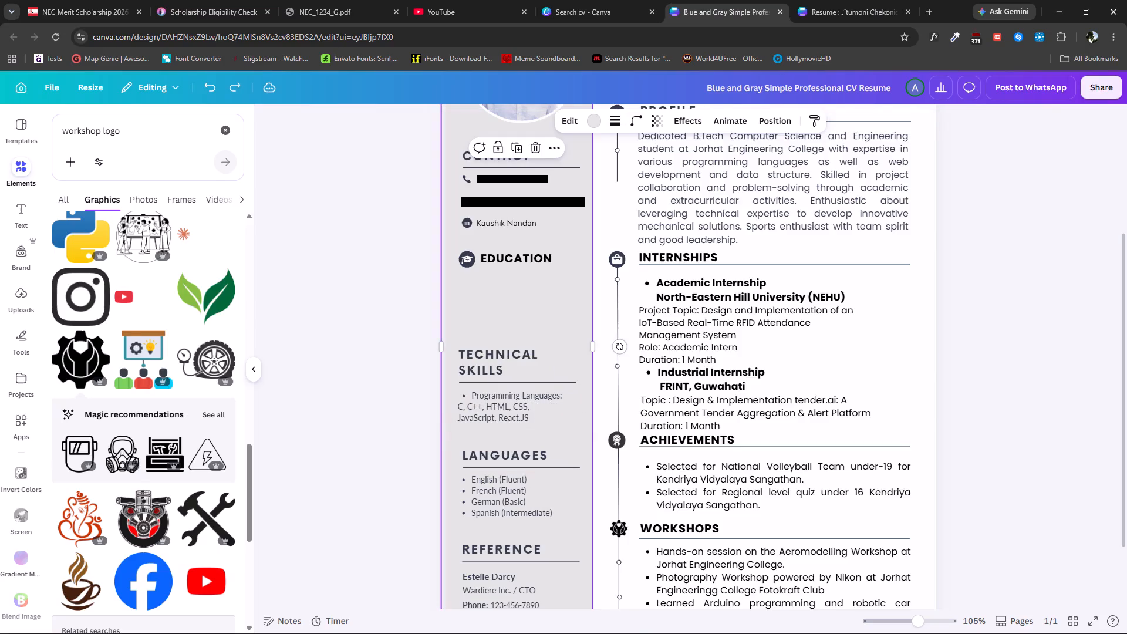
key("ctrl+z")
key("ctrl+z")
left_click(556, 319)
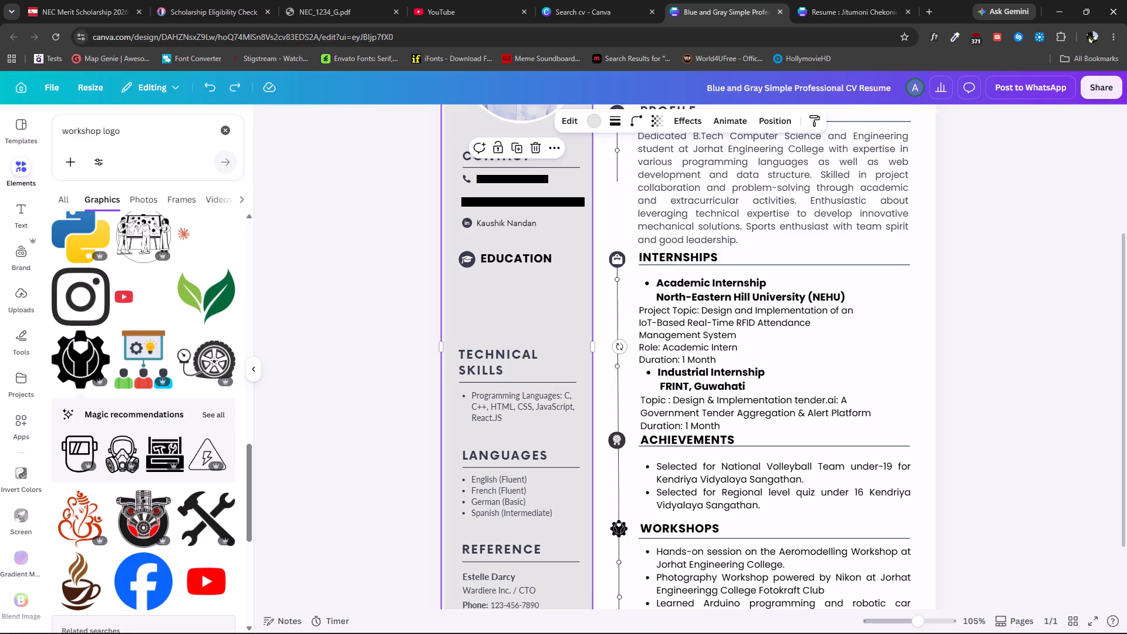
Lock the grey sidebar background in place and delete the Reference heading with all its contact details.
scroll(527, 362, "down", 1)
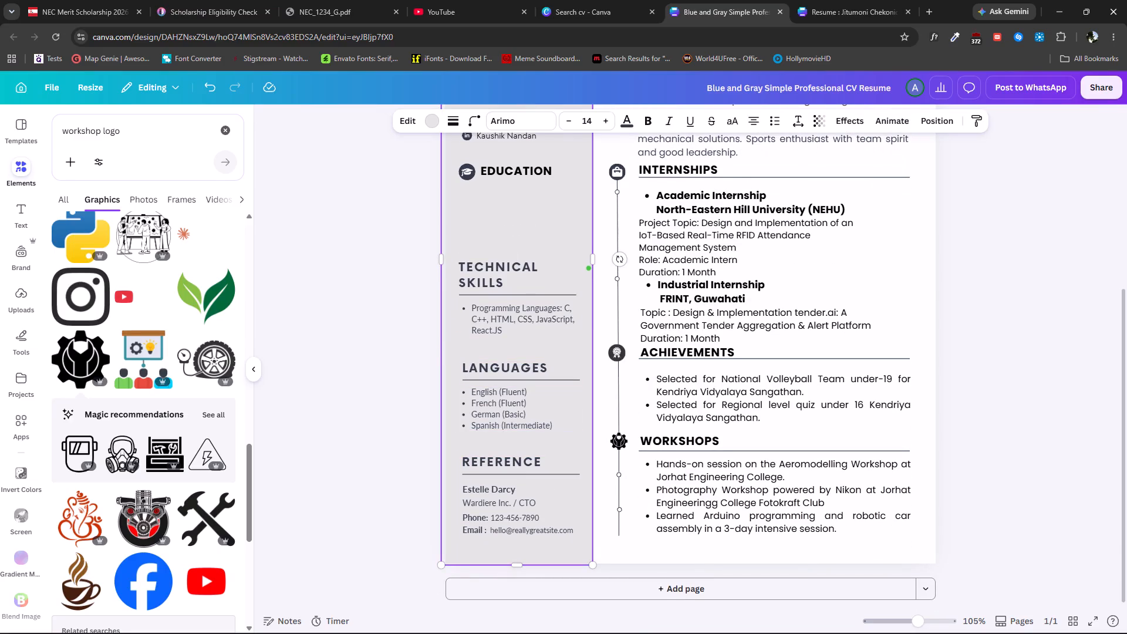
left_click_drag(456, 460, 521, 551)
key("ctrl+z")
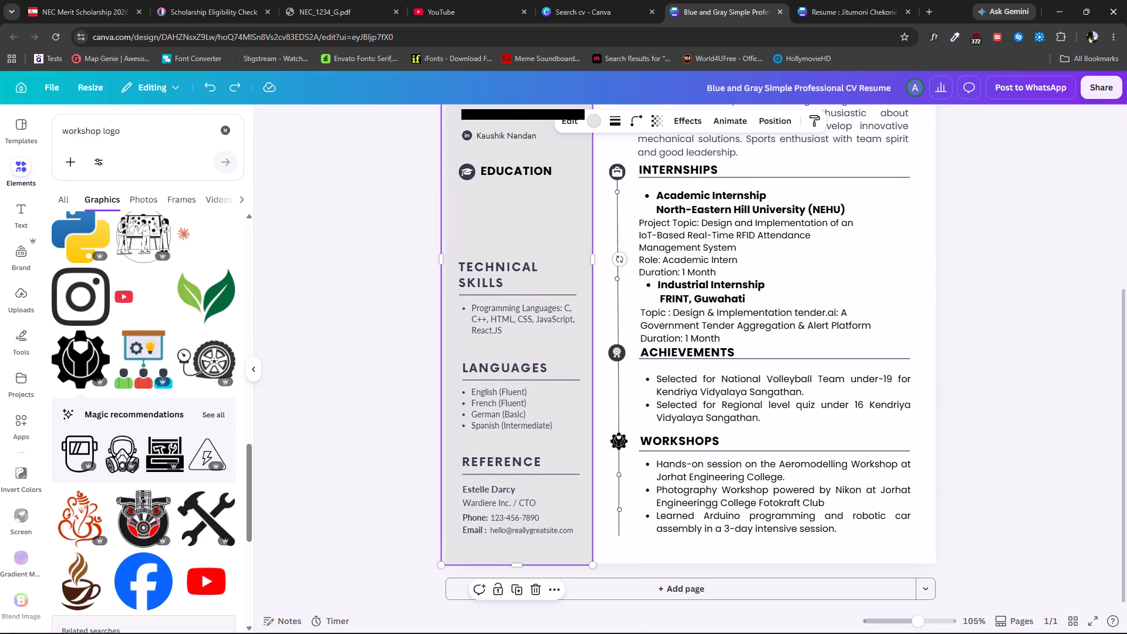
left_click(501, 592)
left_click_drag(454, 452, 517, 535)
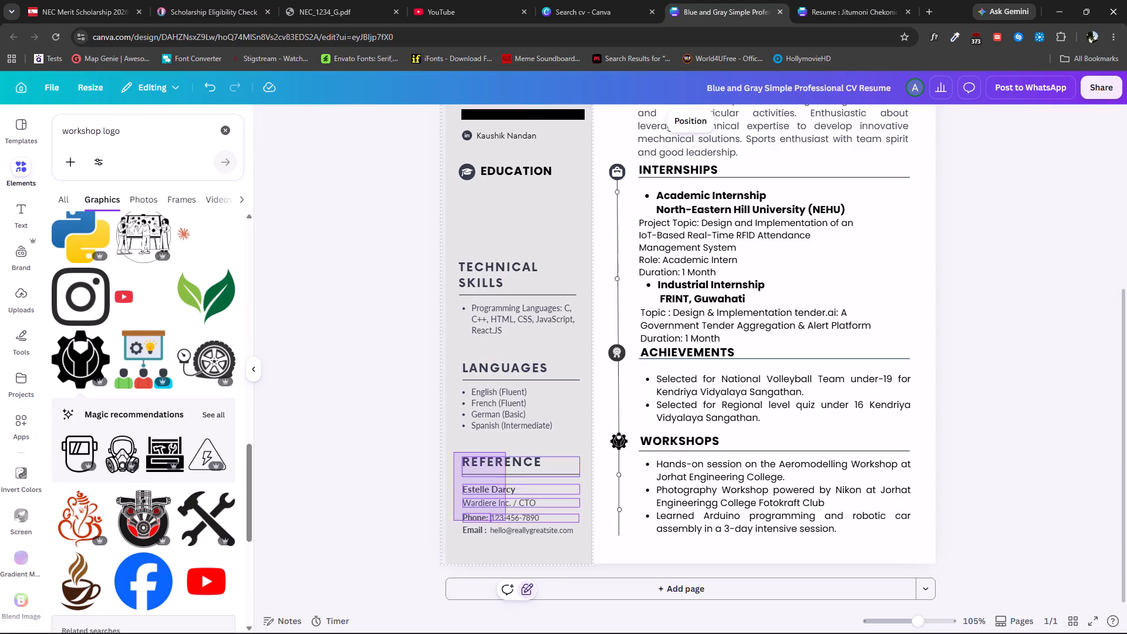
left_click_drag(517, 535, 529, 550)
key("Delete")
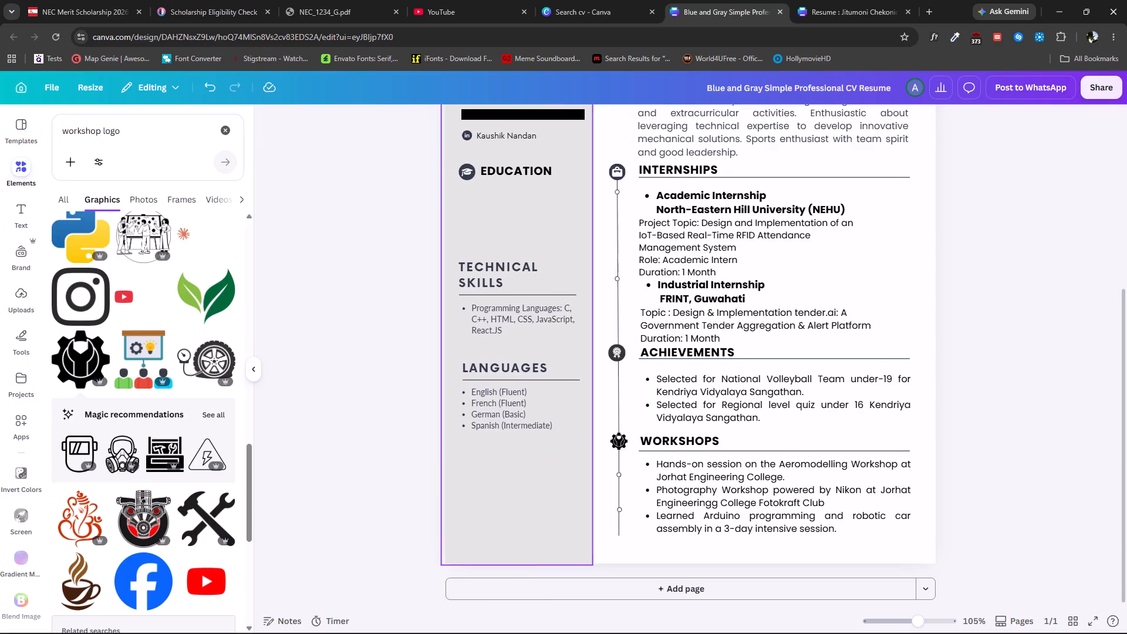
Move the Languages heading and its bullet list down the sidebar, level with the Workshops entries.
scroll(512, 483, "up", 1)
left_click_drag(461, 416, 527, 515)
left_click_drag(532, 467, 531, 530)
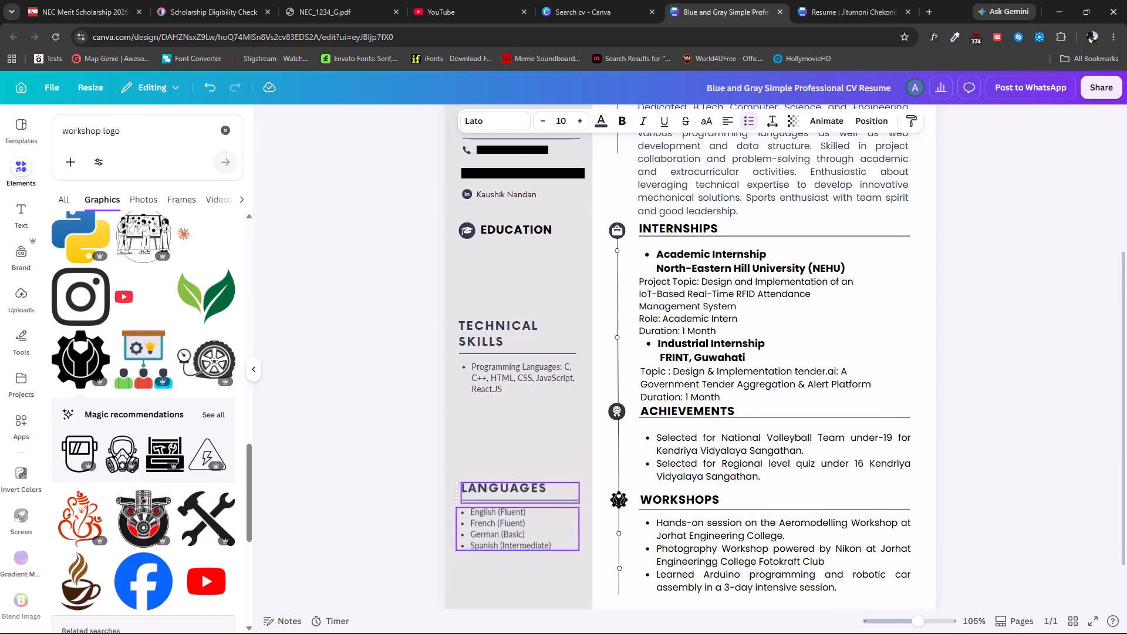
left_click_drag(531, 530, 529, 586)
left_click(563, 454)
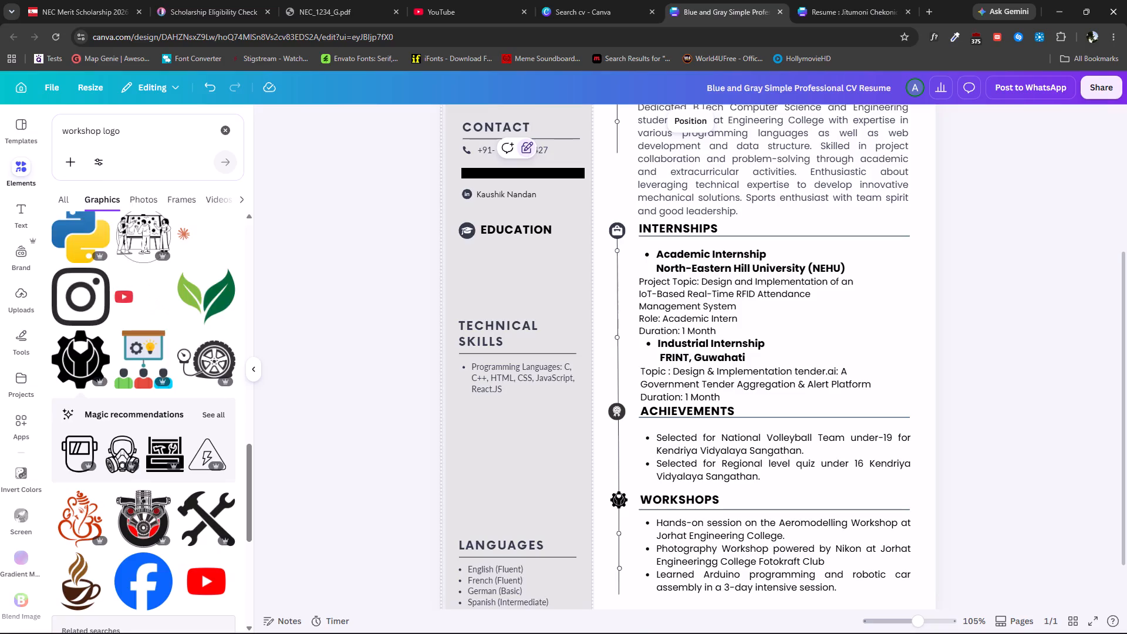
Search the graphics for "workshop logo CSE" and look through the results for a suitable Workshops icon.
left_click(140, 136)
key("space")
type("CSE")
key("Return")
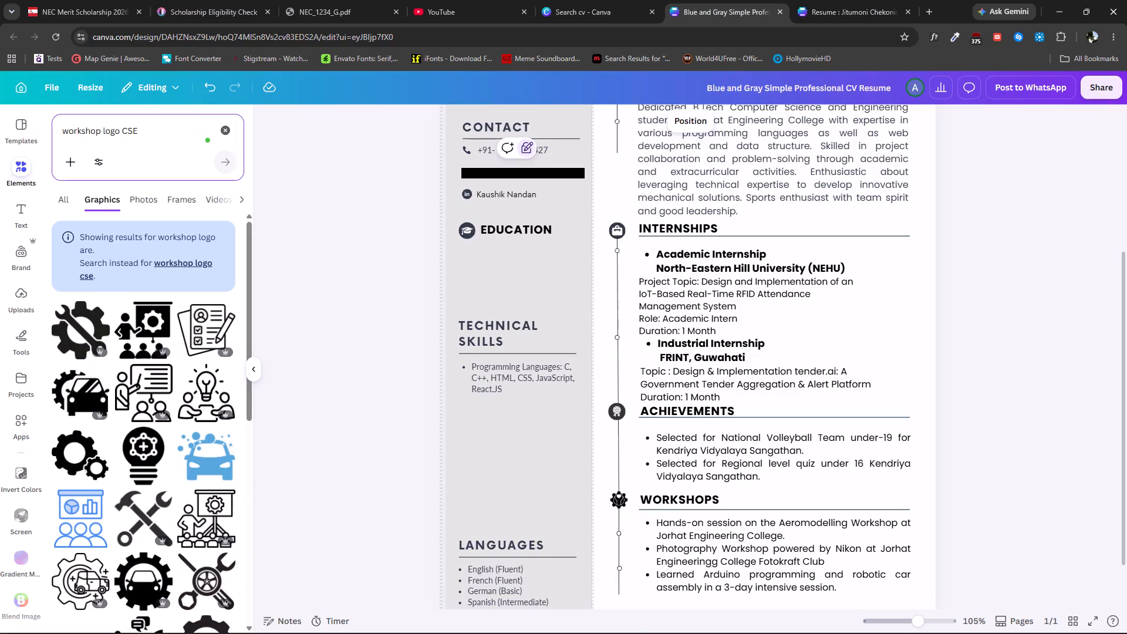
scroll(138, 301, "down", 1)
scroll(158, 353, "down", 4)
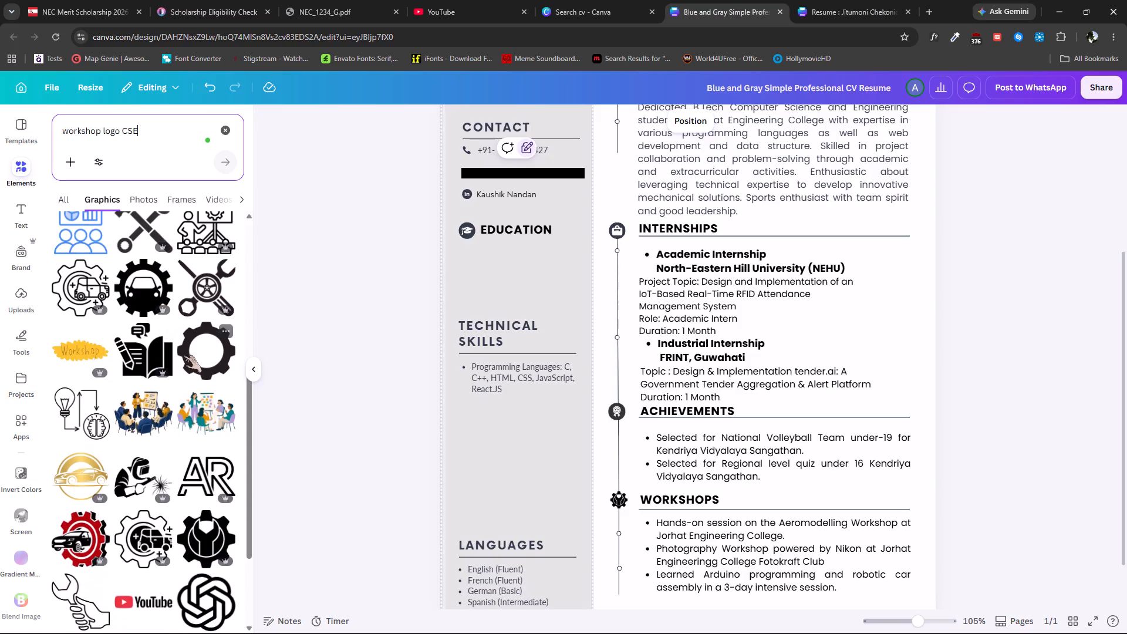
Recolour the black Workshops gear icon with the dark blue-grey sampled from the Internships icon.
left_click(623, 498)
scroll(662, 415, "up", 3, "ctrl")
left_click(601, 122)
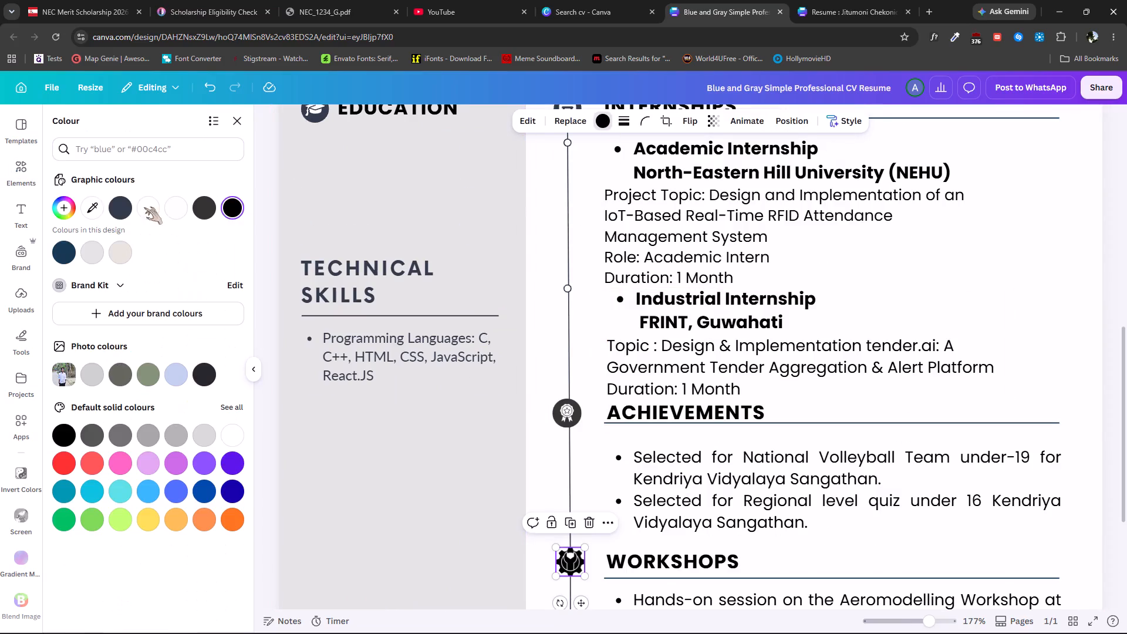
left_click(93, 205)
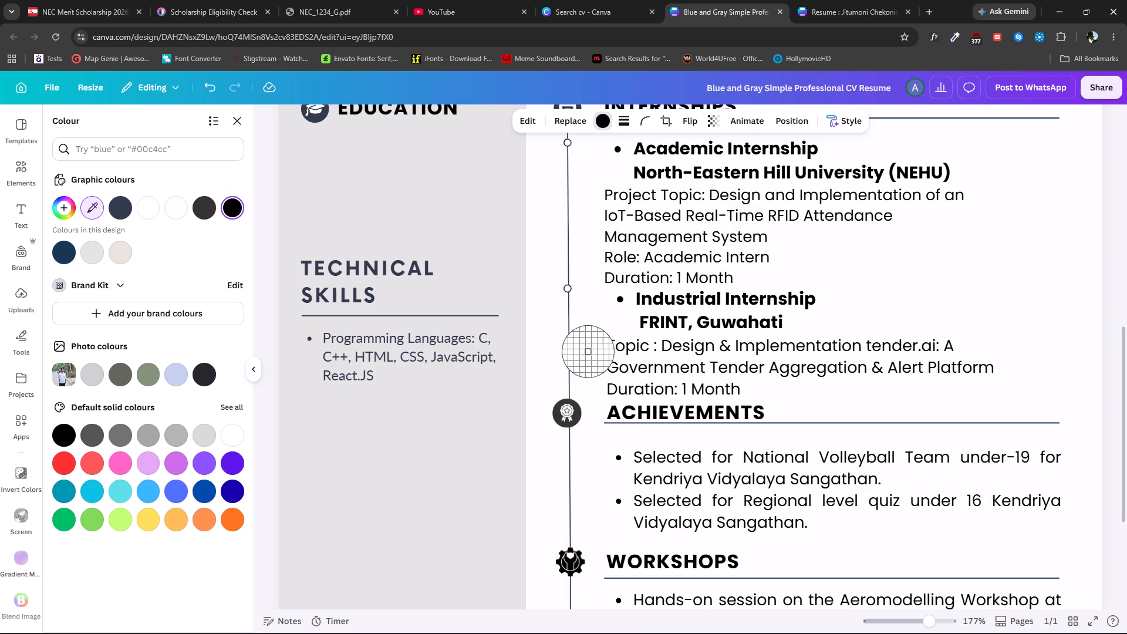
scroll(589, 350, "down", 2)
scroll(589, 350, "down", 2, "ctrl")
scroll(589, 299, "down", 4)
scroll(589, 299, "up", 4, "ctrl")
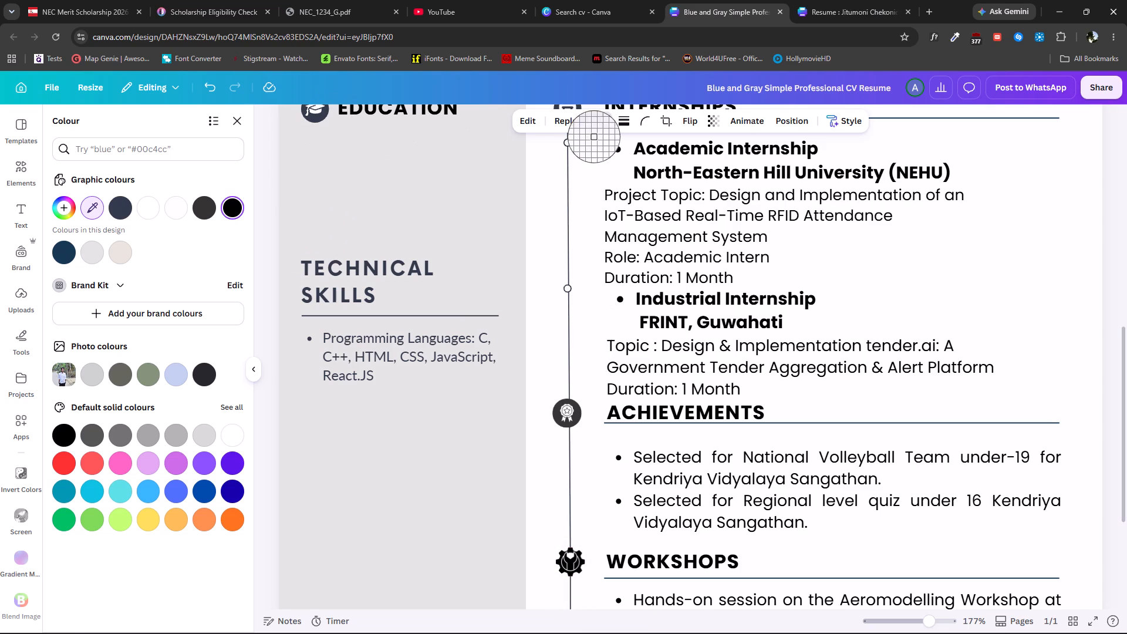
left_click(580, 106)
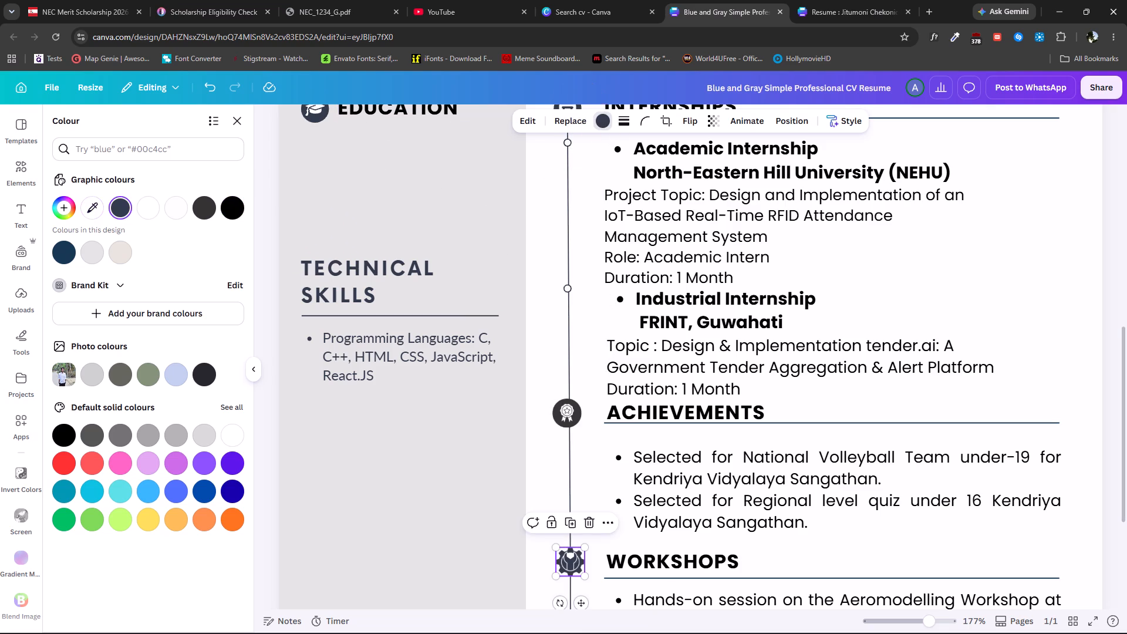
left_click(591, 449)
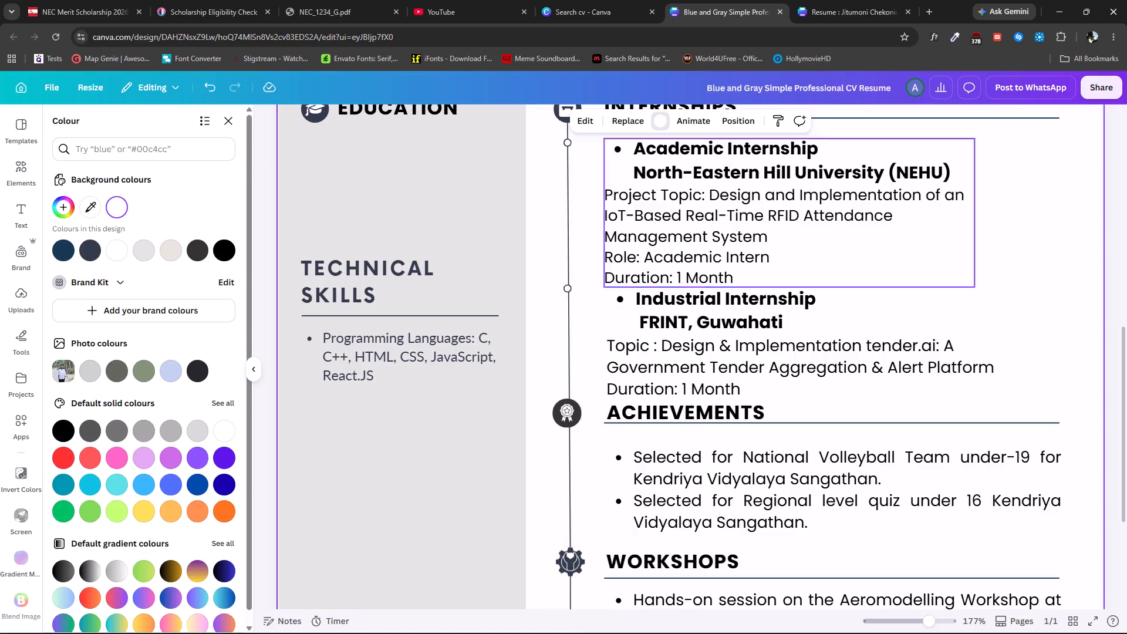
Check the reference resume's Technical Skills list, and add a second bullet reading "IoT & Embedded Systems:" to the CV's Technical Skills.
left_click(832, 0)
scroll(493, 457, "up", 4, "ctrl")
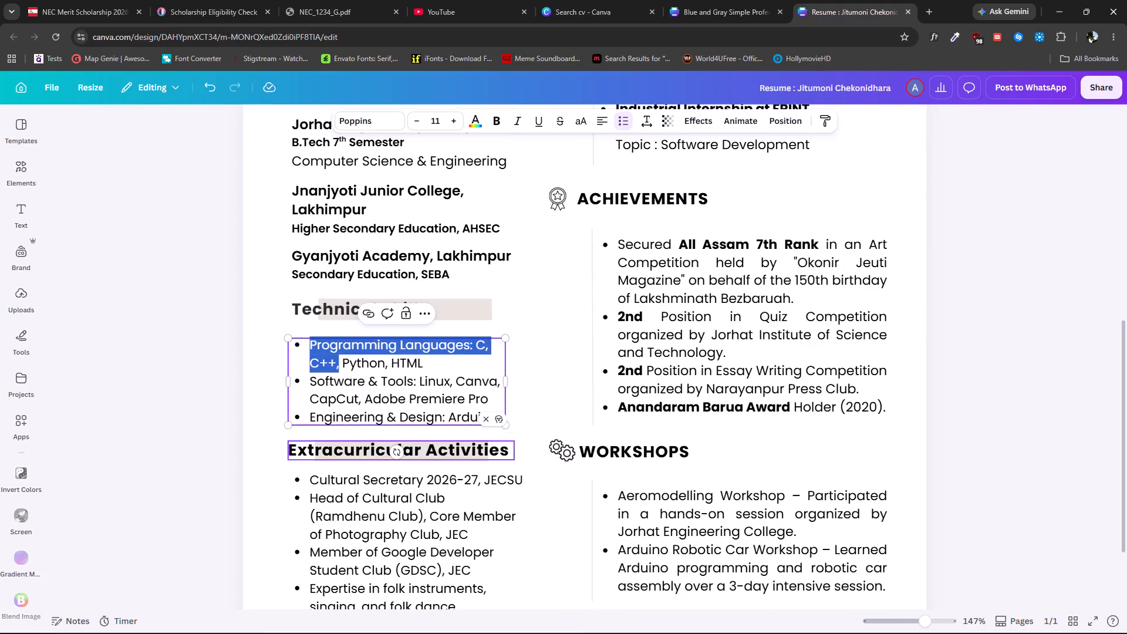
left_click(556, 375)
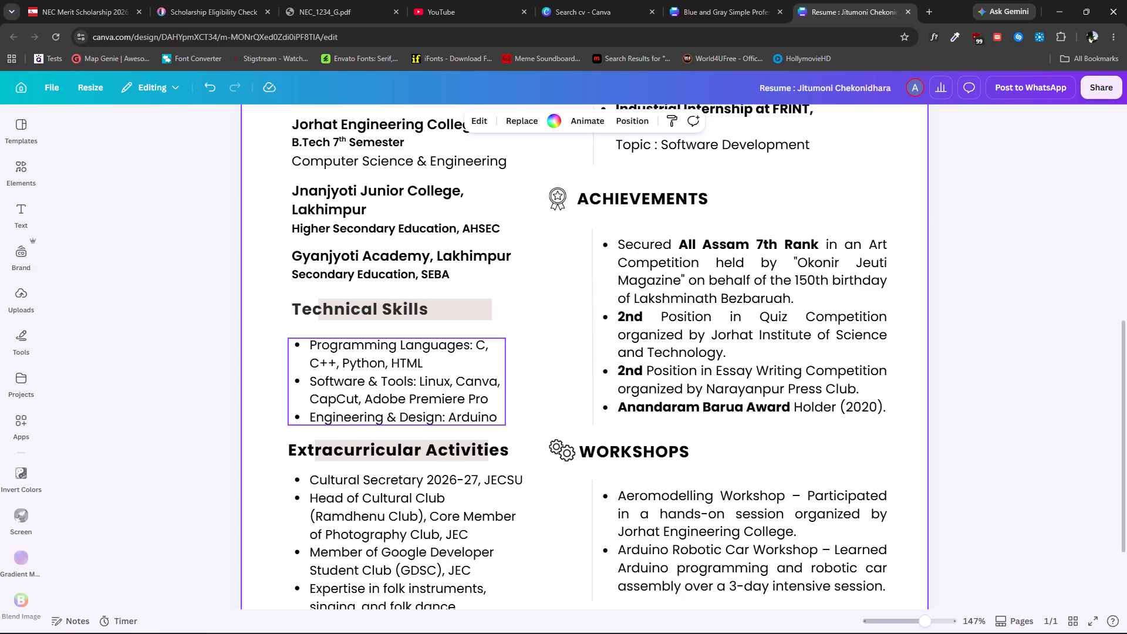
left_click(702, 0)
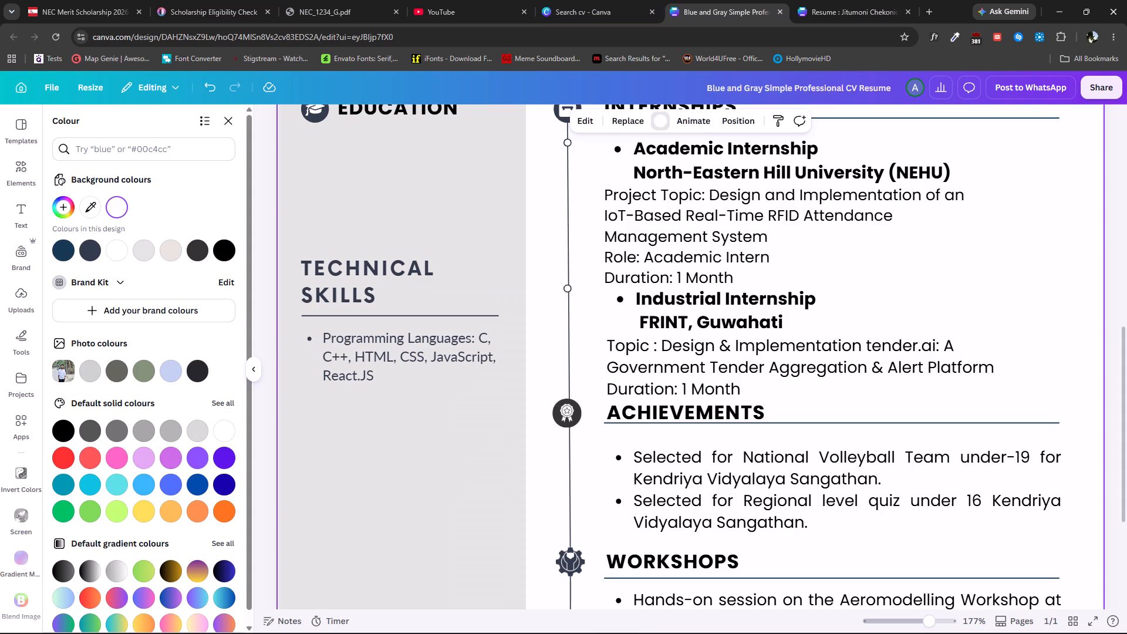
double_click(372, 366)
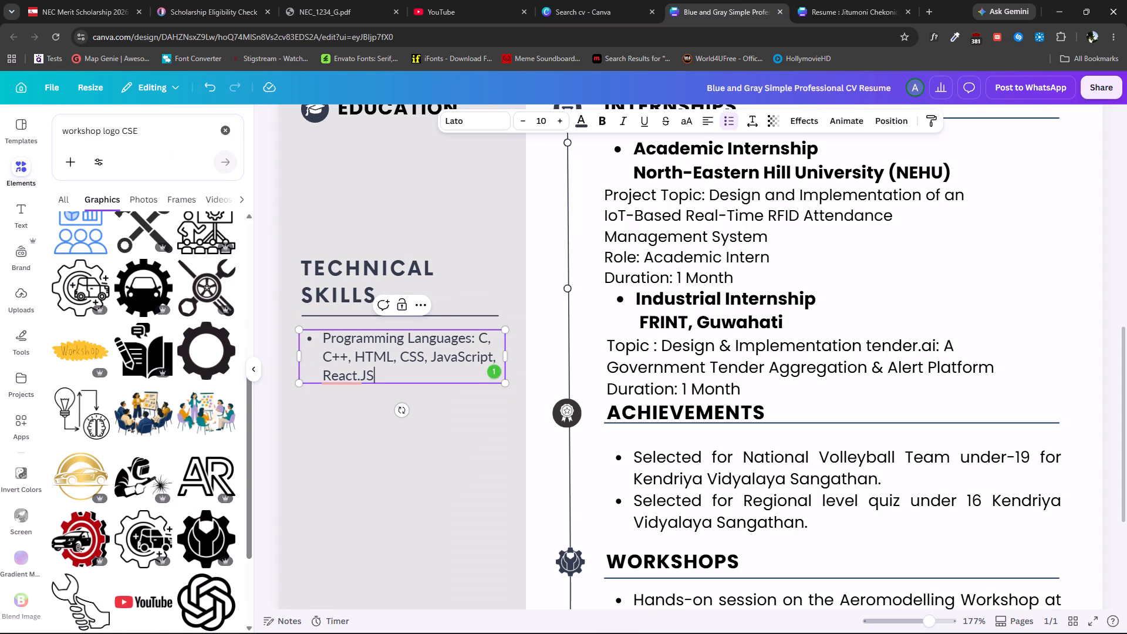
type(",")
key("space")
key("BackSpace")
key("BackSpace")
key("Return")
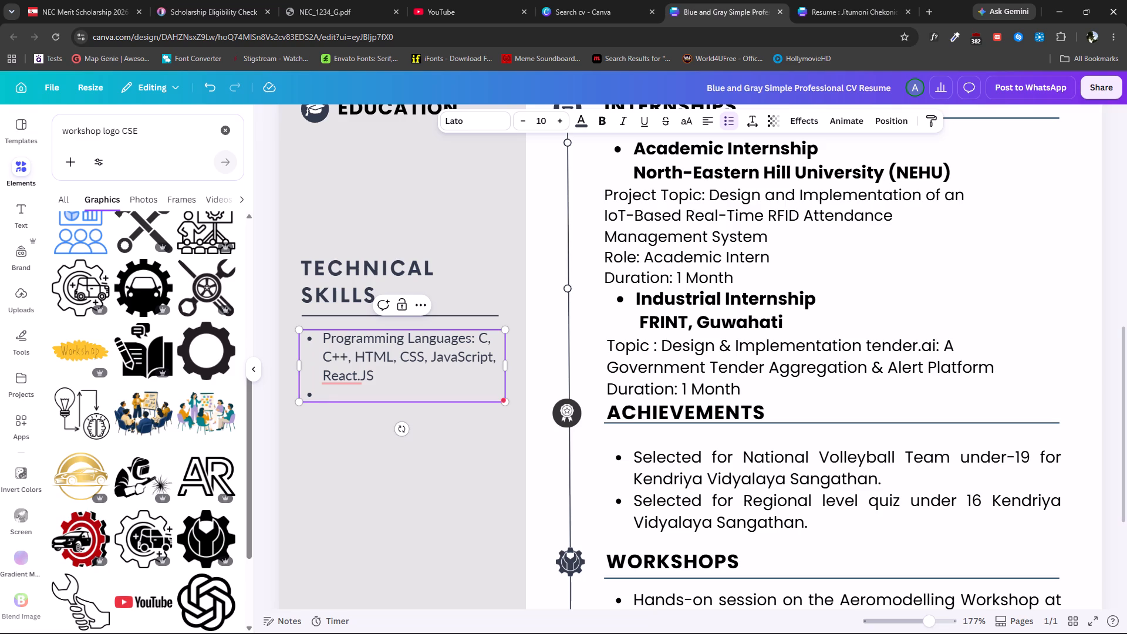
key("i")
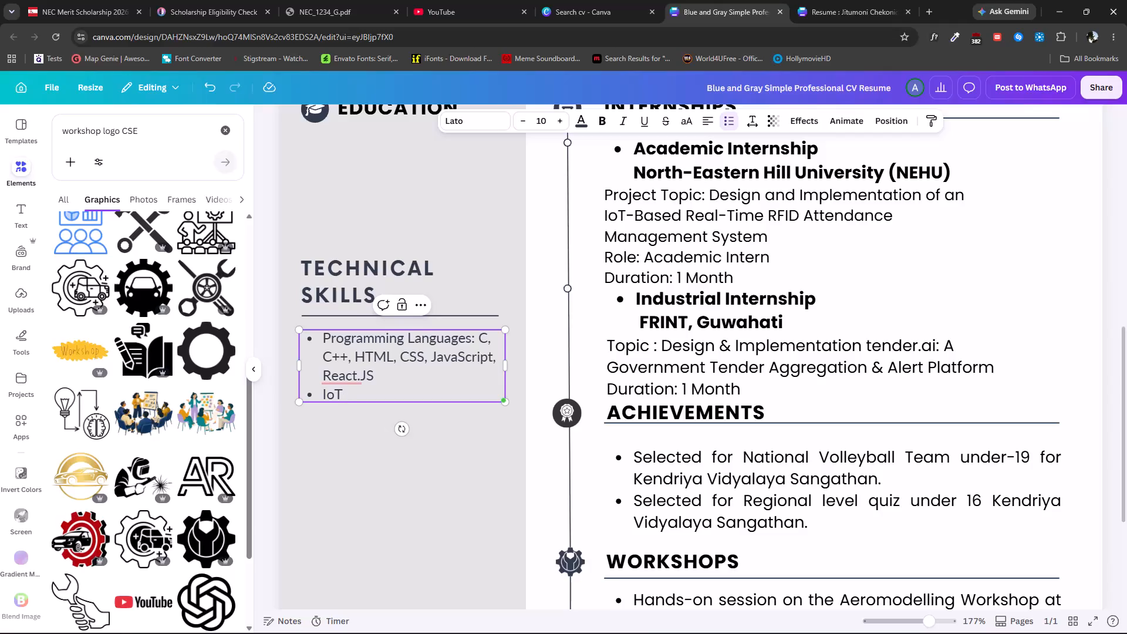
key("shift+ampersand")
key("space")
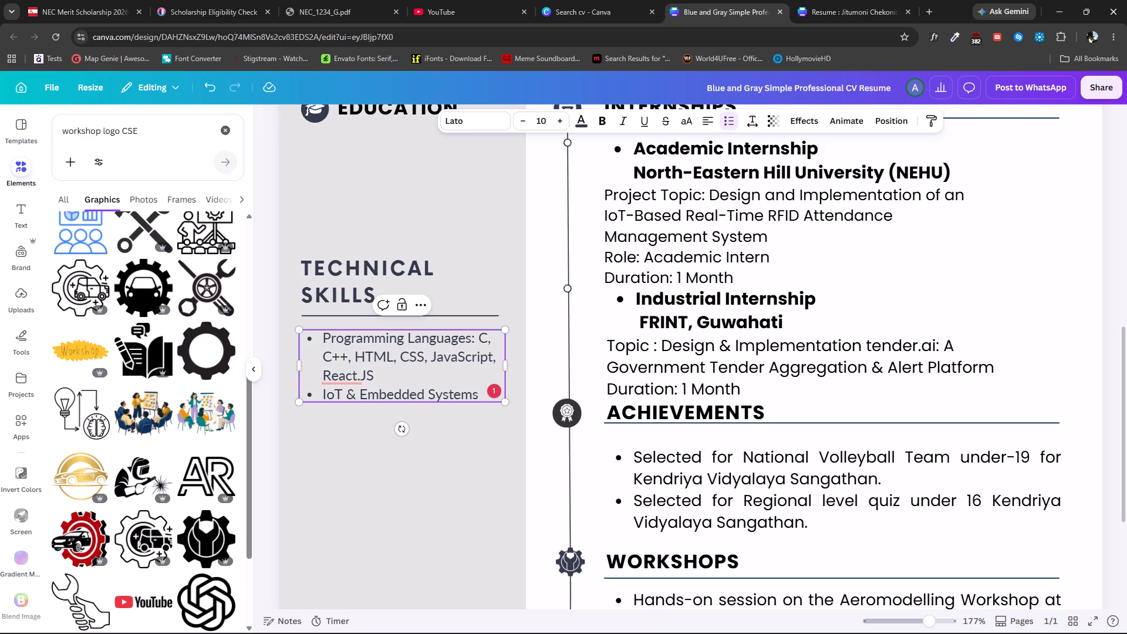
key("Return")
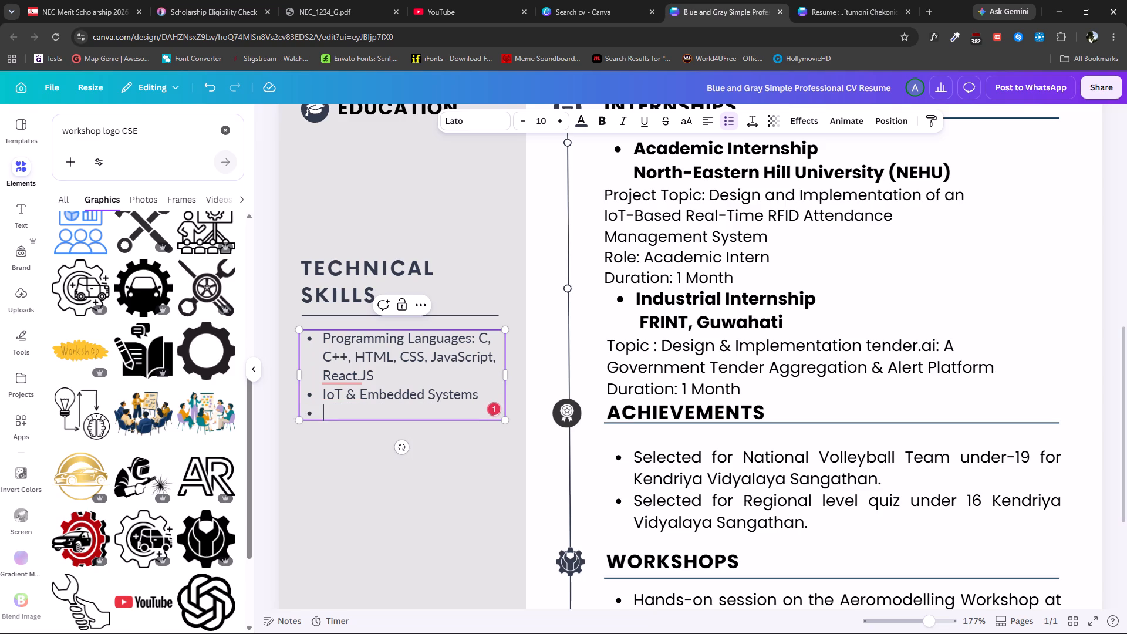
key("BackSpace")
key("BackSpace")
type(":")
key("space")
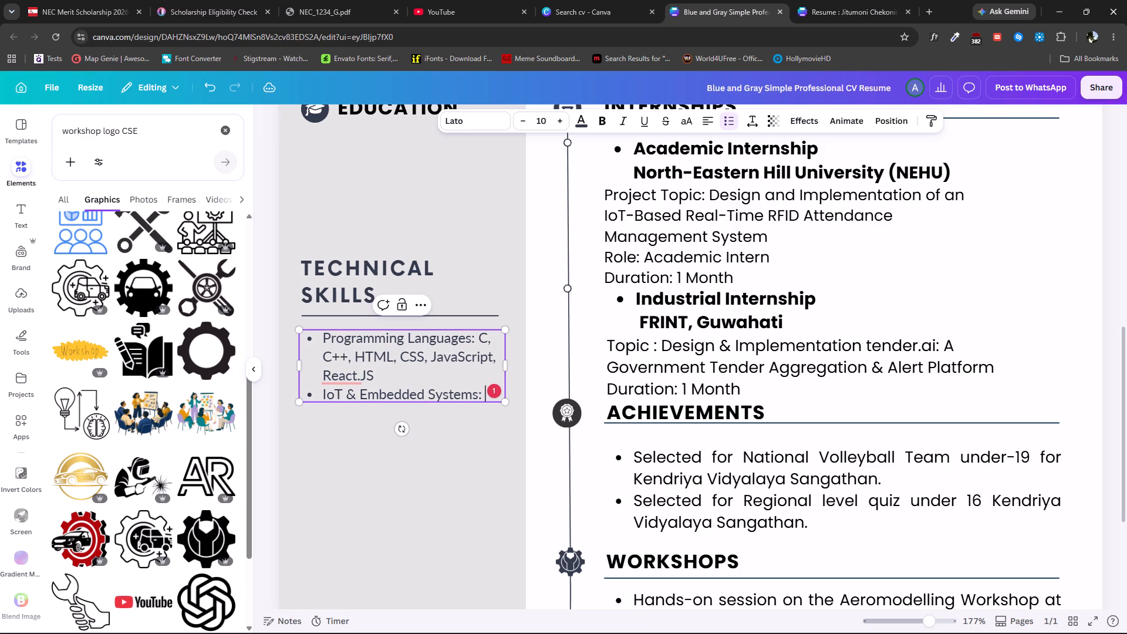
Continue the IoT & Embedded Systems bullet with "IoT fundamentals, ESP32, RFID Technology,".
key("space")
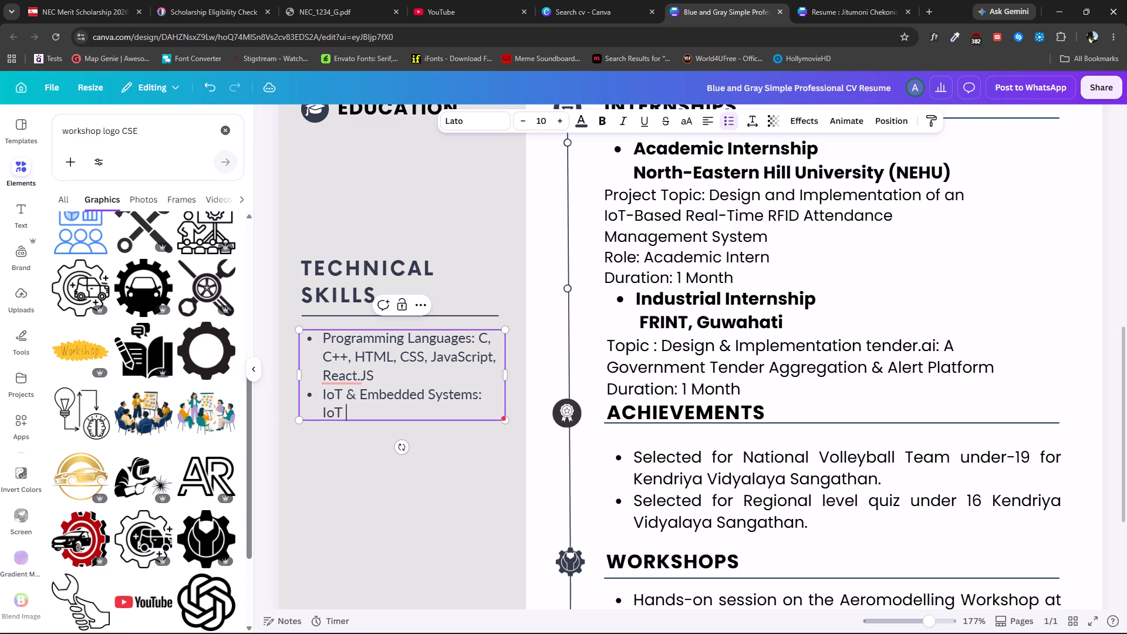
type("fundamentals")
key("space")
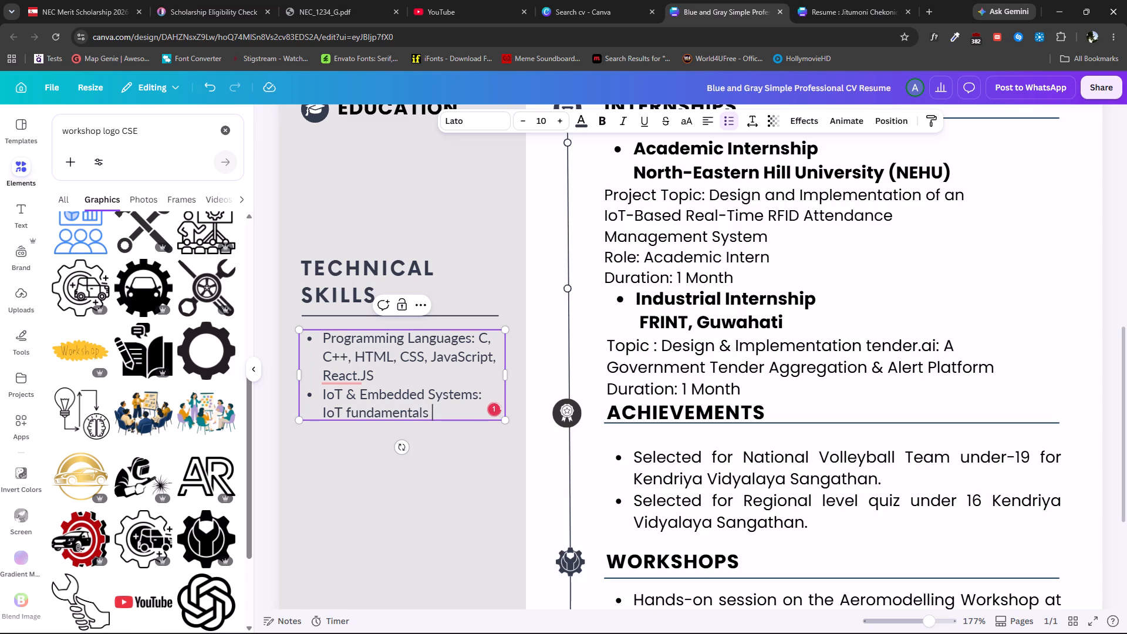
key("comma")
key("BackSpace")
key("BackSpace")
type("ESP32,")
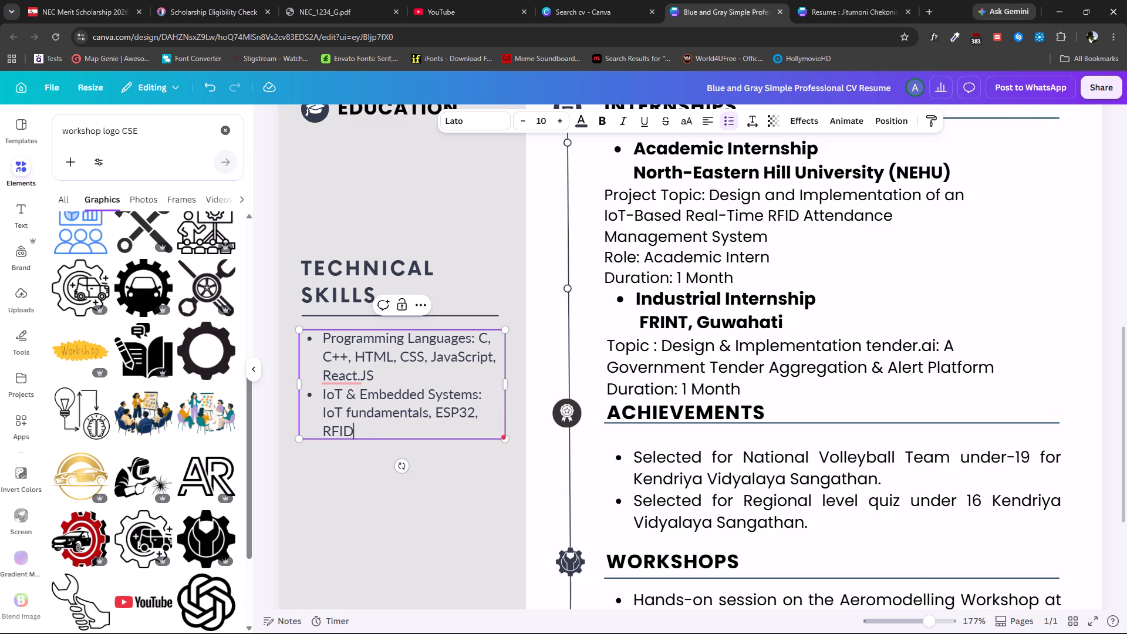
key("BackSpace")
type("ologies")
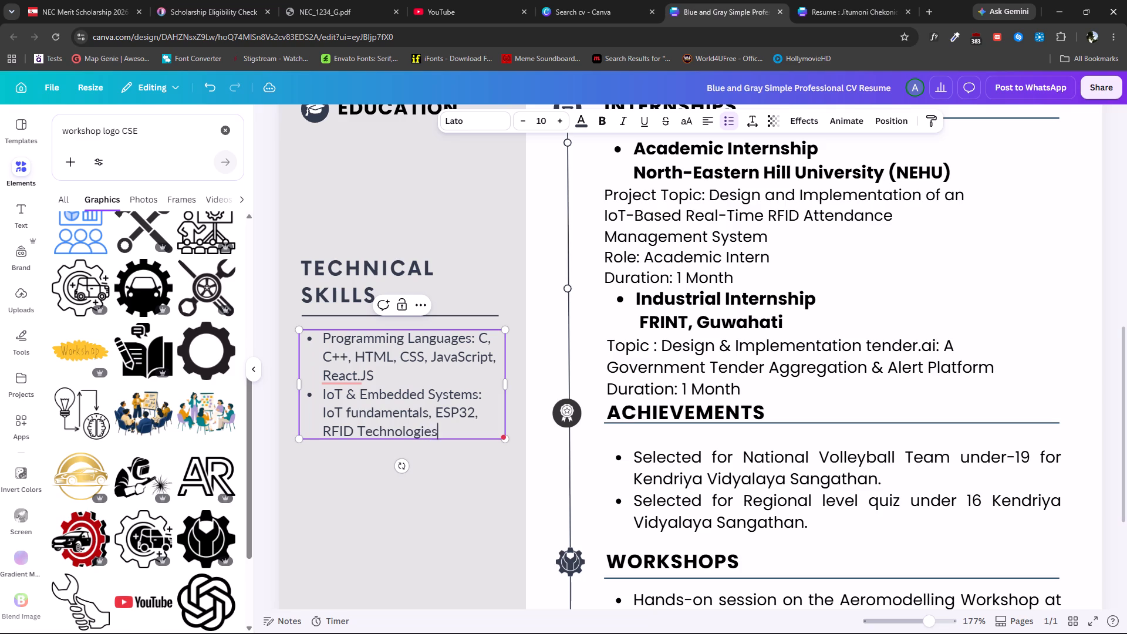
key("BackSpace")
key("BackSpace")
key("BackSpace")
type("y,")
Complete the IoT & Embedded Systems bullet with "Hardware Integration, Microcontrollers" and leave text editing.
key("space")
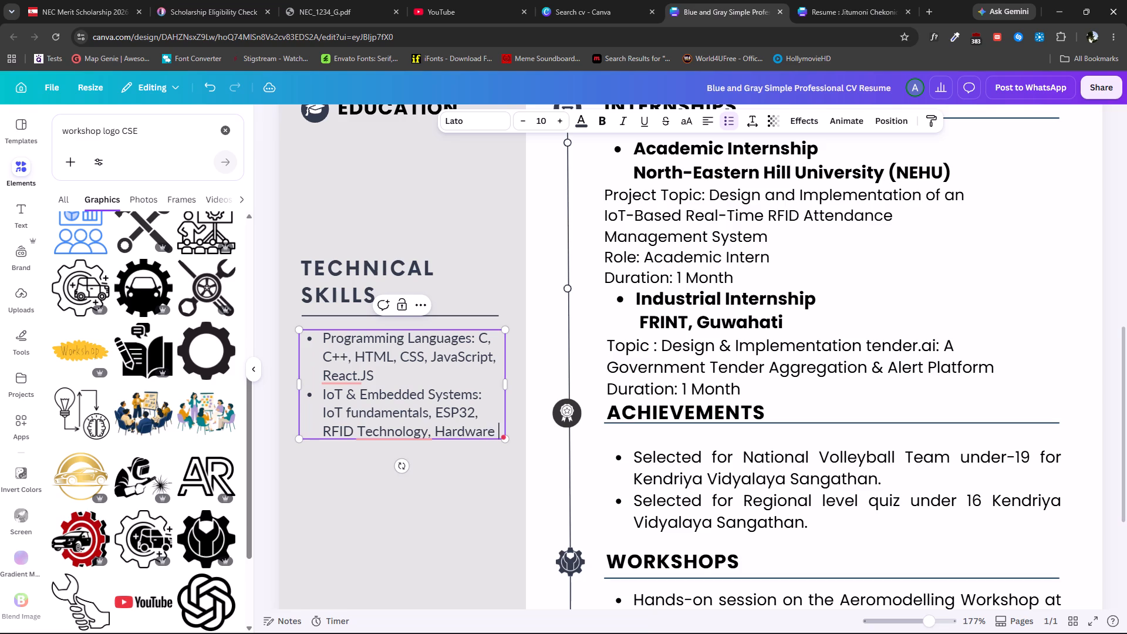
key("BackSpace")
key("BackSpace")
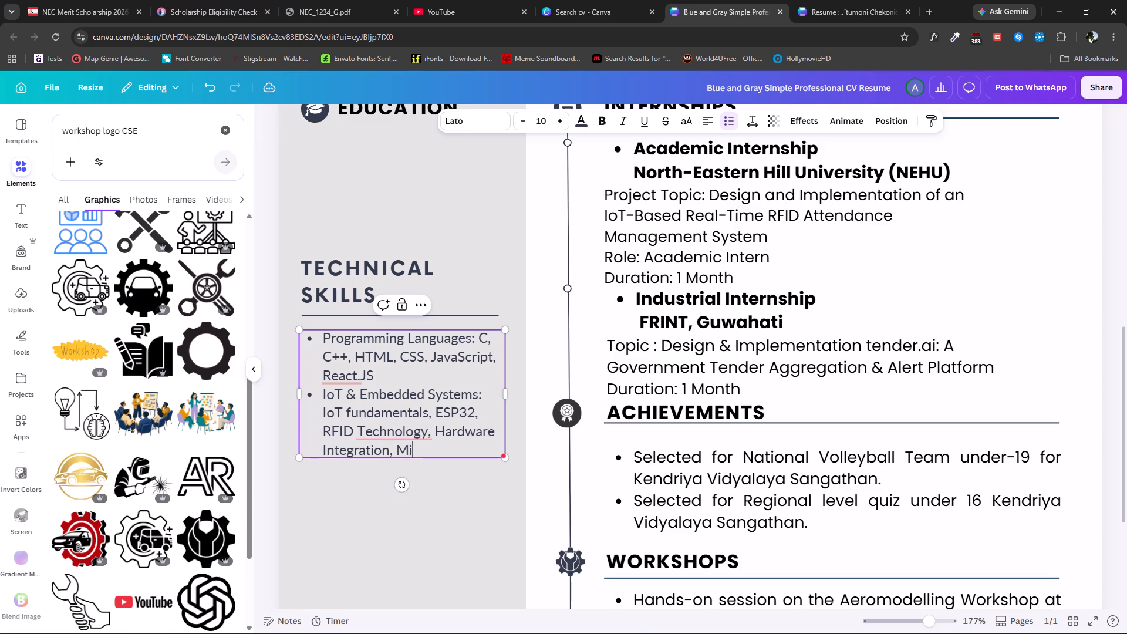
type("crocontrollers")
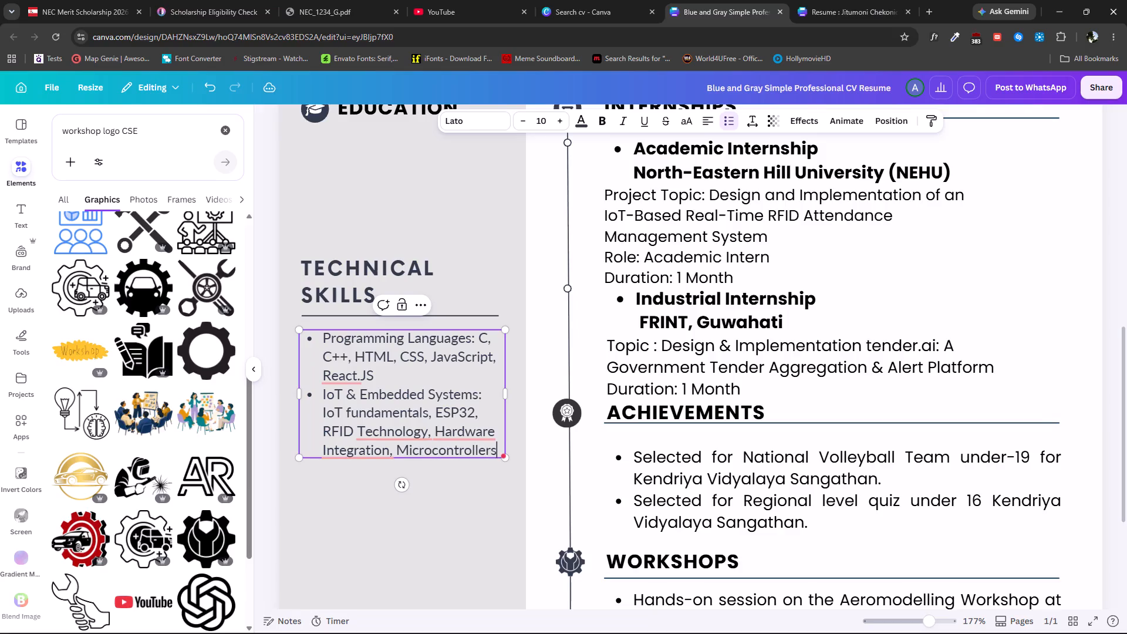
left_click(474, 496)
left_click(443, 451)
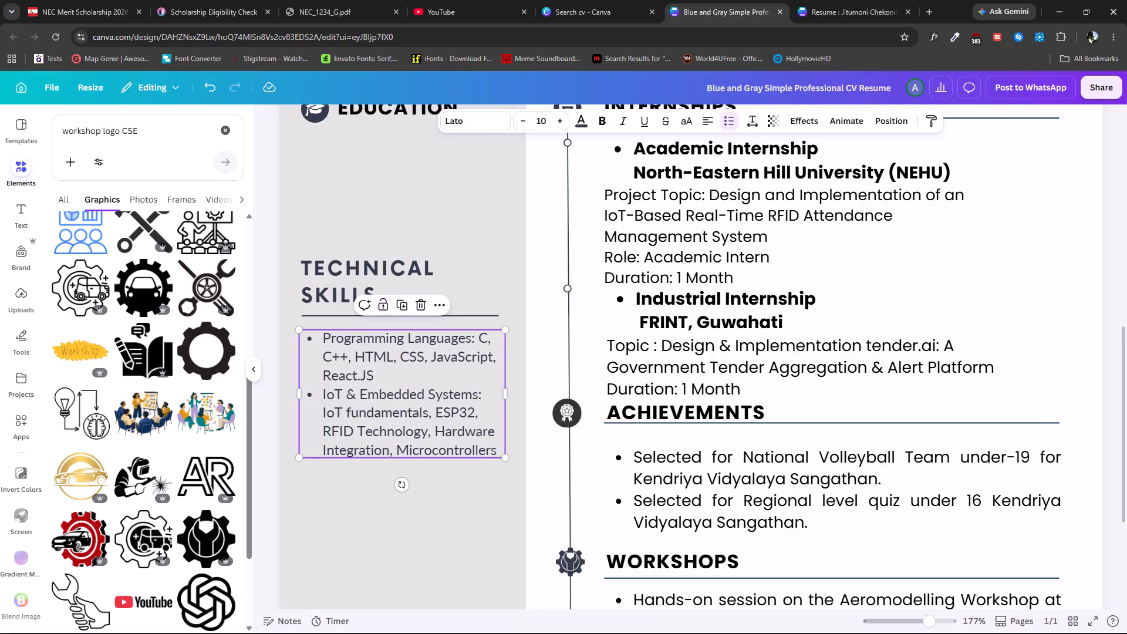
Move the Technical Skills heading, its divider line and bullet list together slightly further down the sidebar, leaving more room below Education.
scroll(444, 458, "down", 3, "ctrl")
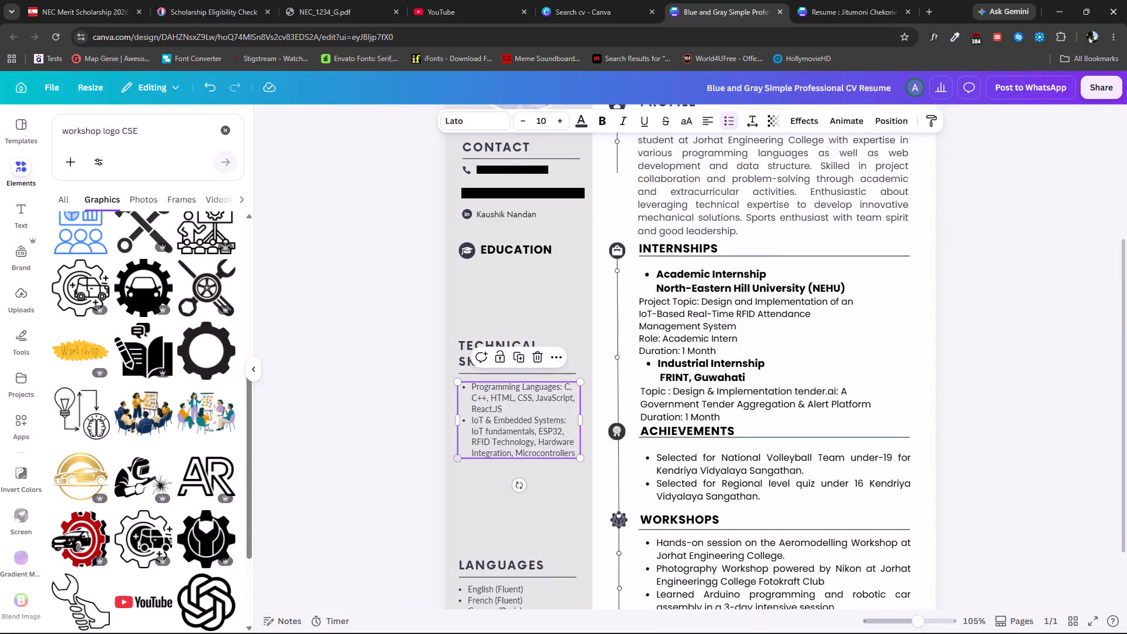
left_click(543, 502)
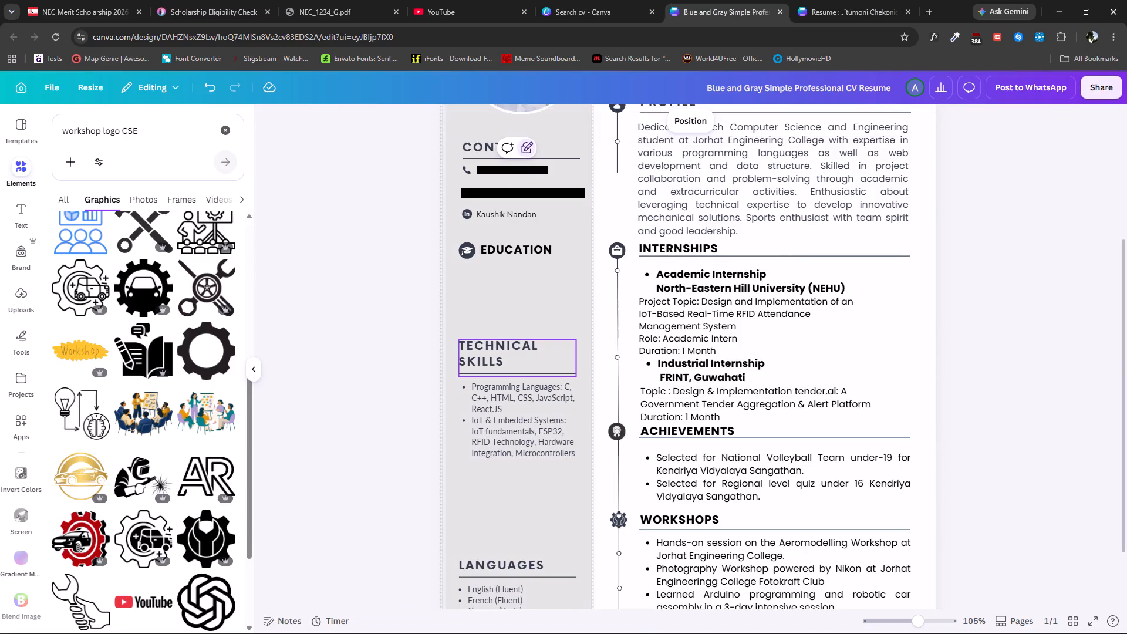
left_click_drag(475, 323, 535, 430)
left_click(541, 494)
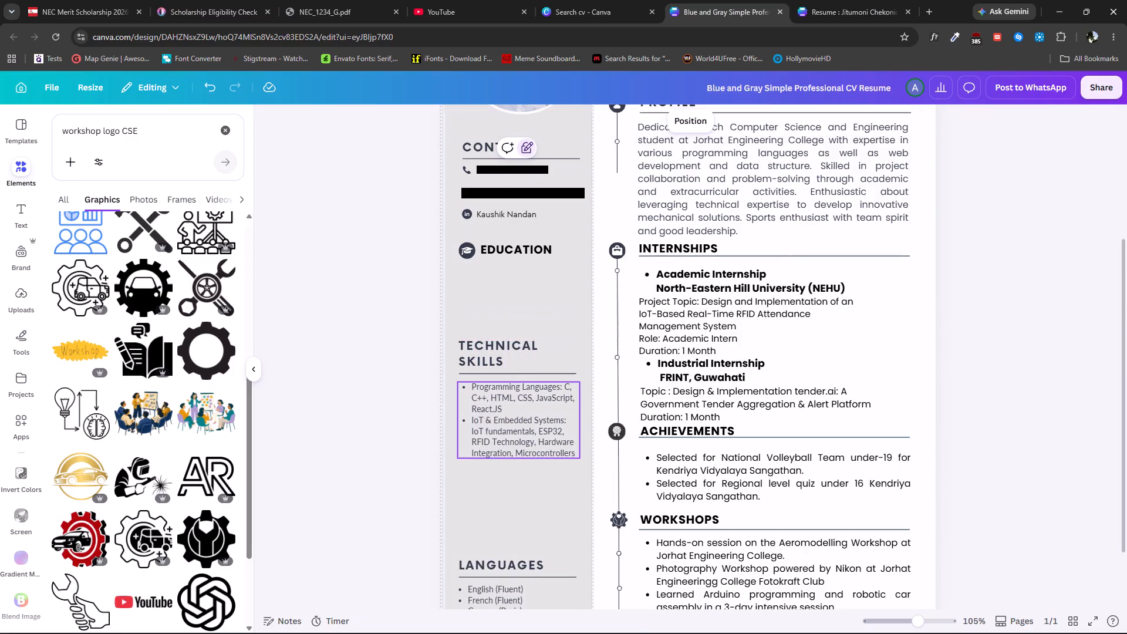
left_click_drag(497, 323, 541, 413)
left_click_drag(542, 422, 544, 453)
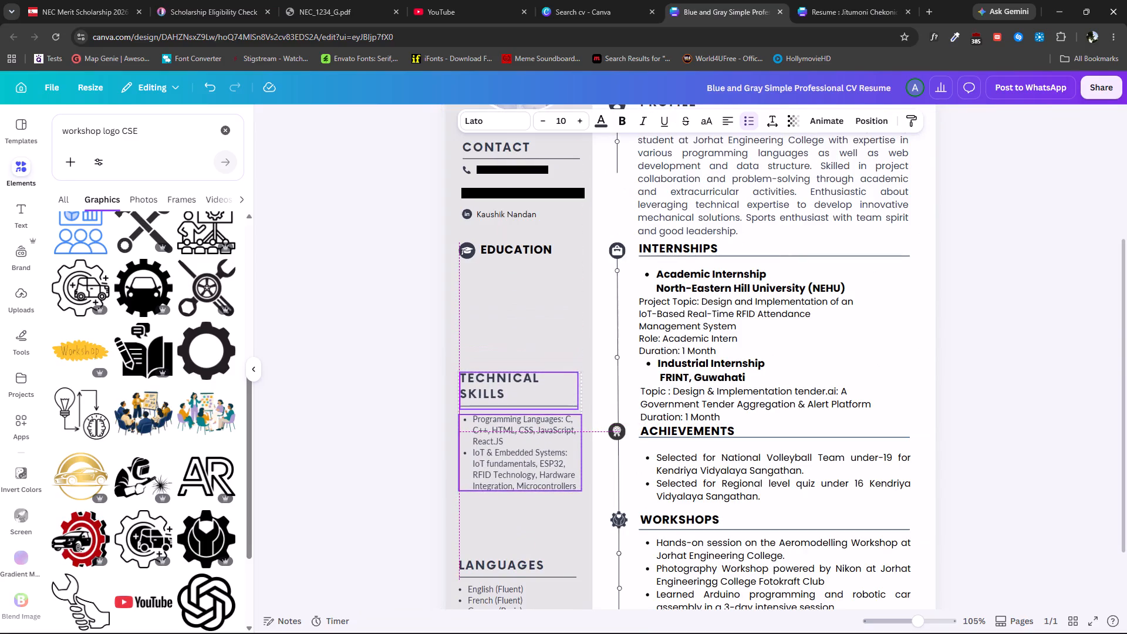
left_click_drag(544, 453, 544, 453)
left_click(564, 305)
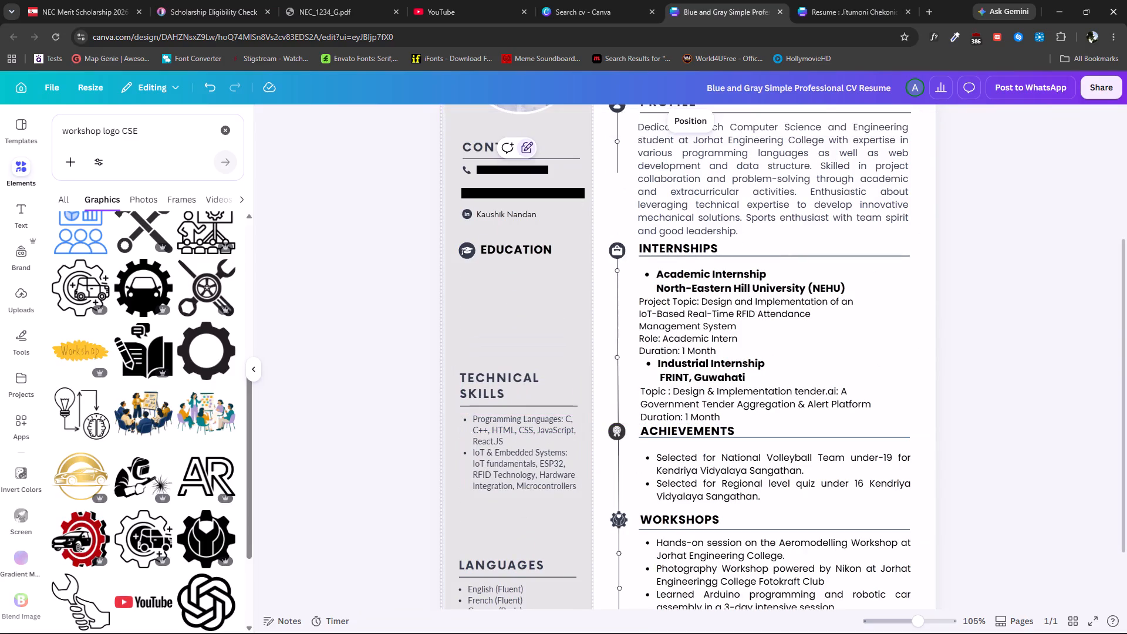
Delete the graduation-cap icon beside the Education heading.
left_click(473, 252)
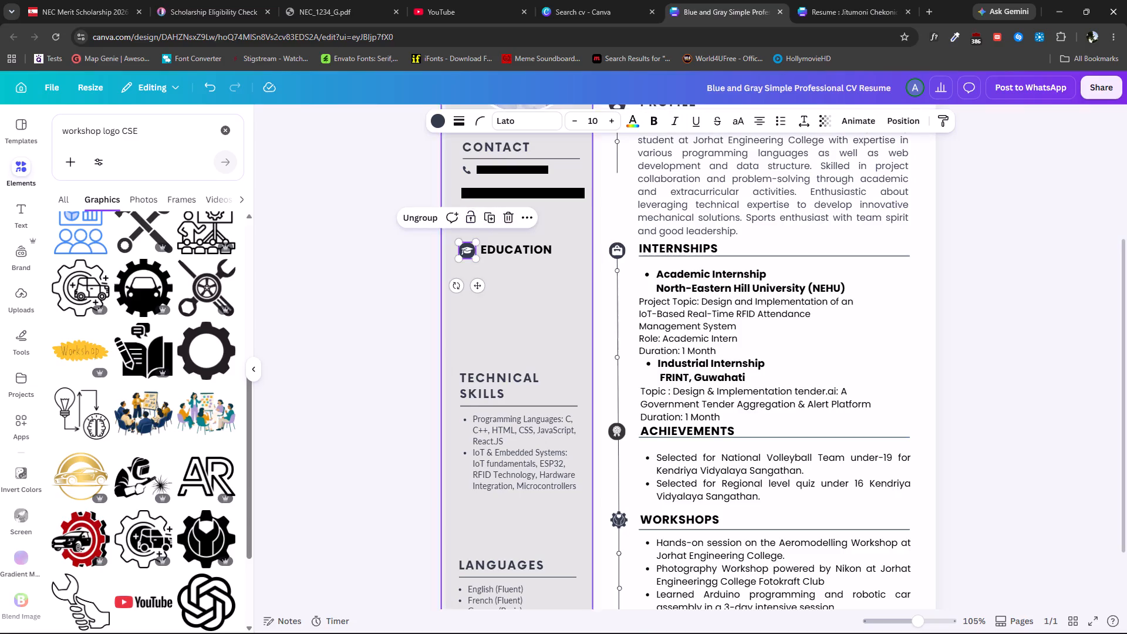
left_click(507, 217)
Align the Education heading with the left edge of the Technical Skills heading and narrow its text box to fit the word.
left_click_drag(514, 249, 493, 249)
left_click(491, 297)
left_click(513, 254)
left_click_drag(608, 252, 607, 252)
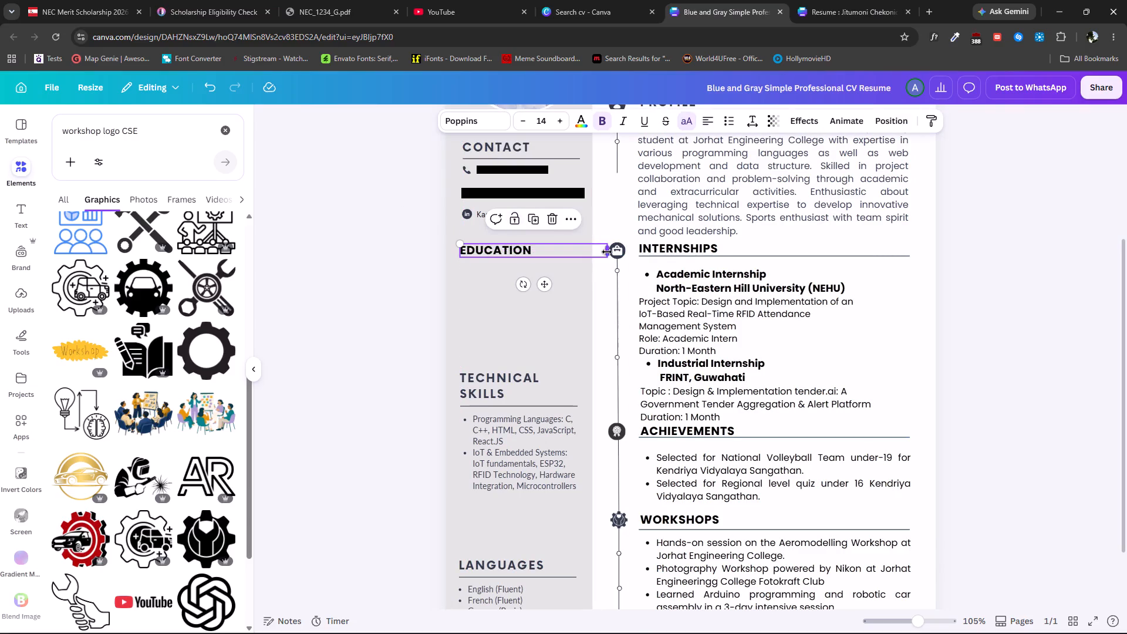
left_click_drag(607, 252, 536, 250)
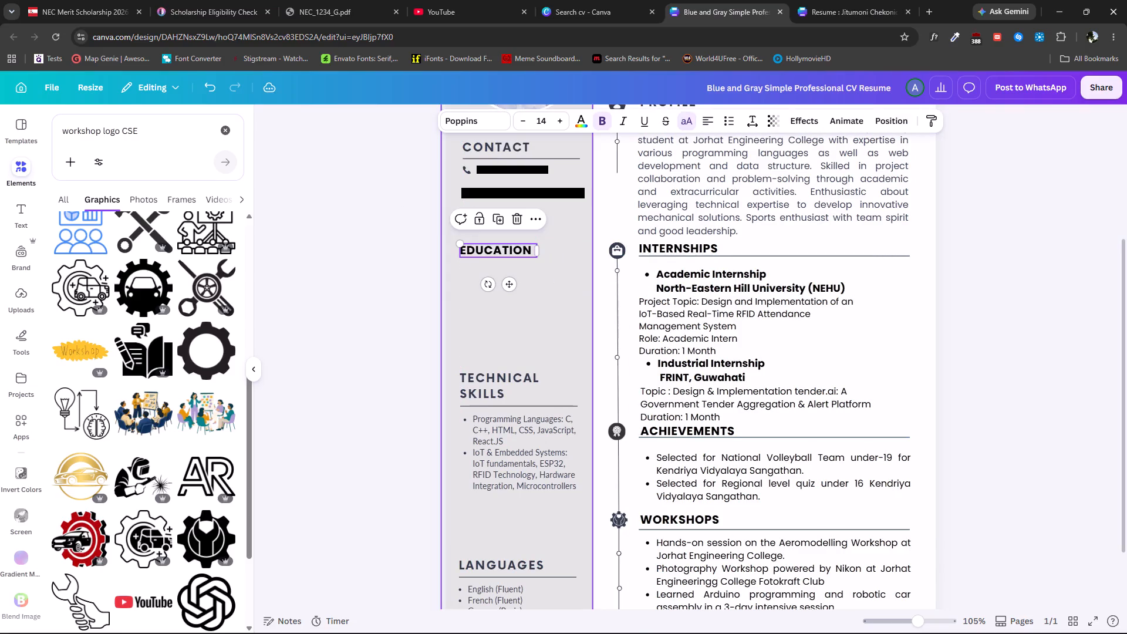
Copy the three-line Jorhat Engineering College entry from the reference resume and place it directly below the CV's Education heading.
left_click(815, 0)
scroll(402, 358, "down", 2, "ctrl")
scroll(428, 292, "up", 1)
left_click_drag(369, 306, 369, 306)
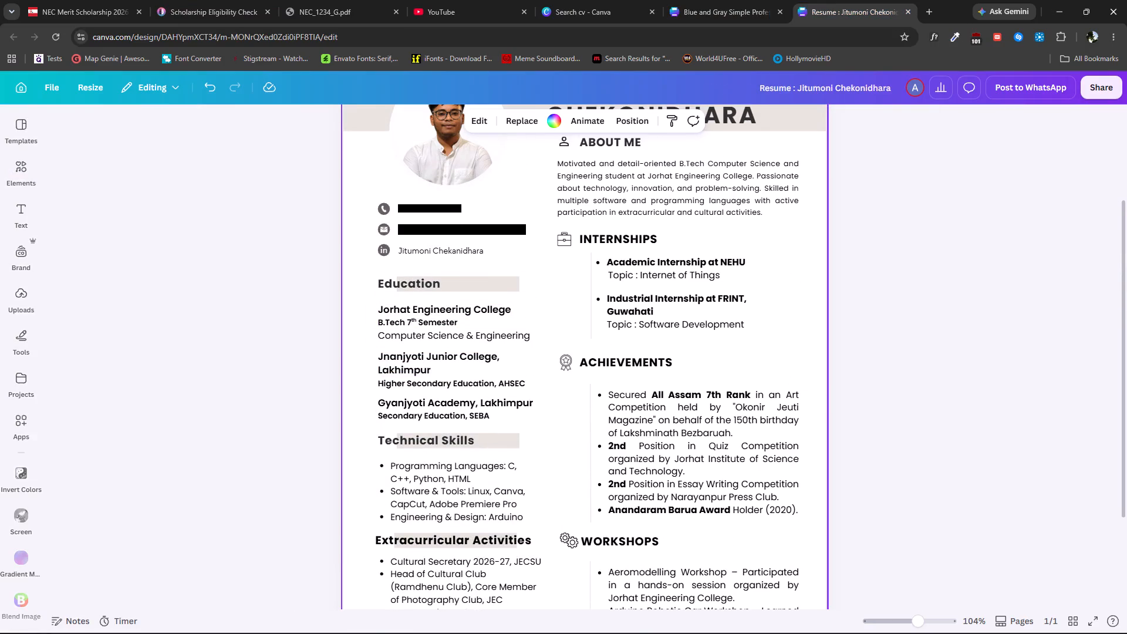
left_click_drag(369, 306, 440, 336)
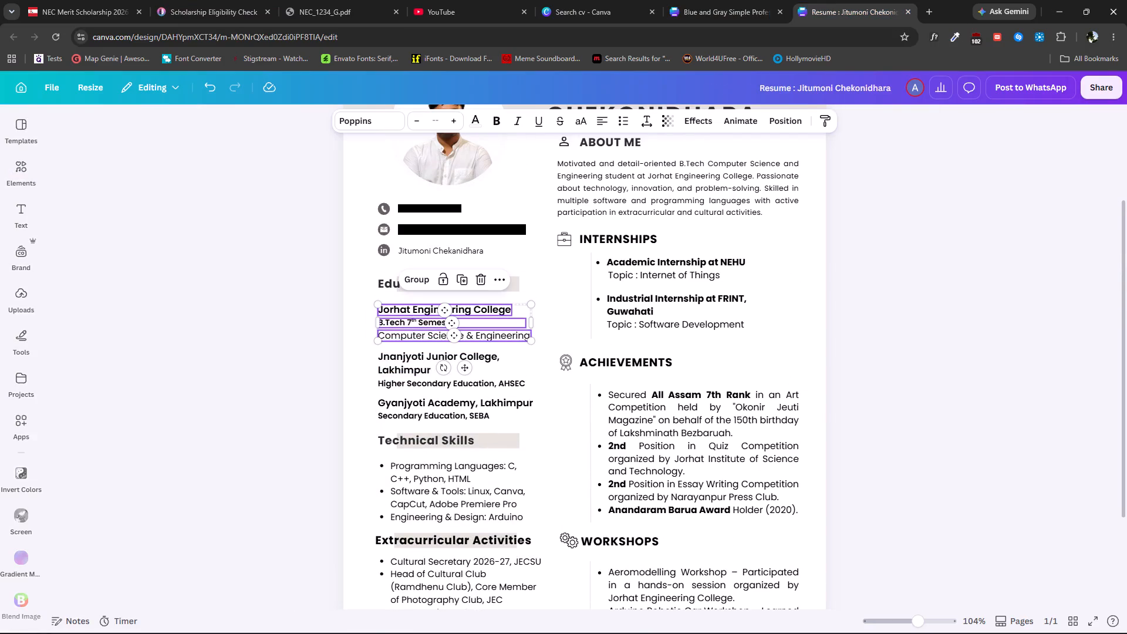
key("ctrl+c")
left_click(735, 0)
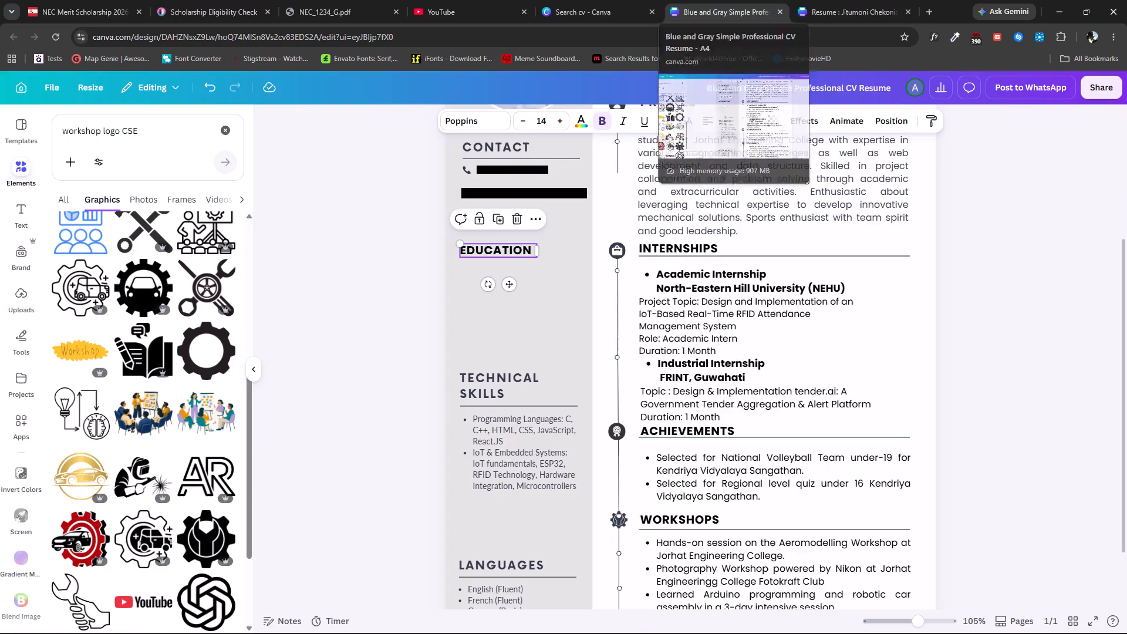
left_click(543, 268)
key("ctrl+v")
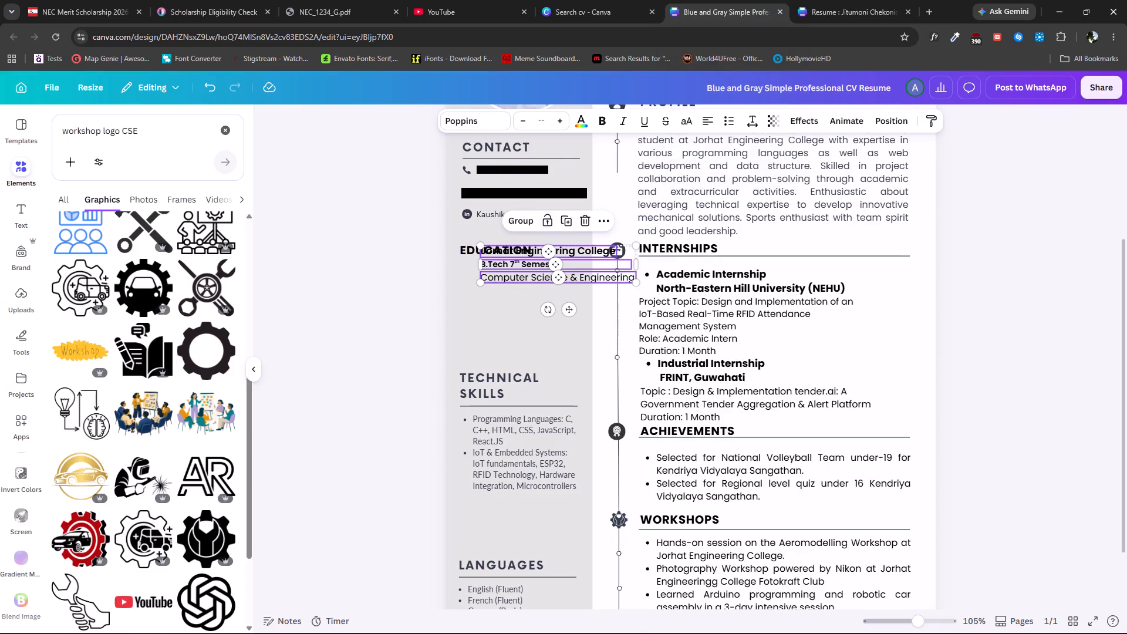
left_click_drag(582, 275, 554, 296)
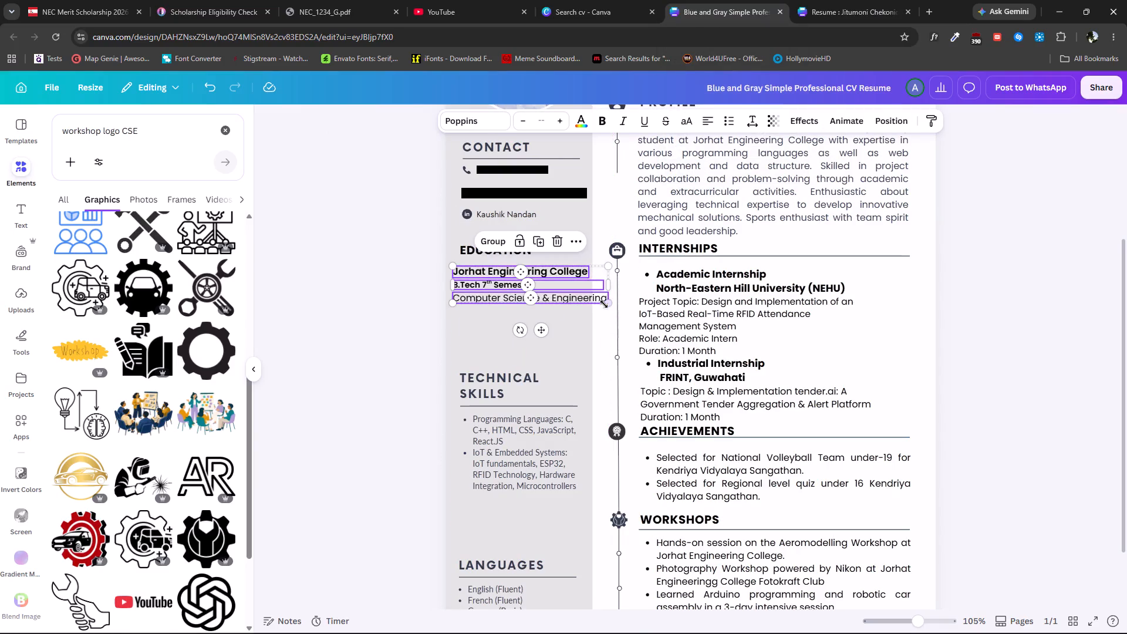
Scale down the three-line Jorhat Engineering College entry proportionally so it fits within the sidebar's width.
left_click_drag(606, 304, 585, 298)
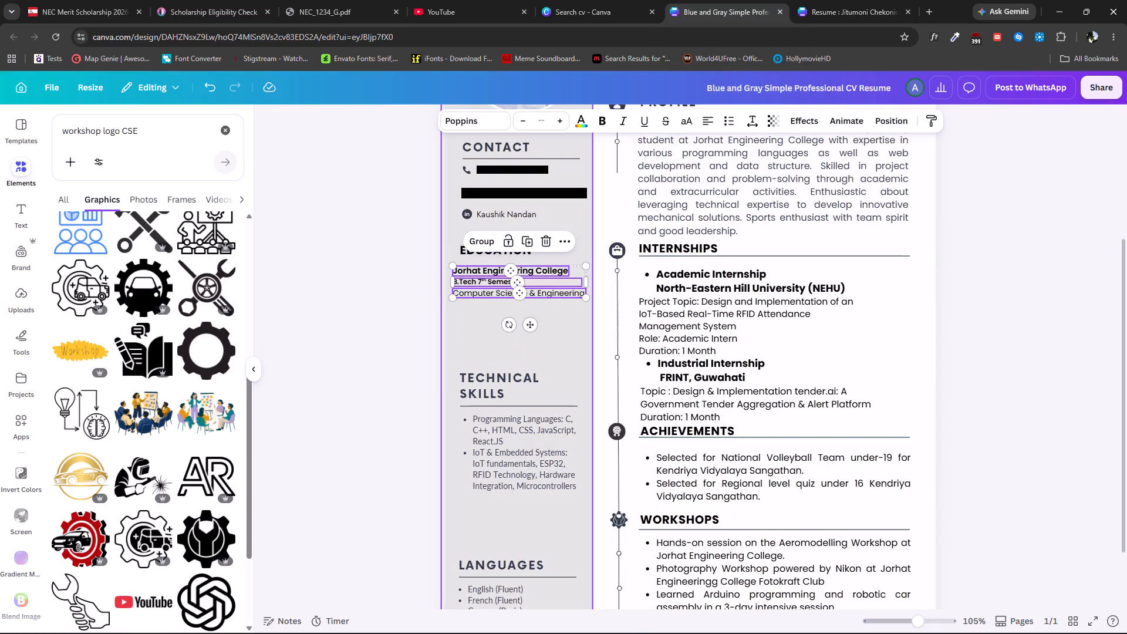
left_click(397, 315)
Change the degree line under Jorhat Engineering College to "B.Tech in Computer Science Engineering".
double_click(503, 268)
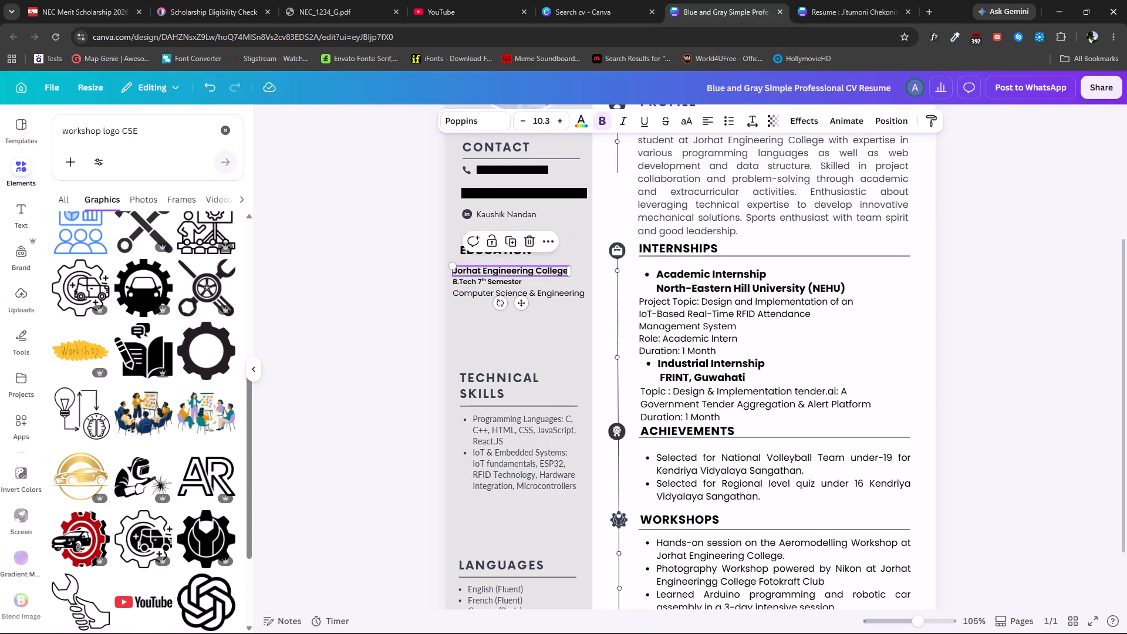
left_click(490, 285)
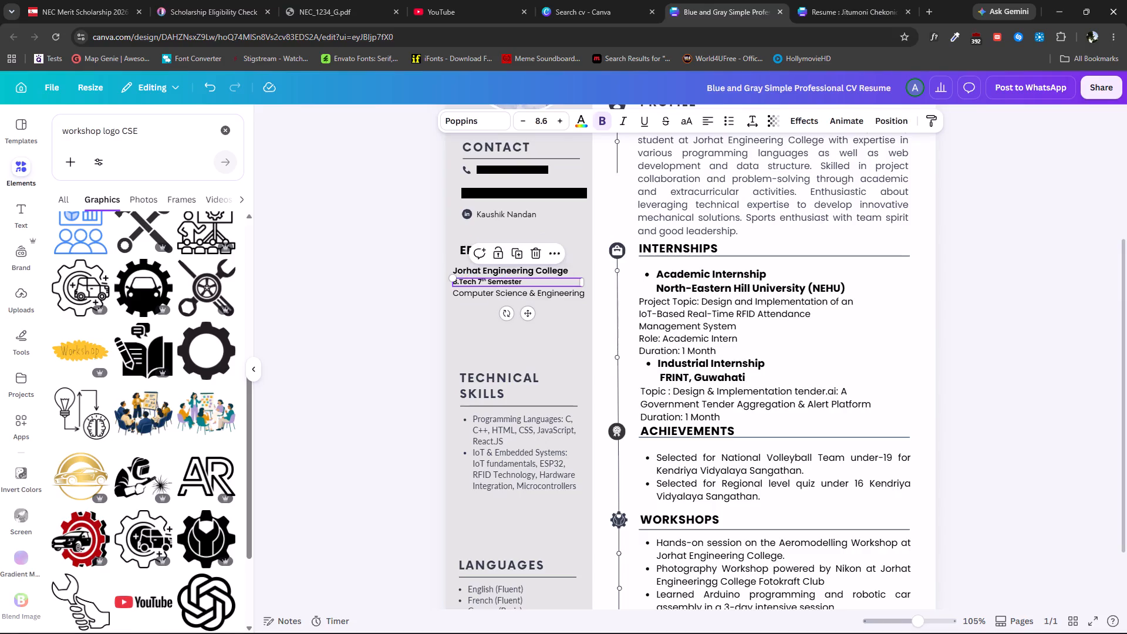
double_click(477, 282)
left_click(478, 282)
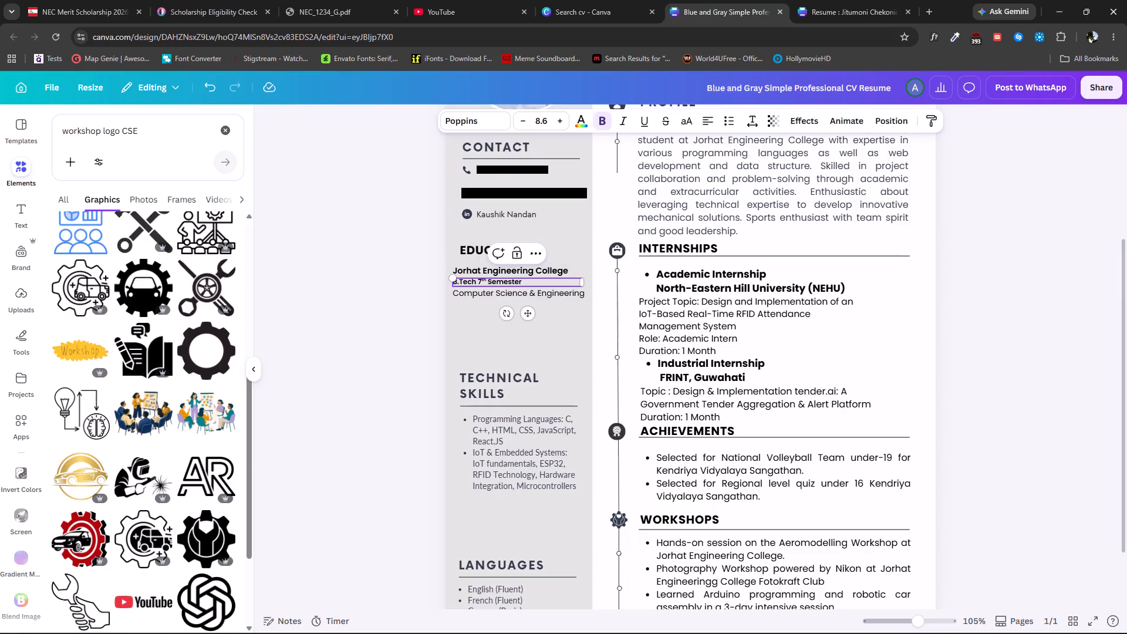
left_click_drag(478, 281, 547, 282)
key("BackSpace")
left_click(559, 331)
Delete the separate "Computer Science & Engineering" line below the degree line.
left_click_drag(556, 295, 552, 325)
key("Delete")
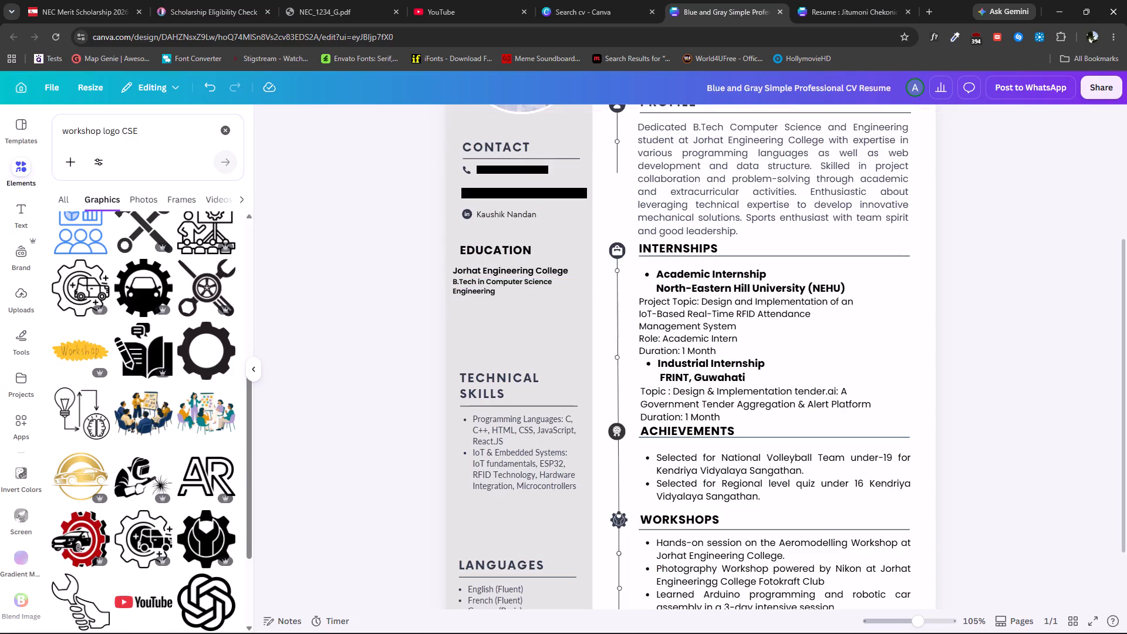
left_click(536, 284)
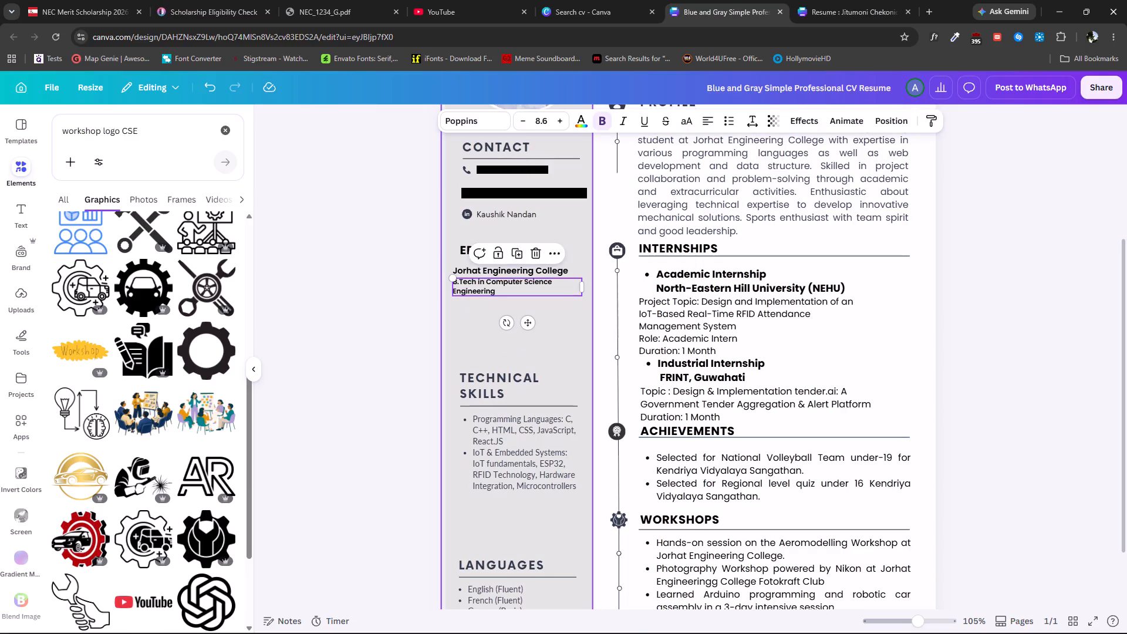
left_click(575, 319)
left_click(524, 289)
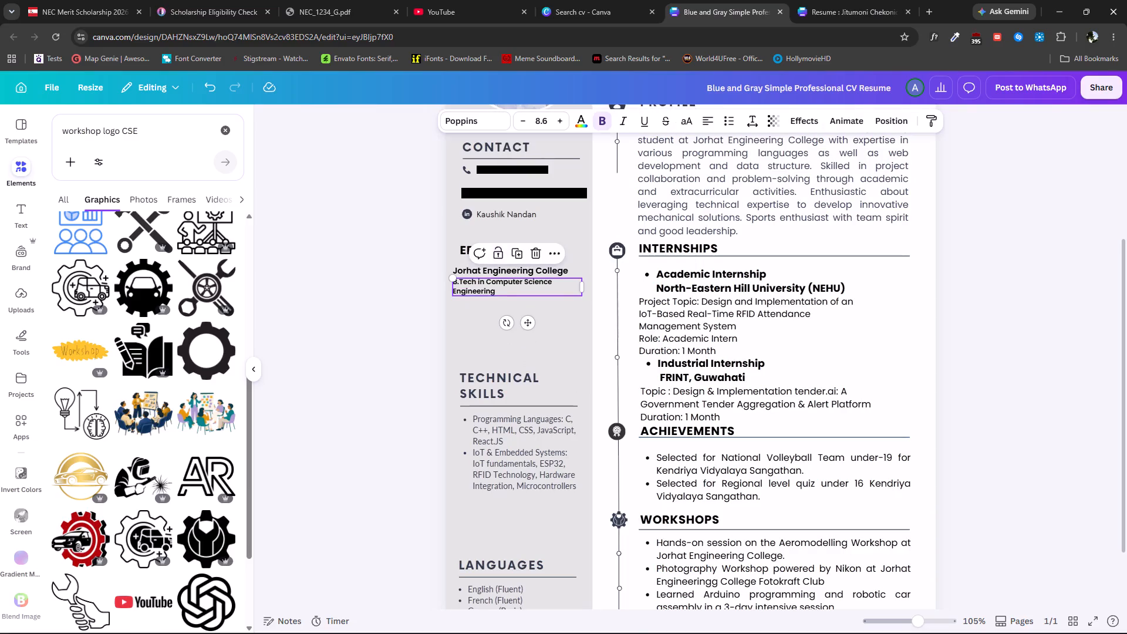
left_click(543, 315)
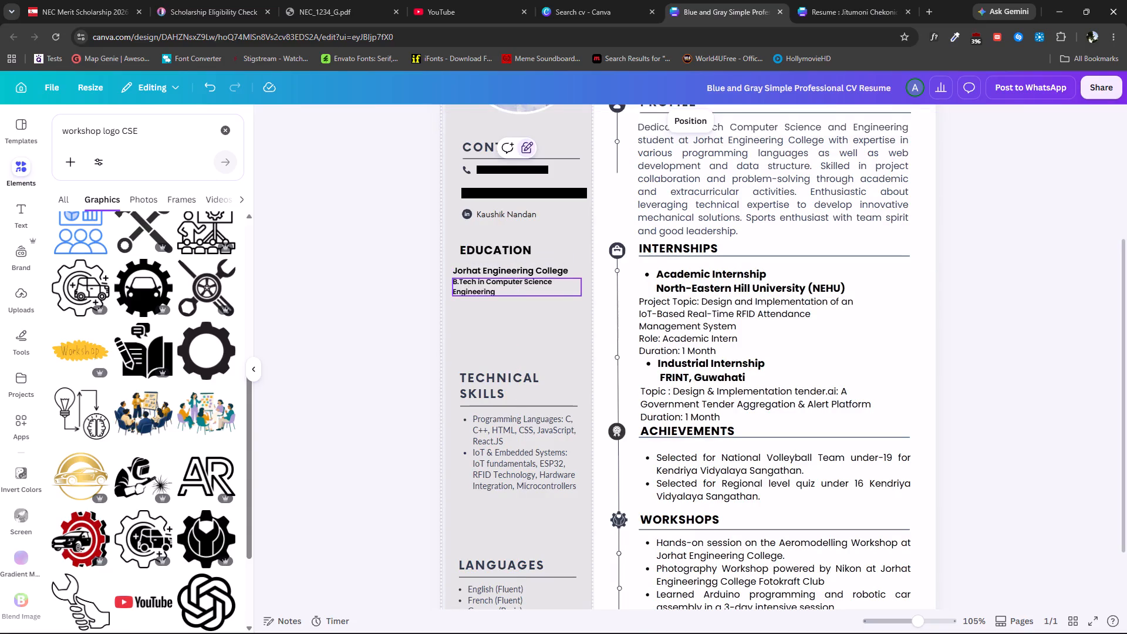
Ungroup the Technical Skills heading from its divider line.
left_click(508, 406)
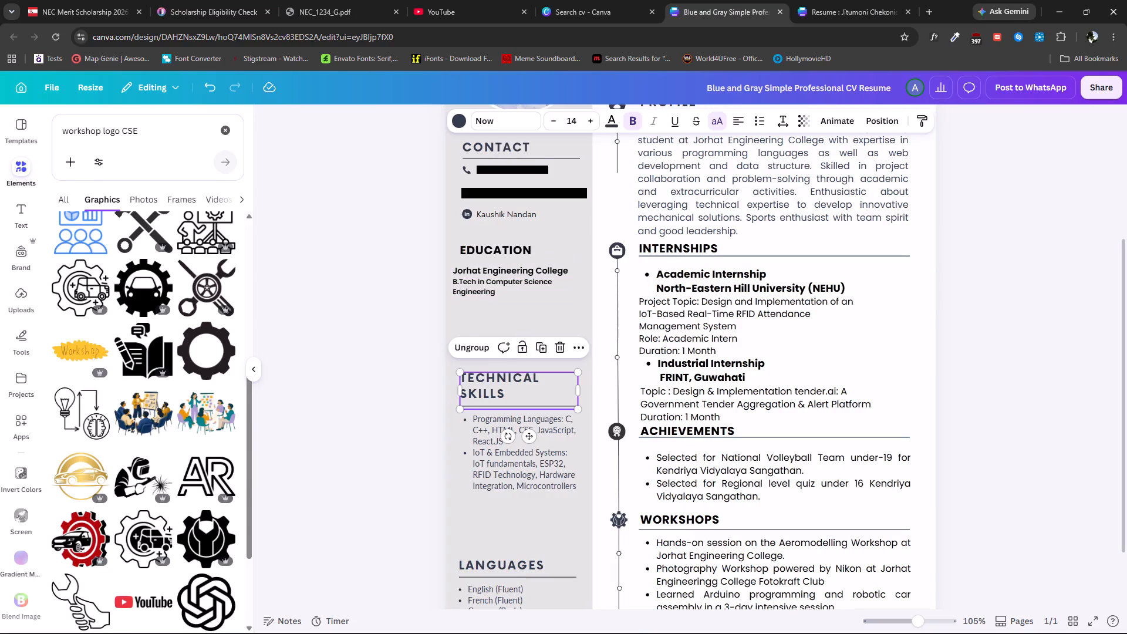
left_click(483, 348)
left_click(453, 419)
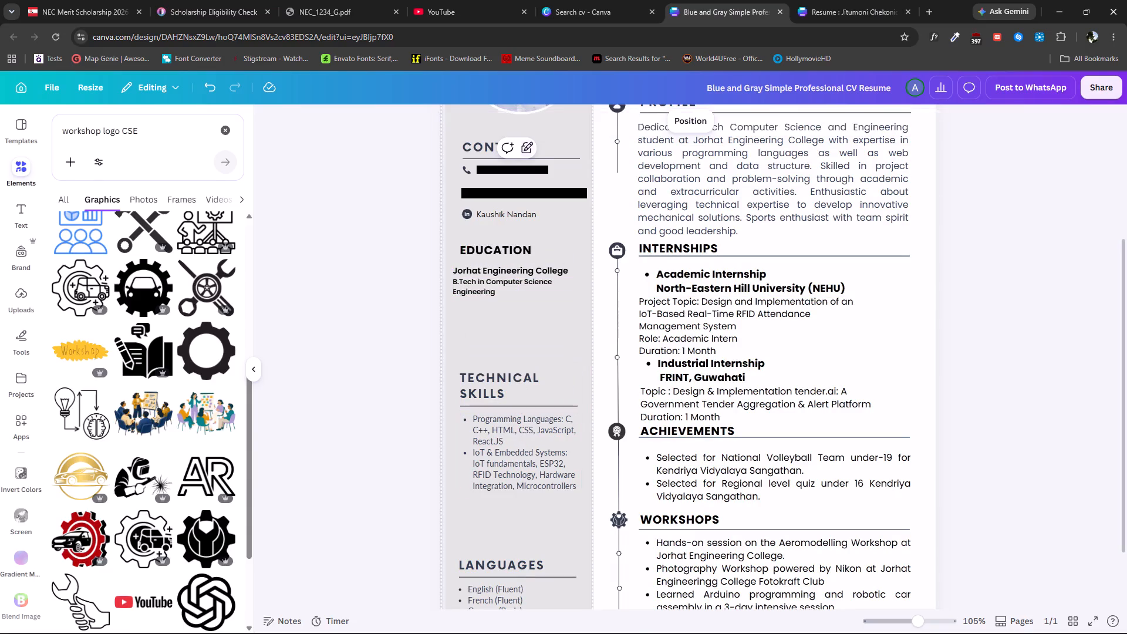
Duplicate the Jorhat Engineering College line below the degree line and rewrite the copy as "Kendriya Vidyalaya, Nagaon, Assam".
left_click(525, 272)
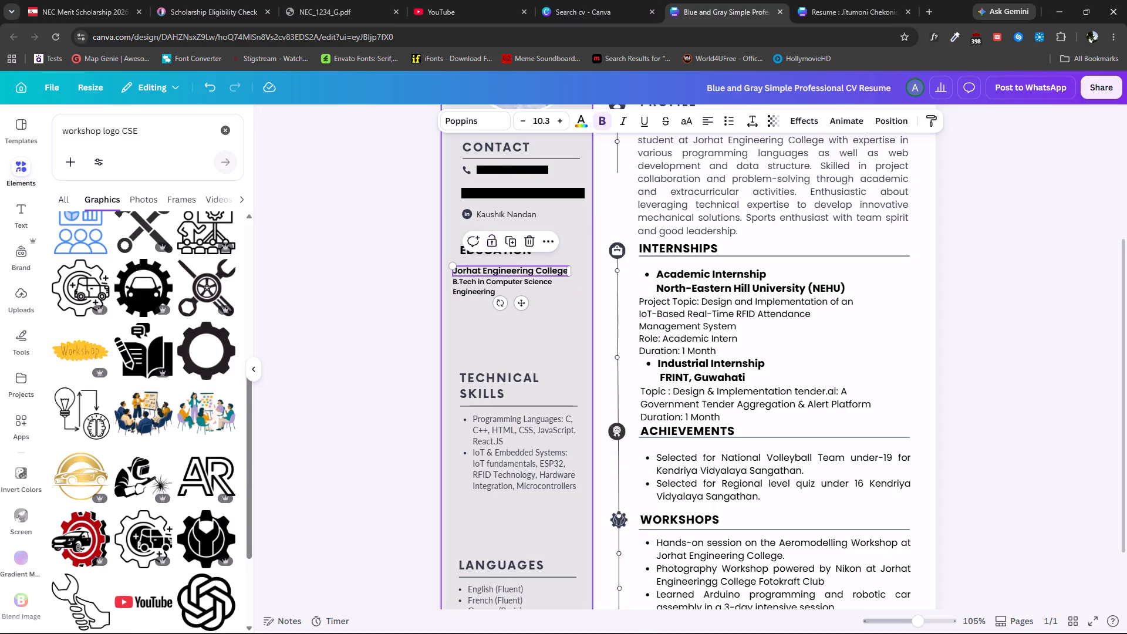
left_click(511, 241)
left_click_drag(511, 282, 502, 308)
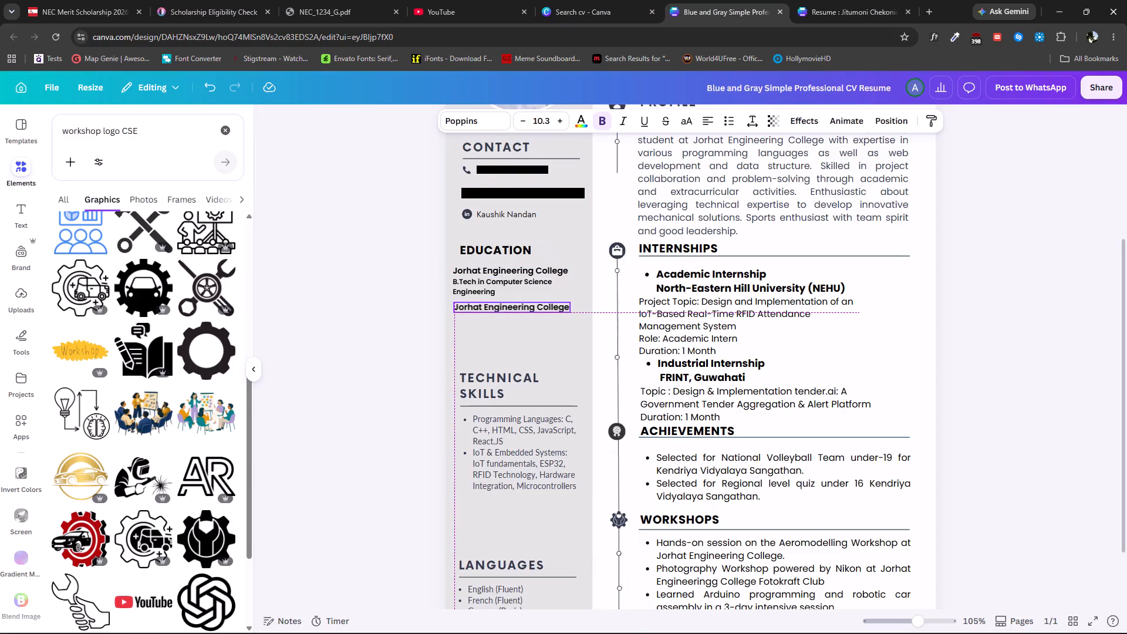
left_click_drag(502, 308, 501, 304)
double_click(501, 304)
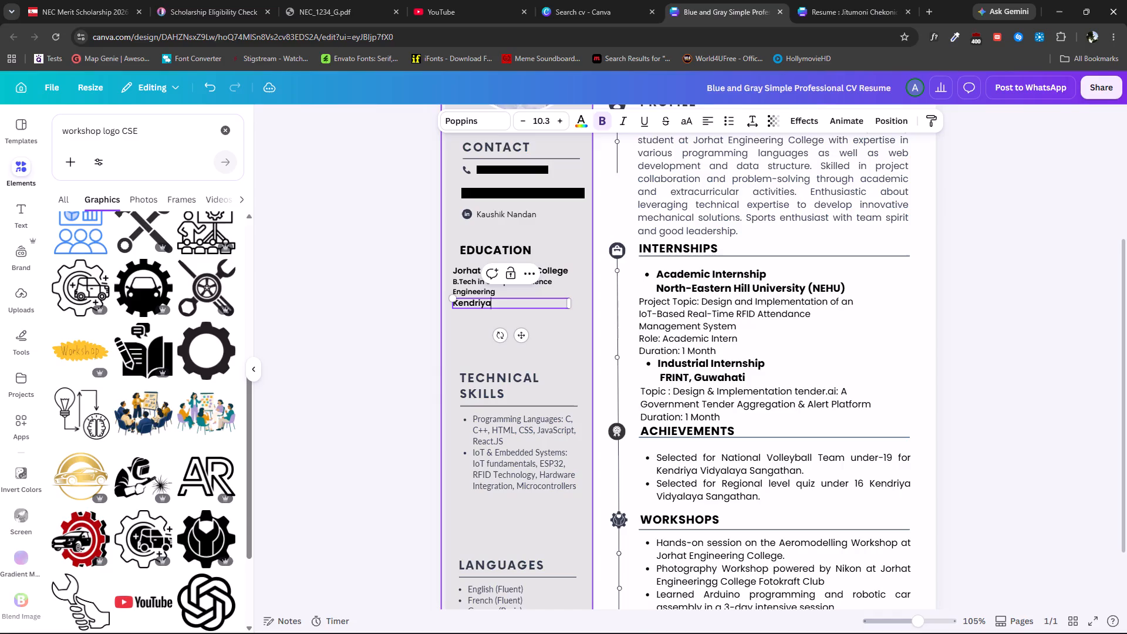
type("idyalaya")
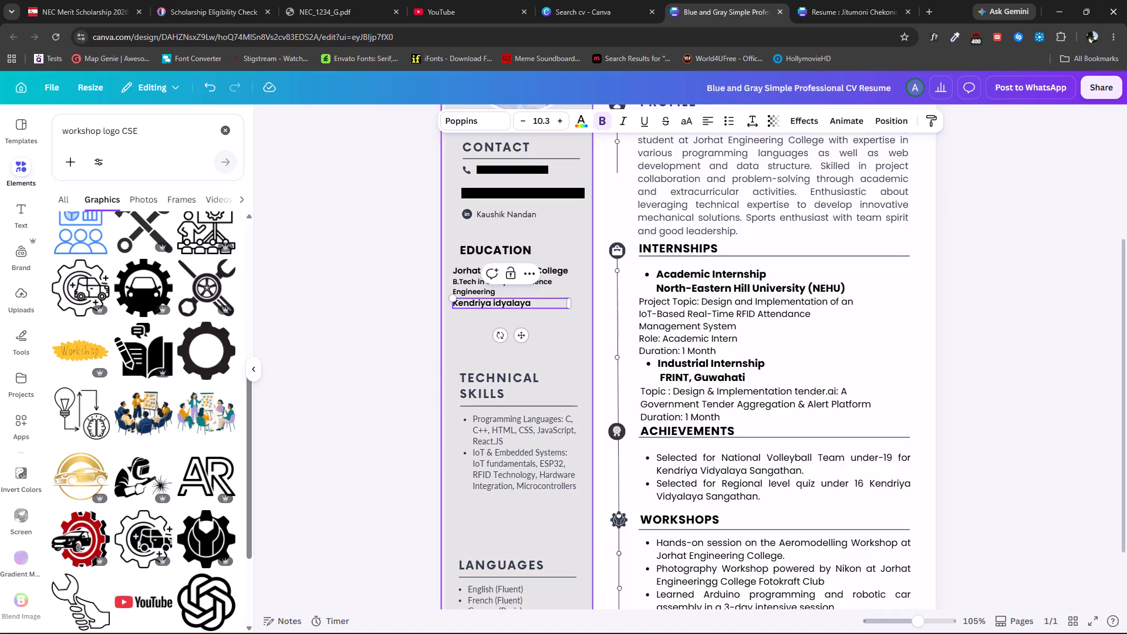
left_click(494, 302)
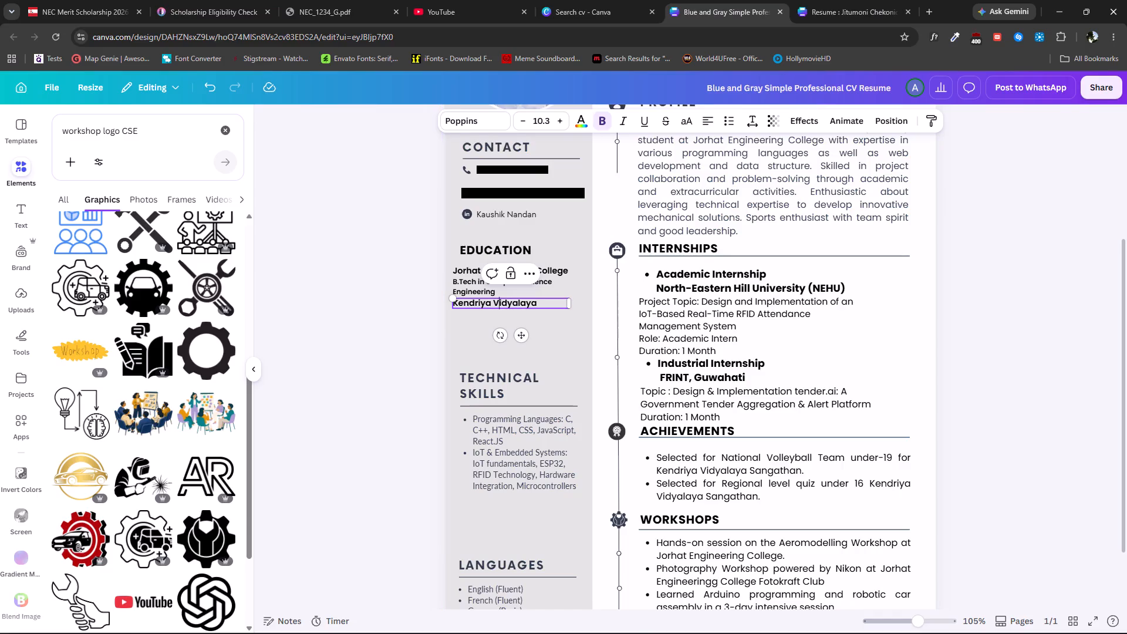
left_click(553, 303)
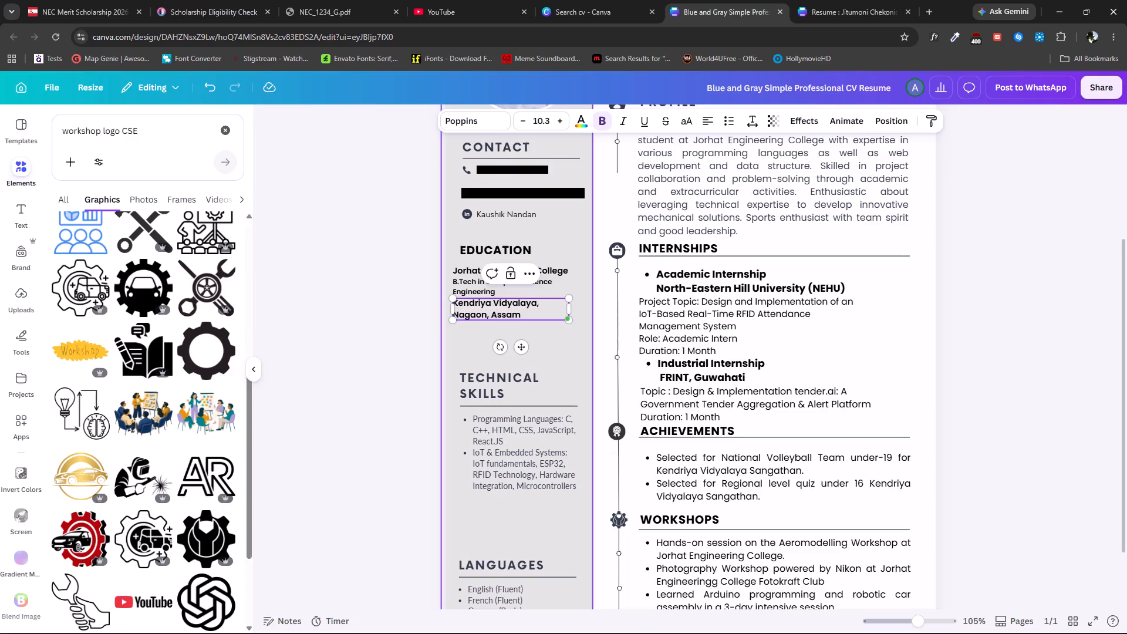
Widen the Kendriya Vidyalaya text box to about the degree line's width and shift it slightly down, left-aligned with the college entry.
left_click_drag(571, 308, 584, 306)
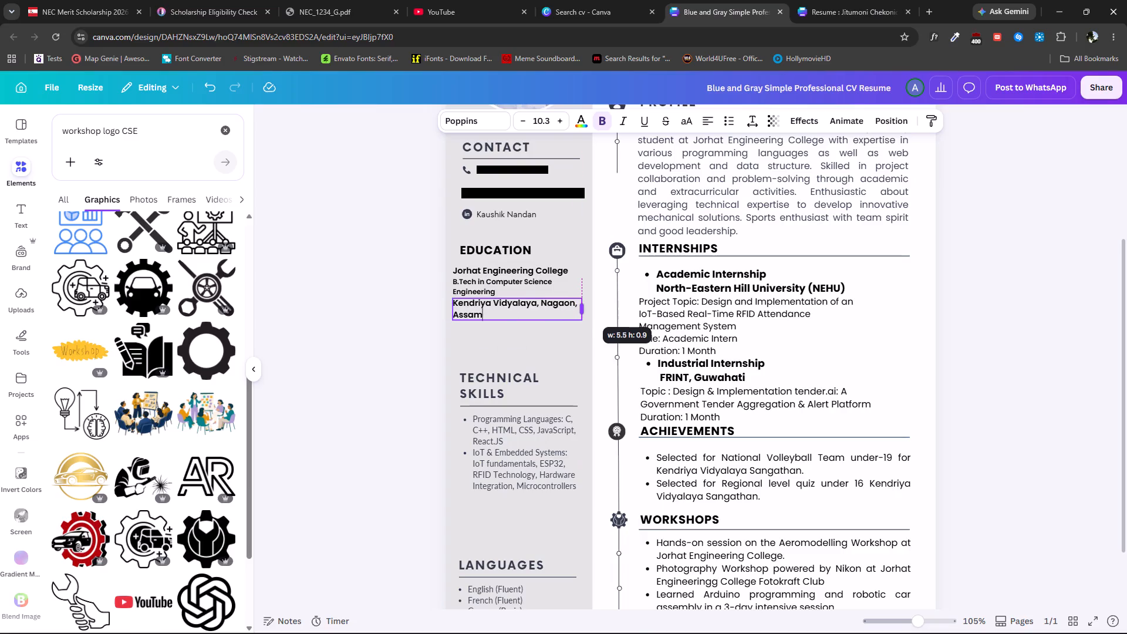
left_click_drag(584, 306, 580, 306)
left_click(565, 348)
left_click_drag(517, 315, 515, 334)
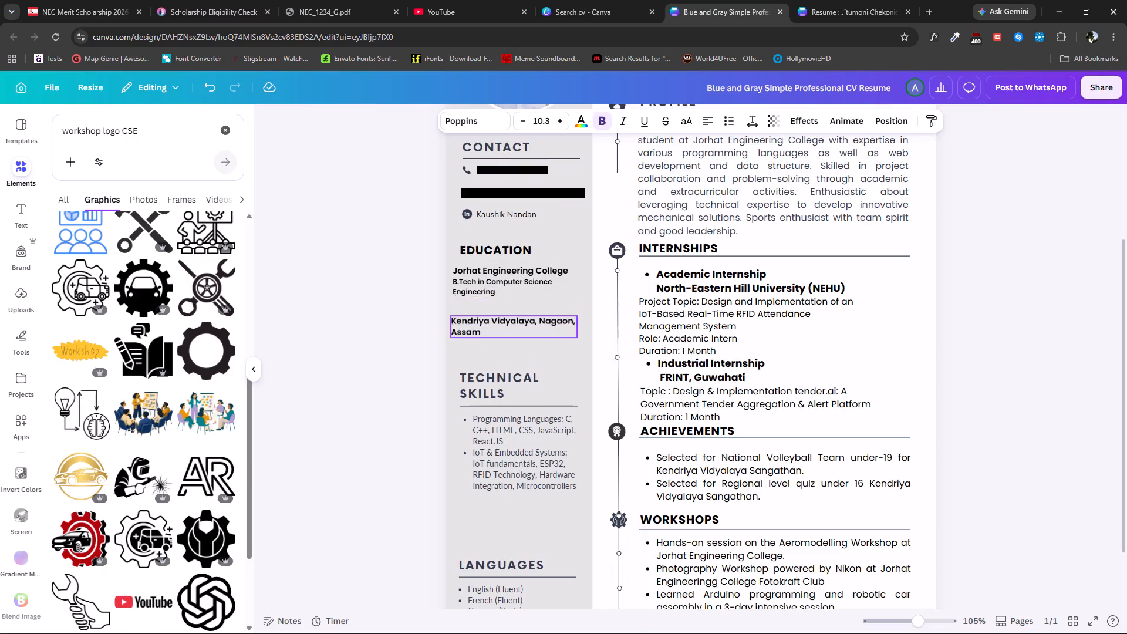
left_click_drag(515, 334, 517, 322)
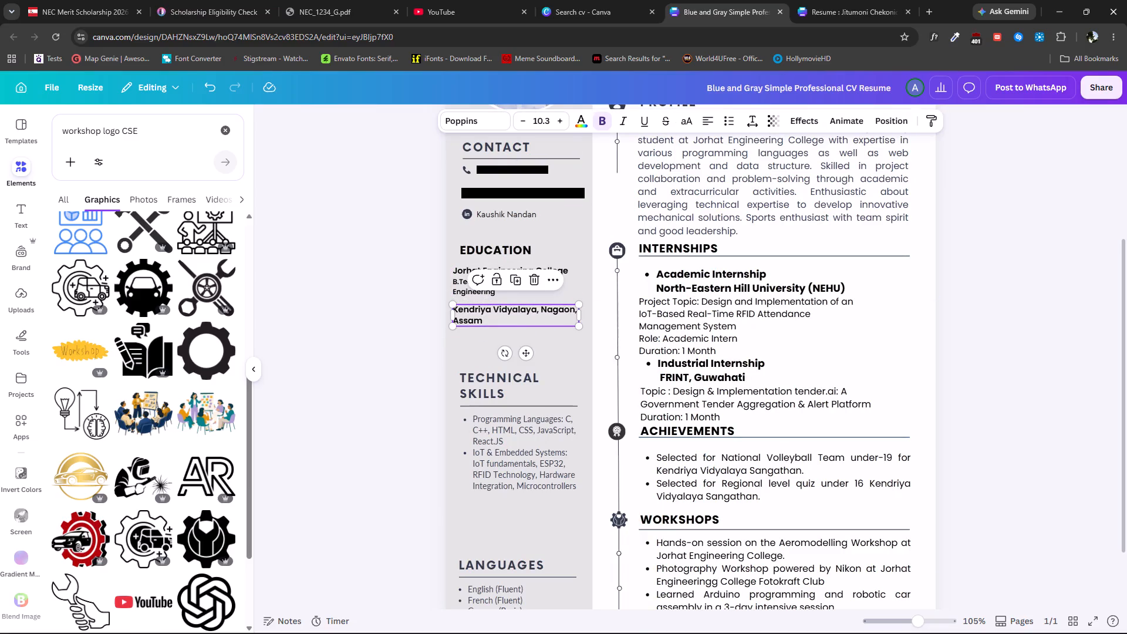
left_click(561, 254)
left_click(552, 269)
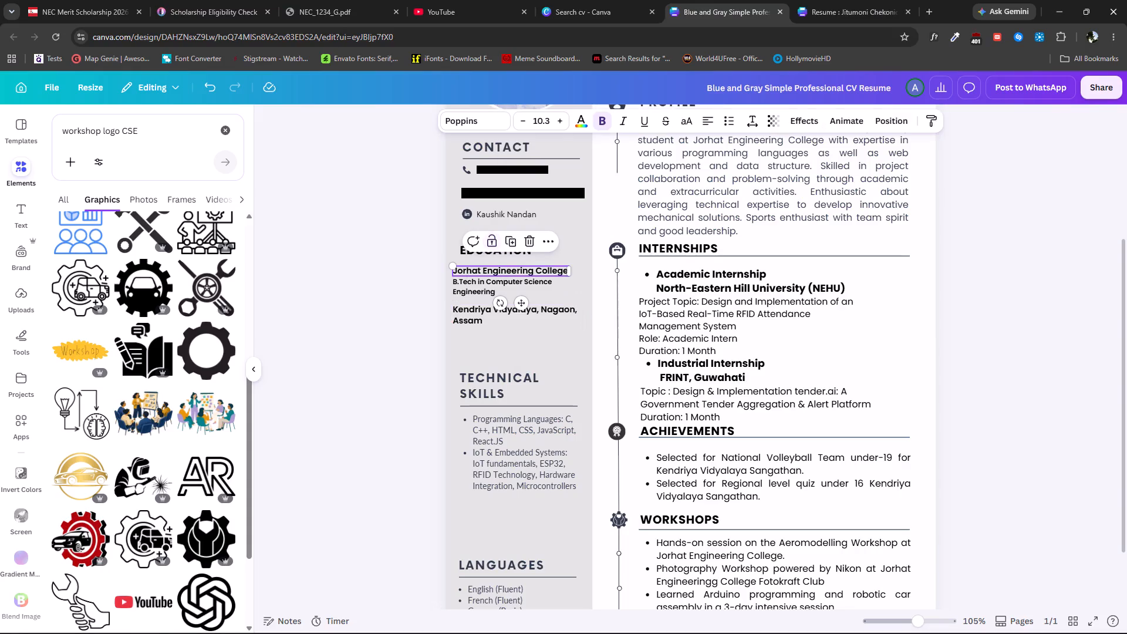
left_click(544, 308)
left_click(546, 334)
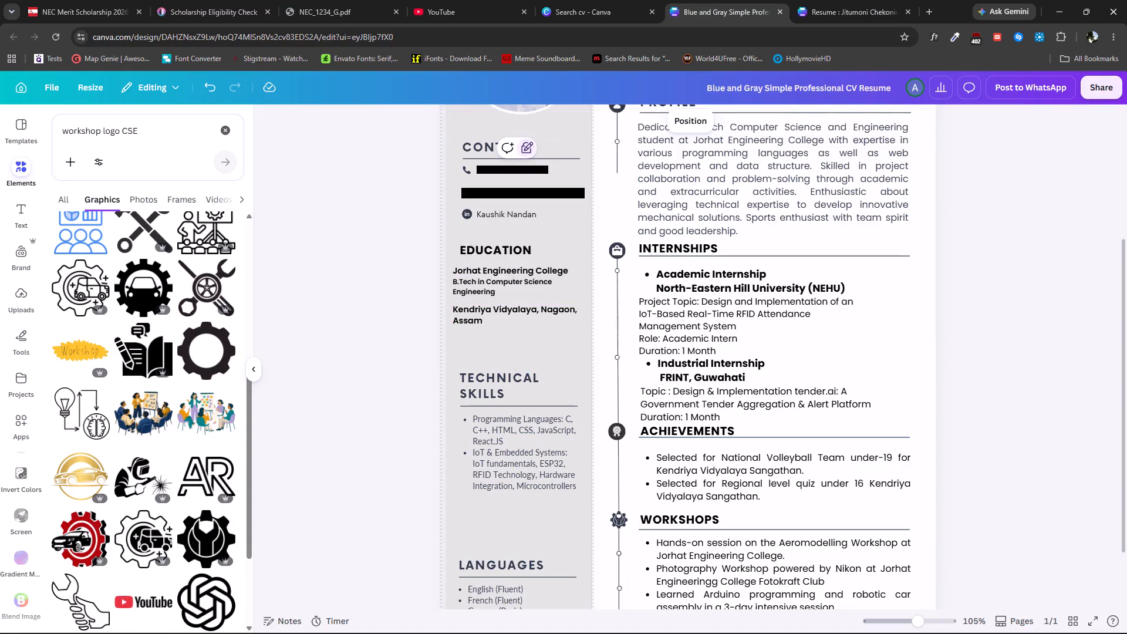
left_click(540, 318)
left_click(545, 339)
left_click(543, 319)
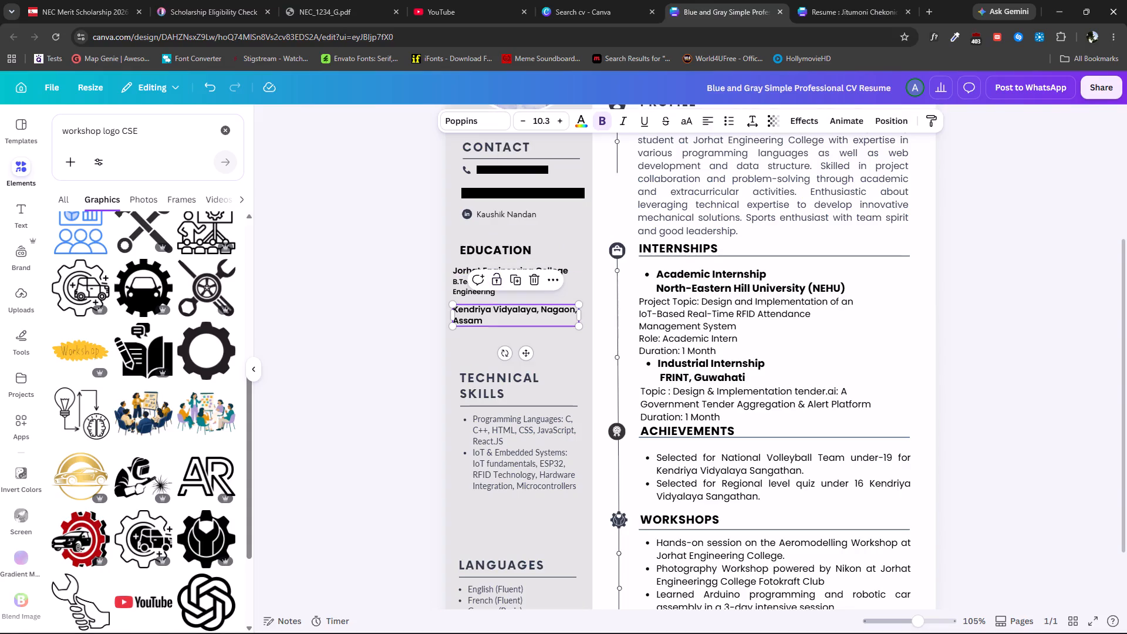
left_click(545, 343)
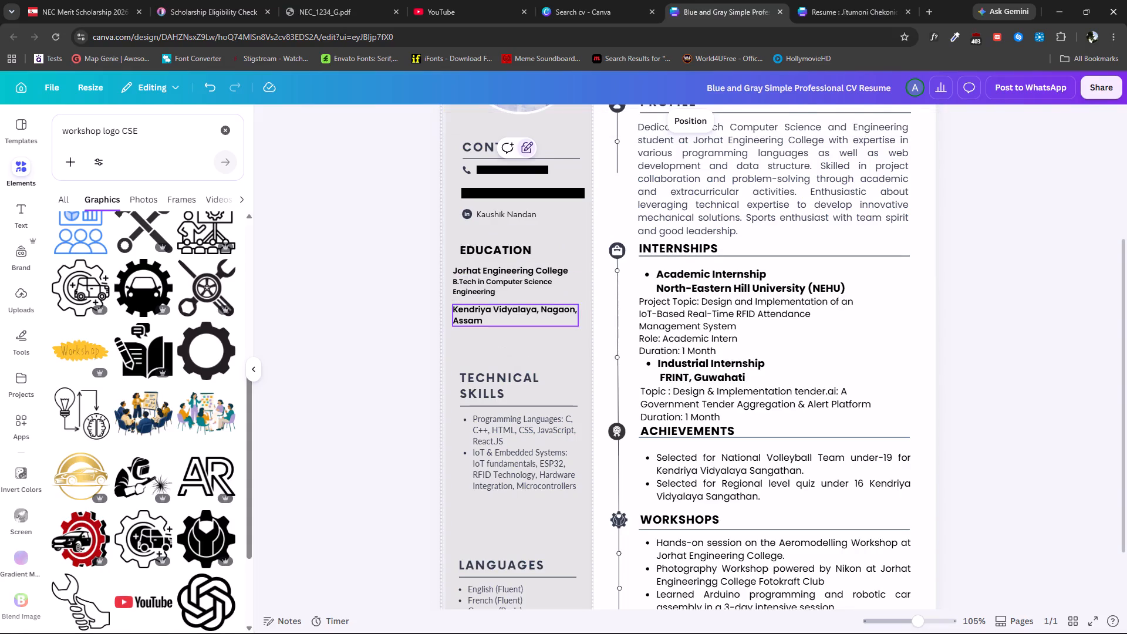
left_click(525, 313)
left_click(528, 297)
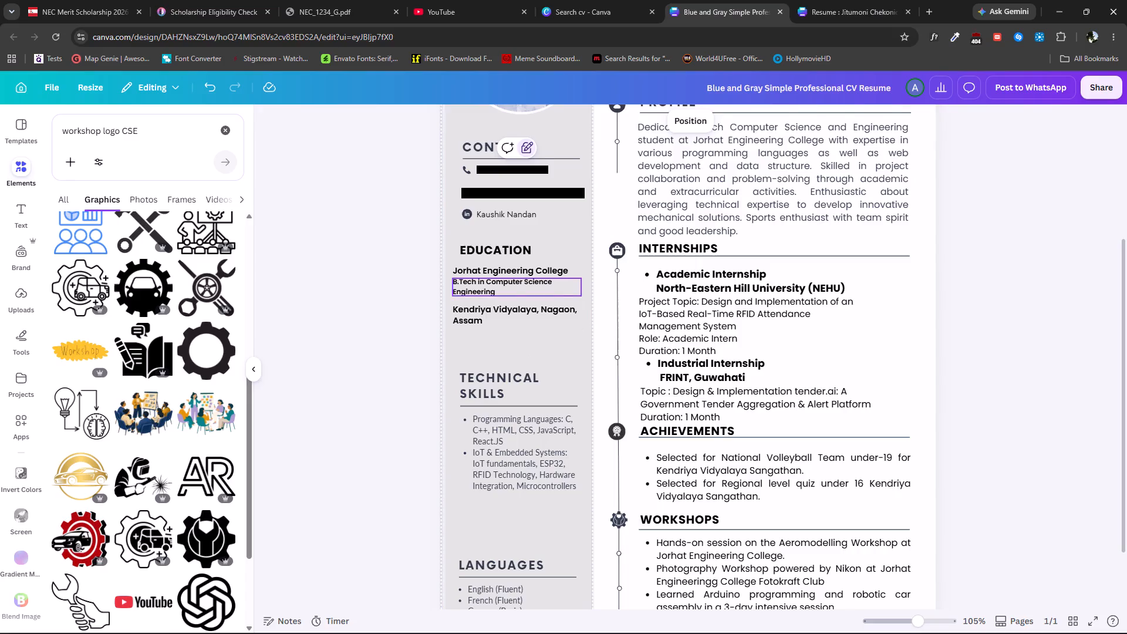
Duplicate the B.Tech degree line and place the copy directly below the Kendriya Vidyalaya line, left-aligned with it.
left_click(498, 287)
left_click(519, 252)
left_click_drag(515, 295, 507, 336)
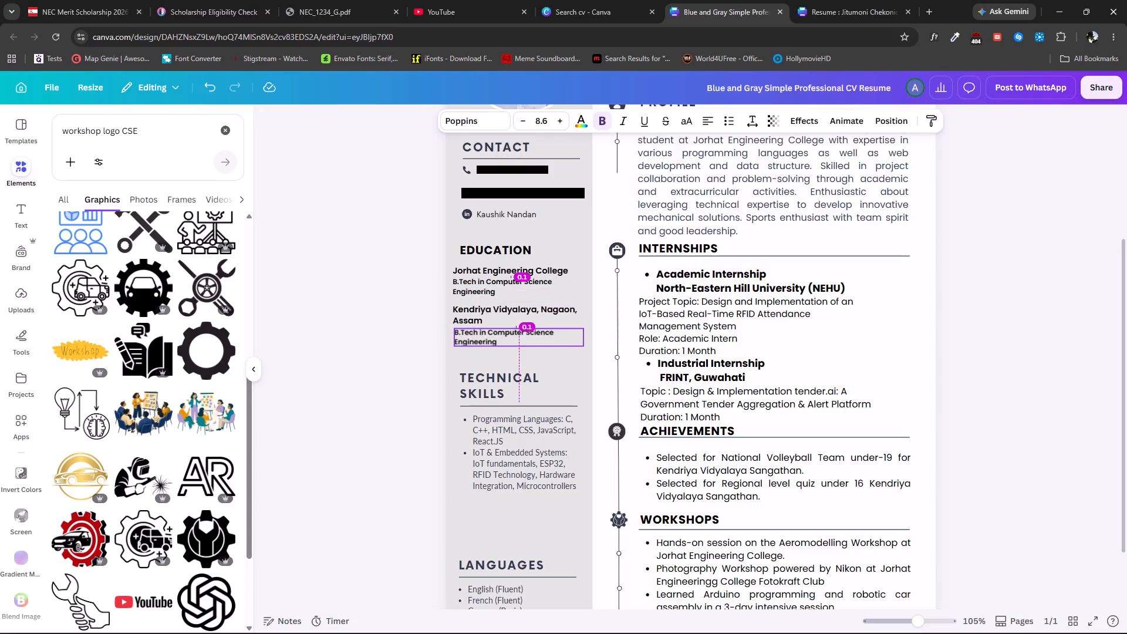
left_click_drag(507, 336, 505, 333)
Replace the copied degree line under Kendriya Vidyalaya with "Higher Secondary Education,", following the wording in the reference resume.
left_click(826, 0)
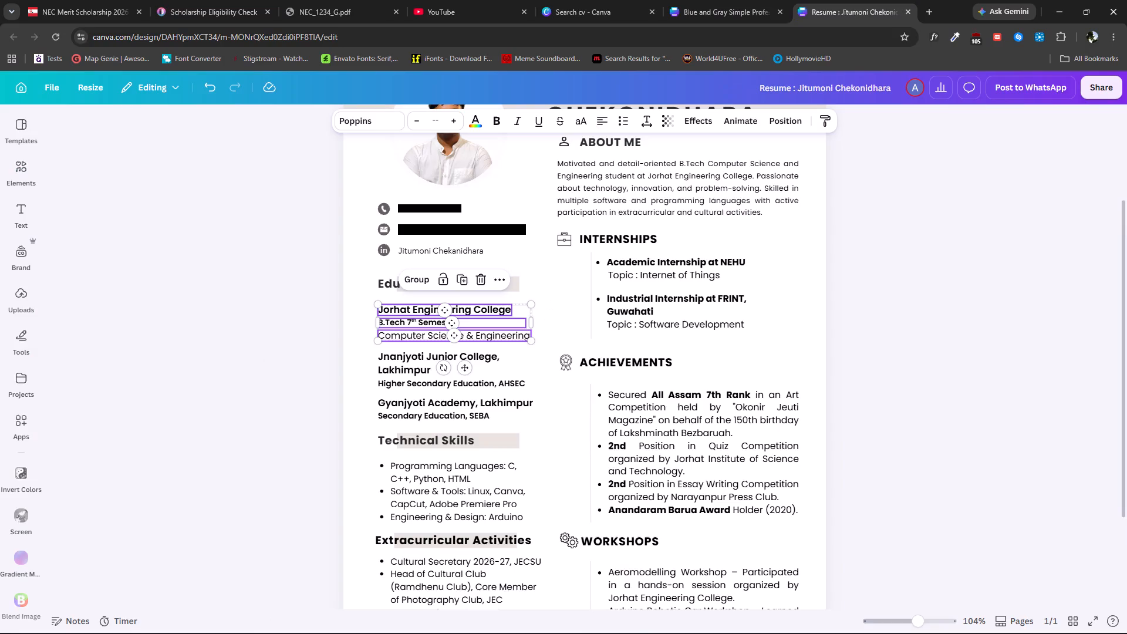
left_click(479, 386)
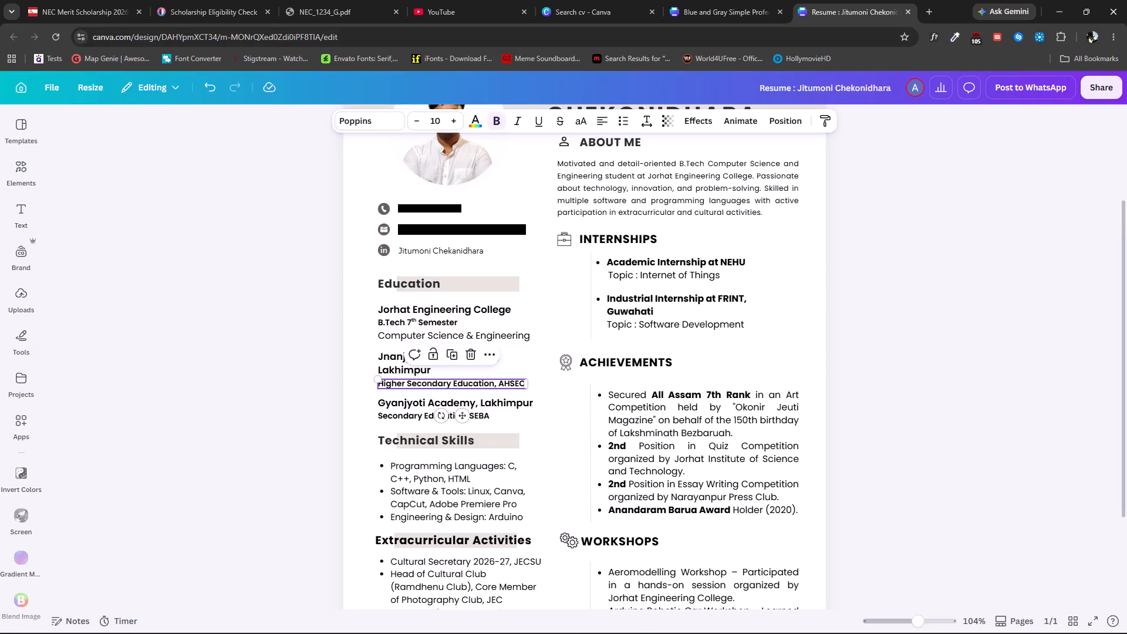
left_click(552, 374)
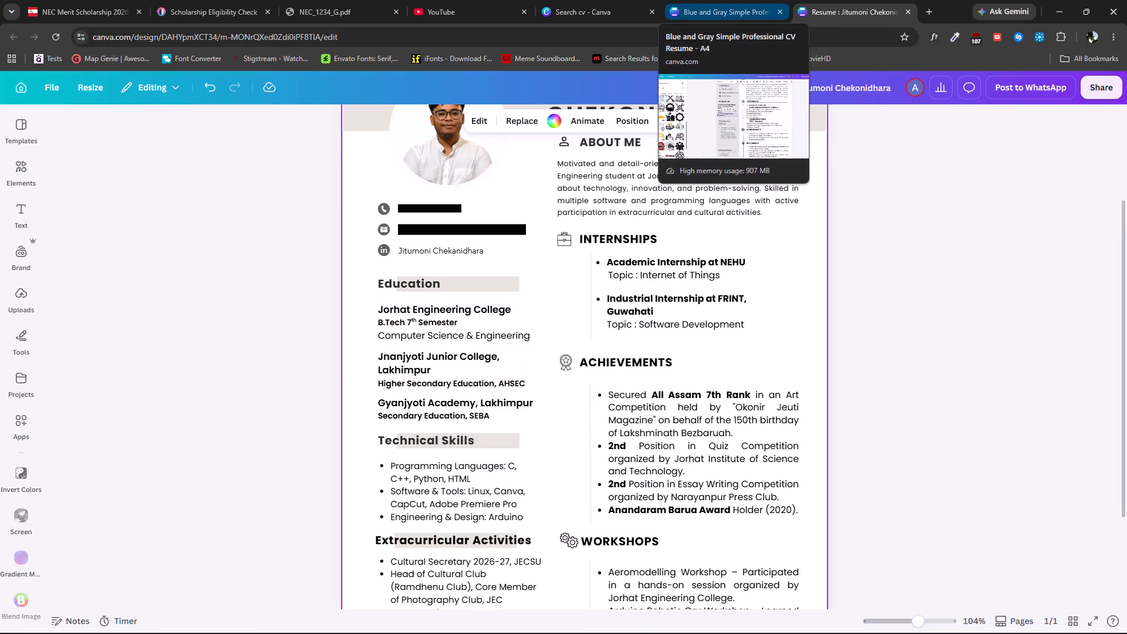
left_click(752, 0)
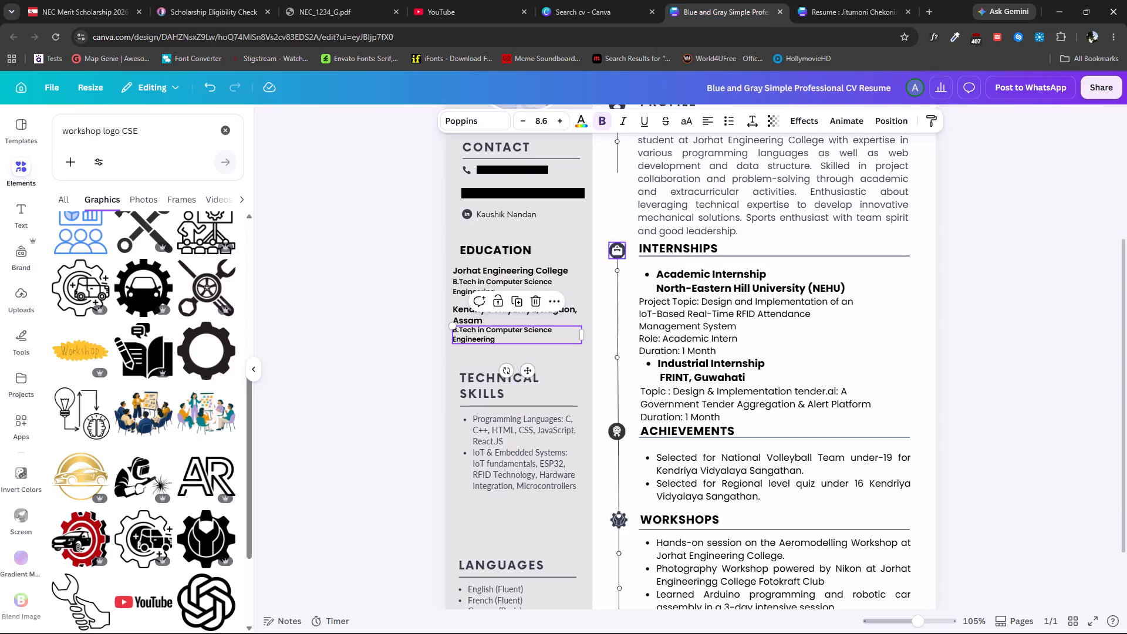
double_click(515, 334)
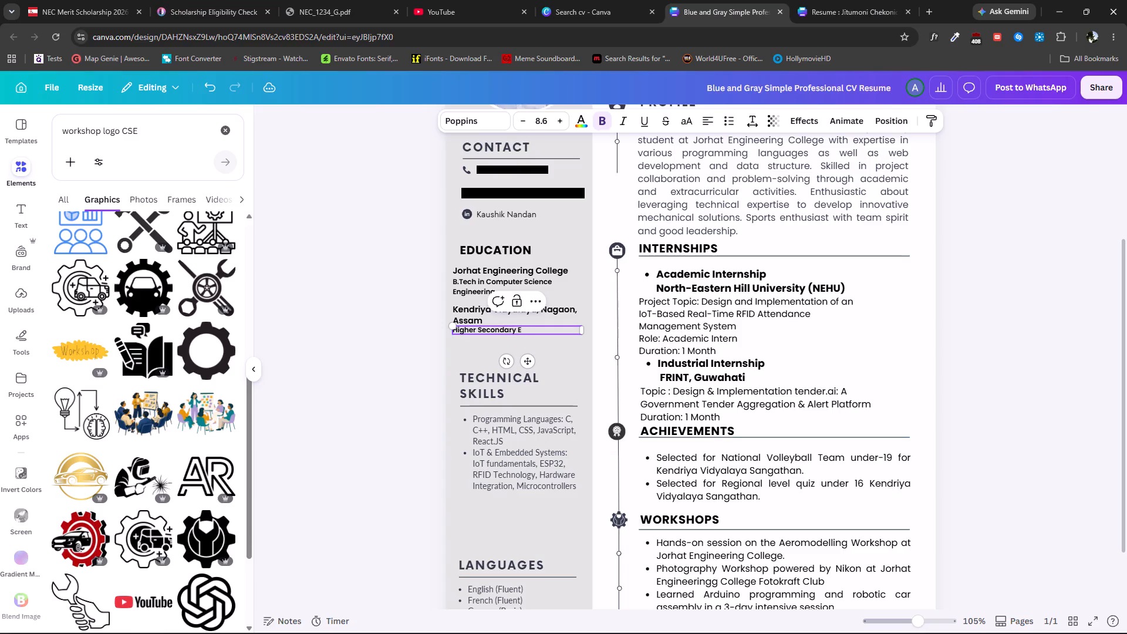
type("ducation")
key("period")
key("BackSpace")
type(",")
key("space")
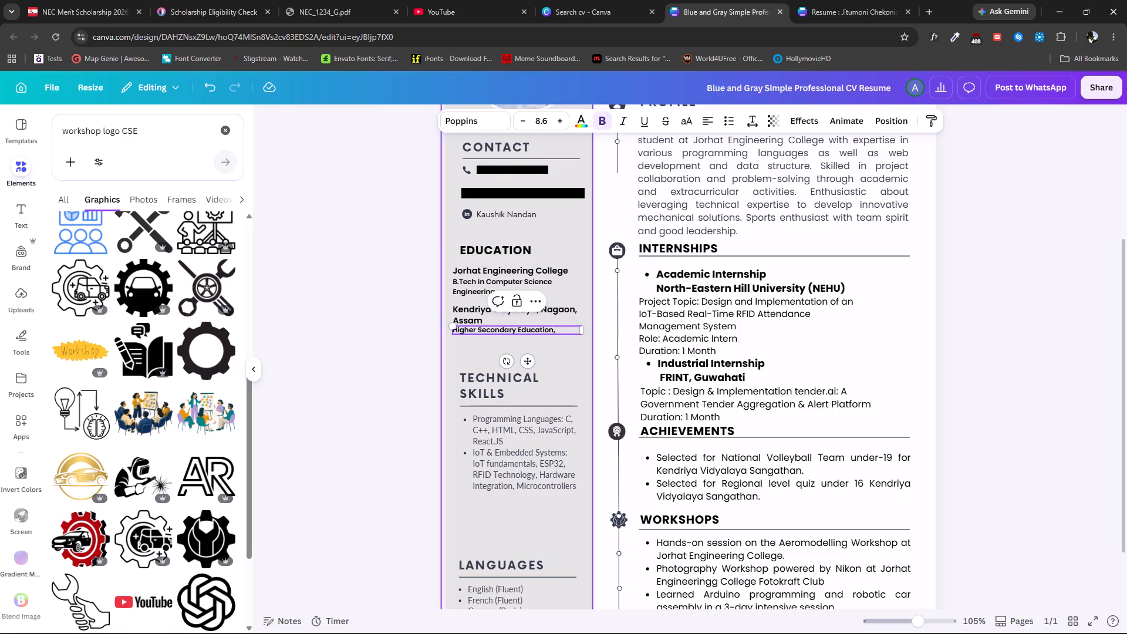
left_click(575, 349)
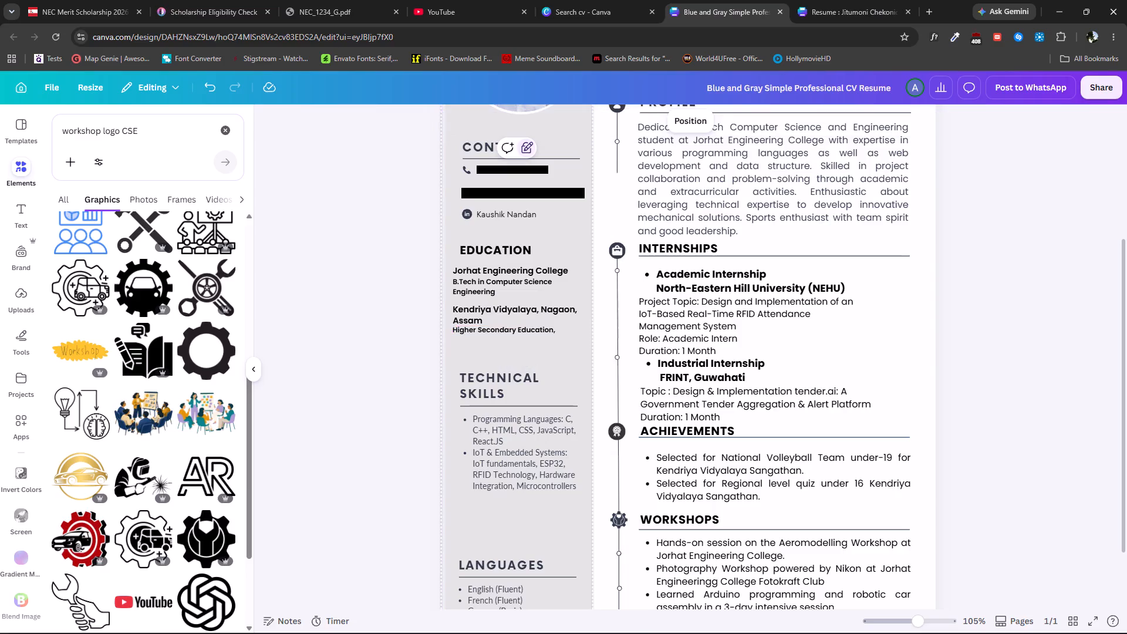
Add "AISSCE" after "Higher Secondary Education," under Kendriya Vidyalaya and widen the text box slightly so the text fits on one line.
left_click(542, 332)
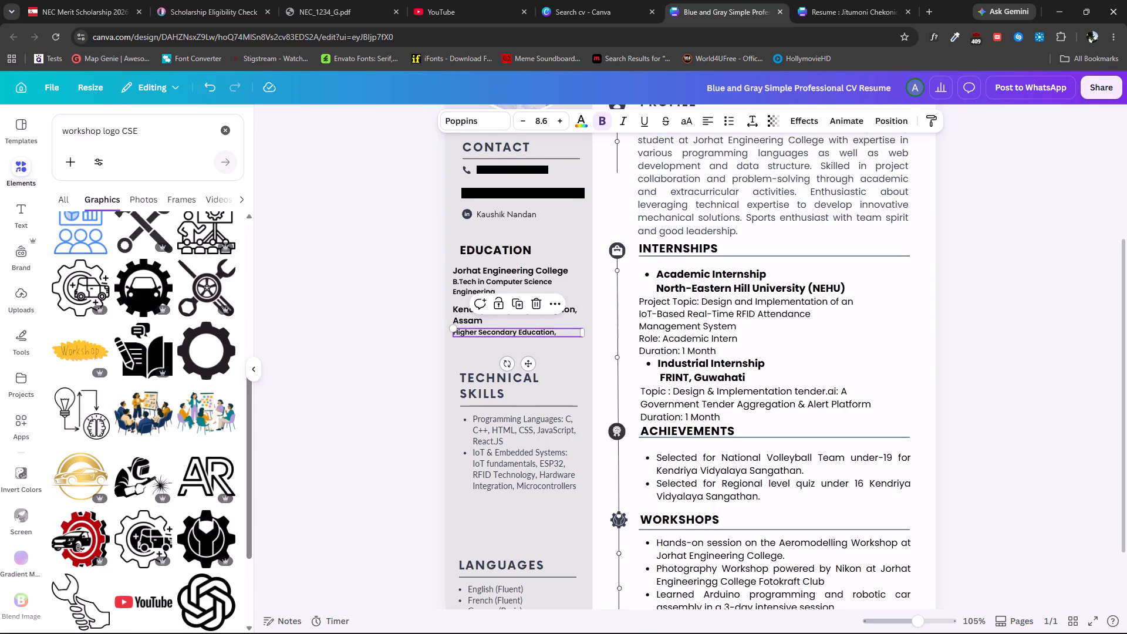
double_click(555, 333)
left_click(561, 333)
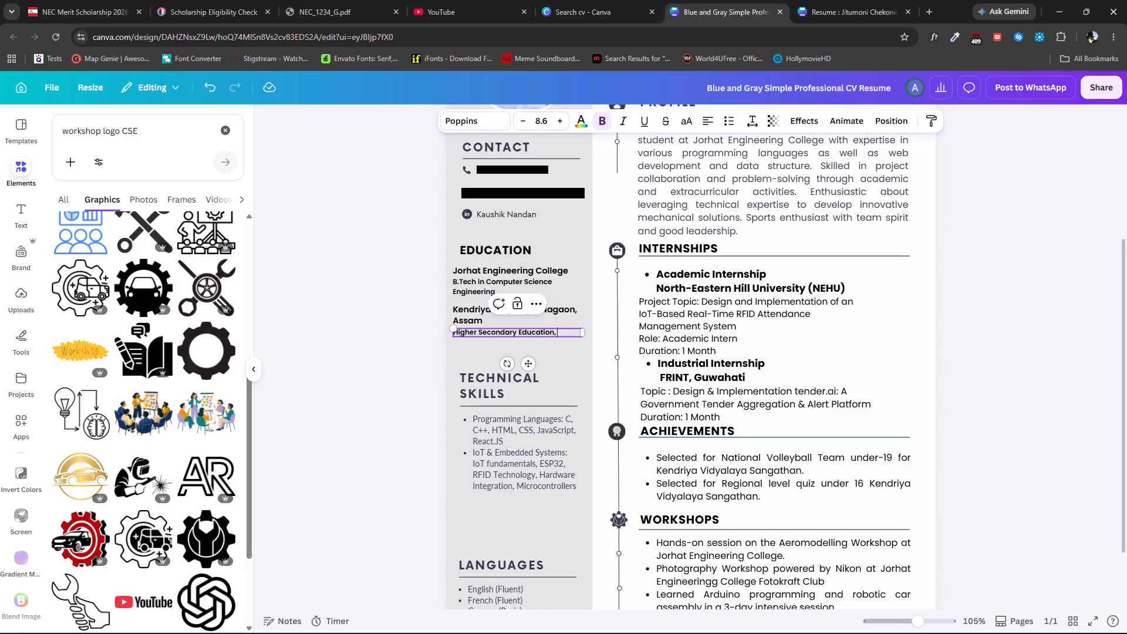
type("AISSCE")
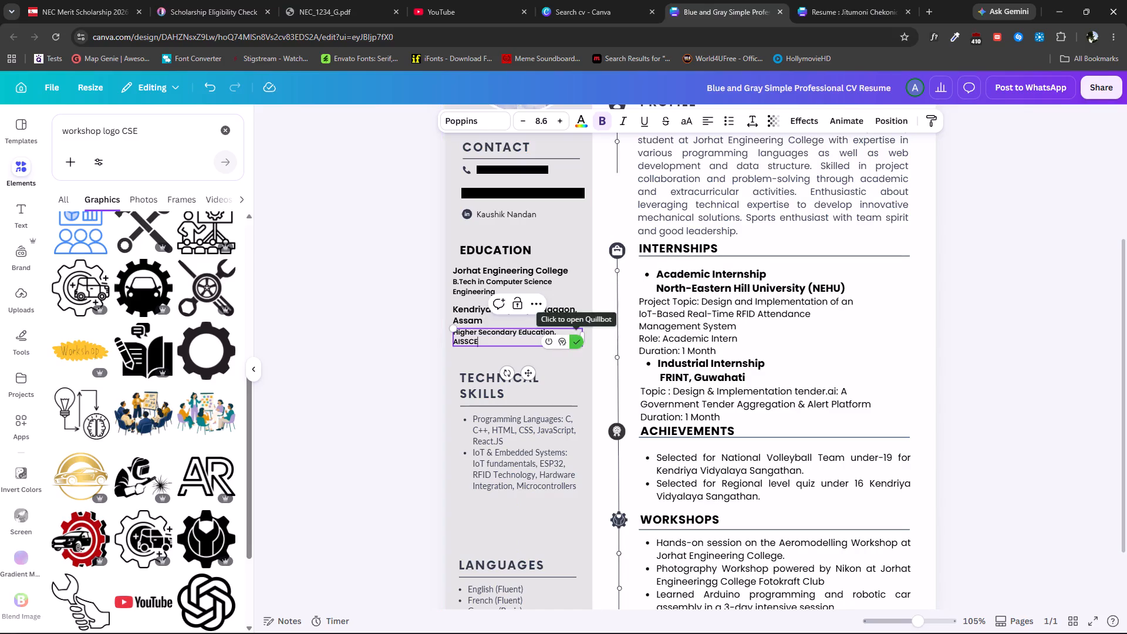
left_click(585, 336)
left_click(572, 372)
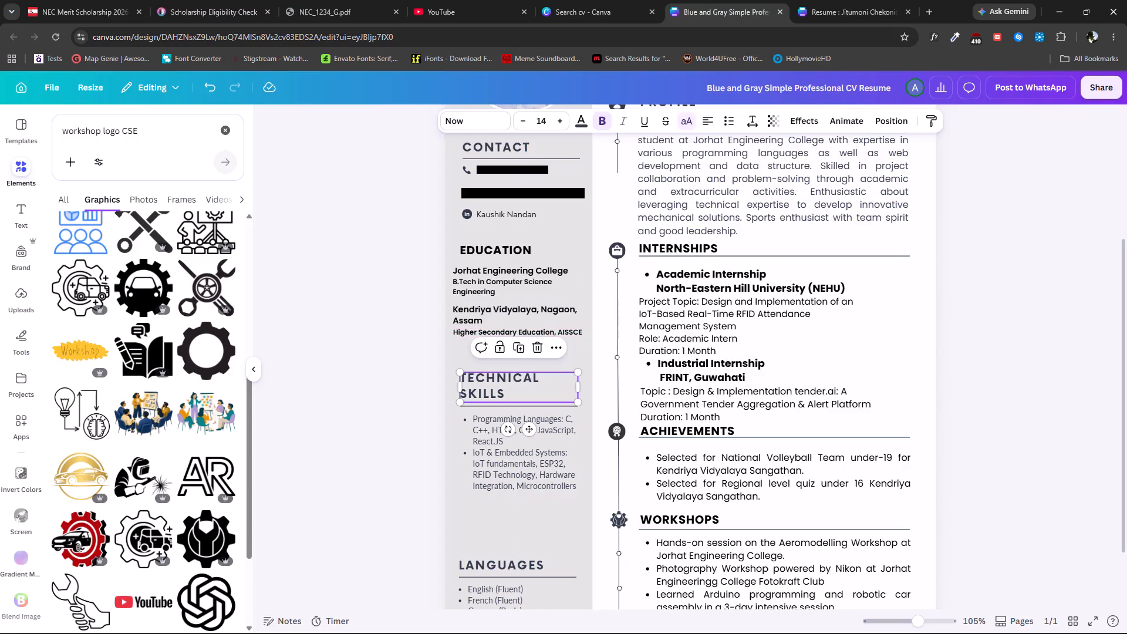
left_click(591, 363)
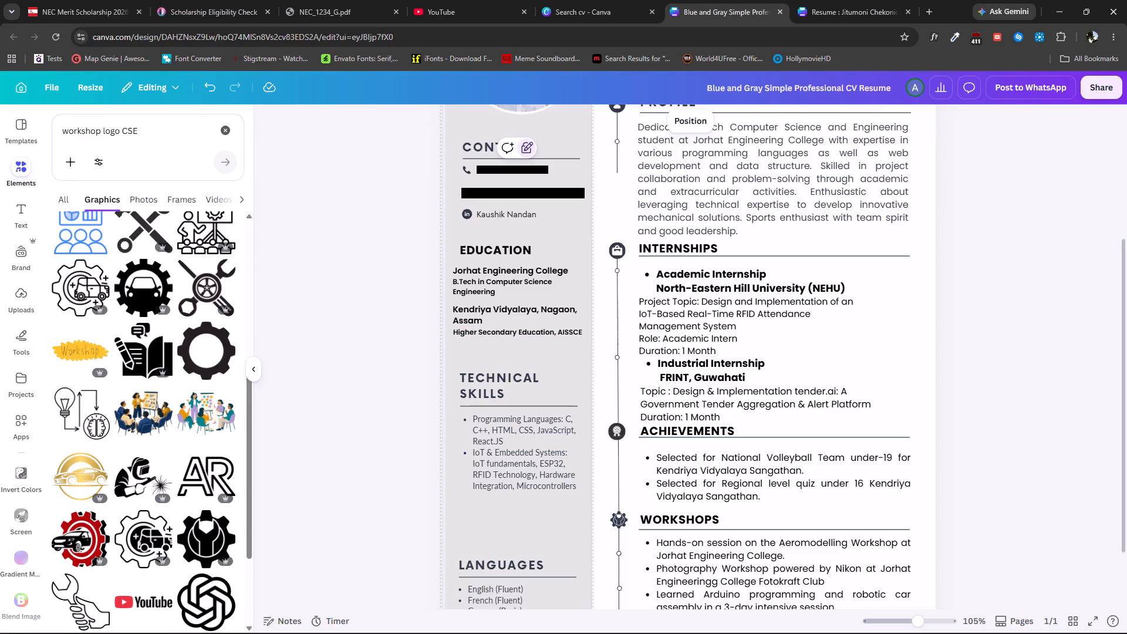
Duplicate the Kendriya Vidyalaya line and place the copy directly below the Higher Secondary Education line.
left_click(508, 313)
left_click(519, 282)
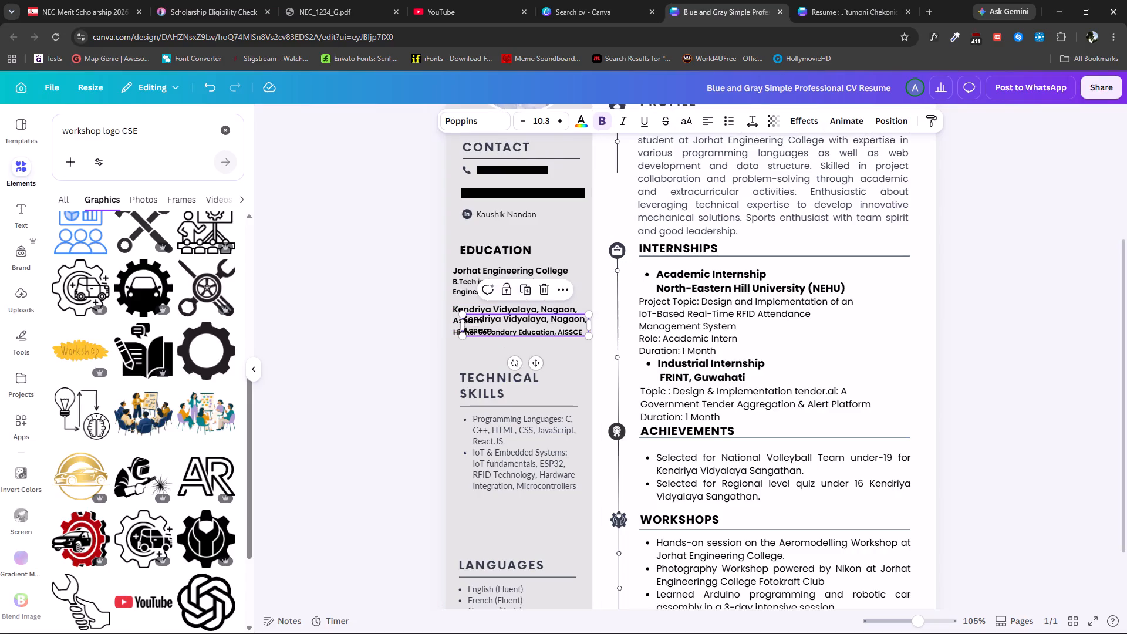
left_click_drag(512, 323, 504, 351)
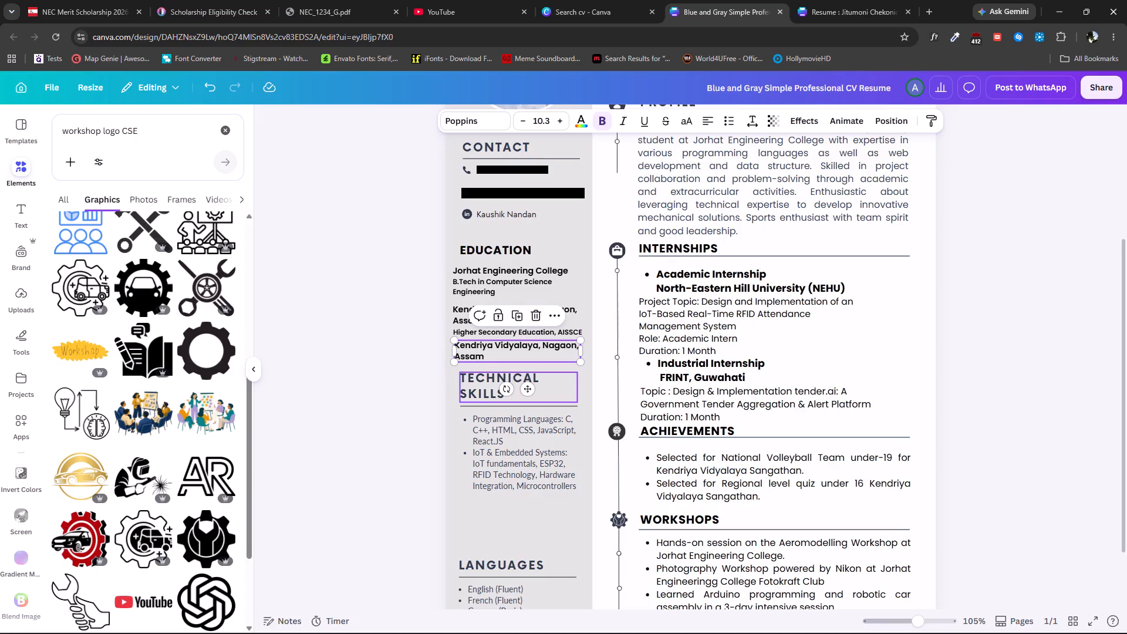
Move the Technical Skills heading, divider and bullet list together down to just above the Languages heading.
left_click_drag(452, 382, 529, 478)
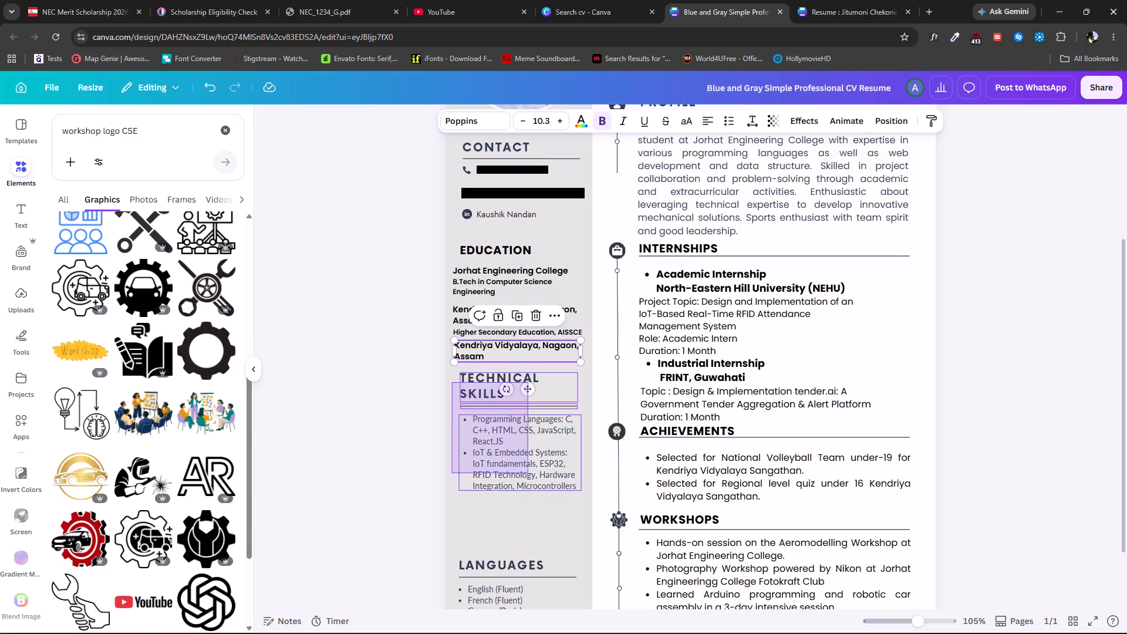
left_click_drag(529, 478, 529, 493)
left_click_drag(502, 388, 495, 433)
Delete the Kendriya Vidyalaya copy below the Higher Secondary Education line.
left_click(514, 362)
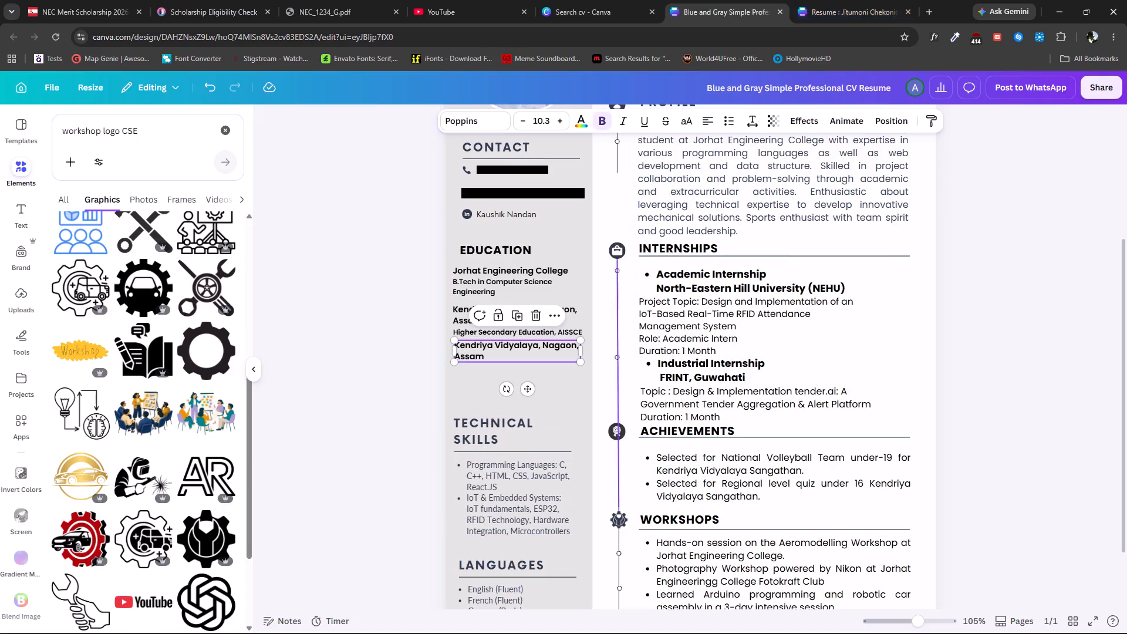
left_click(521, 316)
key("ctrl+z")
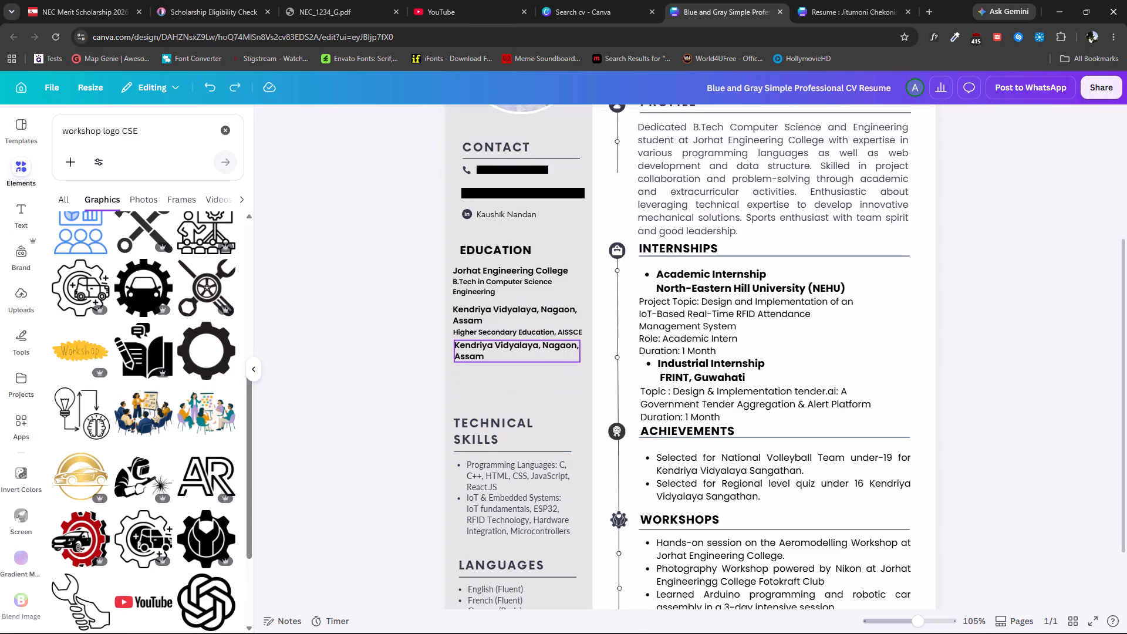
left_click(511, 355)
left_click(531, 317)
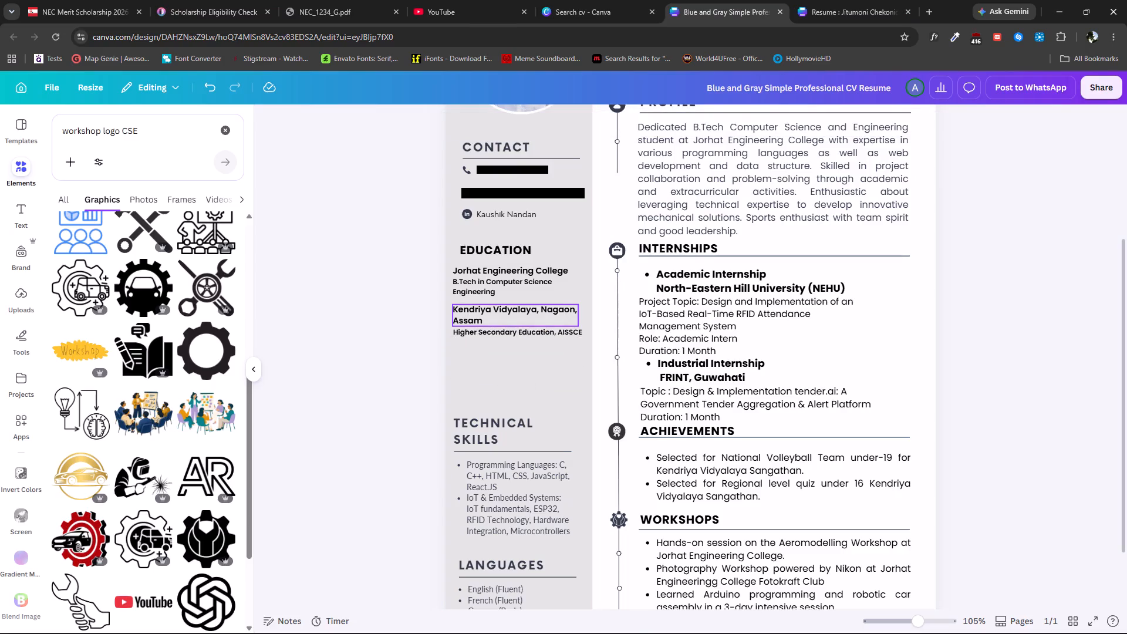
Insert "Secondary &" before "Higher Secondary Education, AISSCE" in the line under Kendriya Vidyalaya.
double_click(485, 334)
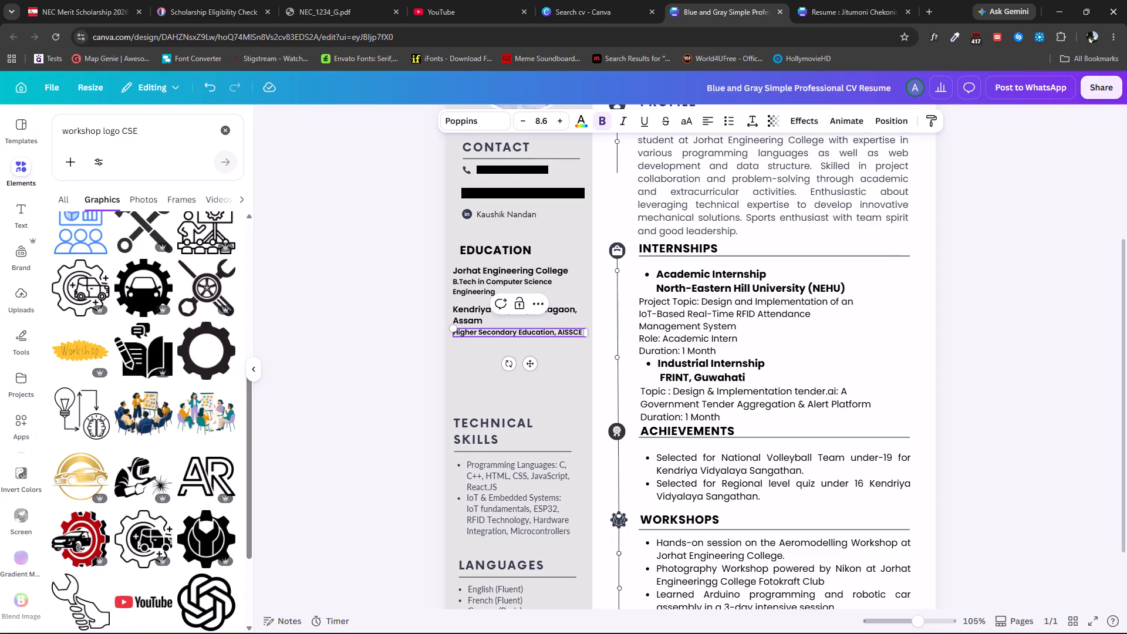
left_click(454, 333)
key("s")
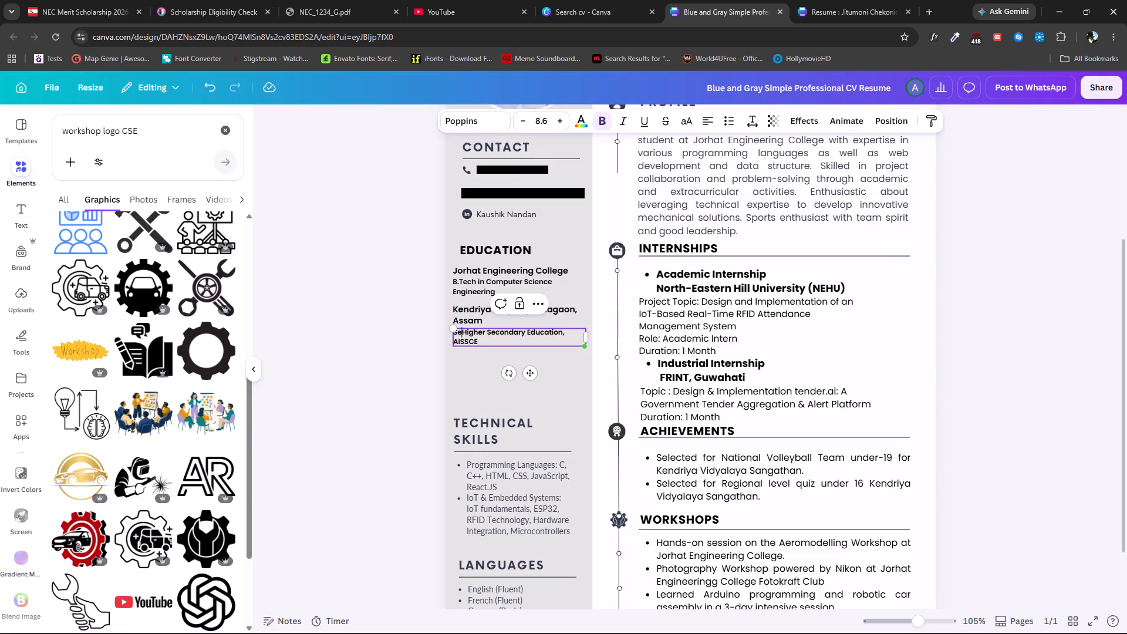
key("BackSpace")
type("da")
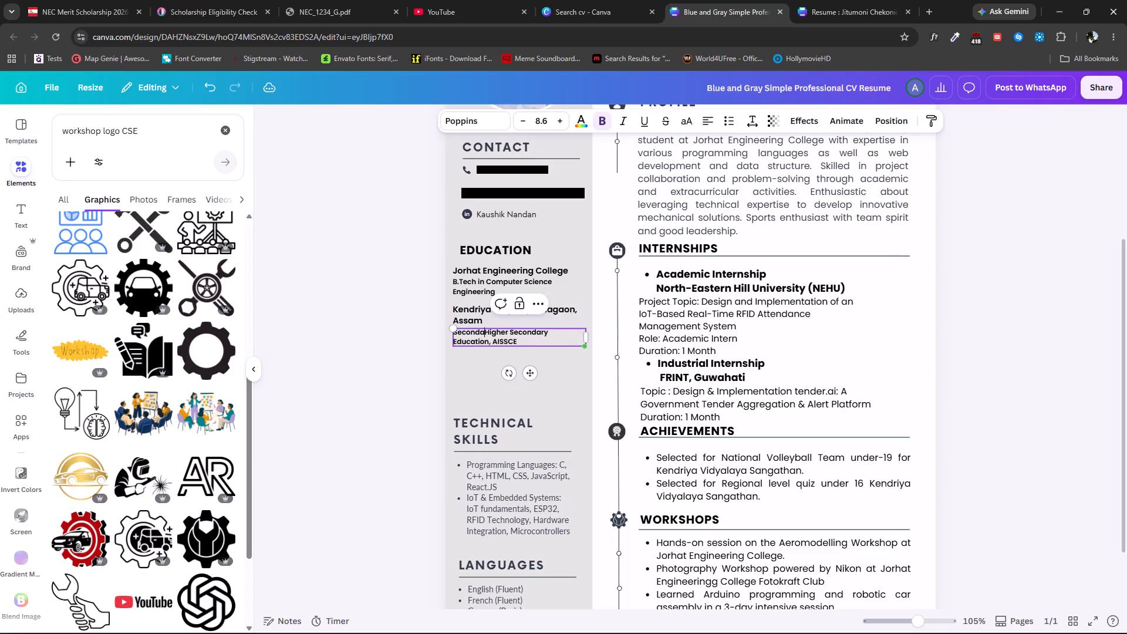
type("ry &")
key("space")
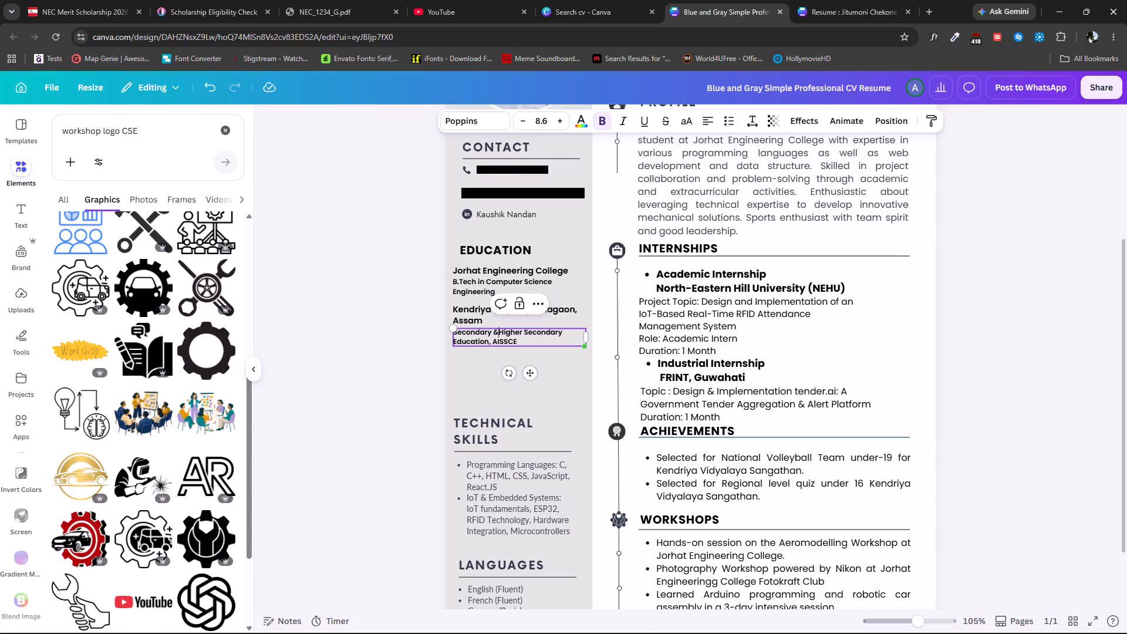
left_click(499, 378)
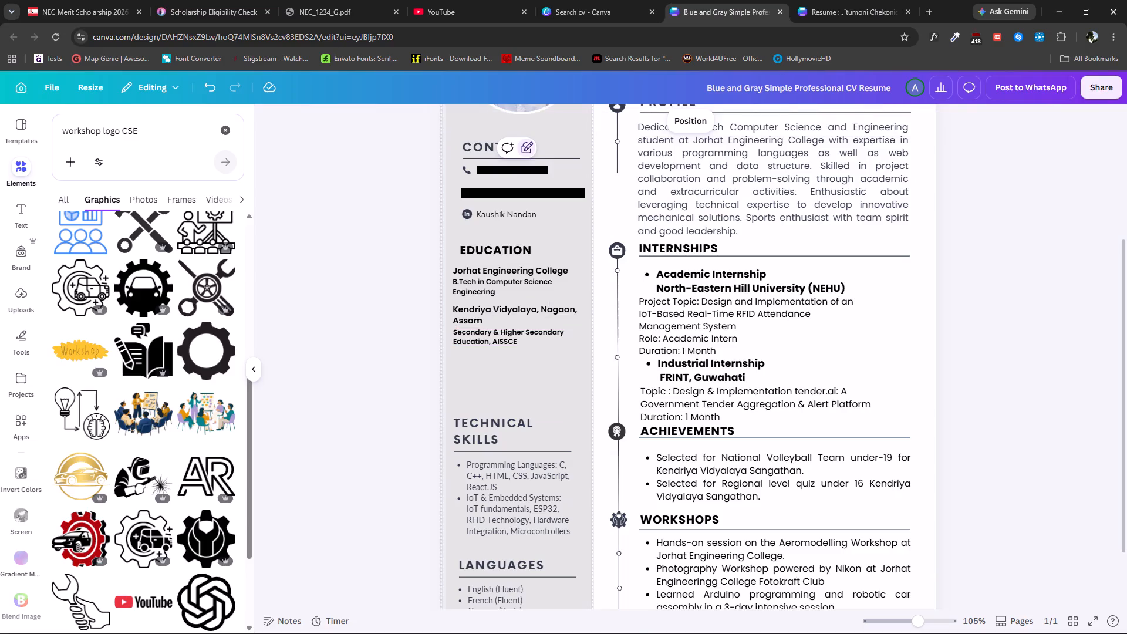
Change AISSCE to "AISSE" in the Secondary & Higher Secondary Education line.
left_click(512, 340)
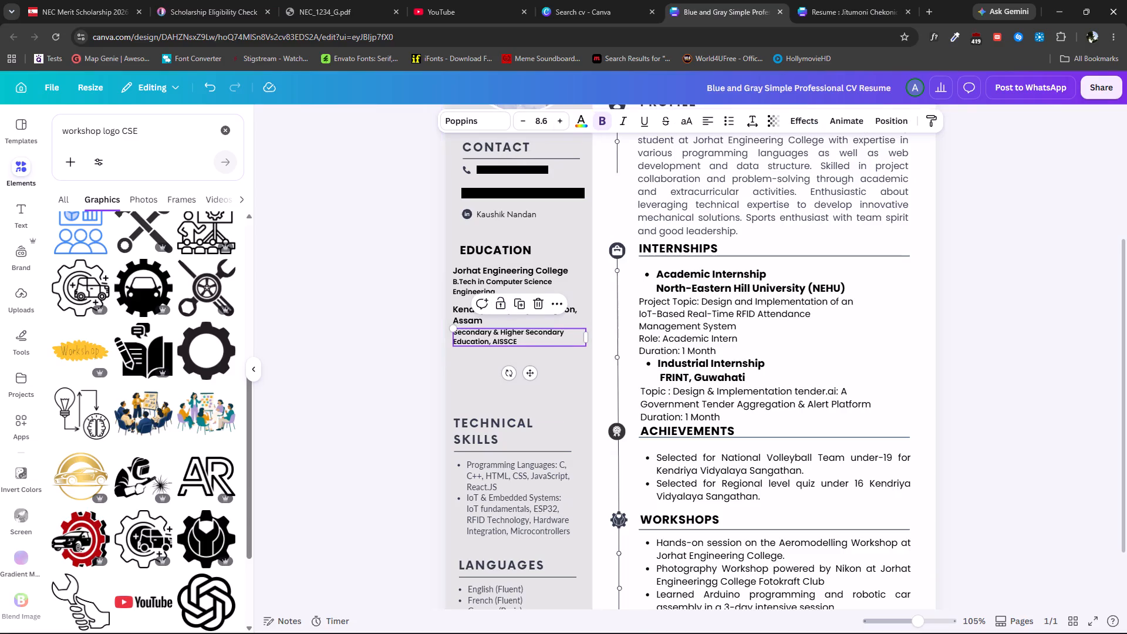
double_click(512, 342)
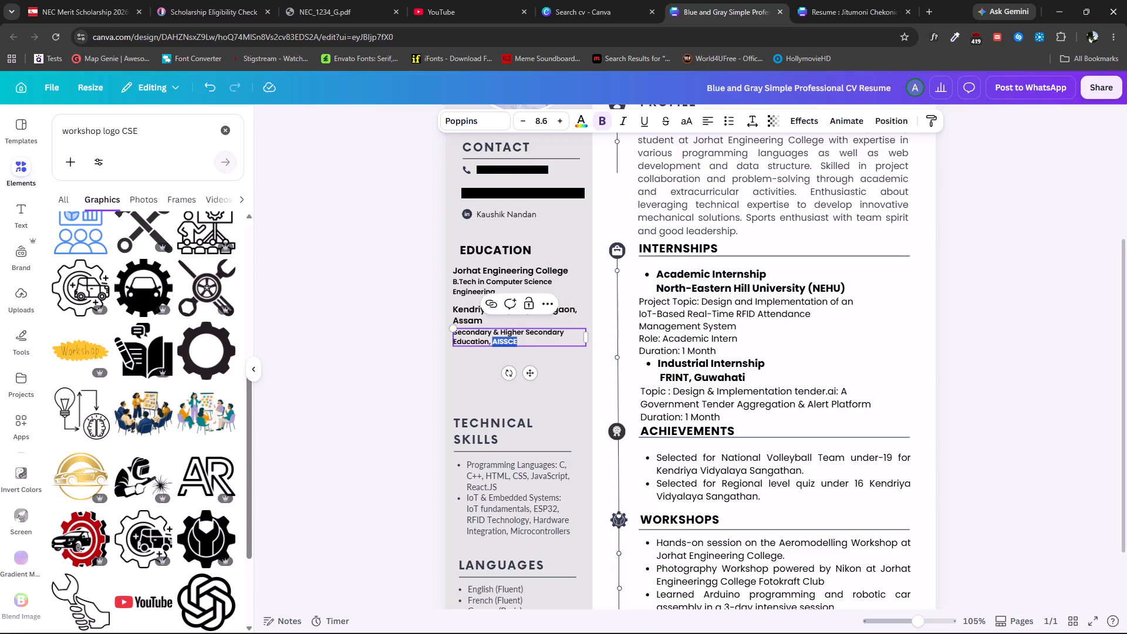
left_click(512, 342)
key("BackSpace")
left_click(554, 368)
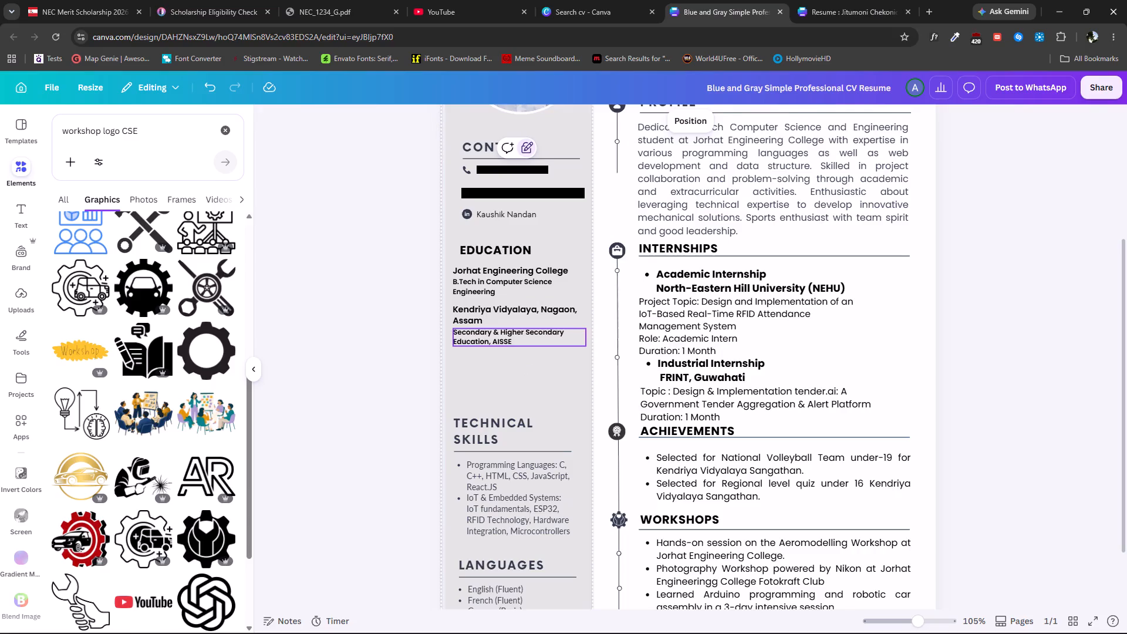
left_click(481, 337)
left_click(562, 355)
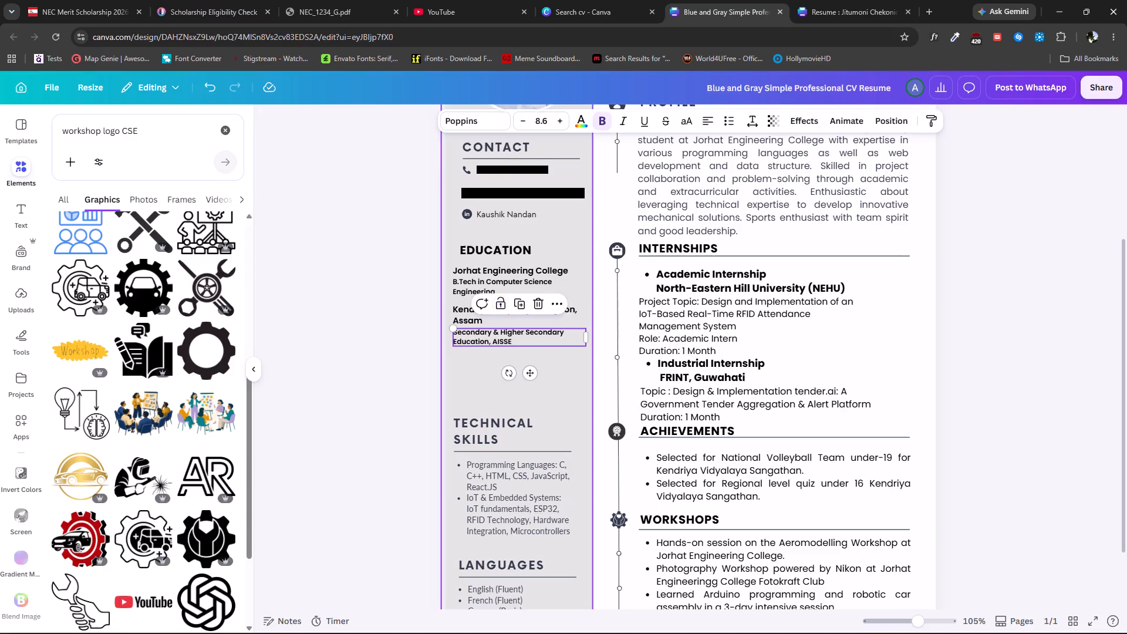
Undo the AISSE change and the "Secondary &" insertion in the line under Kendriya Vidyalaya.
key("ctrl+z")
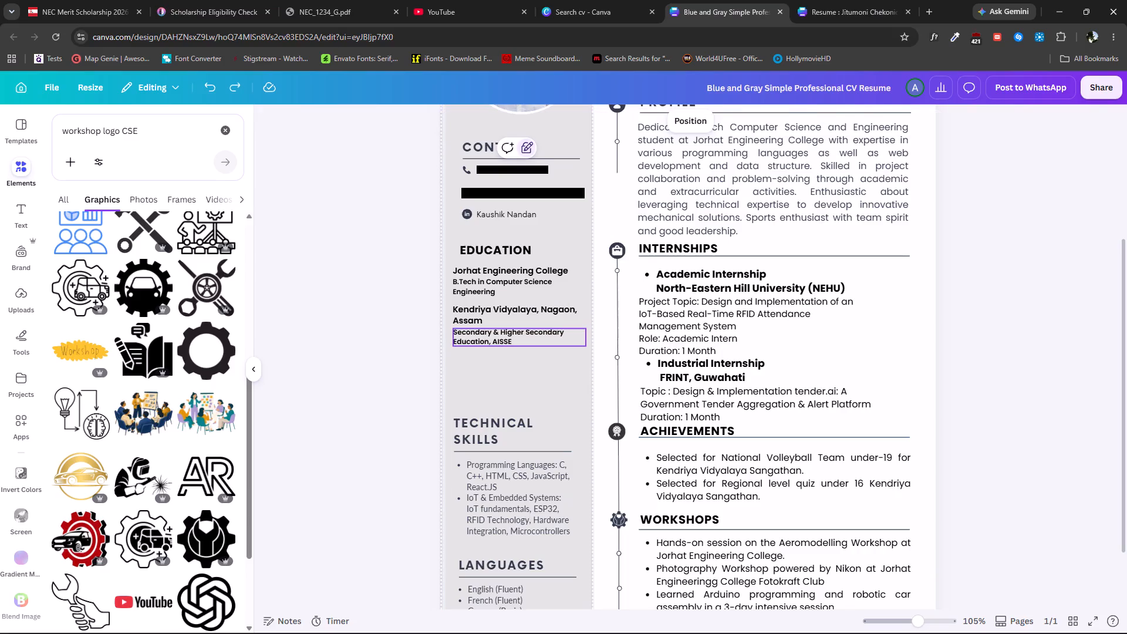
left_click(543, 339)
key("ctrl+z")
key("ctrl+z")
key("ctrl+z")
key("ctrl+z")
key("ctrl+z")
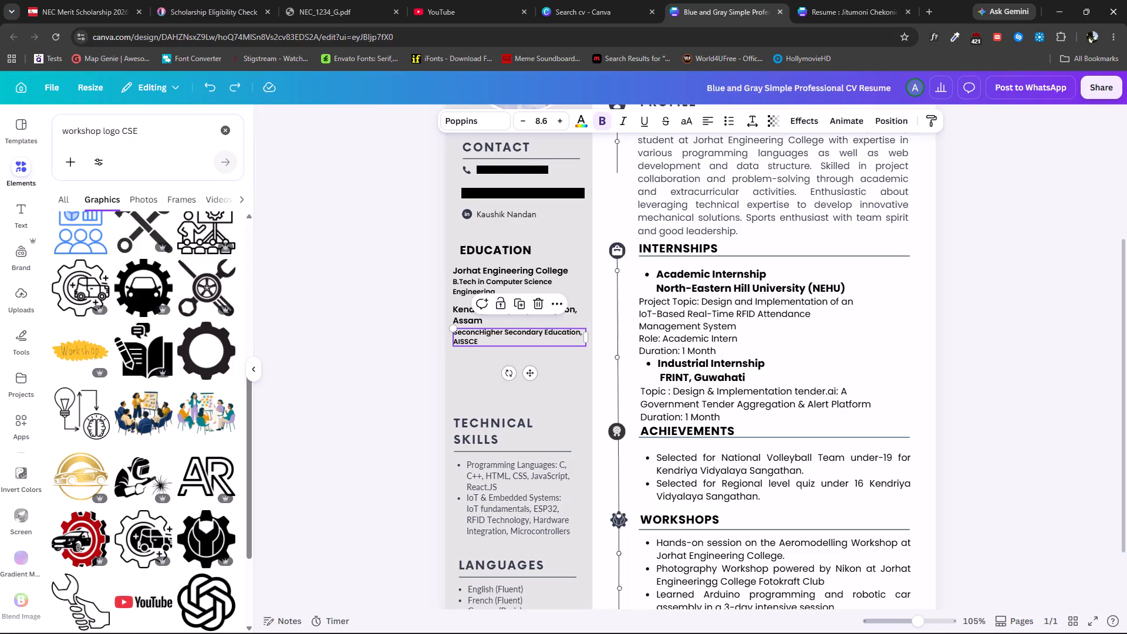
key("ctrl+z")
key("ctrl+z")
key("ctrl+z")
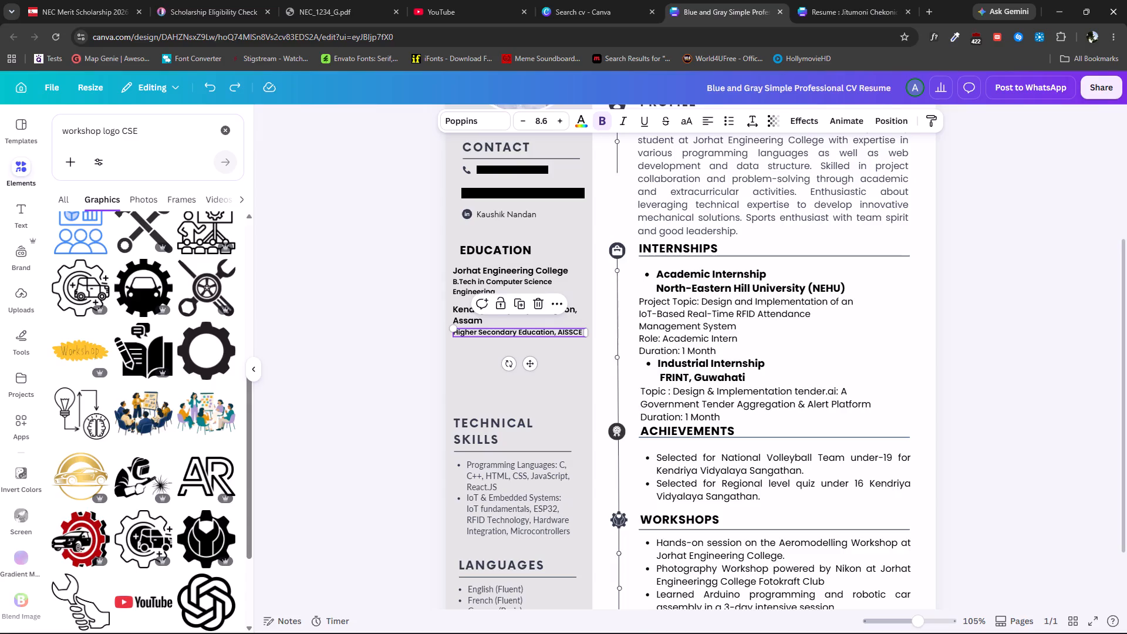
Change AISSCE to "AISSE" in the Higher Secondary Education line under Kendriya Vidyalaya.
double_click(580, 332)
left_click(577, 332)
key("BackSpace")
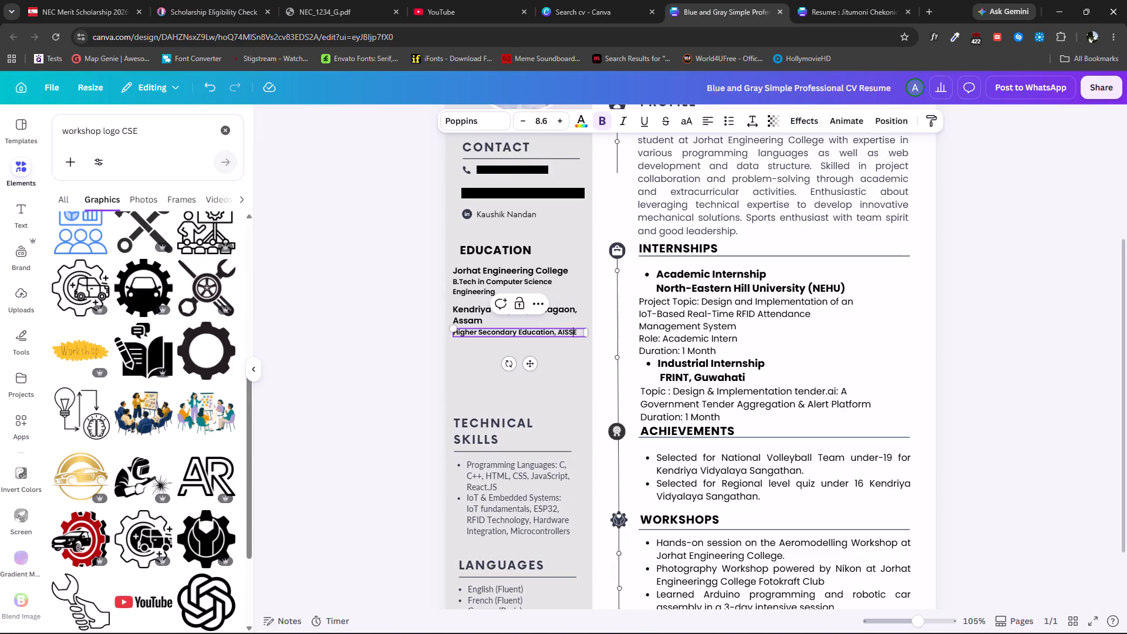
left_click(576, 353)
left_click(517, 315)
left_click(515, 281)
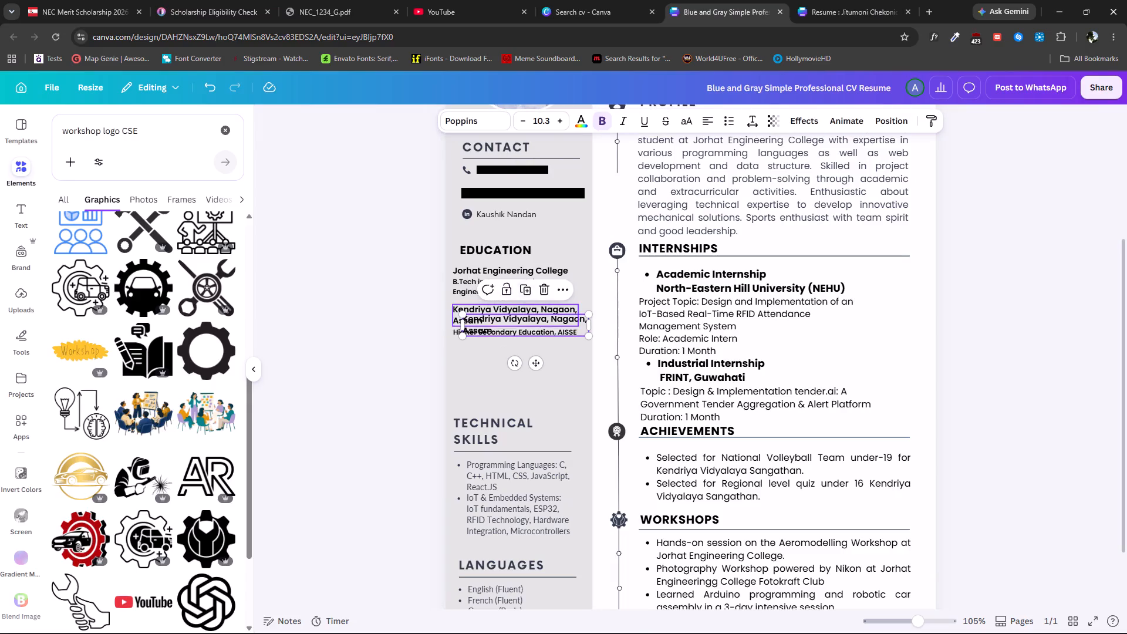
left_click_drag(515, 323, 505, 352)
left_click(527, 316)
Duplicate the "Higher Secondary Education, AISSE" line and place the copy just below the original, left-aligned with it.
left_click(500, 331)
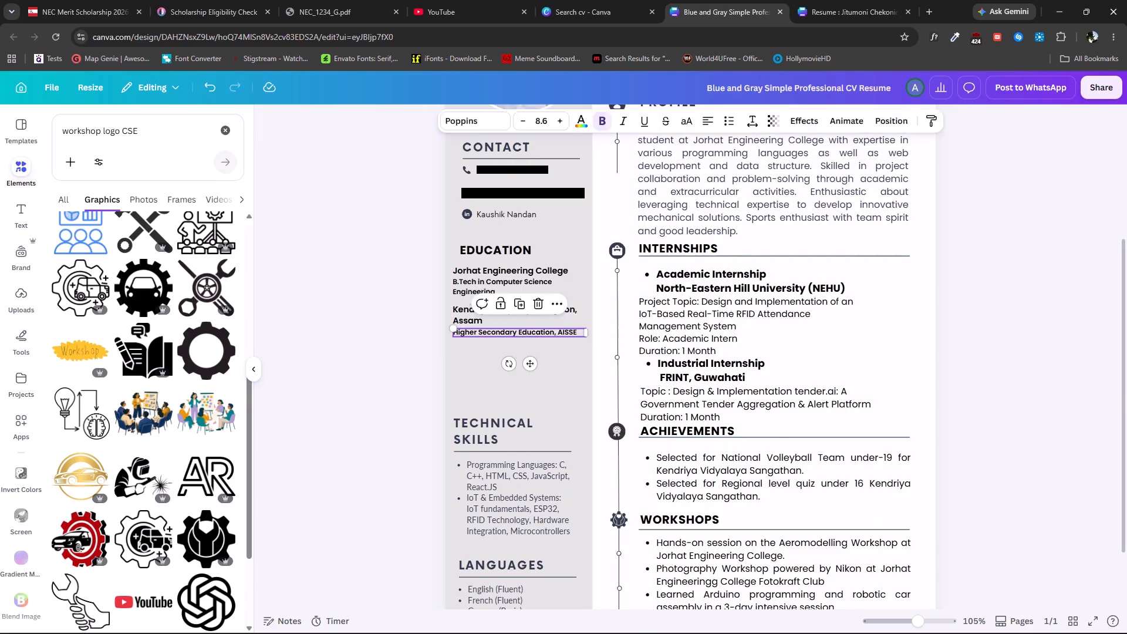
left_click(523, 307)
left_click_drag(509, 345, 499, 351)
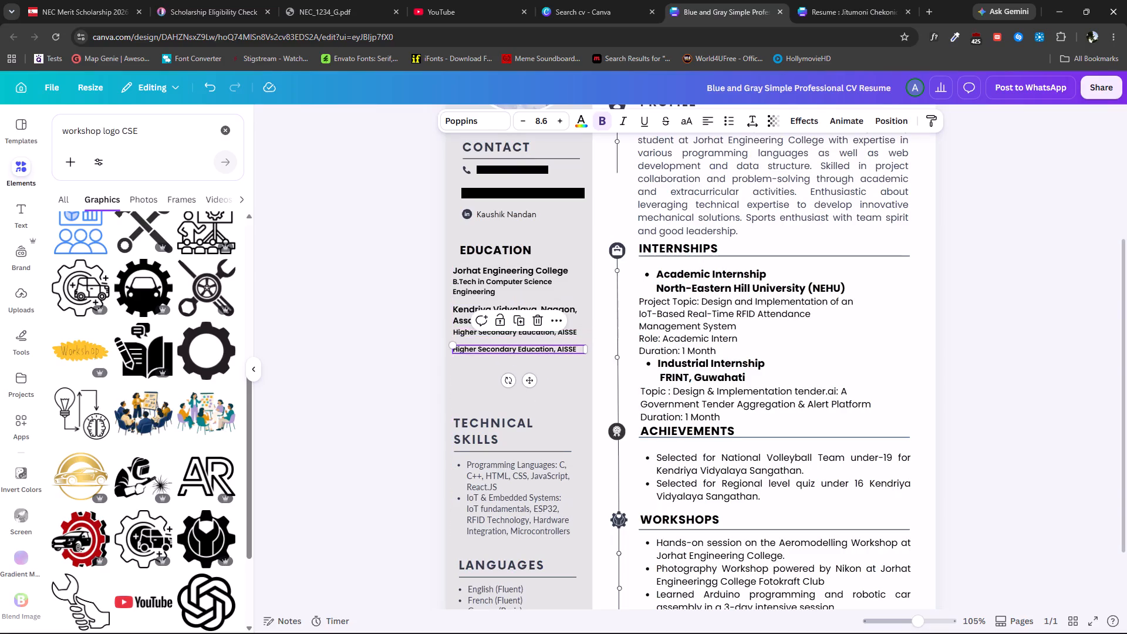
Remove "Higher" from the upper of the two education lines under Kendriya Vidyalaya so it reads "Secondary Education, AISSE".
double_click(500, 334)
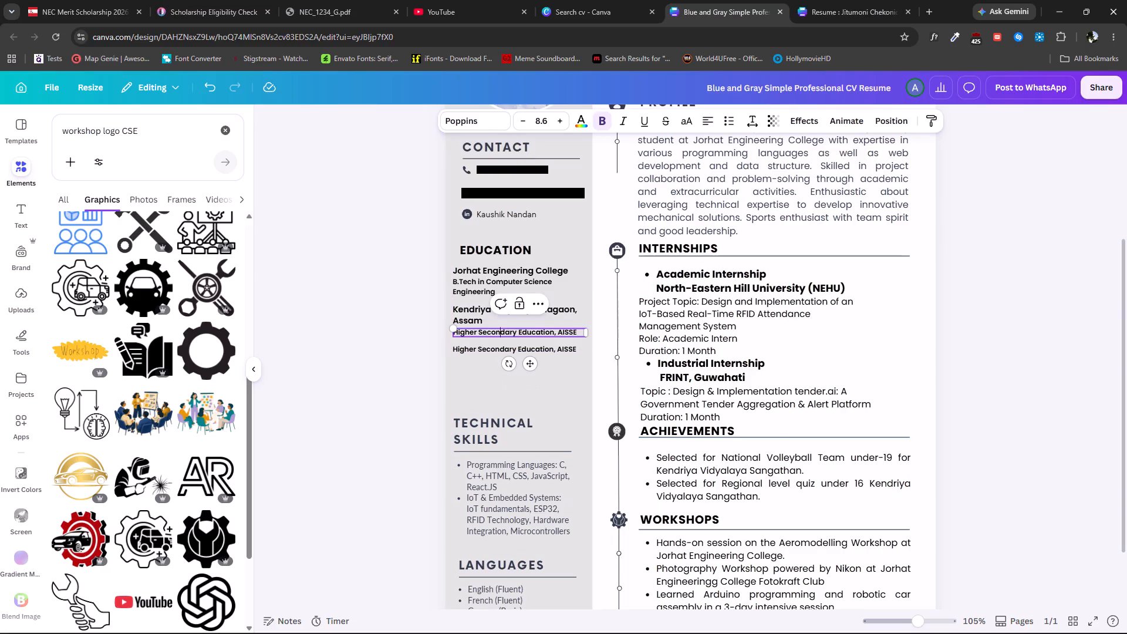
left_click_drag(478, 333, 426, 339)
key("BackSpace")
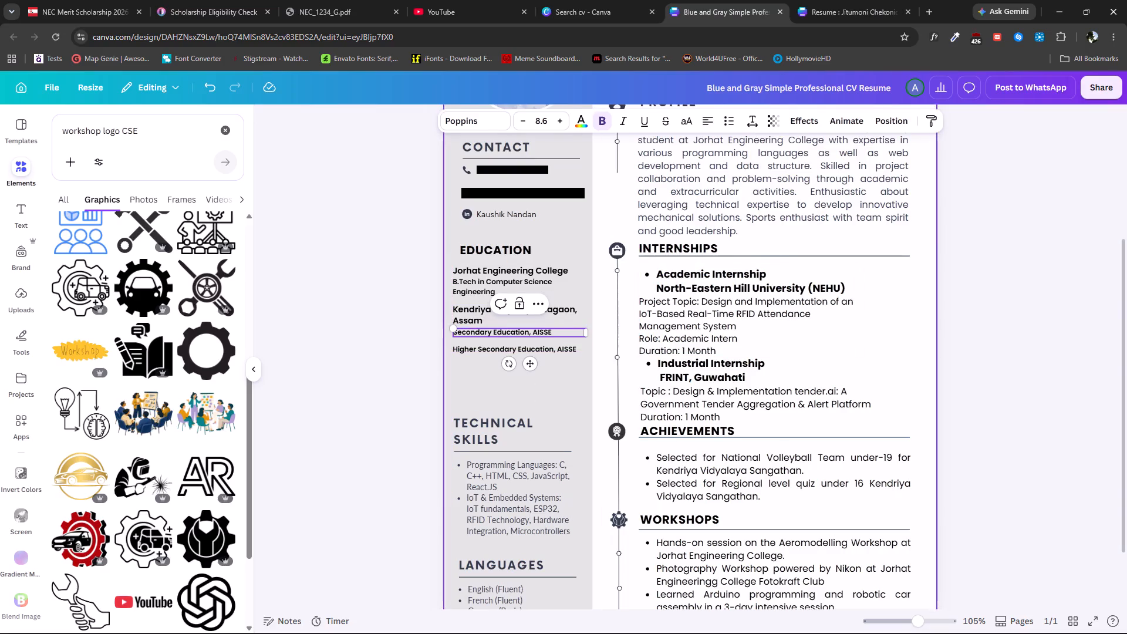
left_click(596, 343)
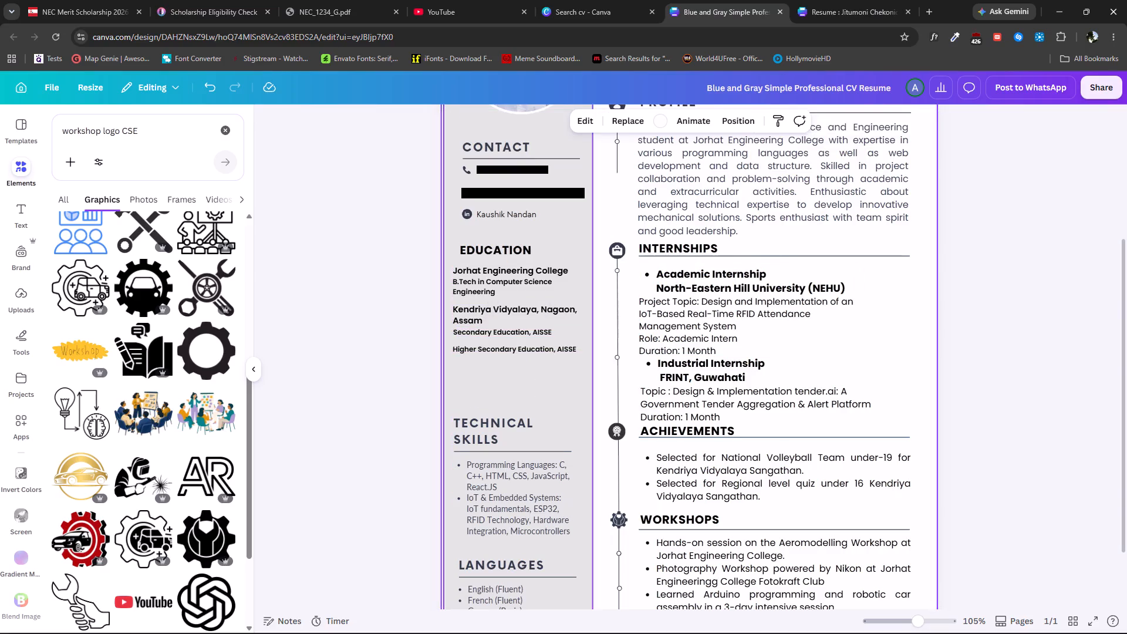
left_click(455, 331)
left_click(485, 375)
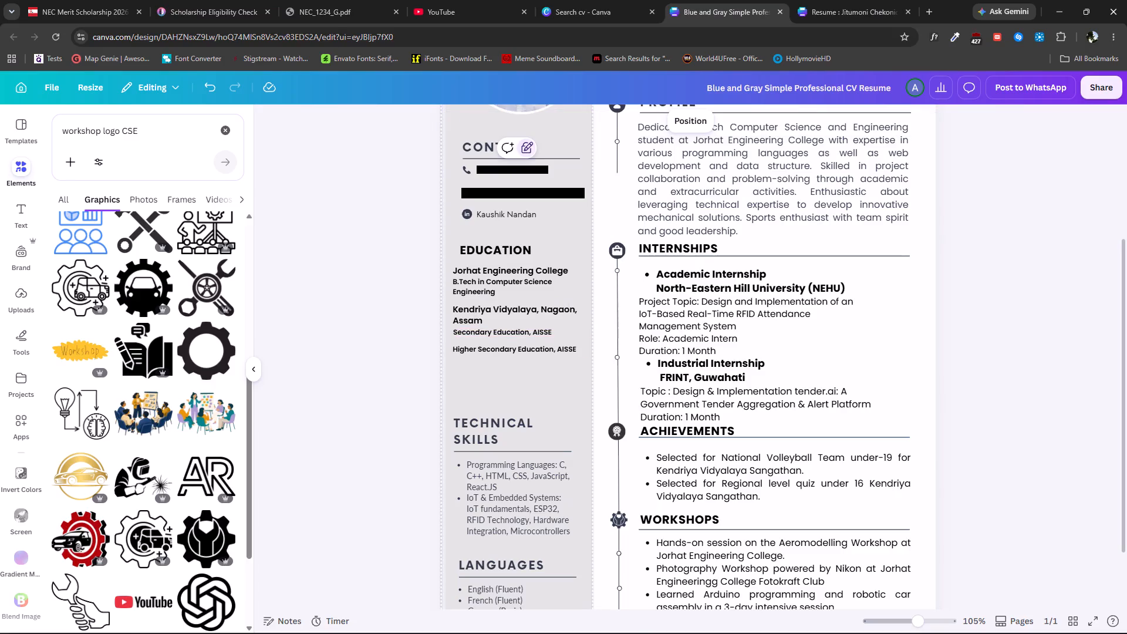
Move the Higher Secondary Education line slightly up, closer to the Secondary Education line and left-aligned with it.
left_click(521, 351)
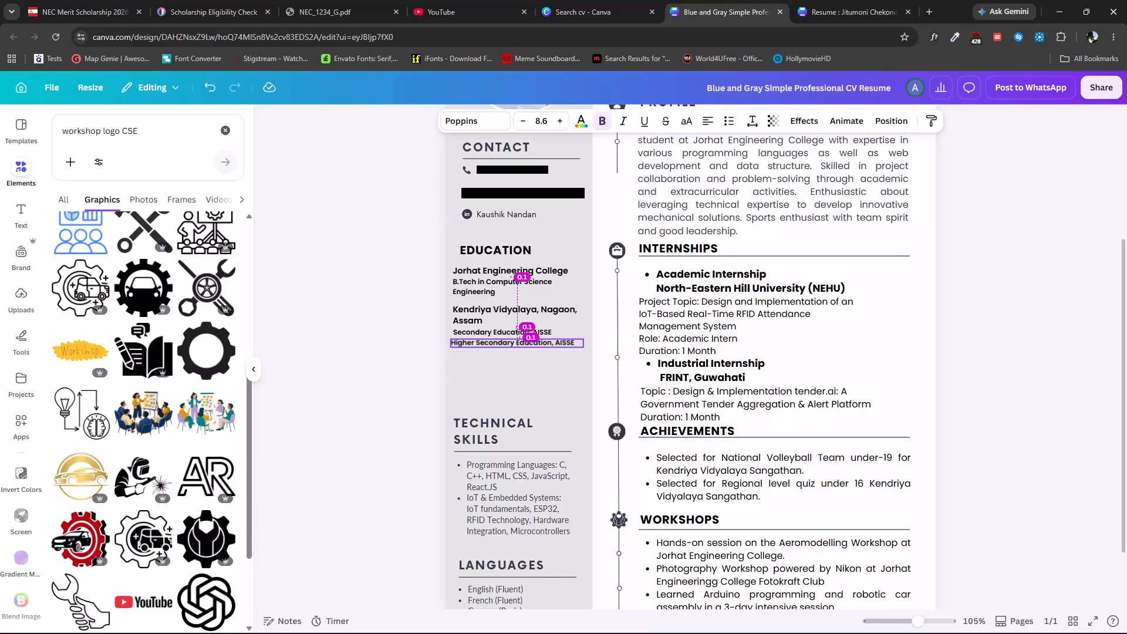
left_click(539, 365)
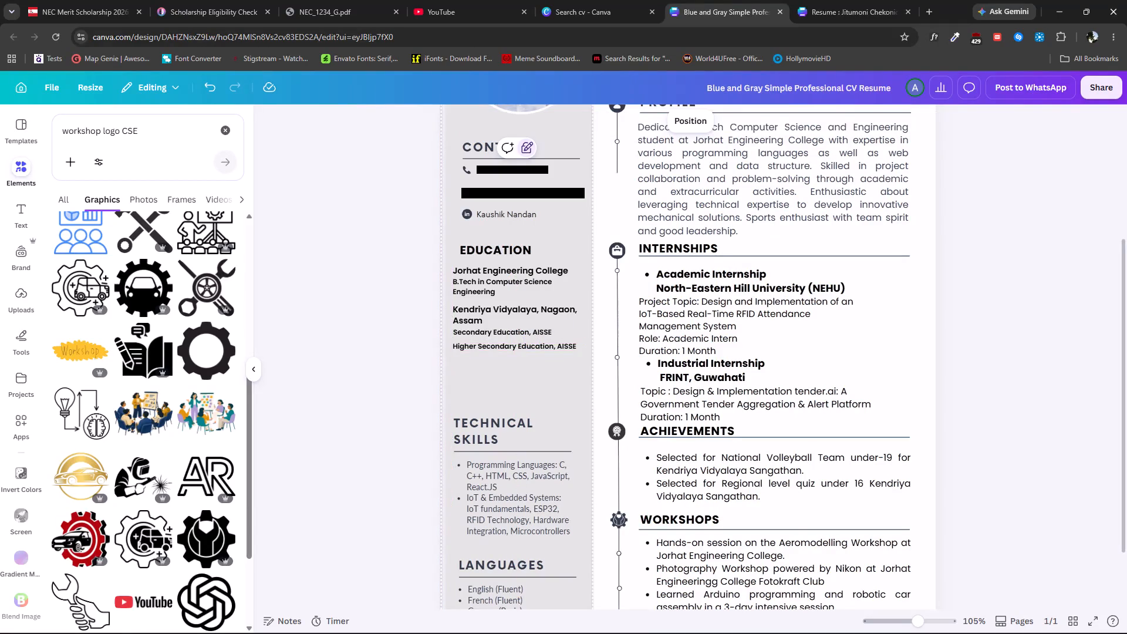
Change AISSE to "AISSCE" in the Higher Secondary Education line under Kendriya Vidyalaya.
left_click(548, 330)
left_click(548, 334)
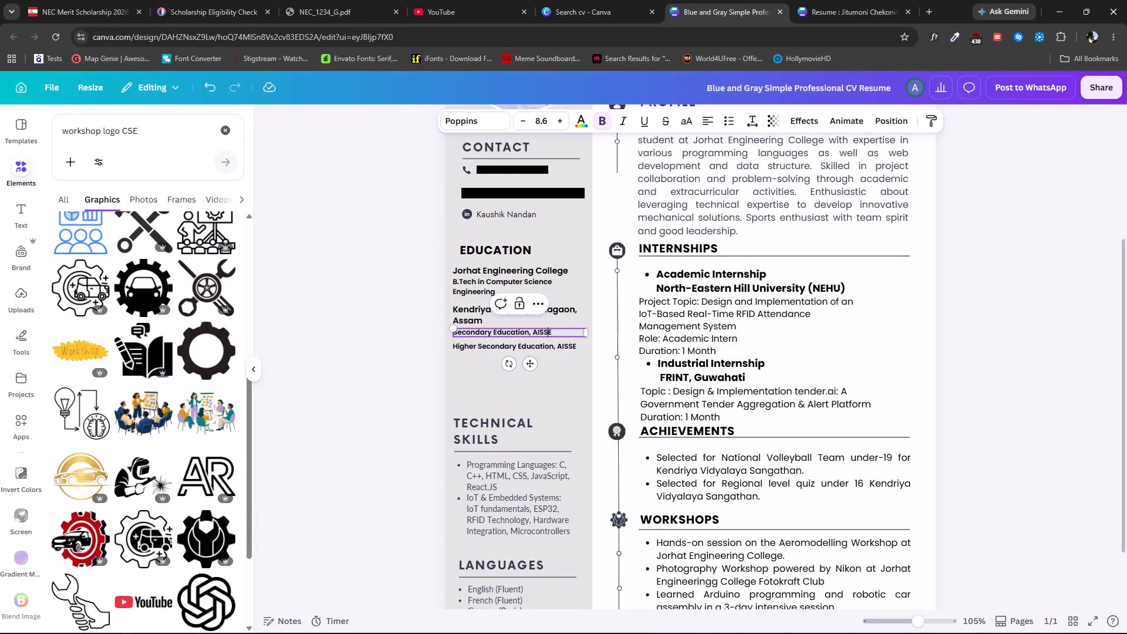
left_click(560, 348)
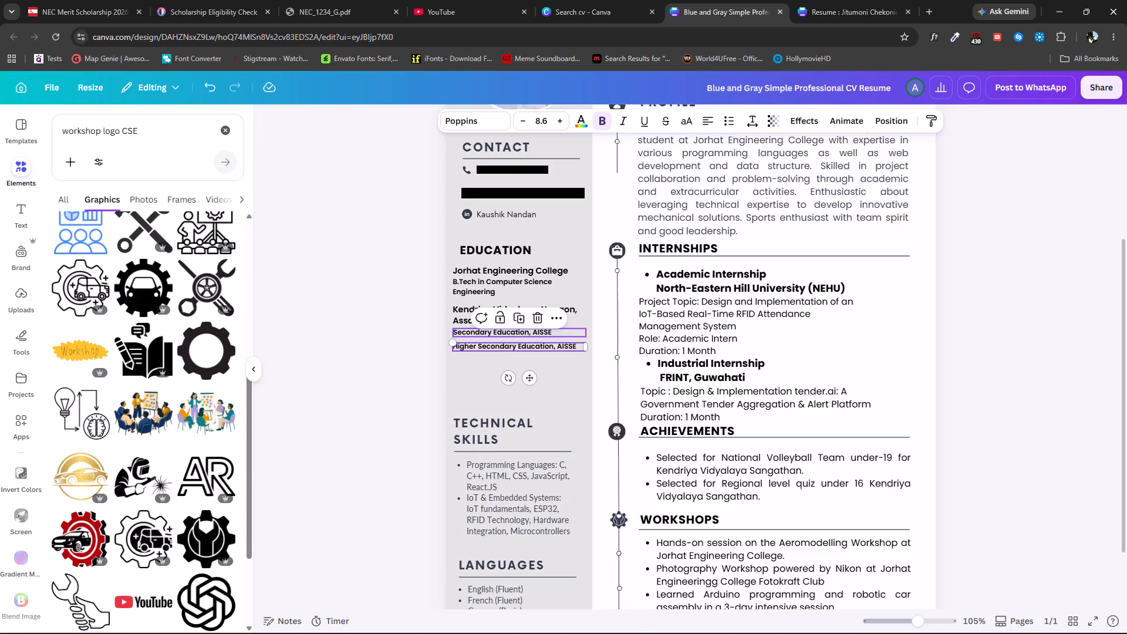
double_click(568, 348)
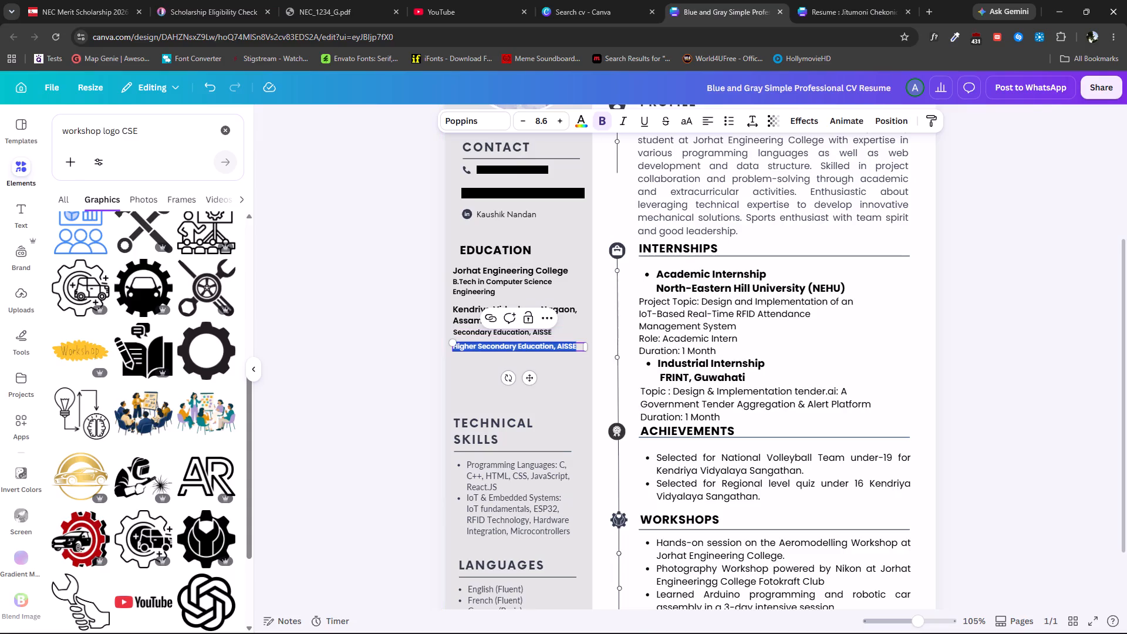
left_click(572, 348)
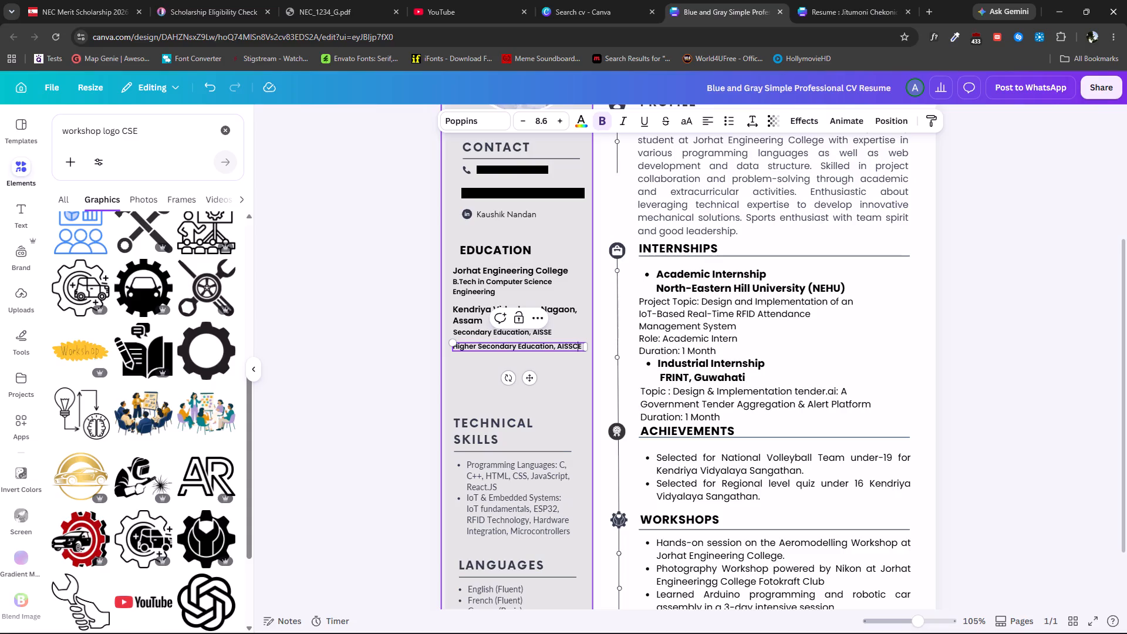
left_click(578, 376)
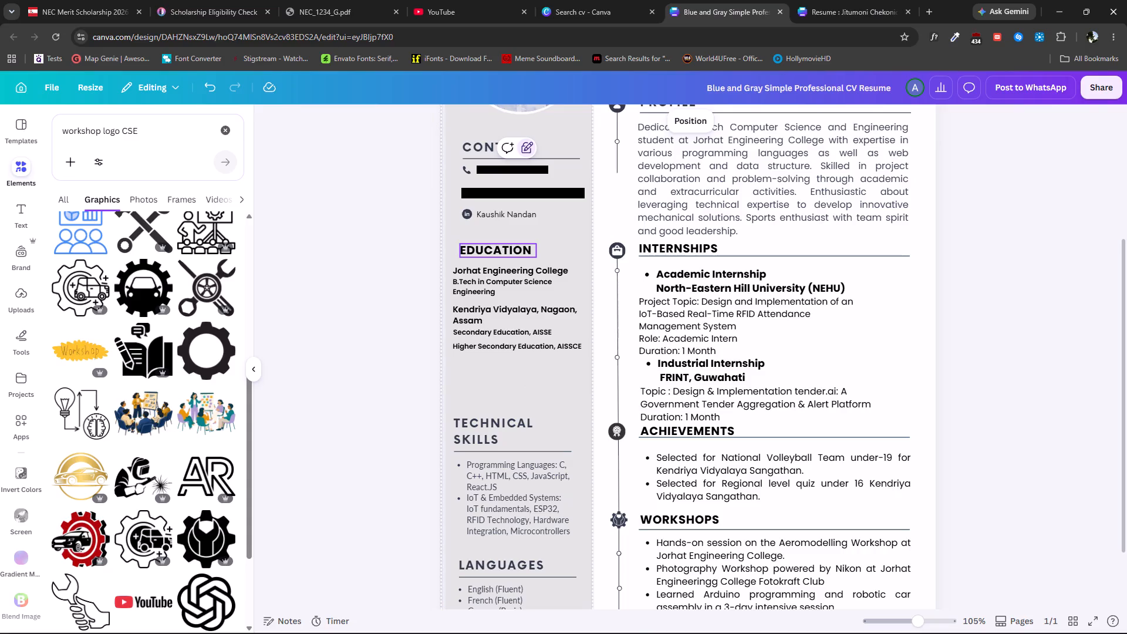
Recolour the EDUCATION heading with the dark navy text colour used by the TECHNICAL SKILLS heading.
left_click(512, 451)
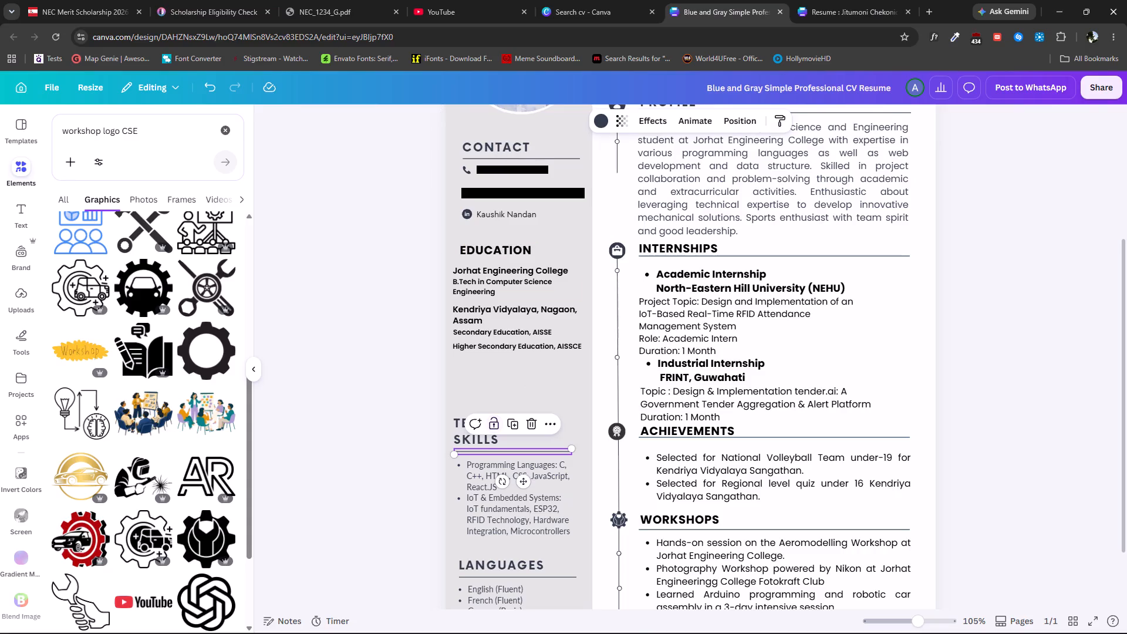
left_click(488, 439)
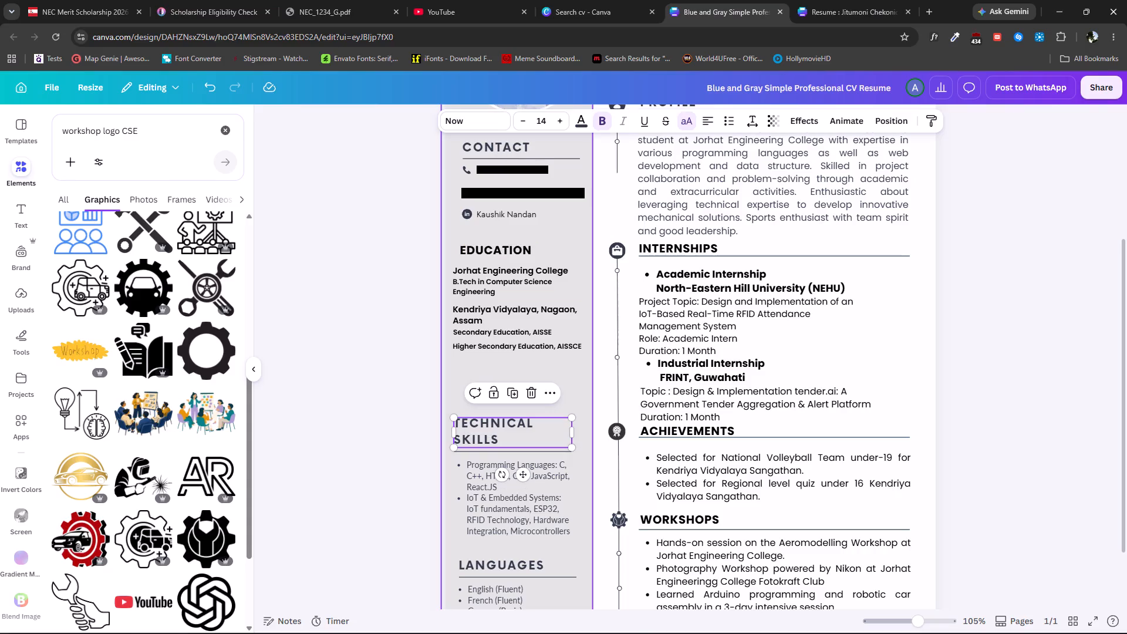
left_click(582, 126)
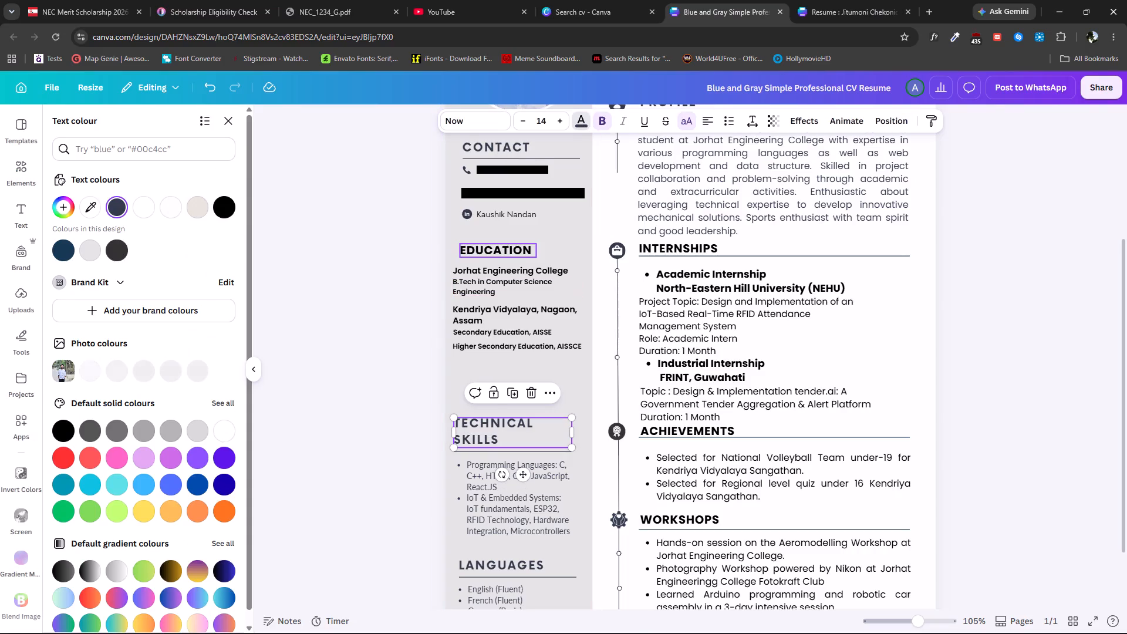
left_click(501, 244)
left_click(119, 211)
left_click(558, 387)
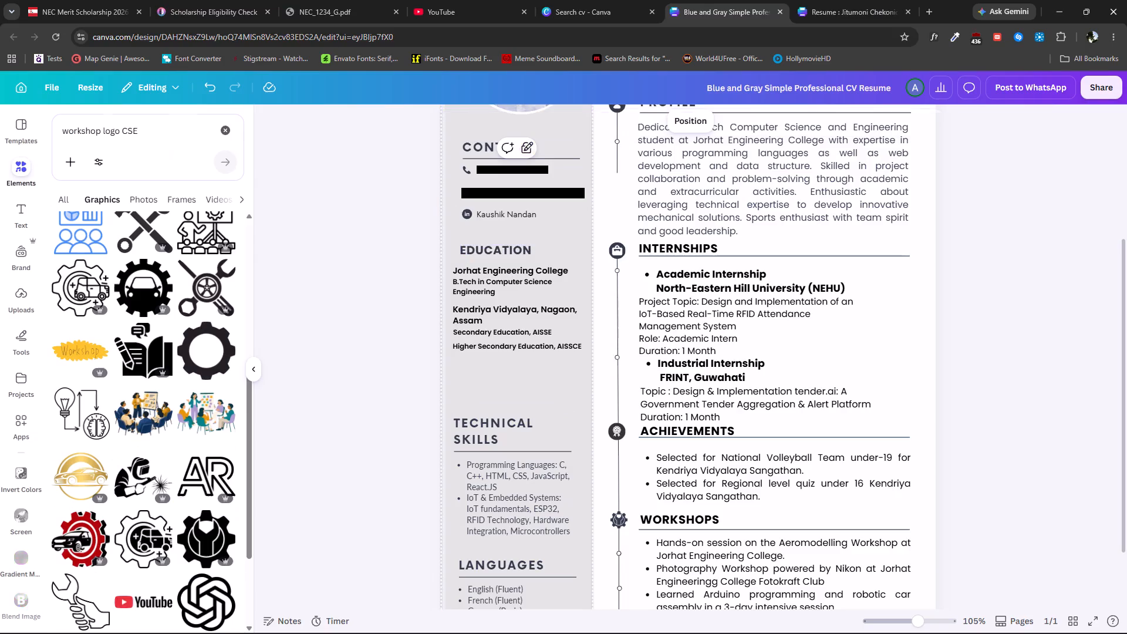
Duplicate the underline below the TECHNICAL SKILLS heading and place the copy directly beneath the EDUCATION heading.
left_click(503, 453)
left_click(507, 421)
left_click_drag(528, 463, 528, 457)
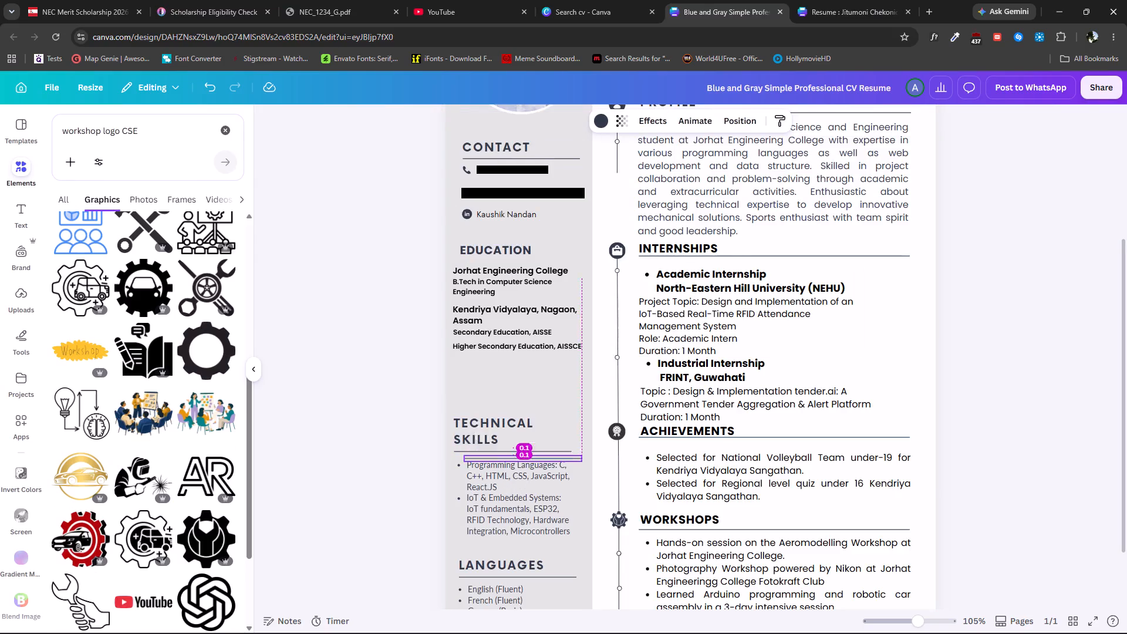
left_click_drag(528, 457, 518, 264)
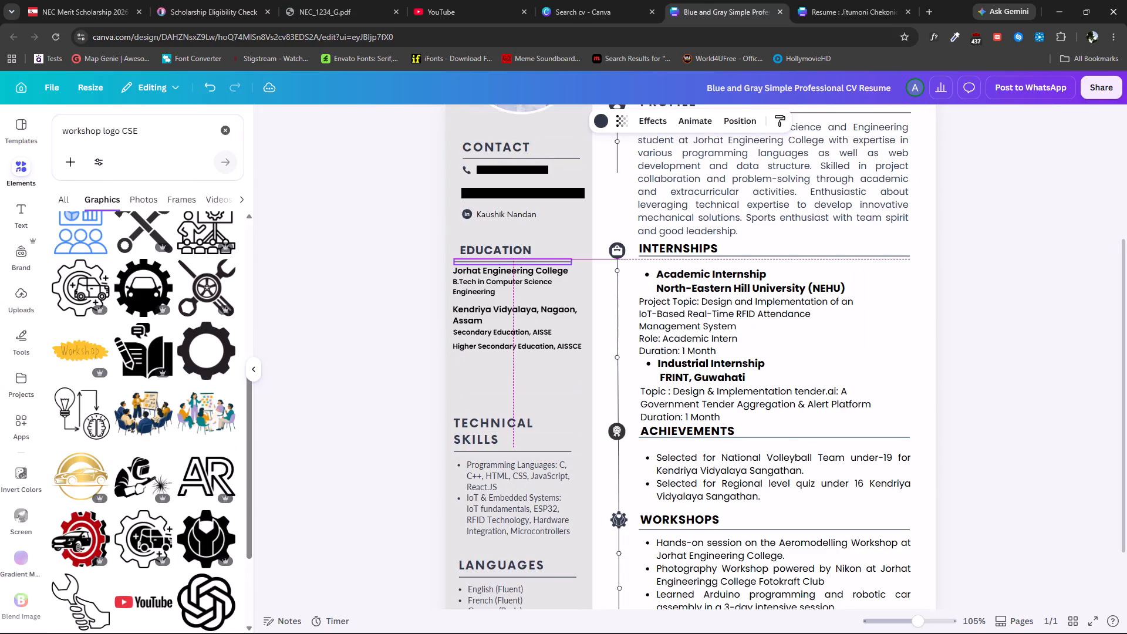
left_click_drag(518, 264, 522, 261)
left_click(589, 289)
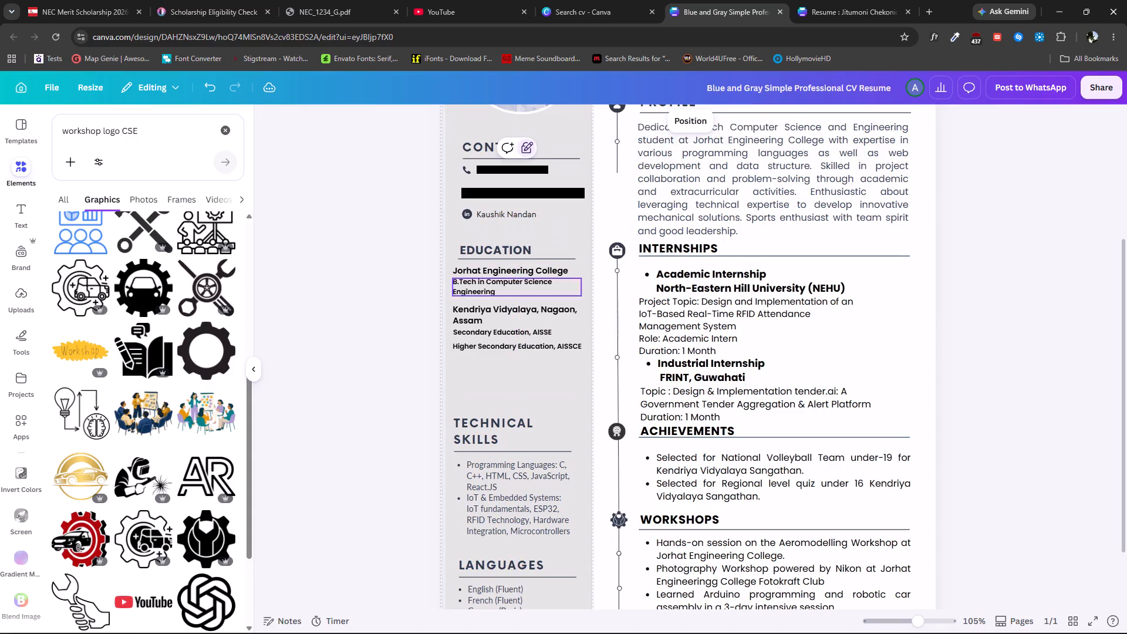
Move the EDUCATION heading and its underline together so they align with the left edge of the TECHNICAL SKILLS heading.
left_click_drag(485, 230, 510, 260)
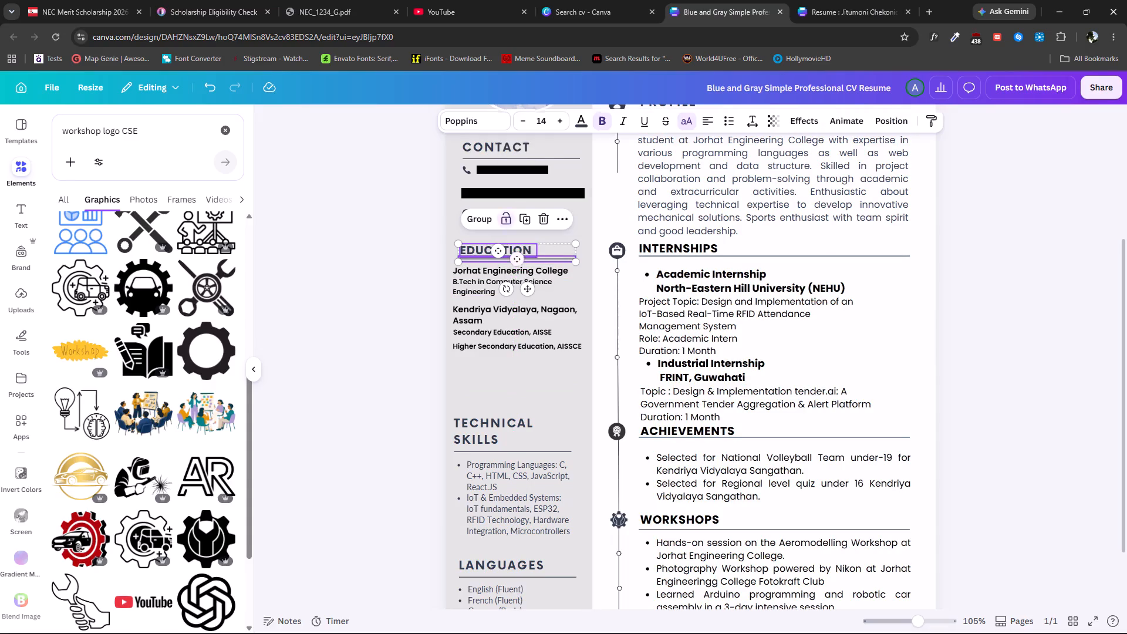
left_click_drag(515, 247, 511, 248)
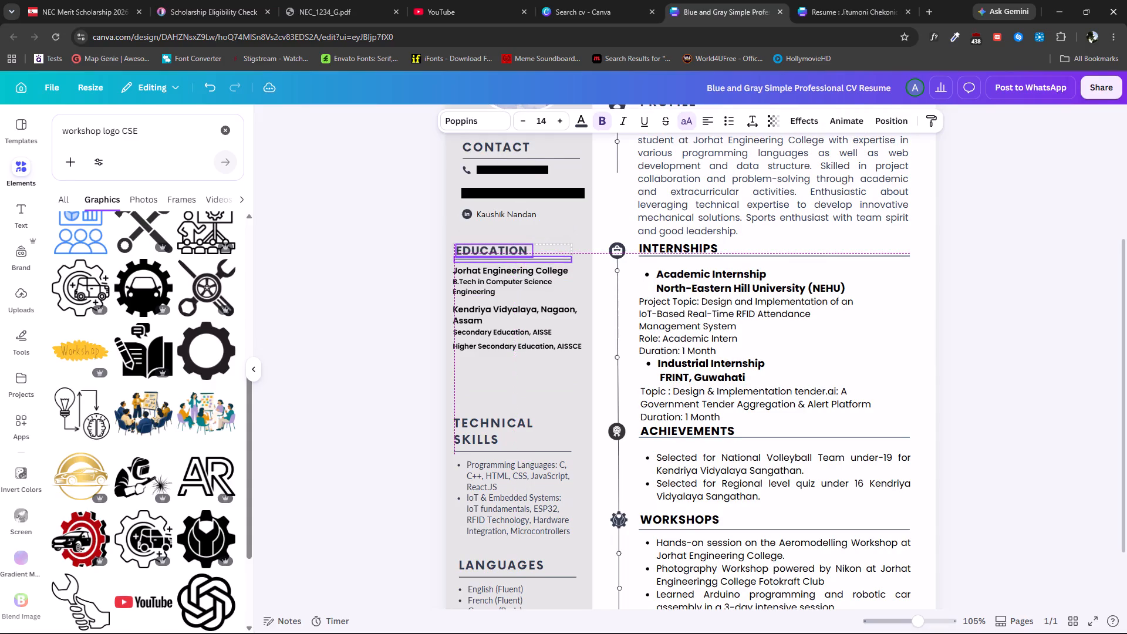
left_click_drag(511, 248, 509, 248)
left_click(499, 397)
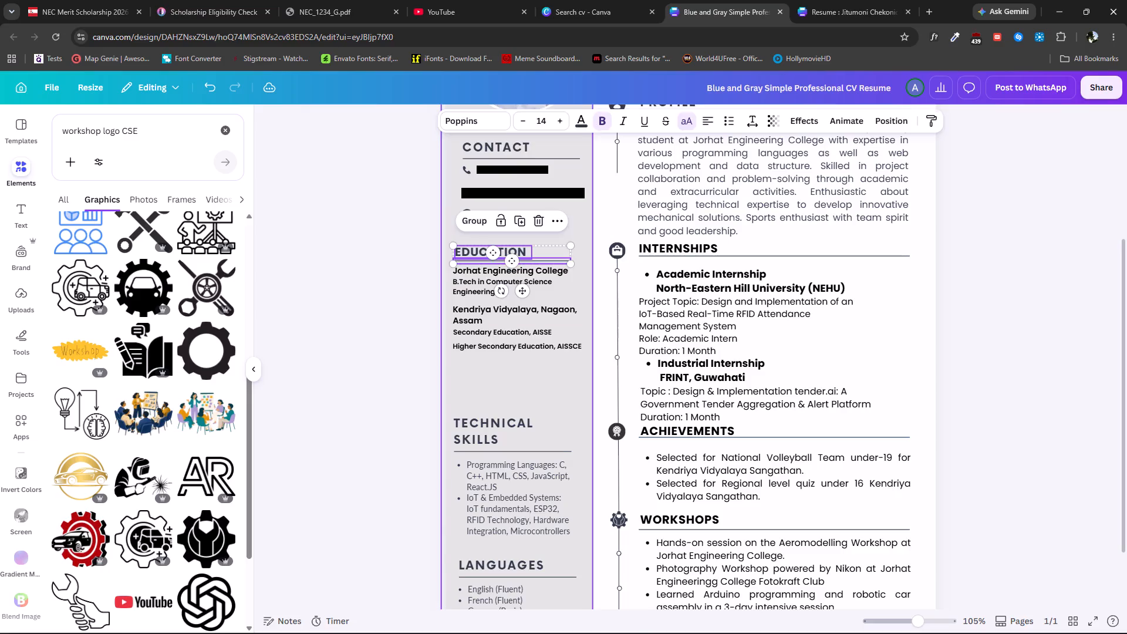
Copy the "Extracurricular Activities" heading from the reference resume and use it to replace the LANGUAGES heading text in the CV.
left_click(819, 0)
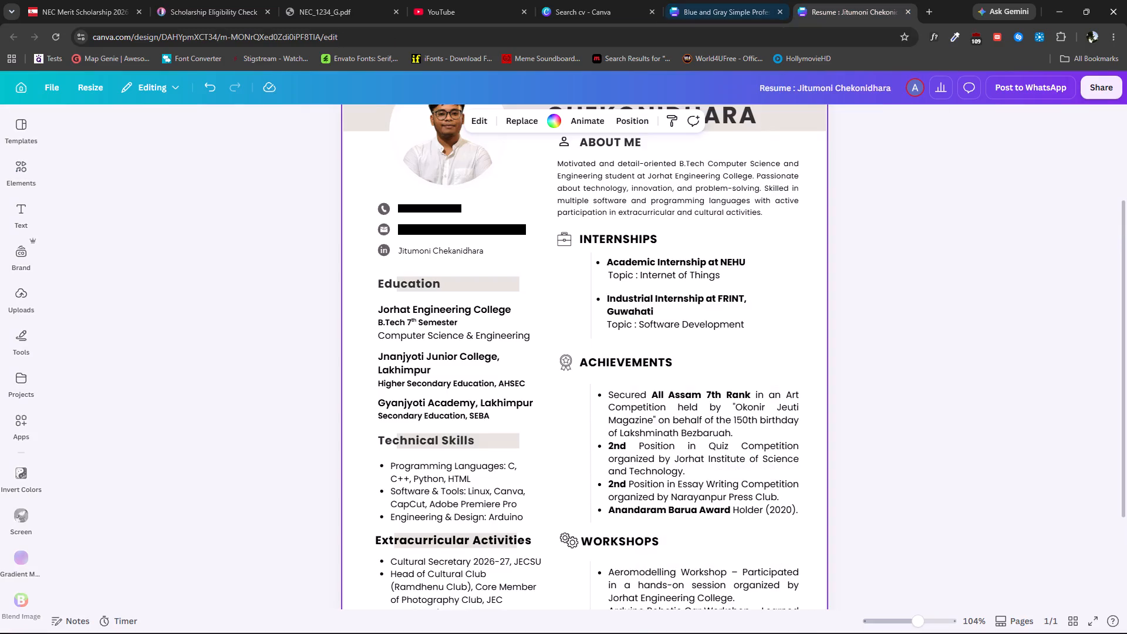
scroll(505, 418, "down", 2)
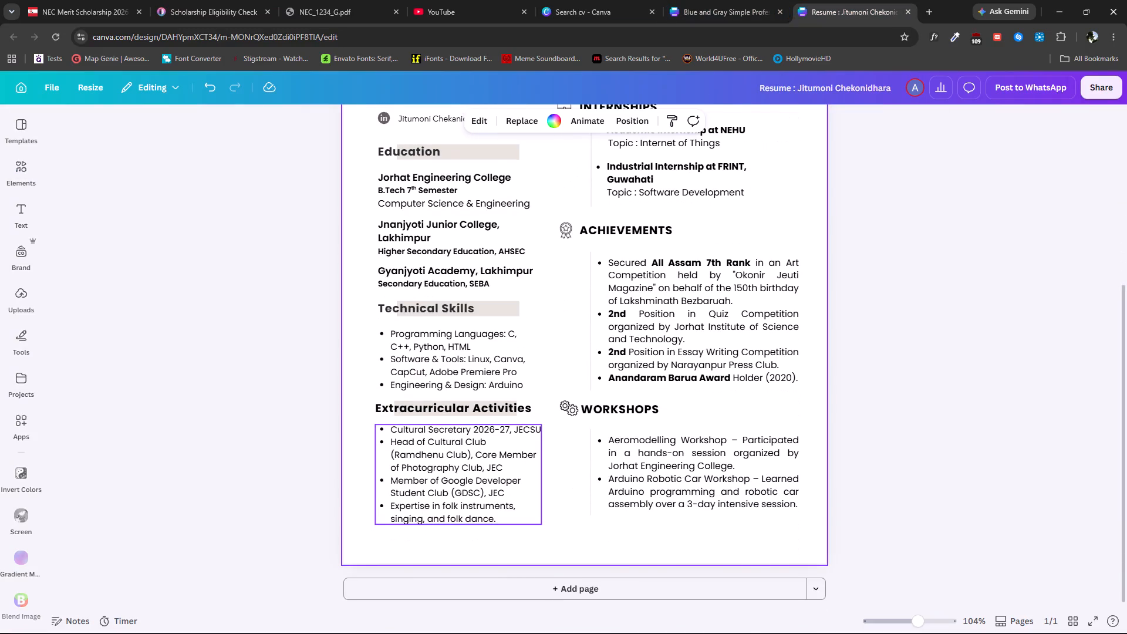
scroll(504, 440, "up", 1)
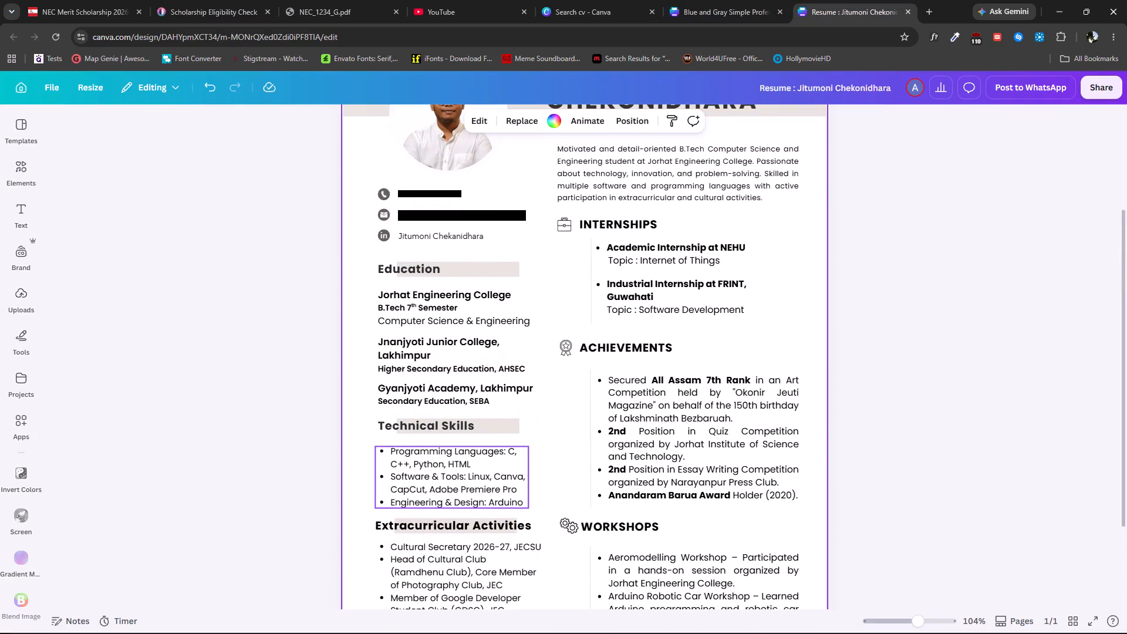
left_click(488, 528)
key("ctrl+c")
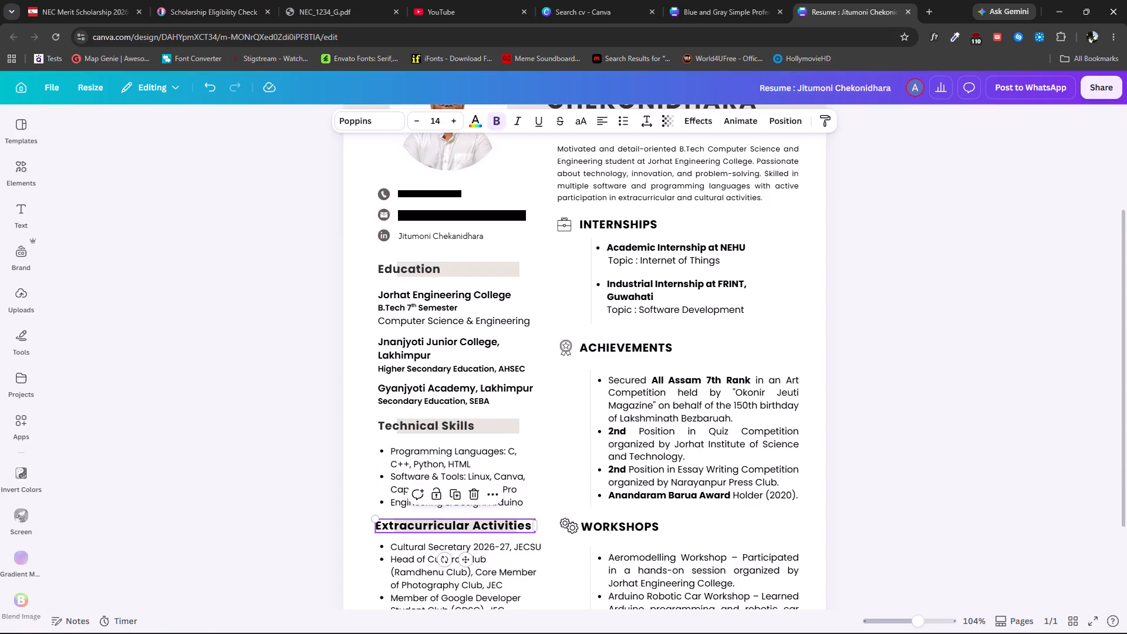
left_click(741, 0)
scroll(542, 401, "down", 3)
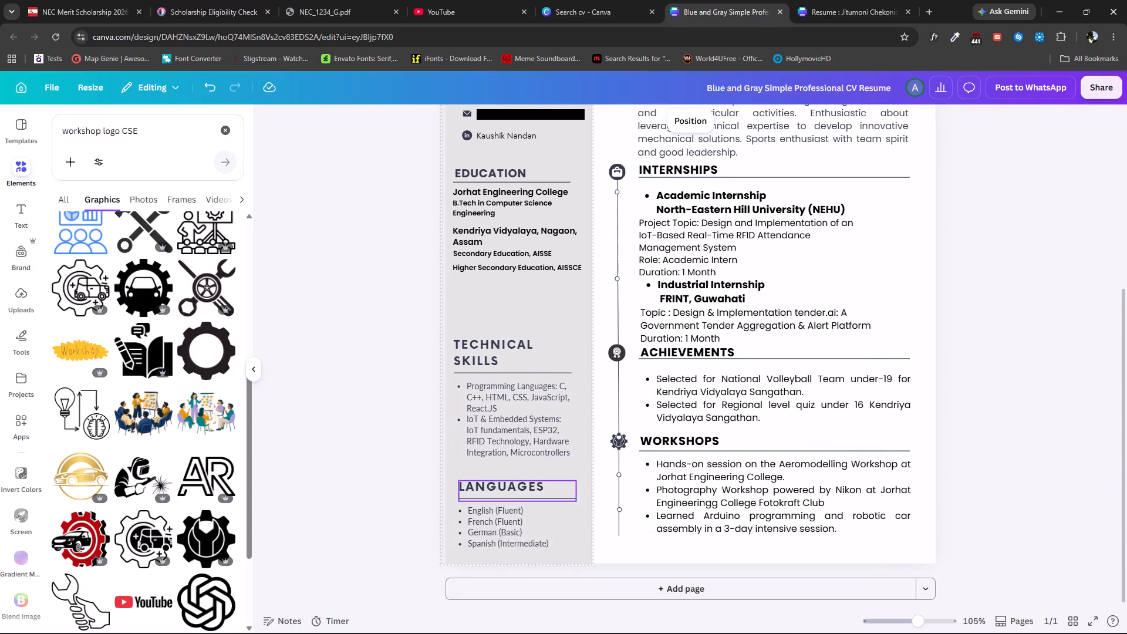
double_click(513, 492)
key("ctrl+v")
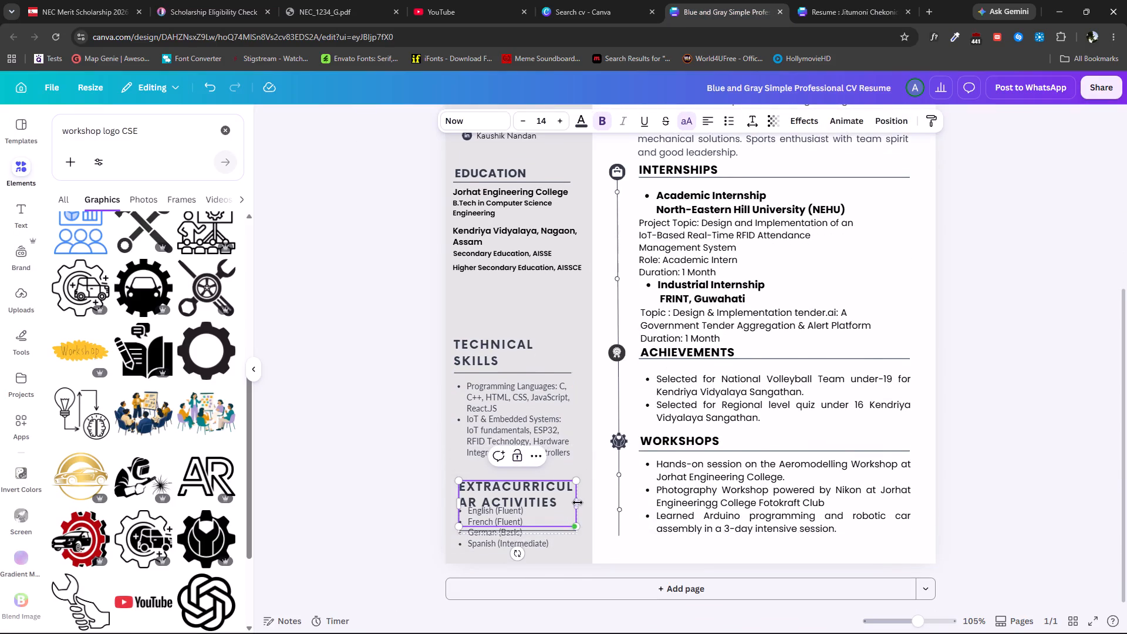
Widen the EXTRACURRICULAR ACTIVITIES heading box until "Extracurricular" fits on one line, and scale its text down to size 13.6.
left_click_drag(581, 506, 588, 503)
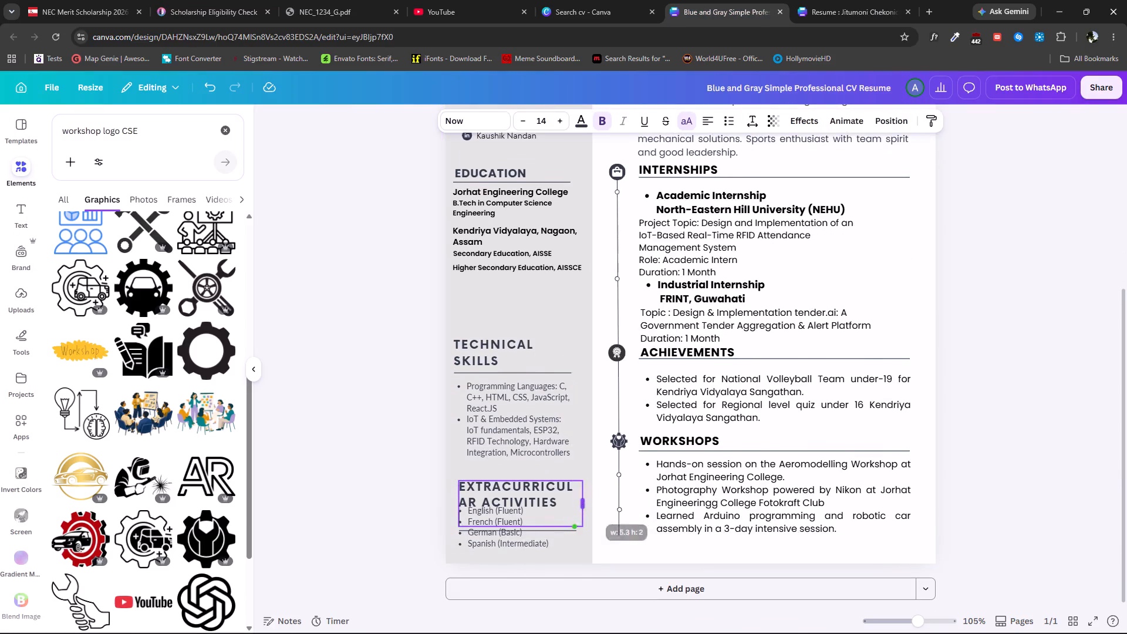
left_click_drag(588, 503, 601, 501)
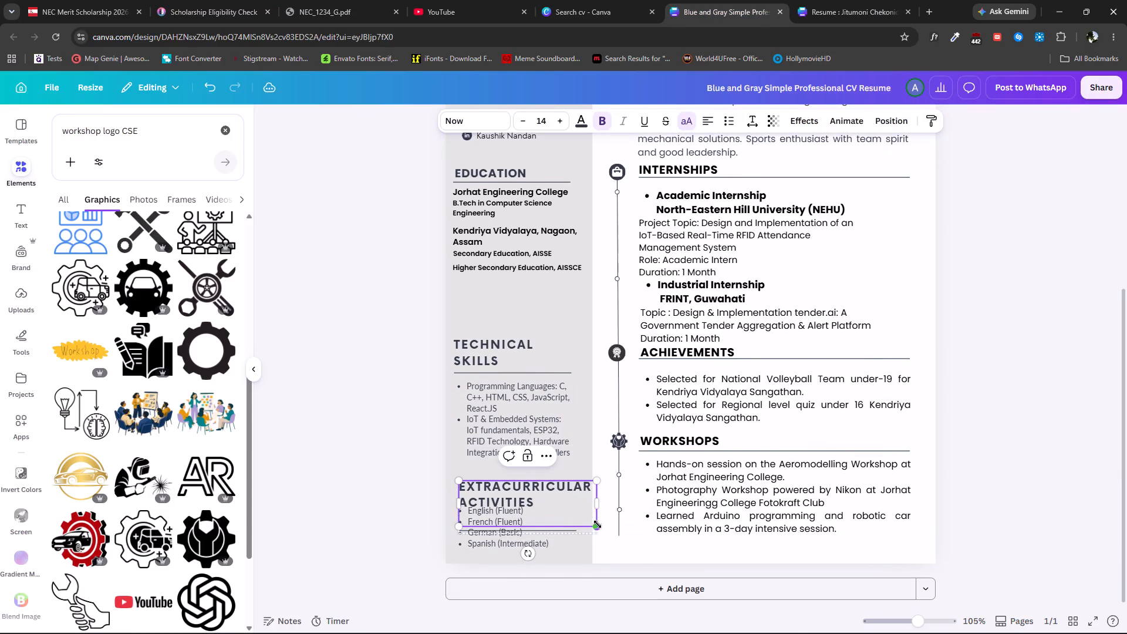
left_click(598, 525)
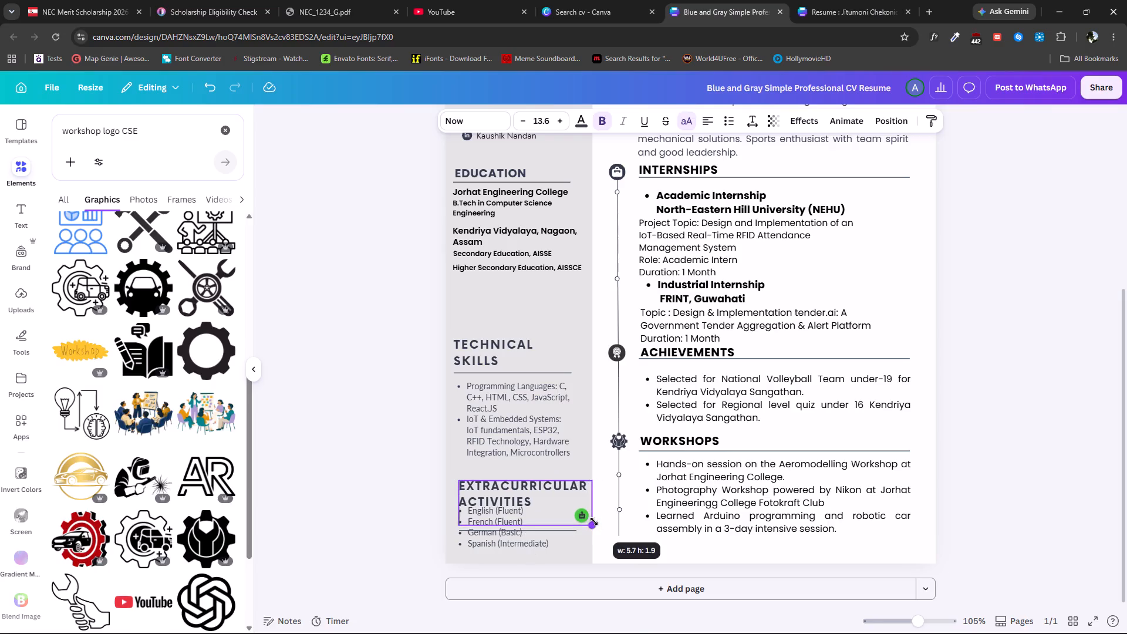
Move the TECHNICAL SKILLS heading, underline and bullet list together up to just below the Higher Secondary Education line, keeping their left alignment.
left_click(505, 350)
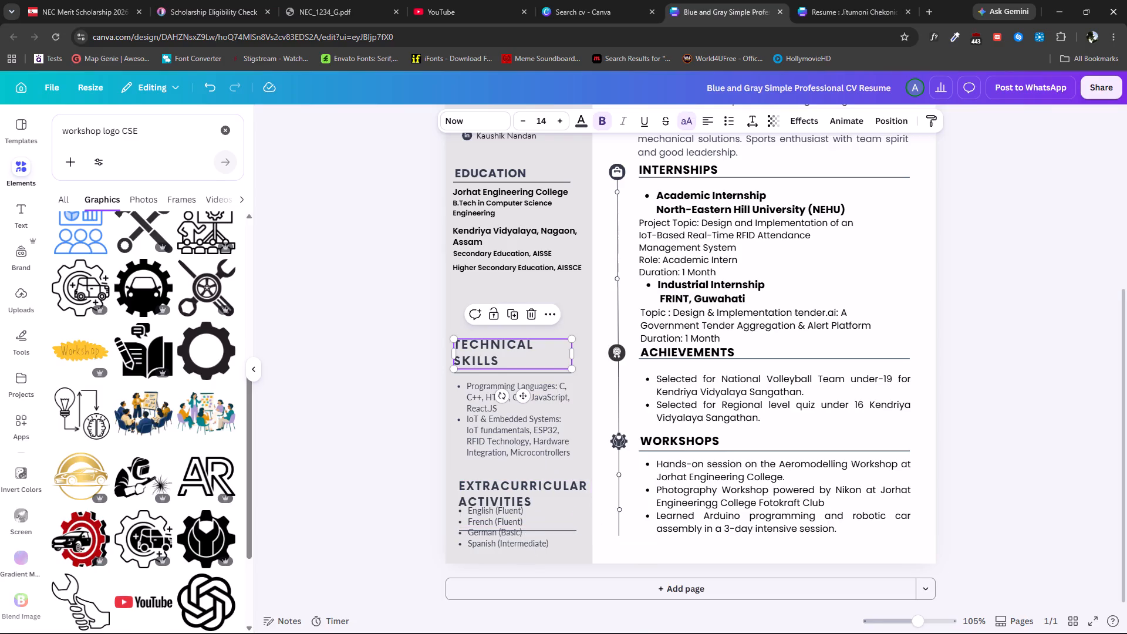
left_click(589, 342)
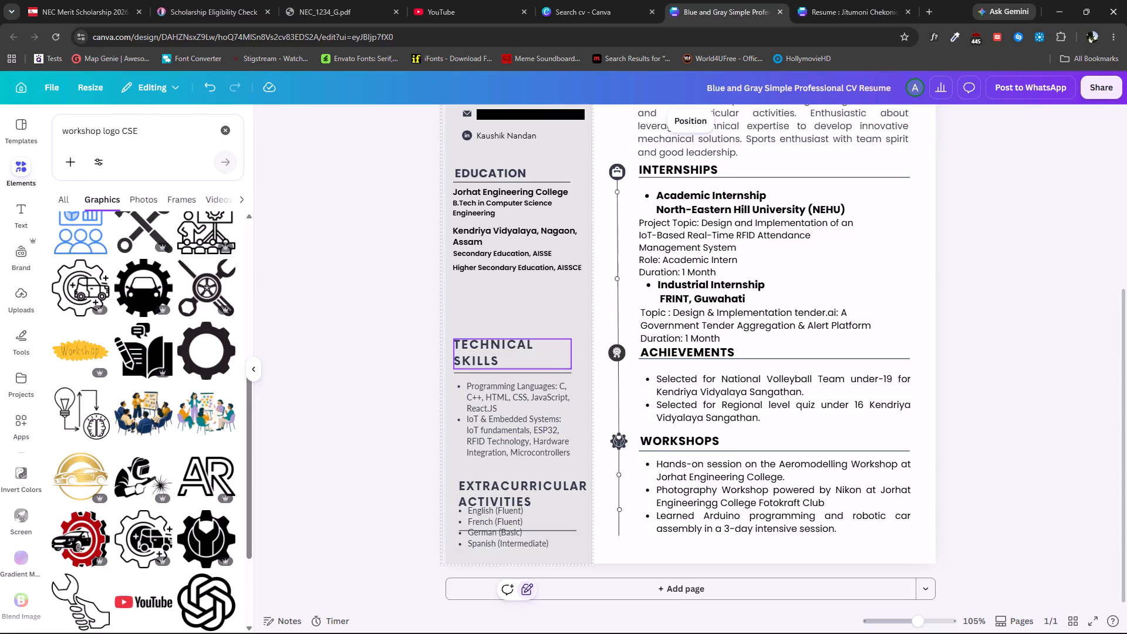
left_click_drag(458, 326, 528, 422)
left_click_drag(526, 415, 521, 356)
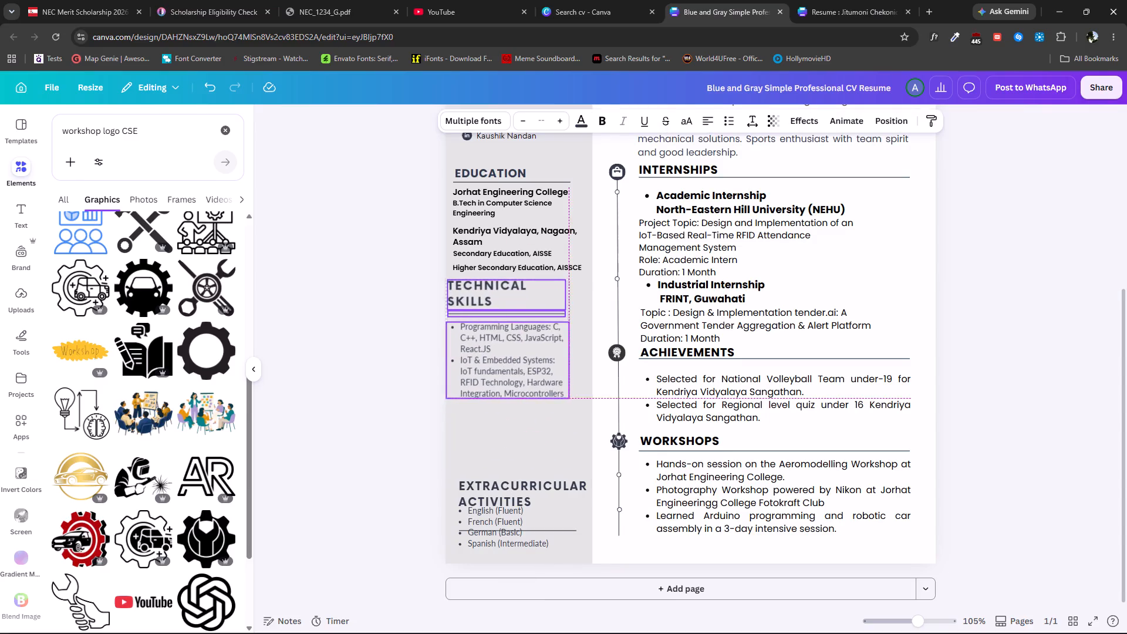
left_click_drag(521, 356, 526, 358)
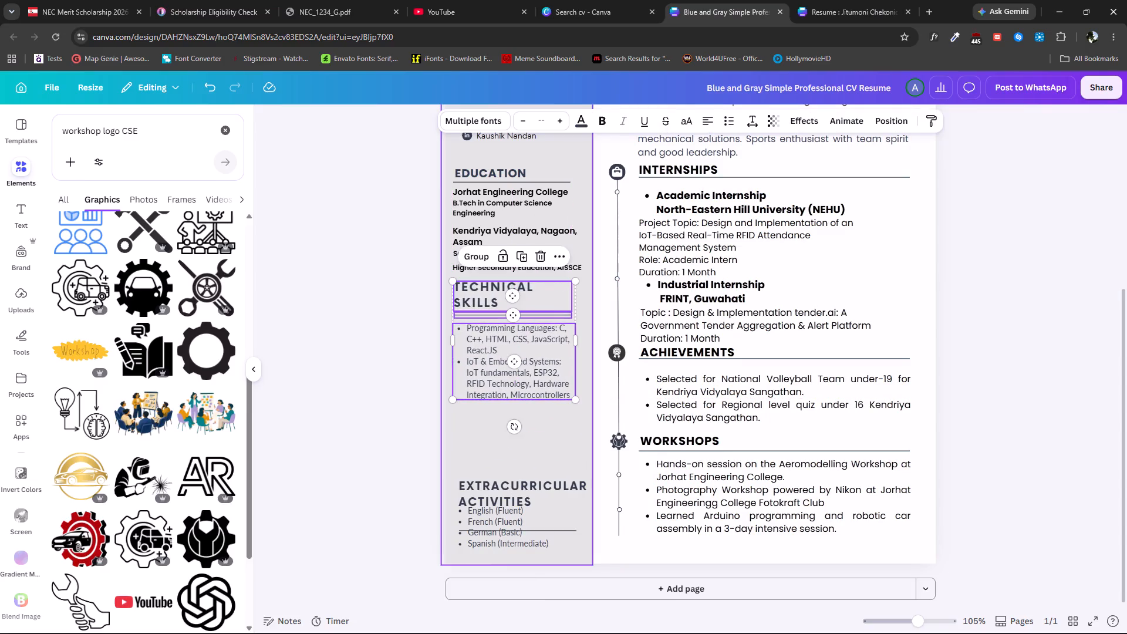
left_click(558, 436)
Move the EXTRACURRICULAR ACTIVITIES heading group up to just below the Technical Skills list, left-aligned with the headings above.
left_click_drag(548, 488, 547, 417)
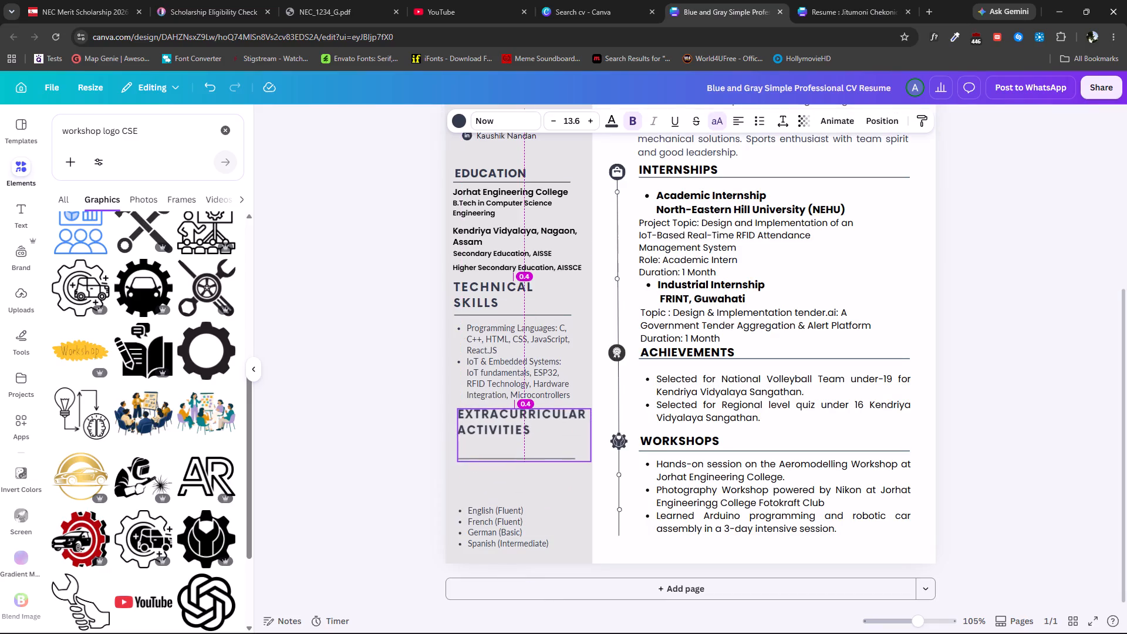
left_click_drag(547, 417, 544, 417)
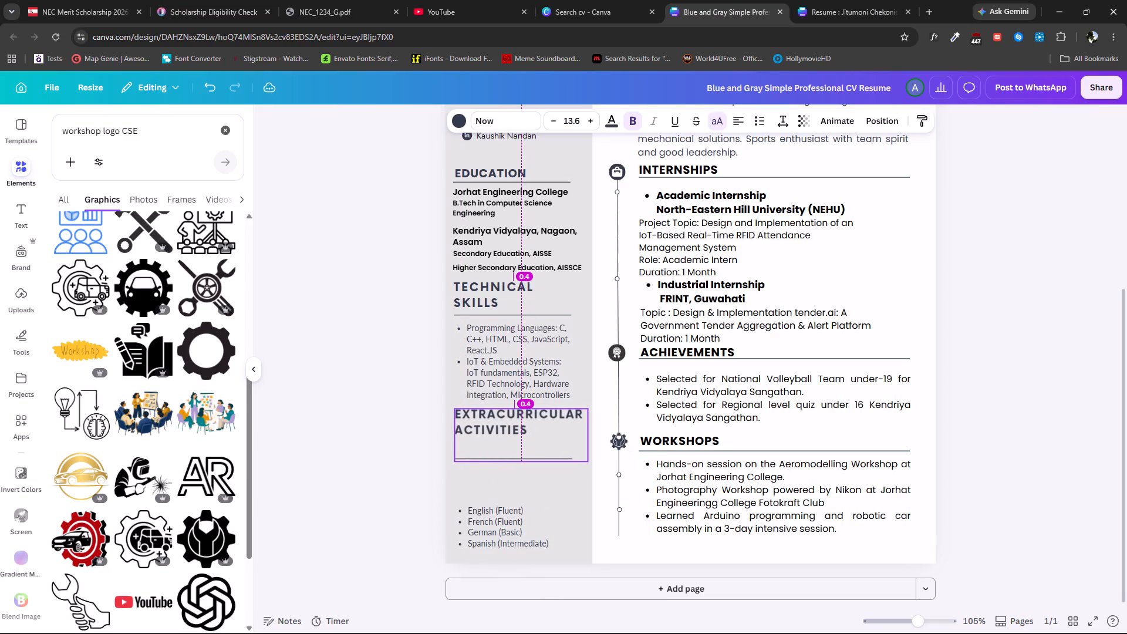
left_click_drag(544, 417, 543, 418)
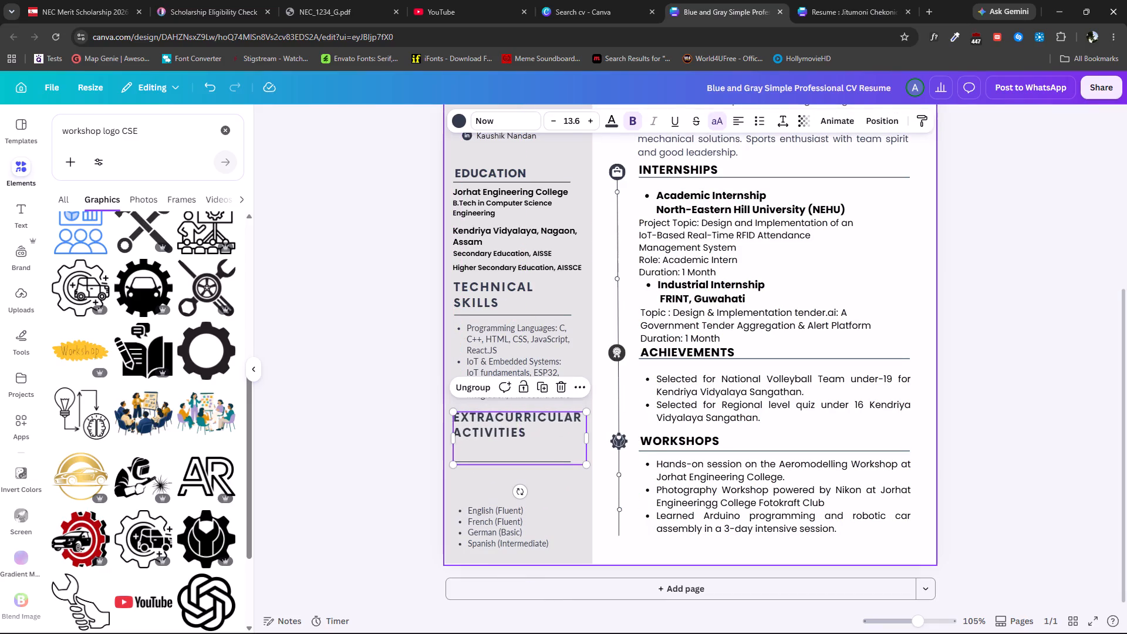
left_click(599, 416)
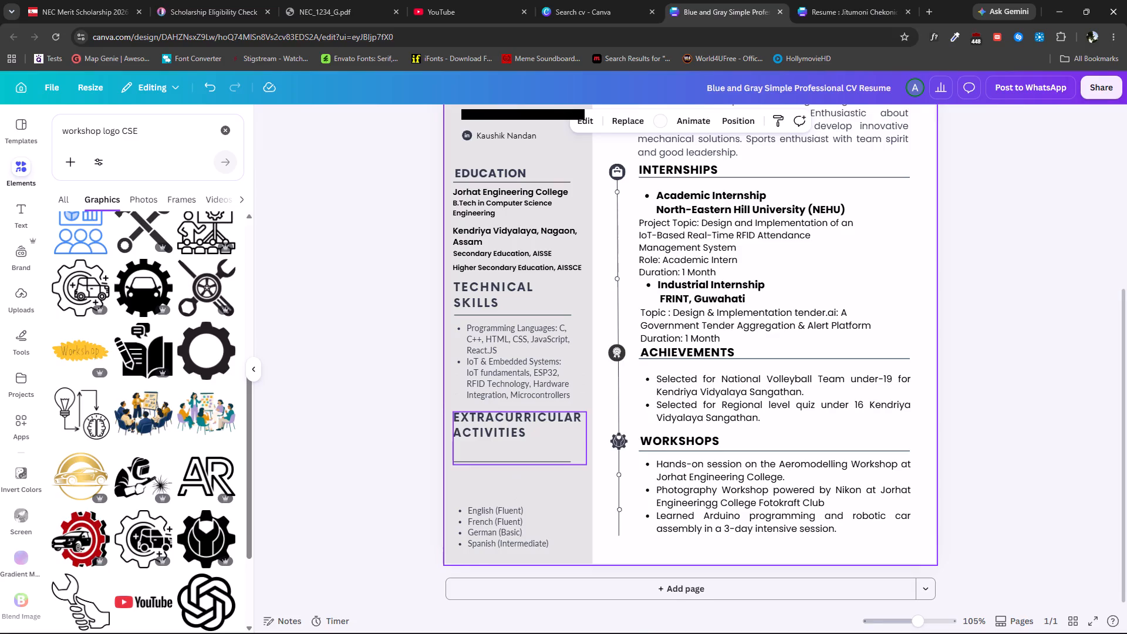
Ungroup the EXTRACURRICULAR ACTIVITIES heading and its underline, and move the underline up directly beneath the heading text.
left_click(525, 461)
left_click(464, 385)
left_click(551, 484)
left_click_drag(539, 463, 539, 457)
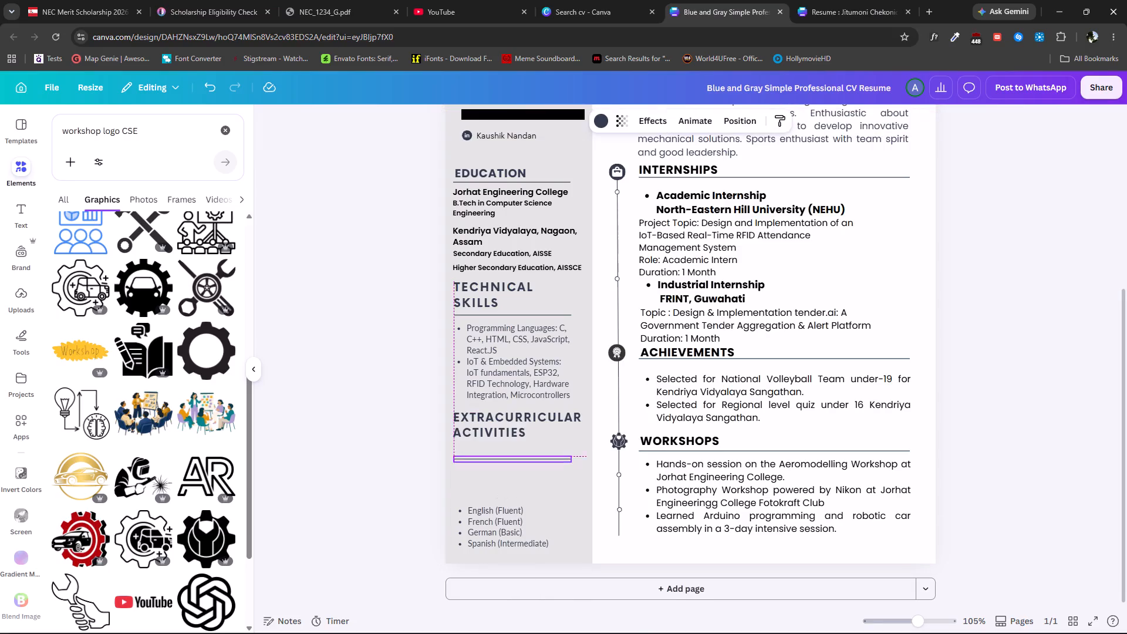
left_click_drag(539, 457, 539, 444)
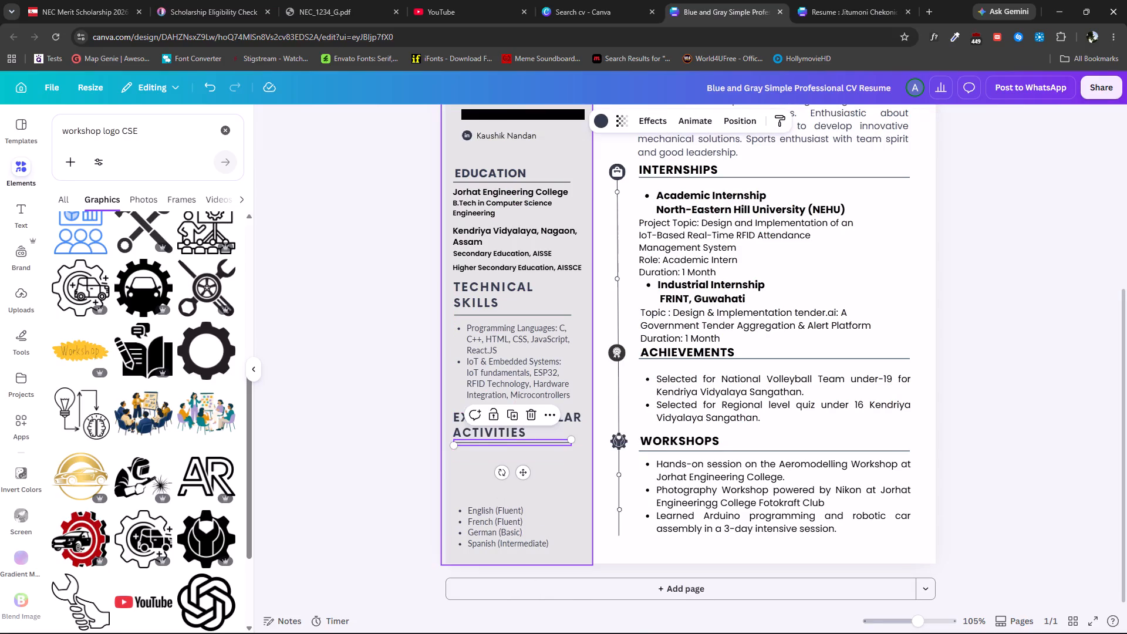
left_click(543, 471)
Move the languages bullet list up to just beneath the EXTRACURRICULAR ACTIVITIES underline.
left_click_drag(500, 519, 501, 460)
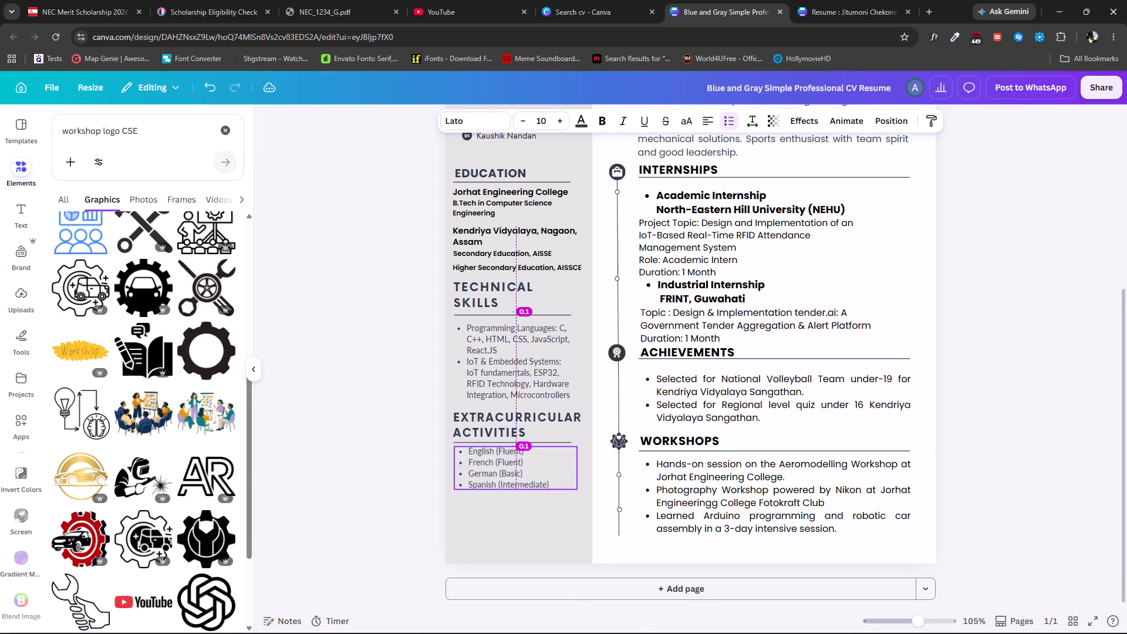
left_click_drag(501, 460, 501, 461)
Replace the languages list text with a single bullet reading "Head of Fotokraft", consulting the kaushik.pdf resume for the extracurricular activities.
double_click(501, 461)
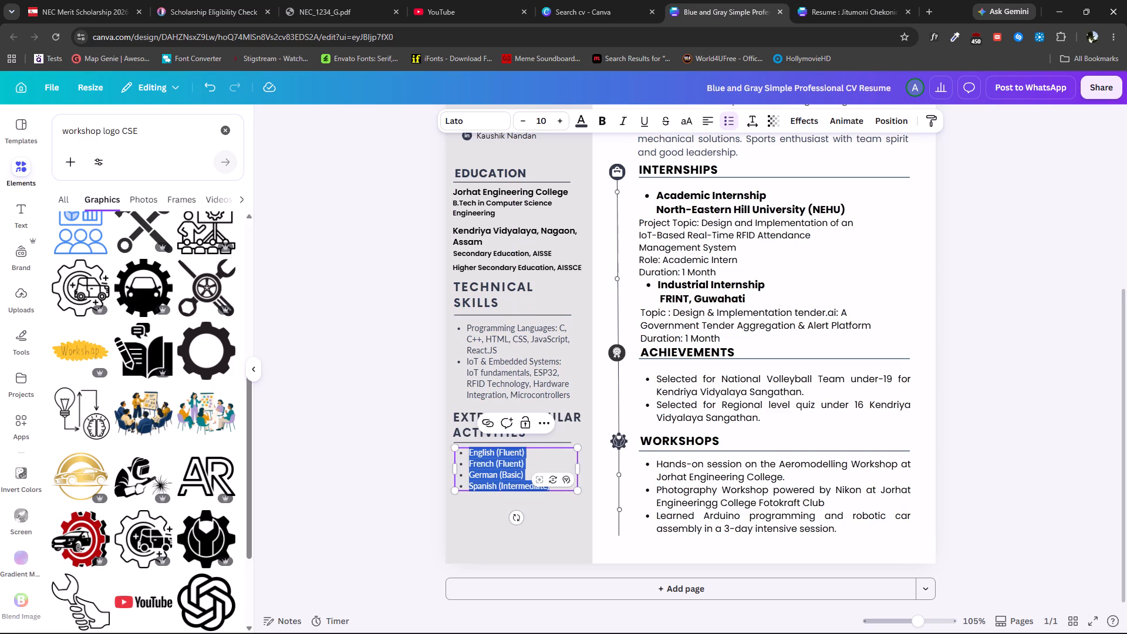
key("BackSpace")
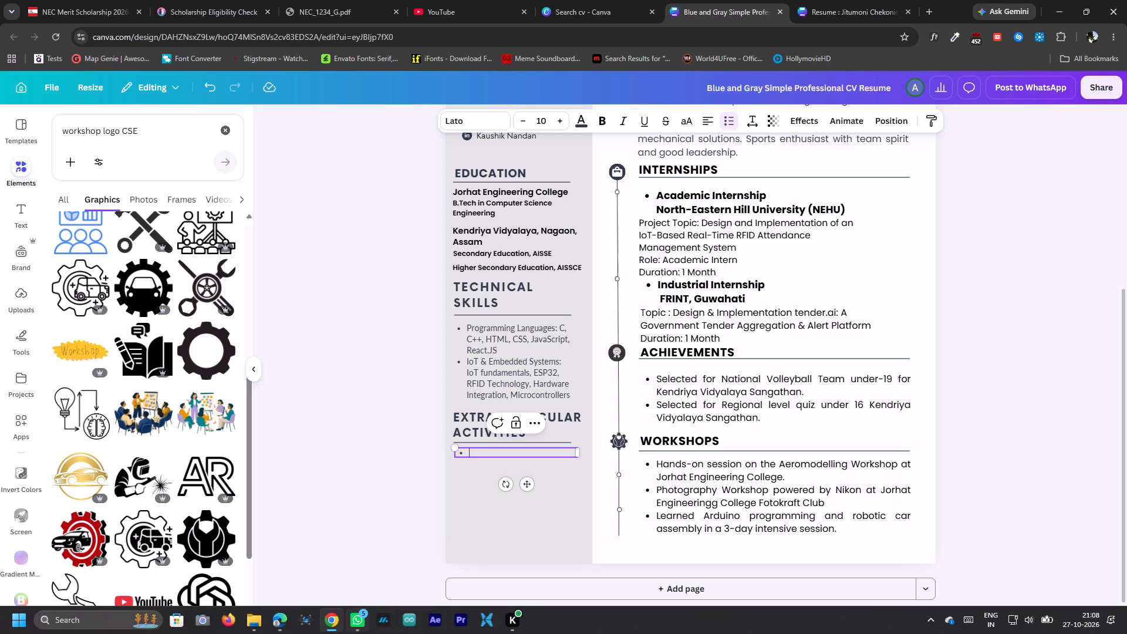
left_click(284, 616)
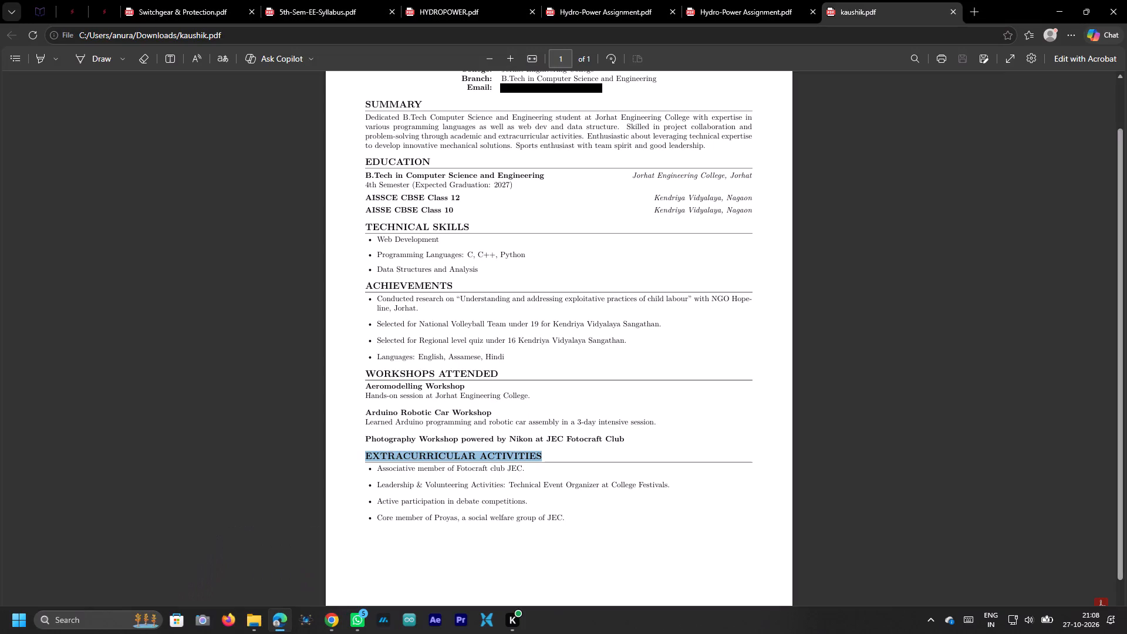
left_click(282, 618)
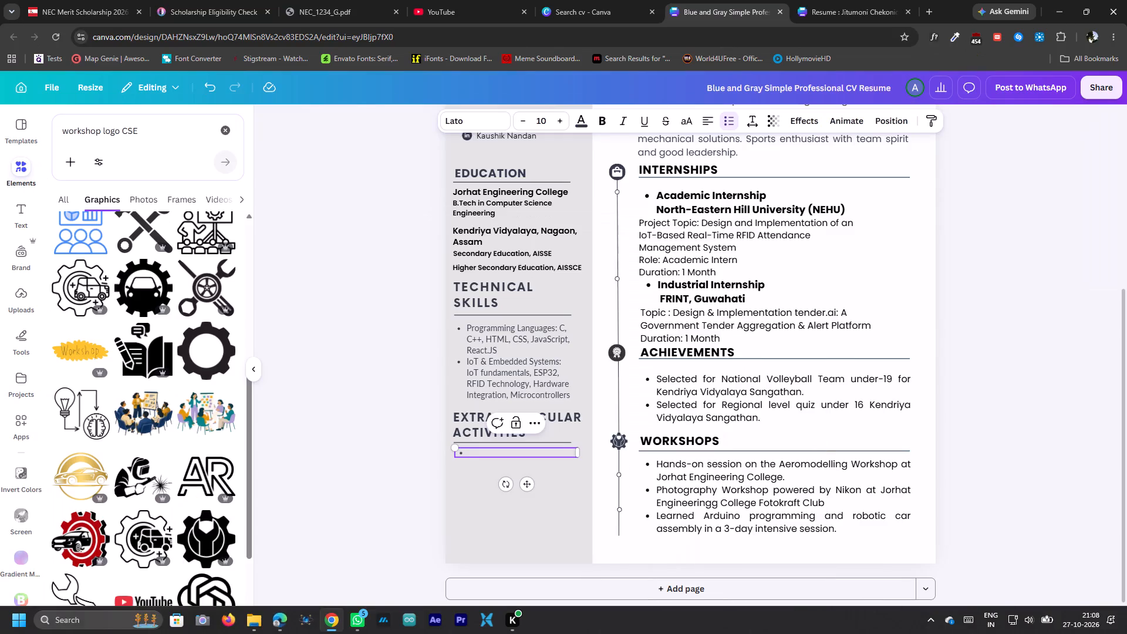
left_click(492, 451)
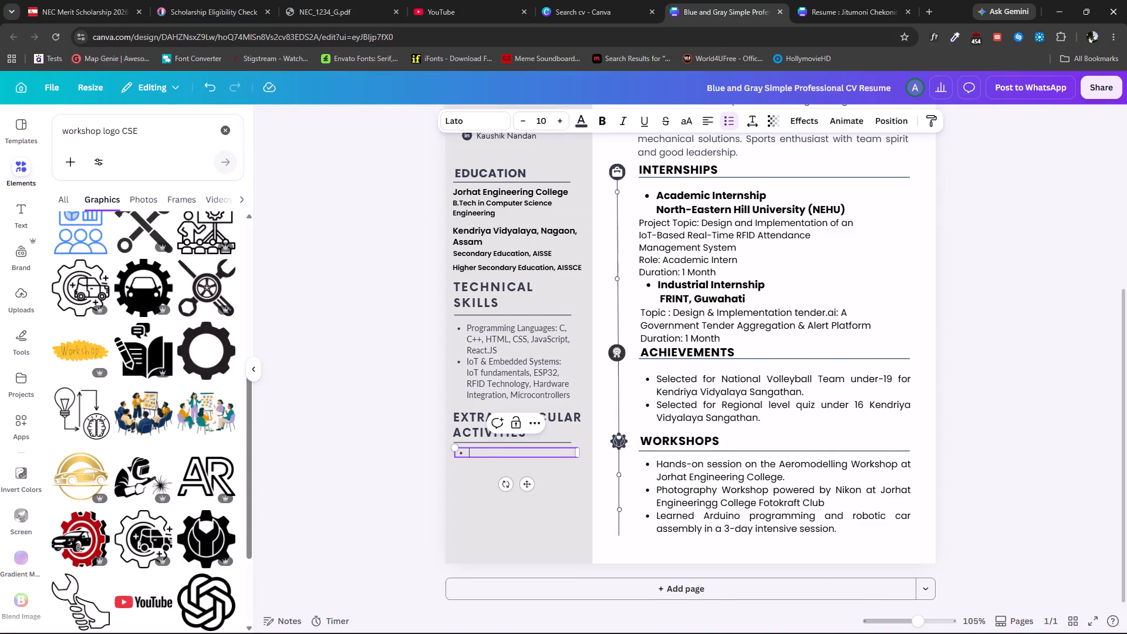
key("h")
key("Tab")
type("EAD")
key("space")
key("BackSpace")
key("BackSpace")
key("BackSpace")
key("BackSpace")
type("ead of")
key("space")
Reword the bullet as "Head of Photography Club (Fotokraft)", following the Extracurricular Activities list in the reference resume.
left_click(871, 0)
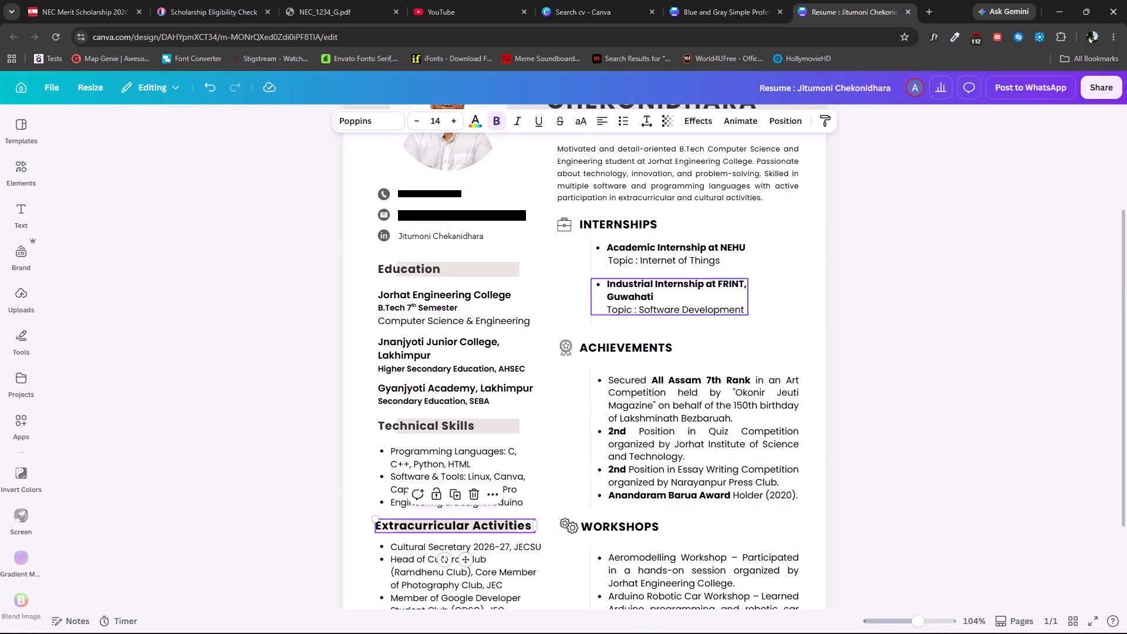
scroll(519, 490, "down", 1)
left_click(483, 494)
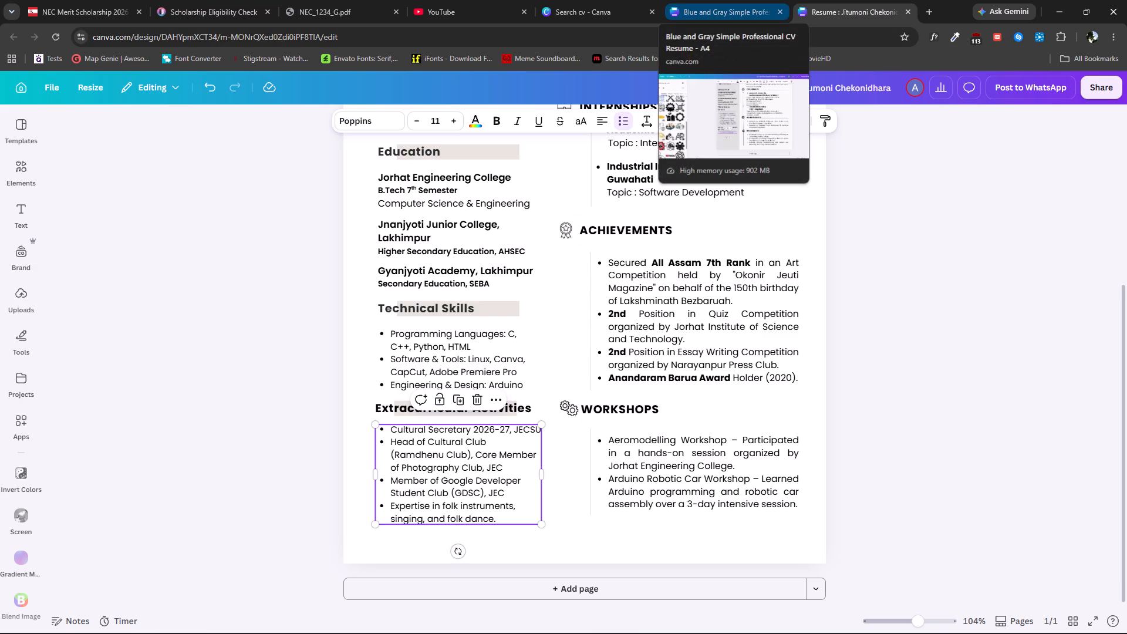
left_click(754, 0)
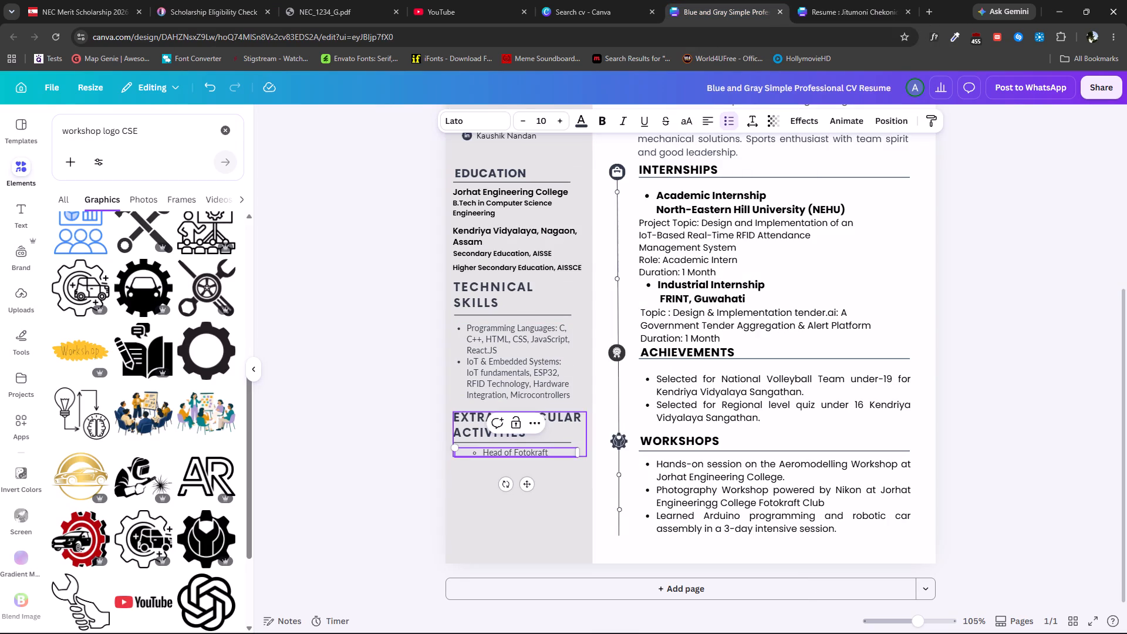
left_click(554, 454)
left_click(514, 454)
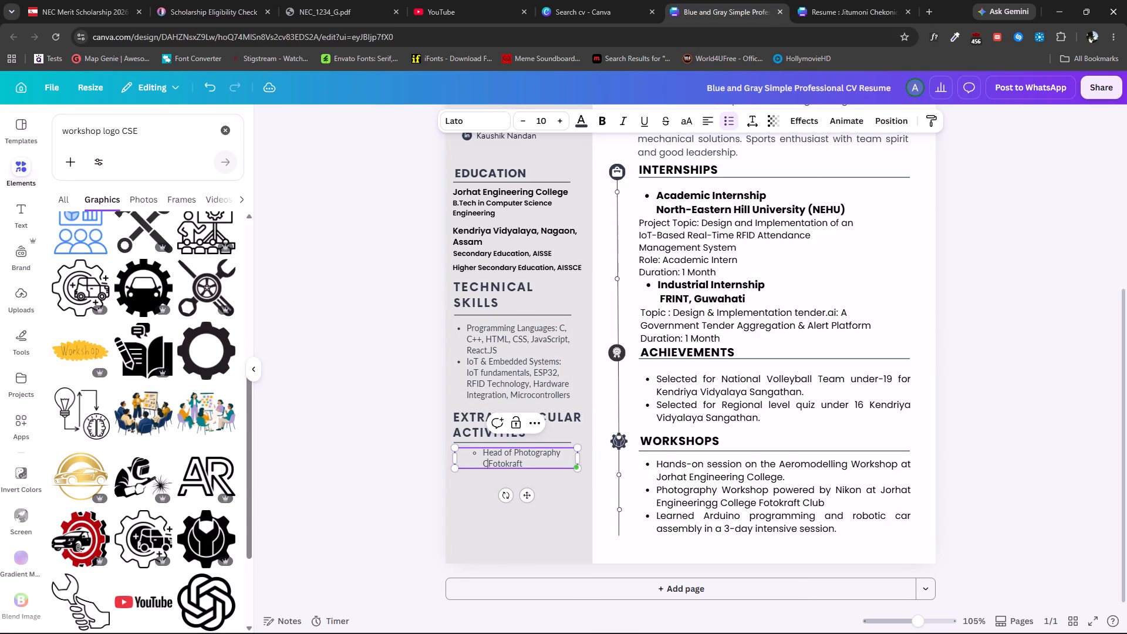
key("BackSpace")
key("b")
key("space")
key("shift+parenleft")
key("Right")
key("Right")
key("Right")
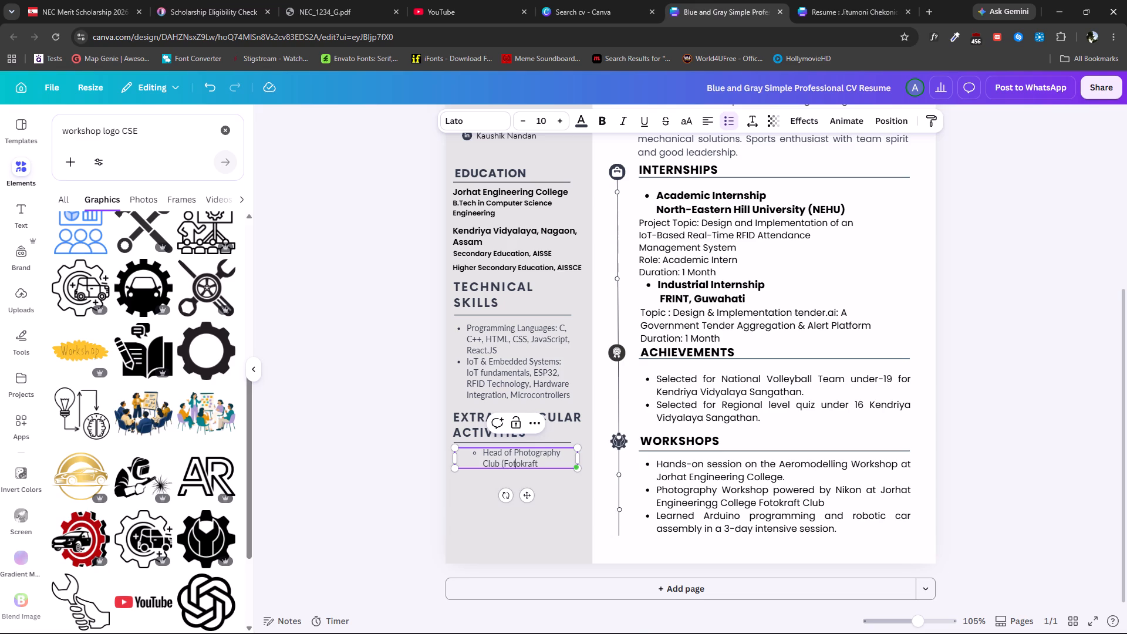
key("Right")
key("ctrl+Right")
key("shift+parenright")
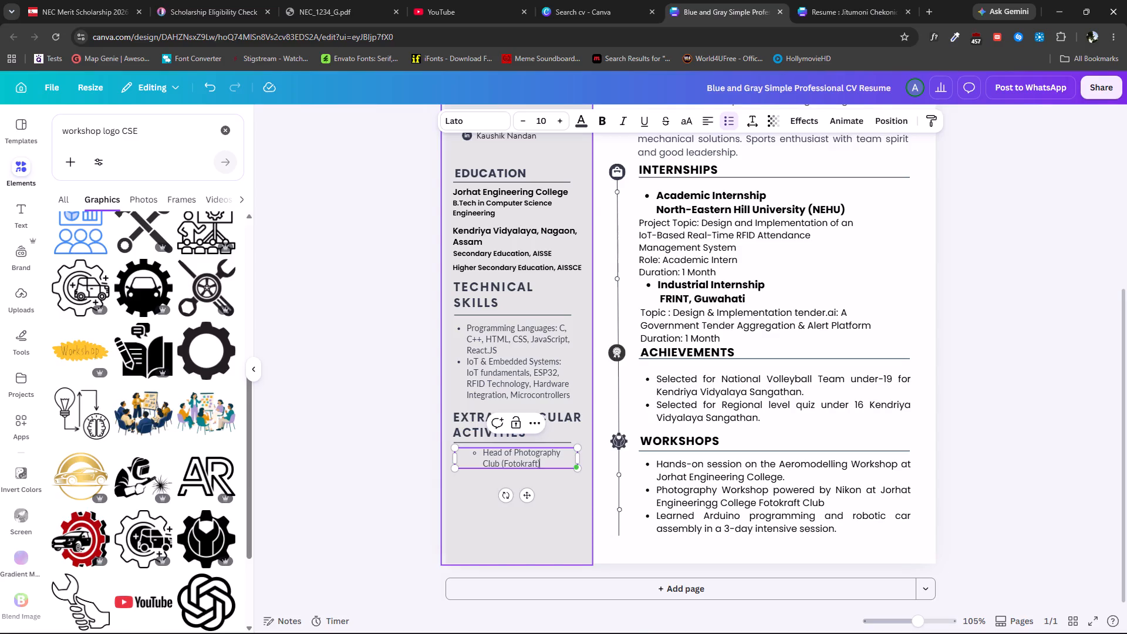
left_click(568, 504)
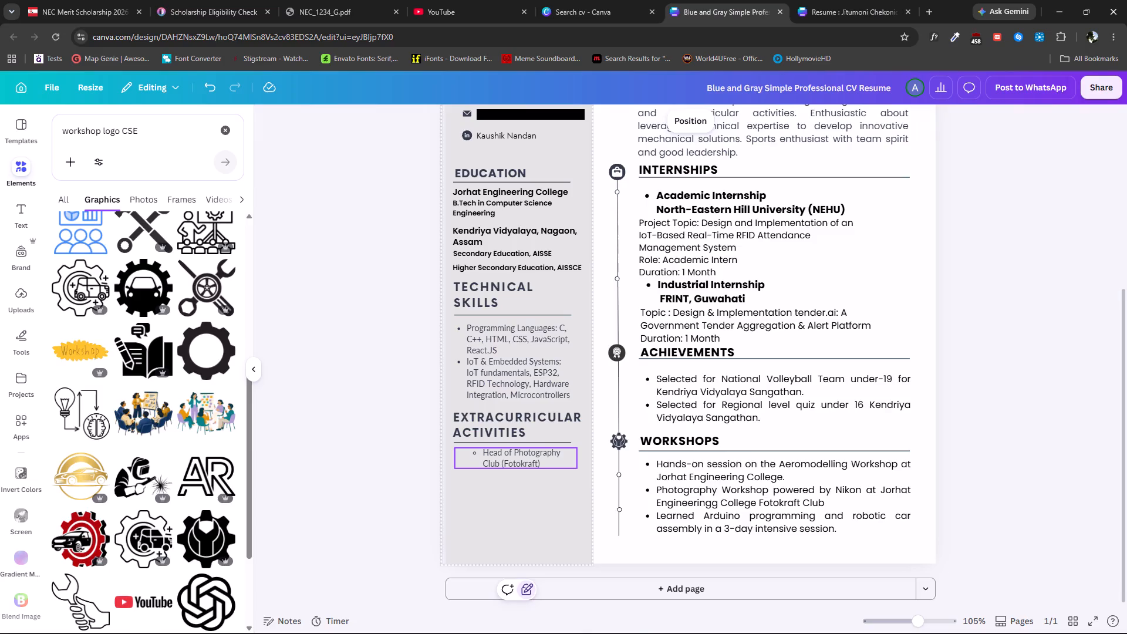
Change "Head" to "Core Member" in the Photography Club bullet.
left_click(527, 485)
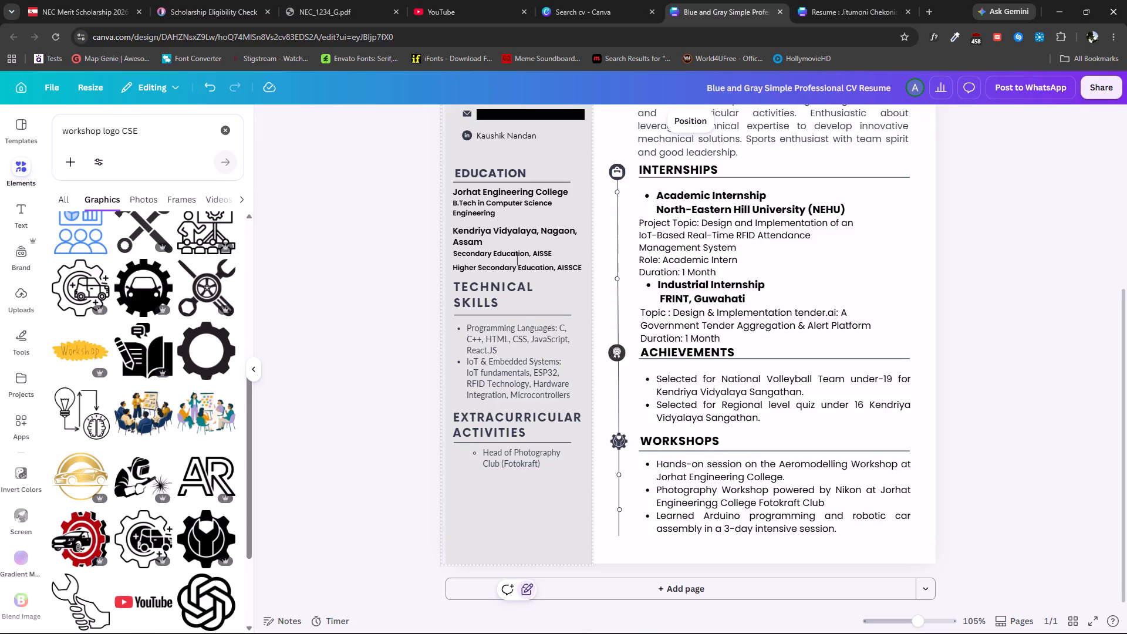
left_click(521, 363)
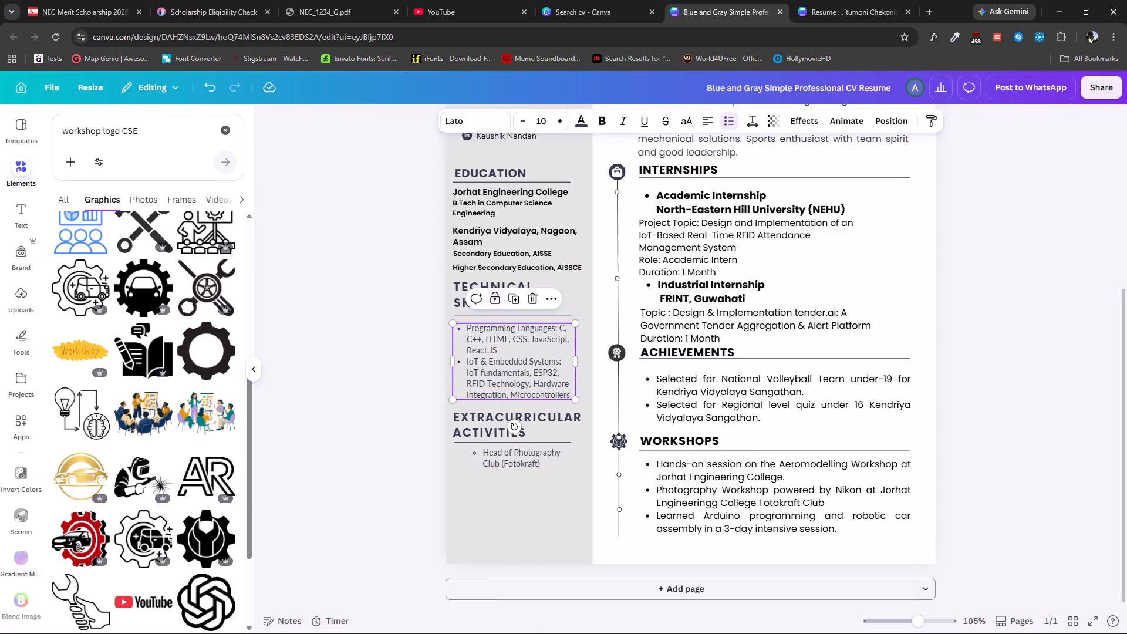
left_click(686, 484)
left_click(517, 464)
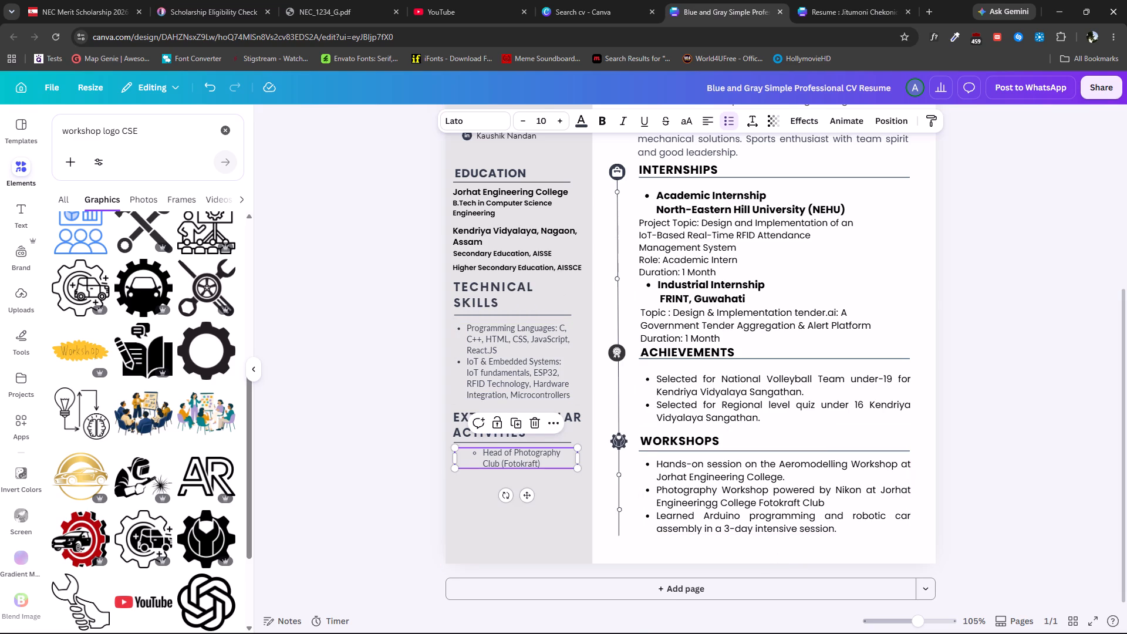
double_click(484, 451)
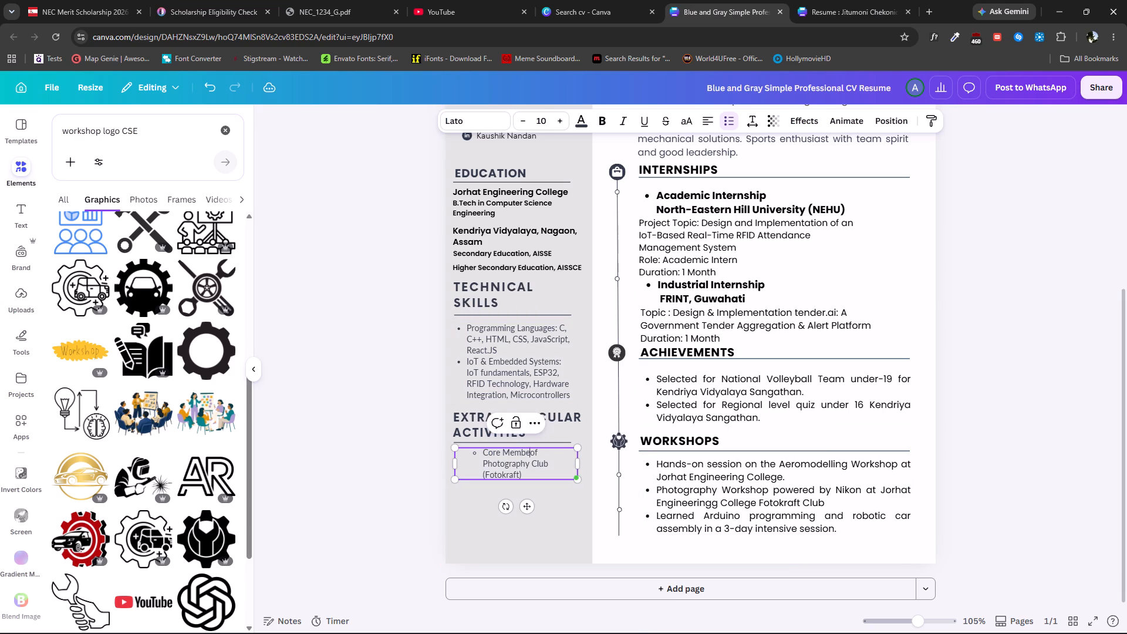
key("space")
left_click(561, 507)
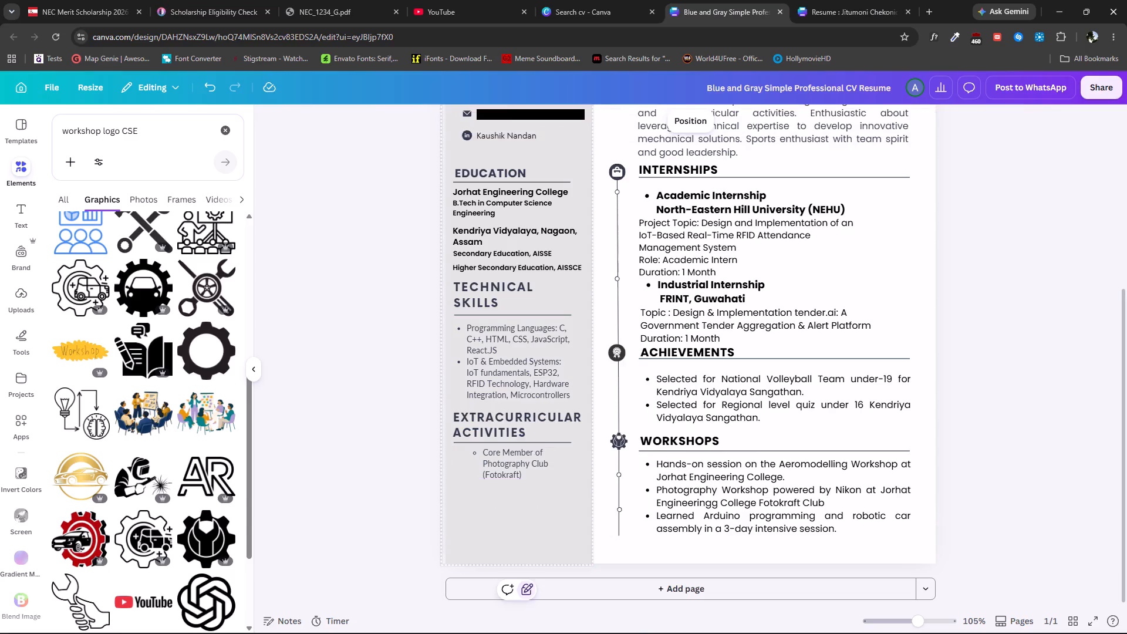
Add "JEC" after "Fotokraft" inside the bullet's parentheses.
left_click(525, 473)
left_click(515, 475)
left_click(519, 475)
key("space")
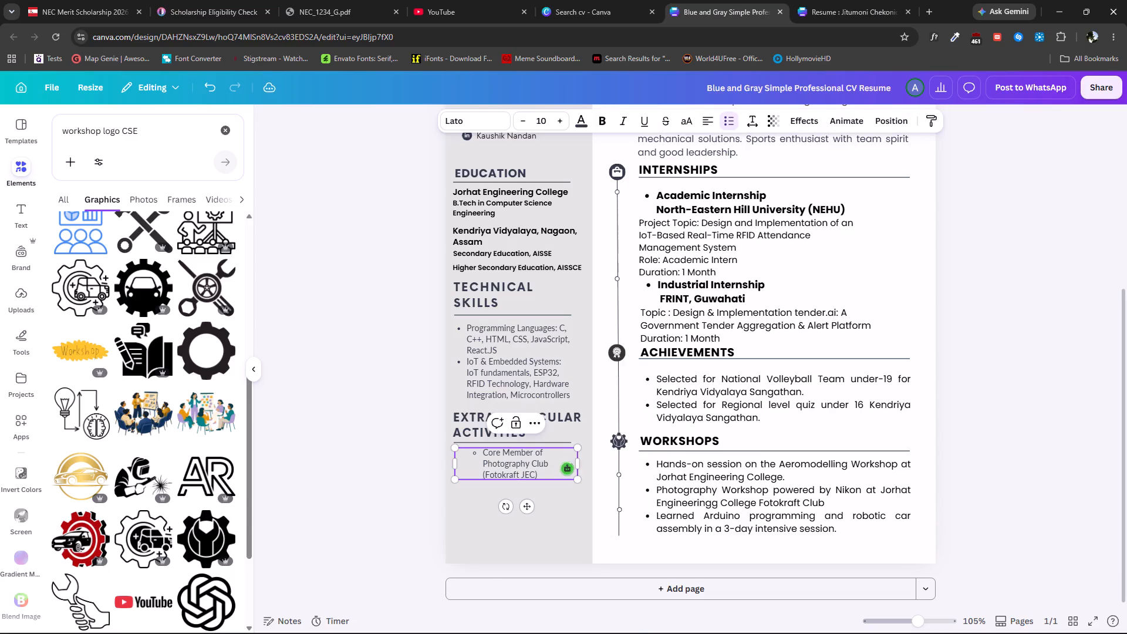
left_click(558, 501)
Widen the Photography Club bullet's text box to about 5.8, nearly reaching the sidebar's edge.
left_click(554, 466)
left_click_drag(580, 463, 595, 460)
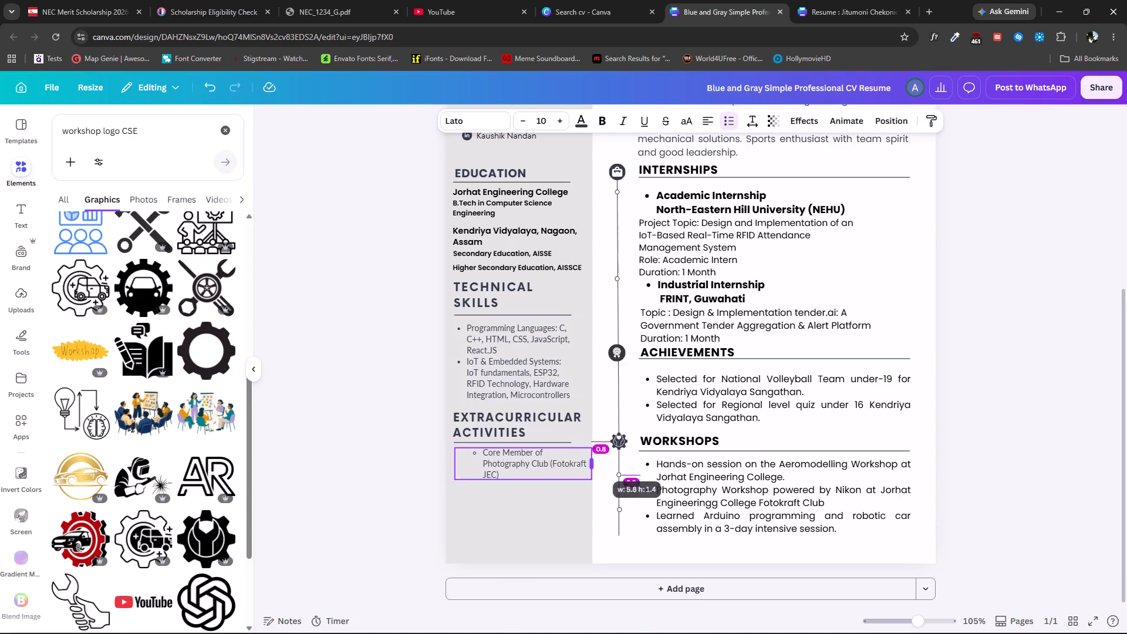
left_click_drag(595, 460, 594, 461)
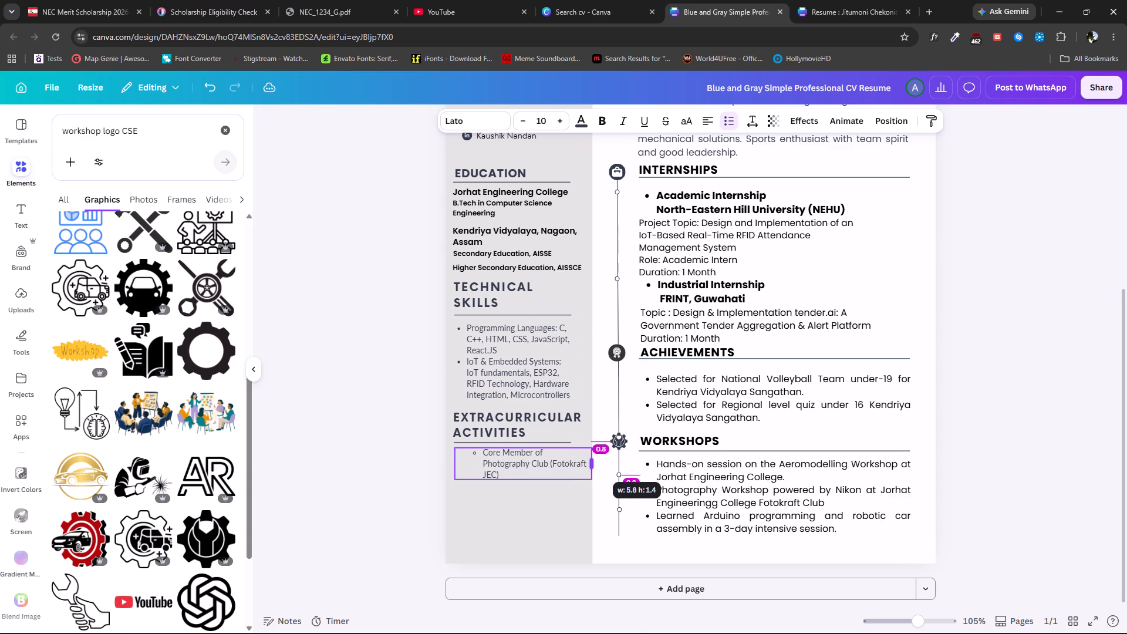
left_click_drag(594, 461, 592, 461)
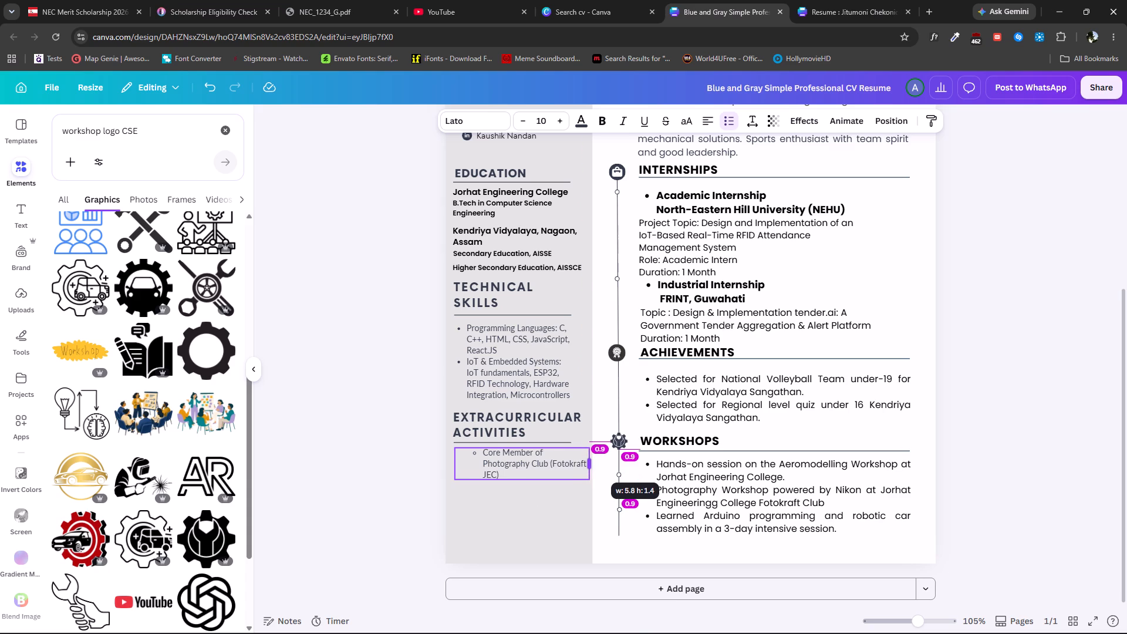
left_click_drag(592, 461, 592, 461)
Outdent the Photography Club bullet to the first list level and align its text box beneath the EXTRACURRICULAR ACTIVITIES underline.
left_click_drag(536, 467, 532, 466)
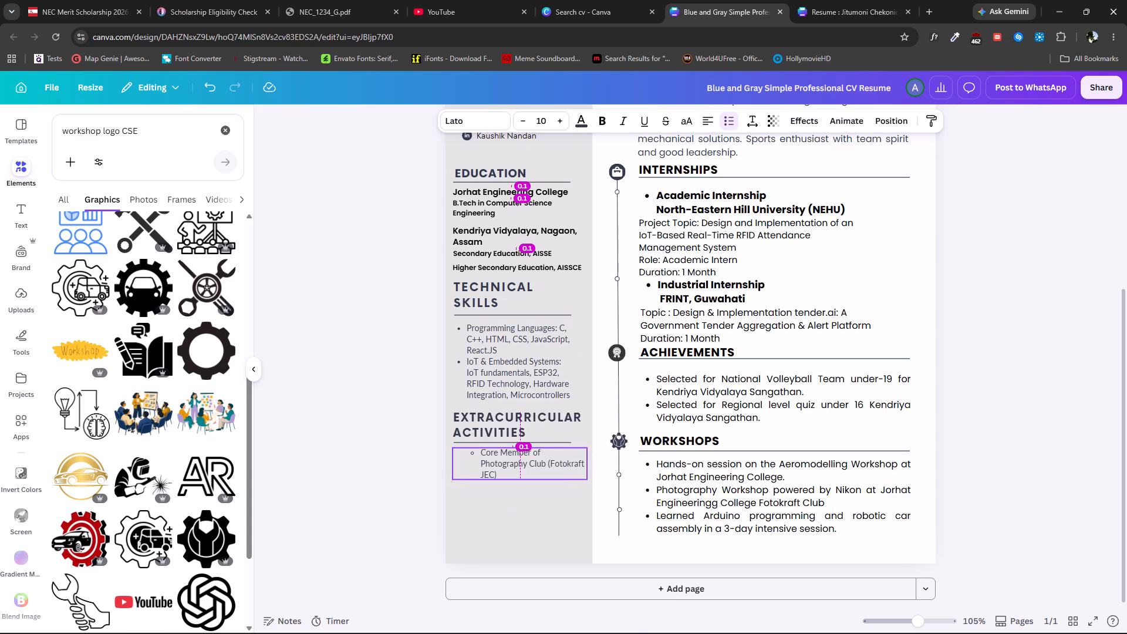
left_click_drag(532, 466, 527, 466)
left_click(473, 460)
left_click(470, 455)
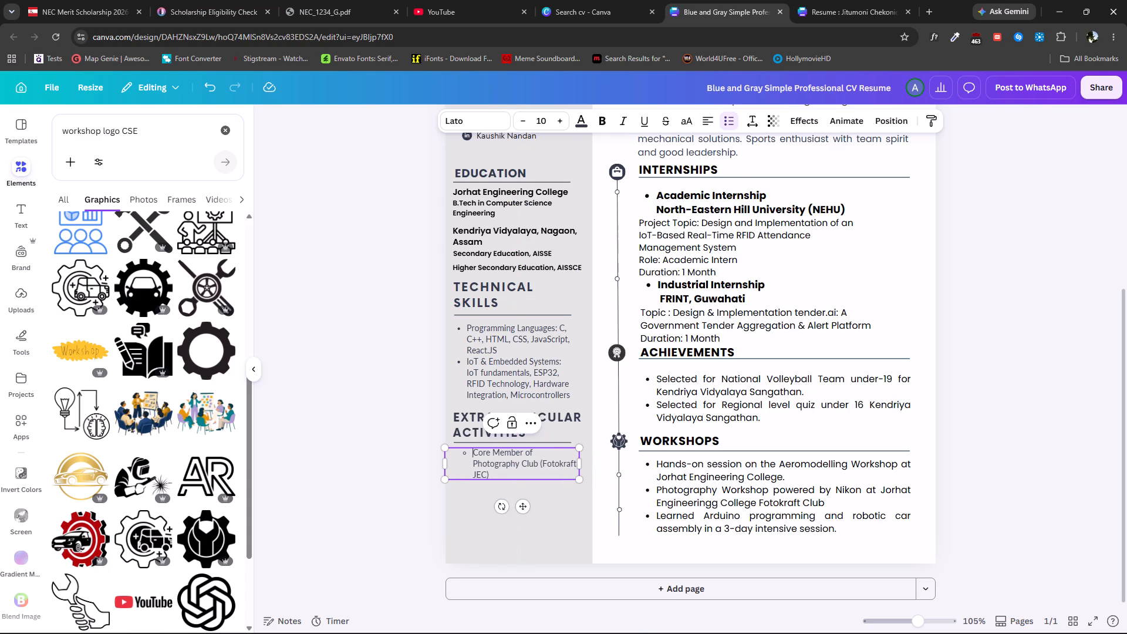
key("BackSpace")
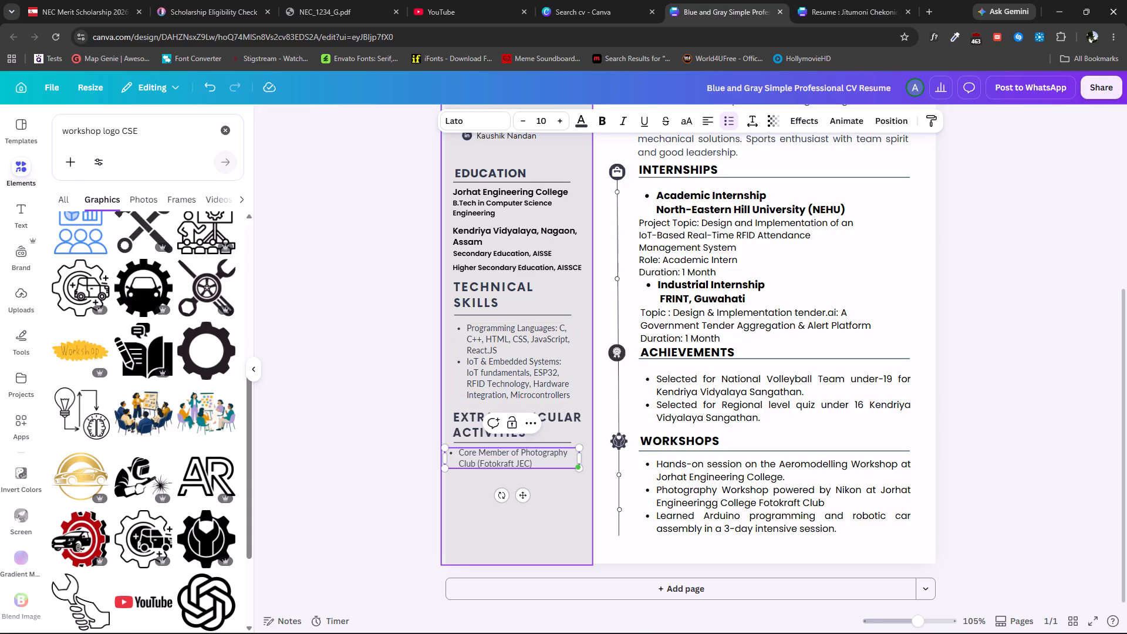
left_click(473, 485)
left_click_drag(502, 458, 509, 458)
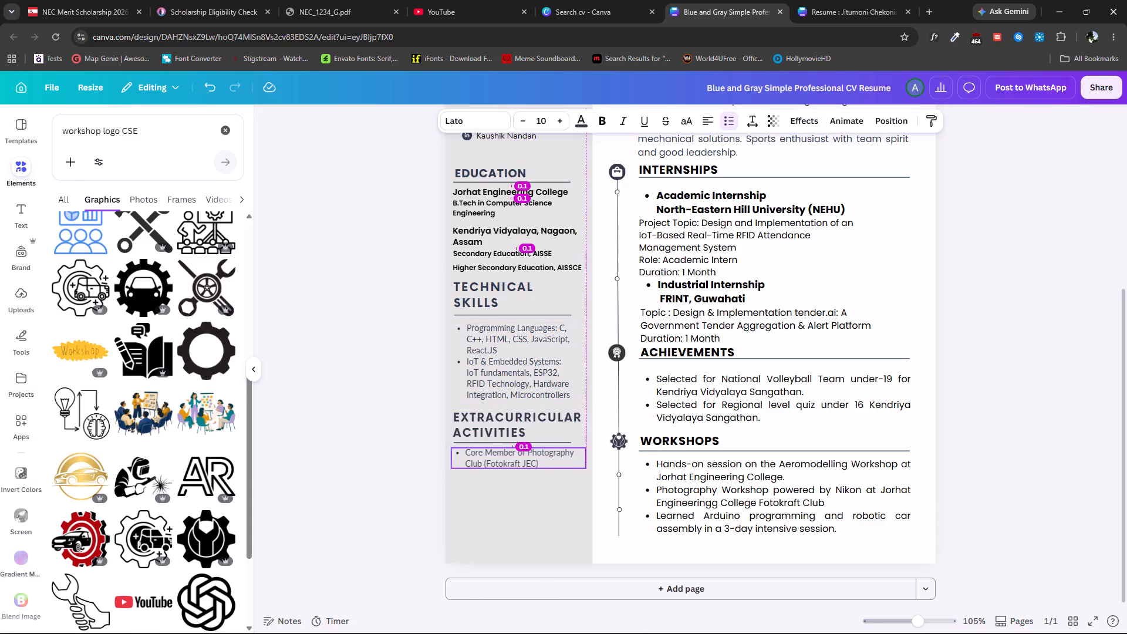
left_click_drag(509, 458, 513, 458)
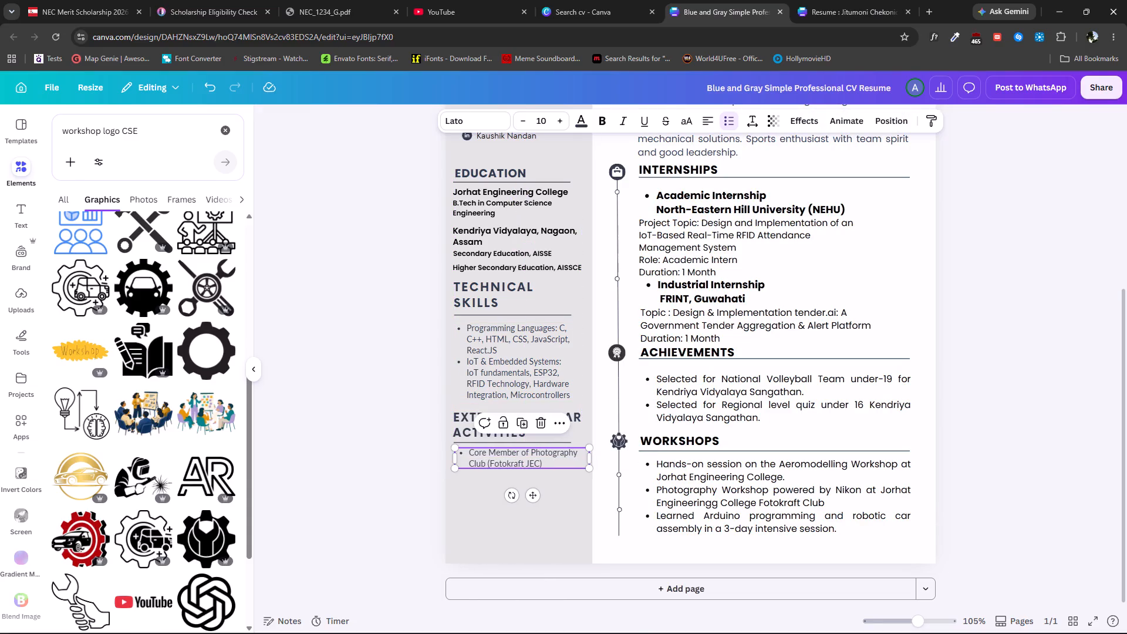
left_click(576, 485)
Duplicate the Photography Club bullet box and place the copy directly beneath the original, aligned with it.
left_click(540, 461)
left_click(523, 421)
left_click_drag(517, 471, 507, 486)
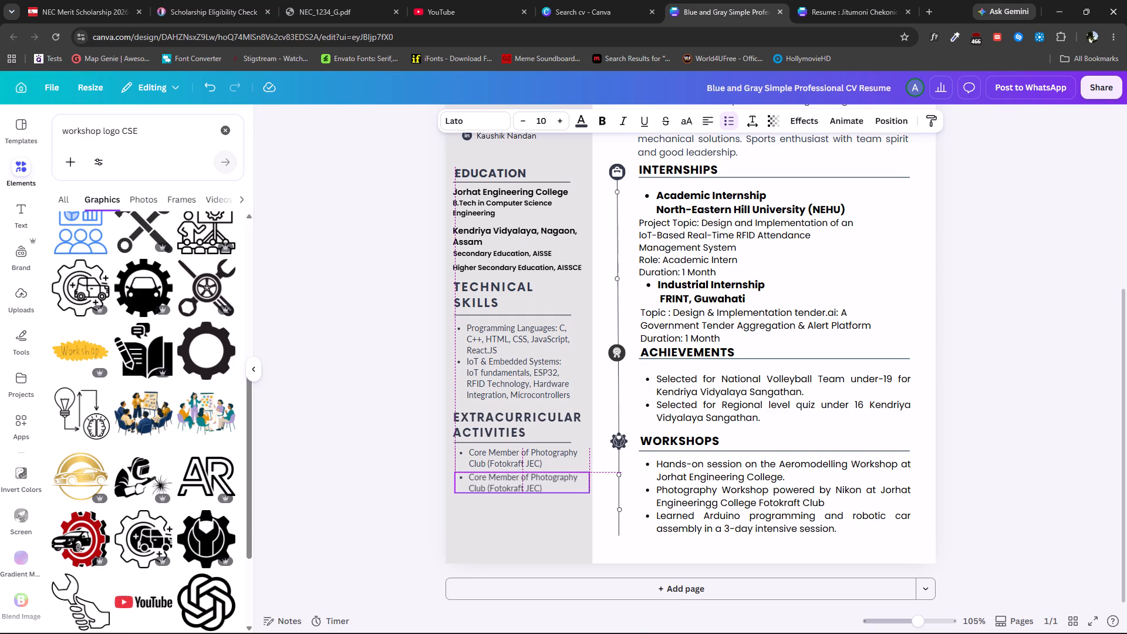
left_click_drag(507, 486, 508, 486)
Replace "Fotokraft" with "Strategica" in the duplicated bullet's parentheses.
double_click(508, 486)
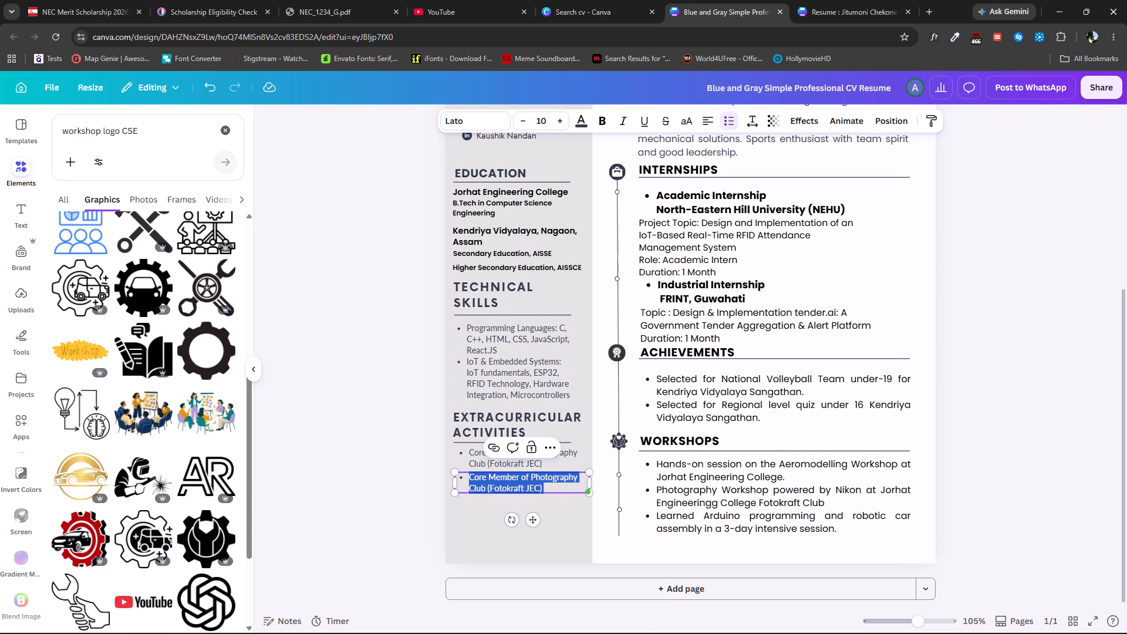
left_click(526, 487)
left_click_drag(525, 488, 493, 488)
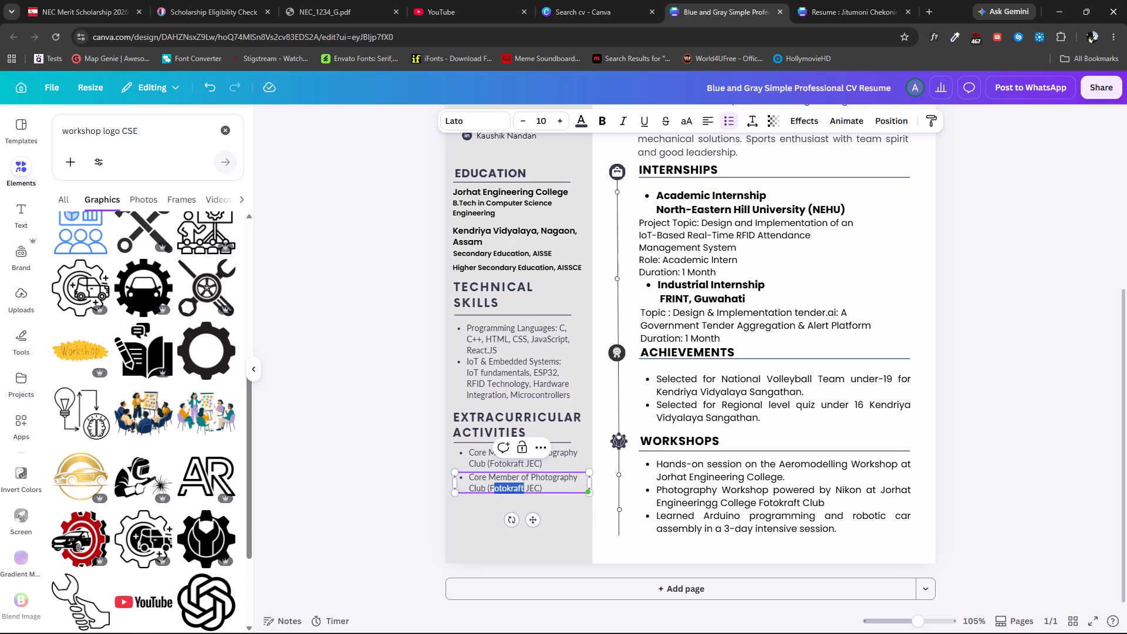
left_click_drag(493, 488, 492, 489)
key("BackSpace")
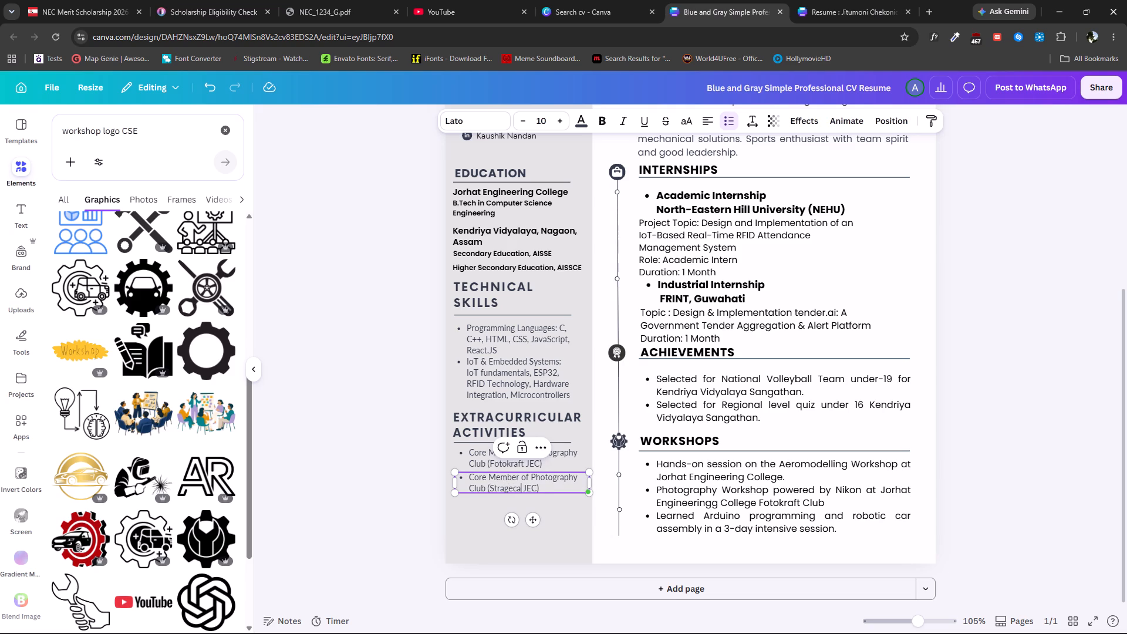
left_click(513, 486)
key("BackSpace")
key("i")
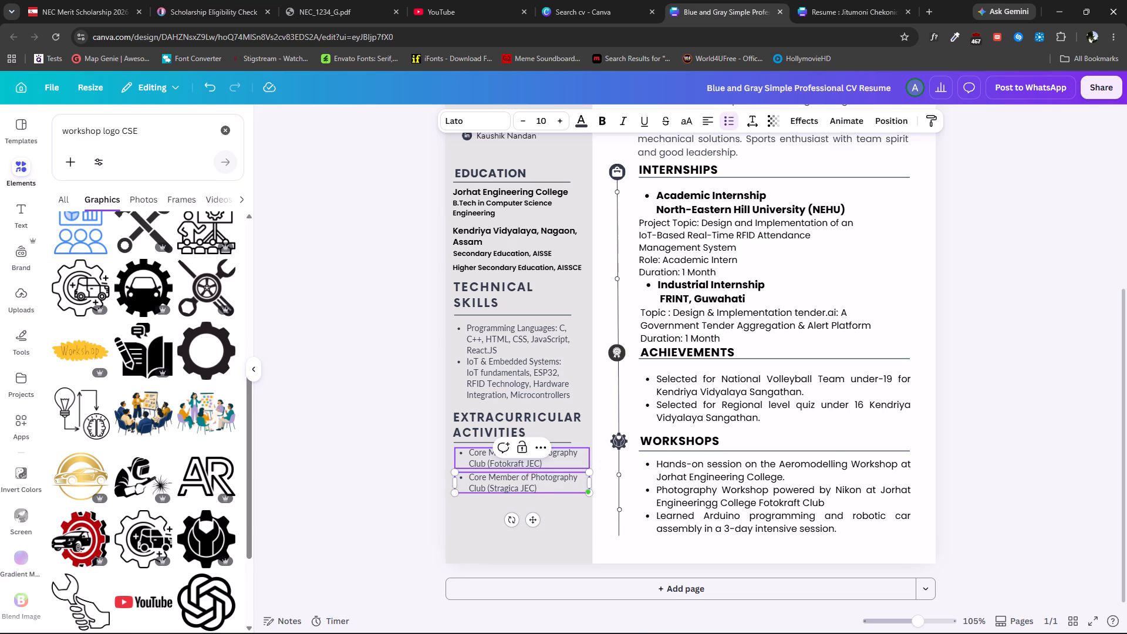
left_click_drag(532, 475, 488, 484)
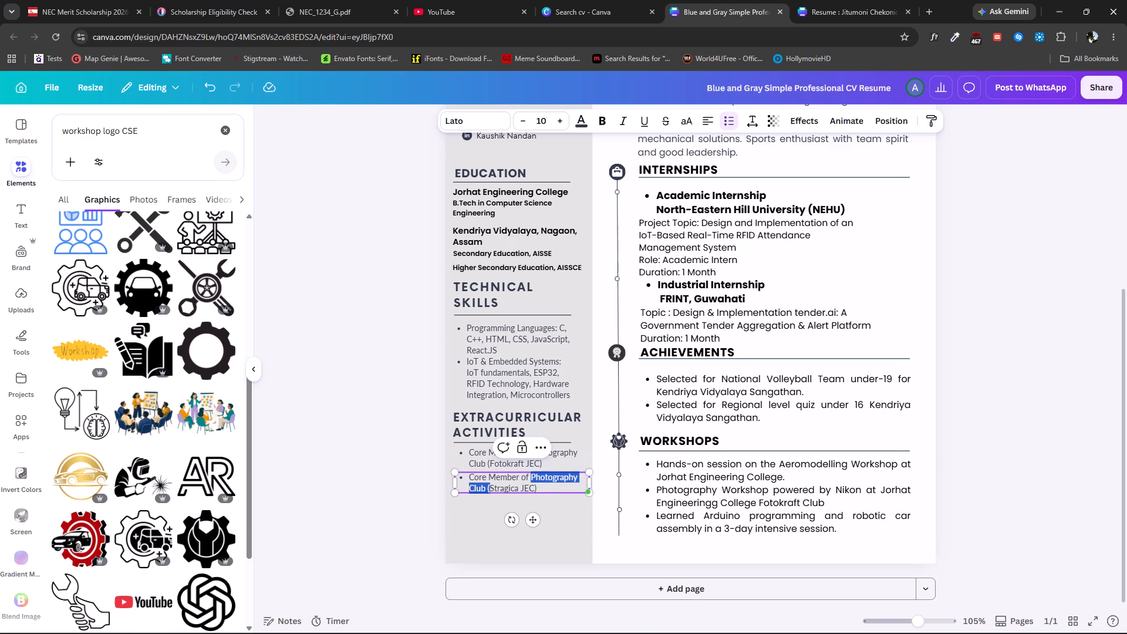
left_click_drag(488, 484, 577, 474)
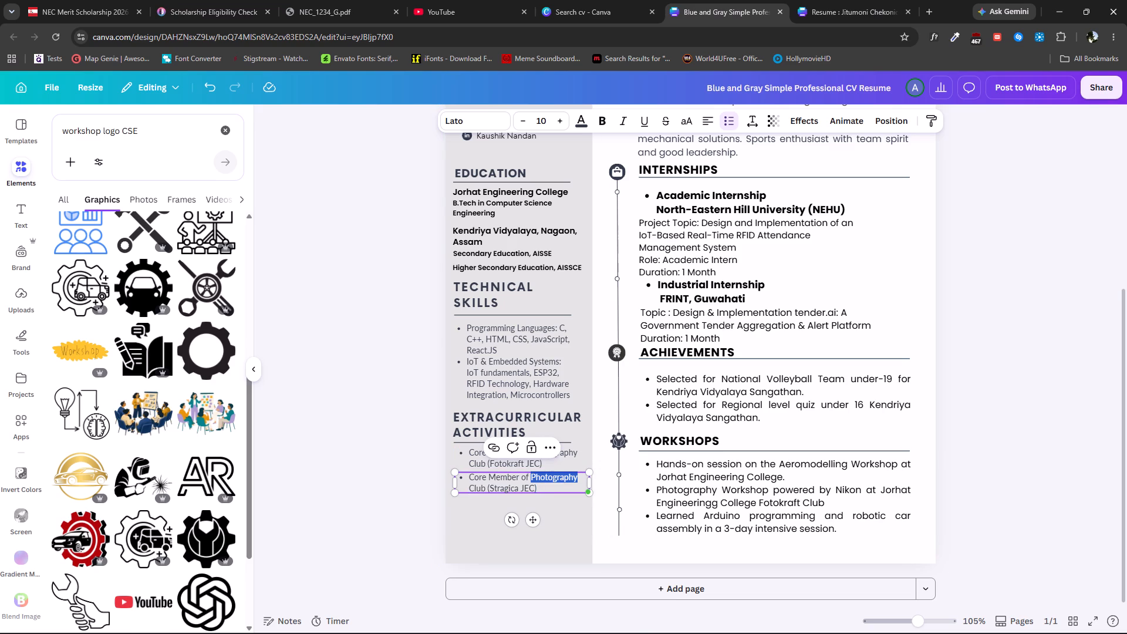
left_click(504, 486)
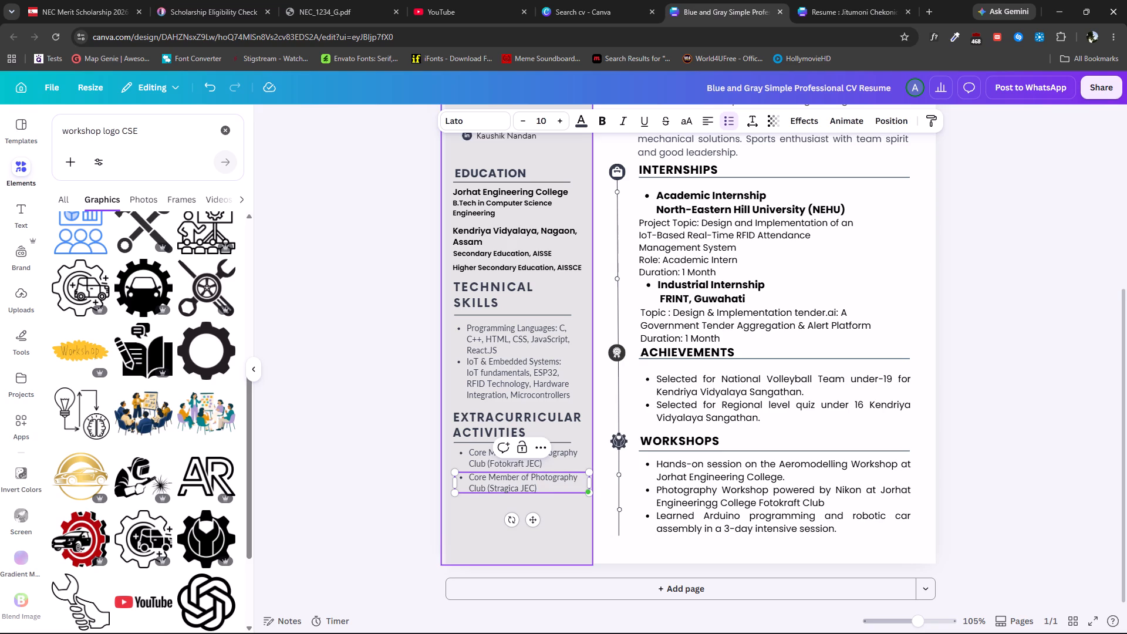
key("BackSpace")
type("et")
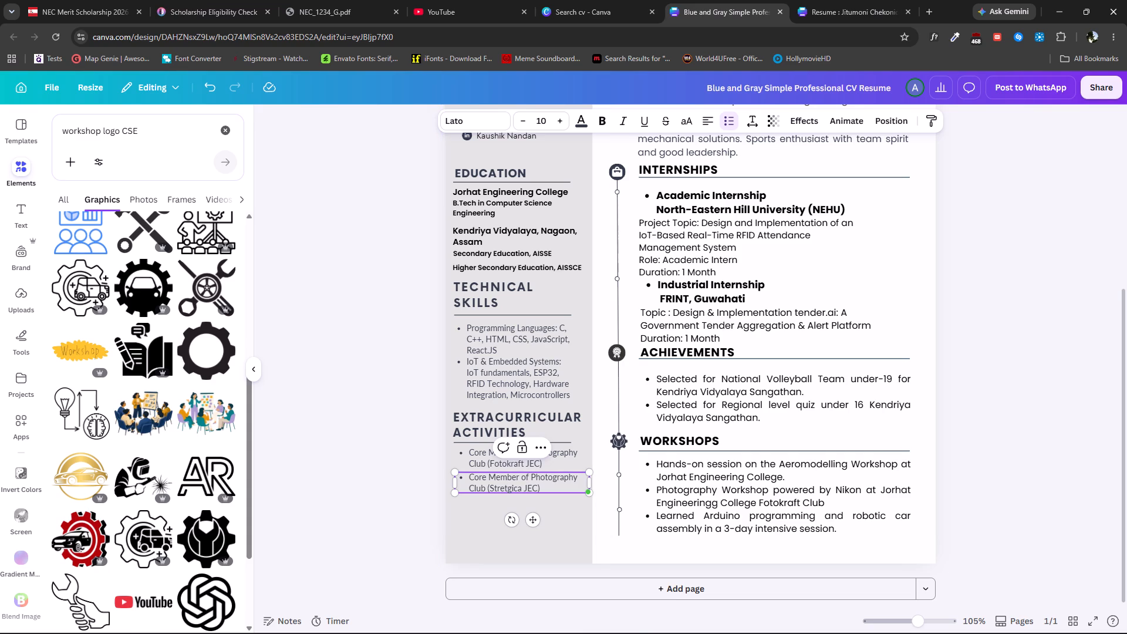
left_click_drag(520, 488, 490, 490)
left_click(555, 508)
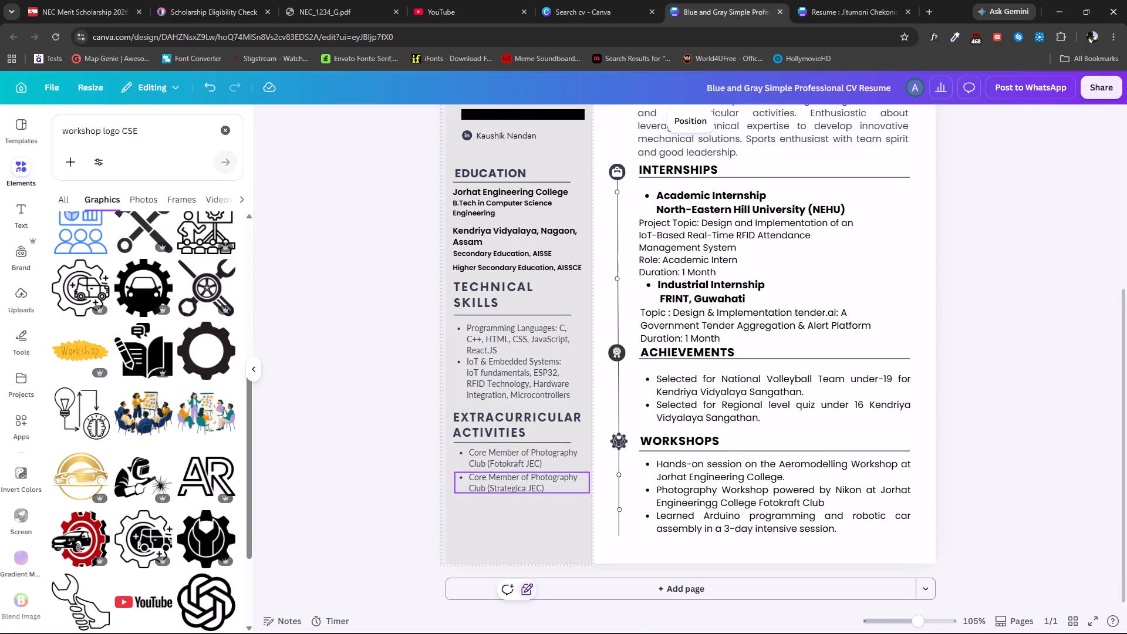
left_click(542, 486)
left_click(555, 507)
left_click(548, 504)
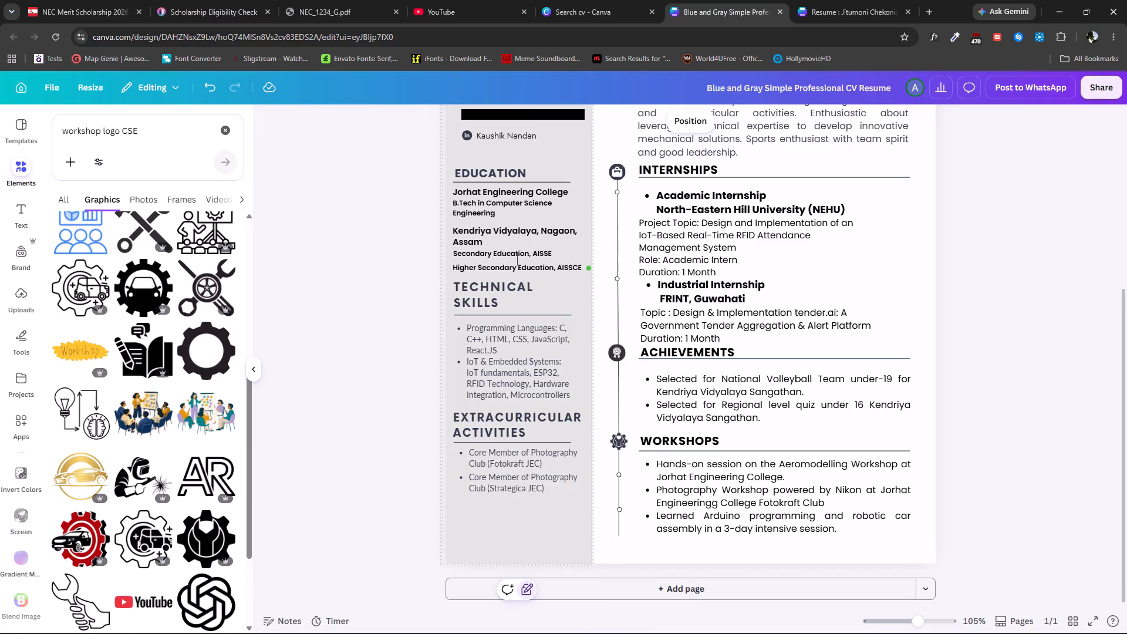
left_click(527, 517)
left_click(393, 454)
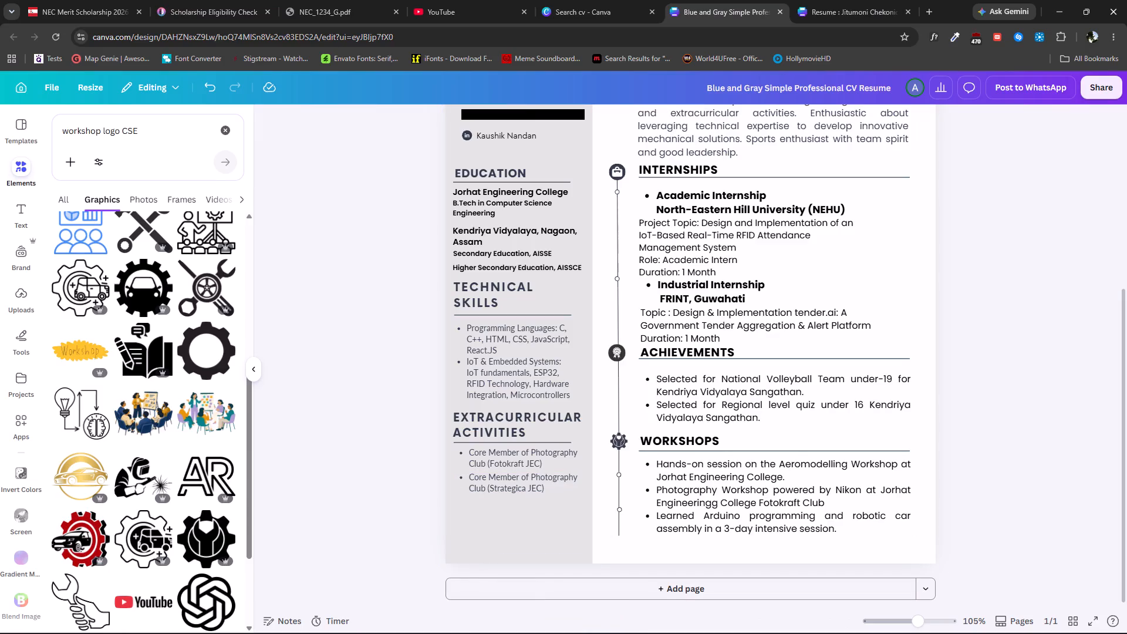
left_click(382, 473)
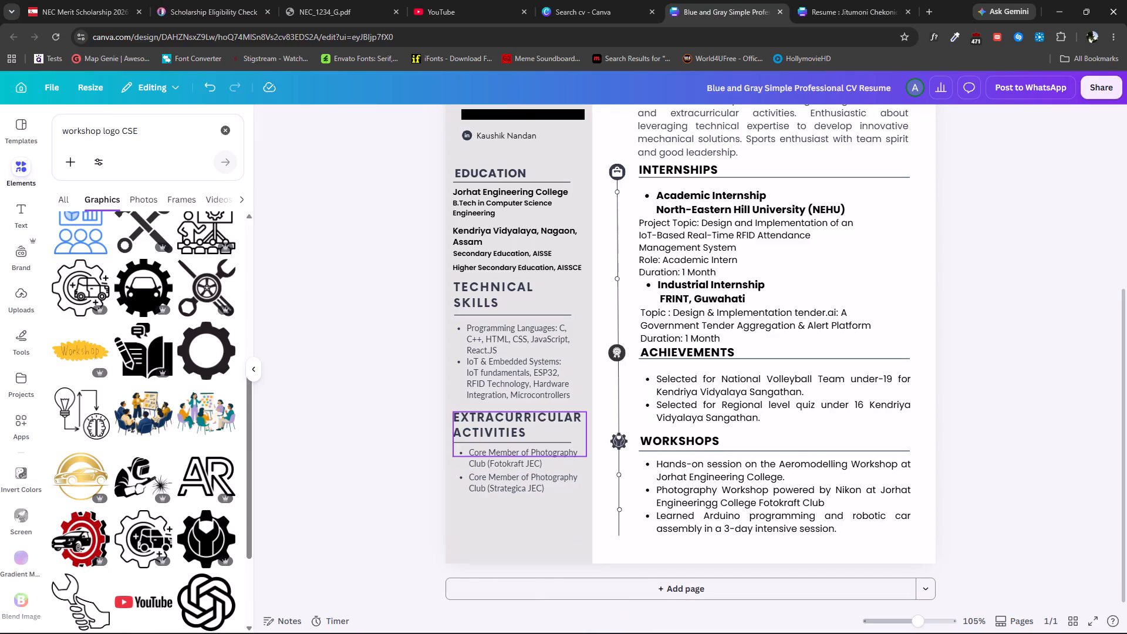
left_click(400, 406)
Group the EDUCATION heading with its underline.
scroll(401, 376, "up", 2)
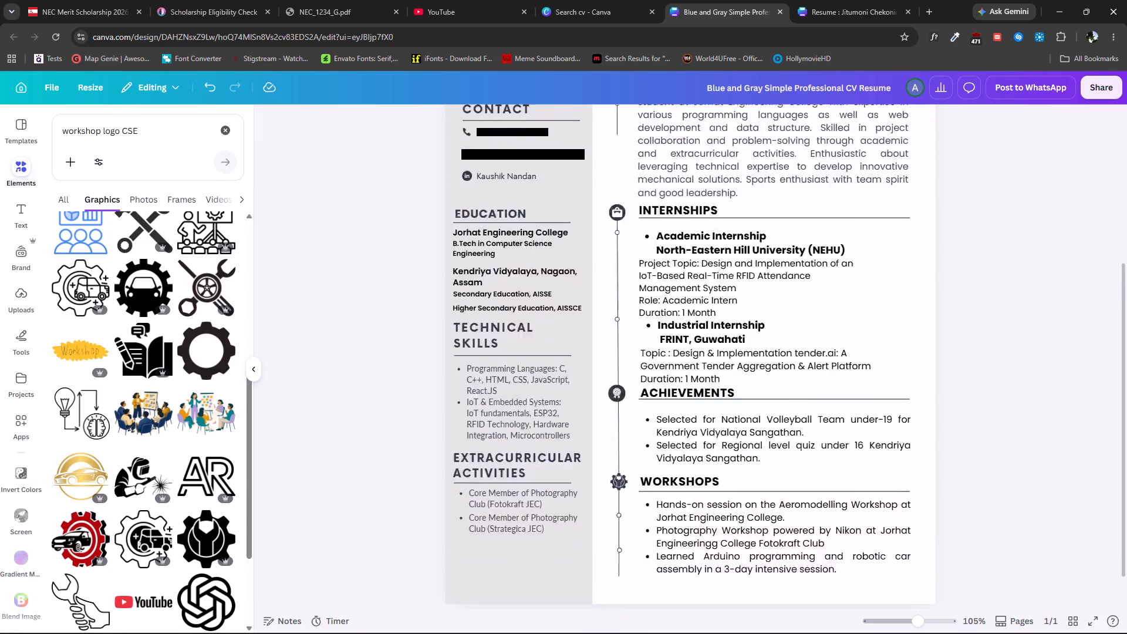
scroll(401, 376, "up", 1)
left_click(546, 357)
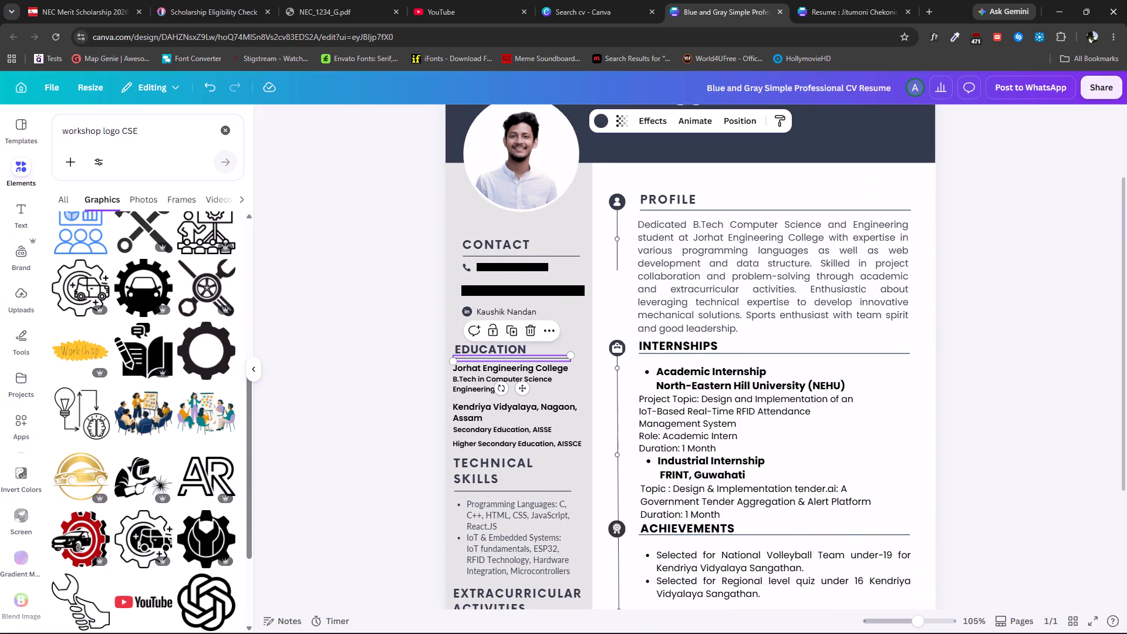
left_click(500, 347, "shift")
left_click(475, 316)
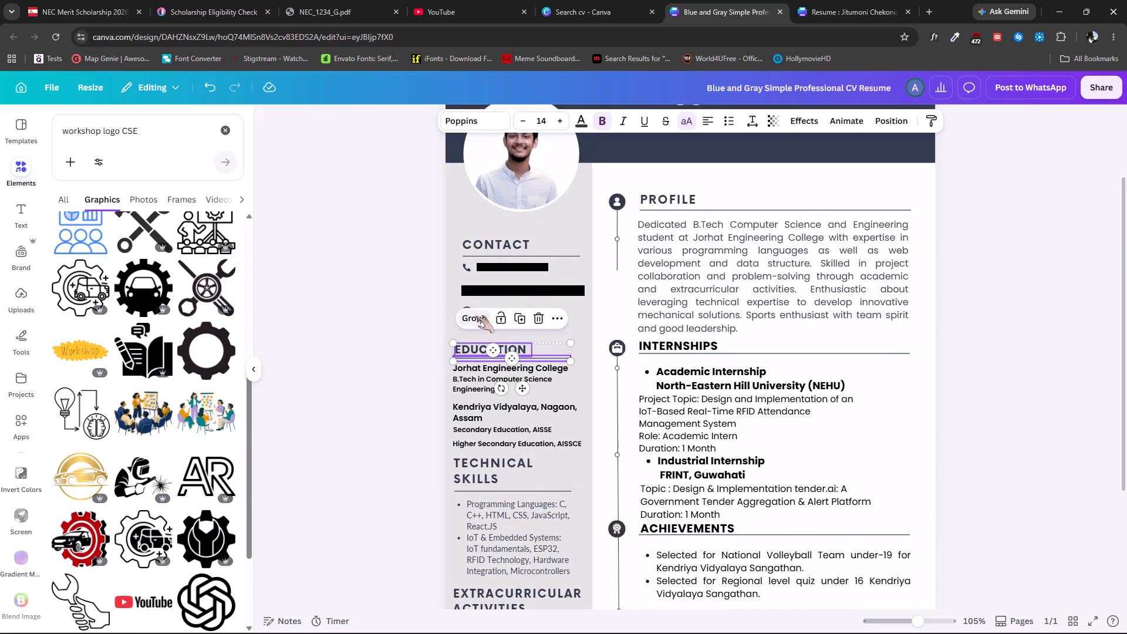
left_click(431, 342)
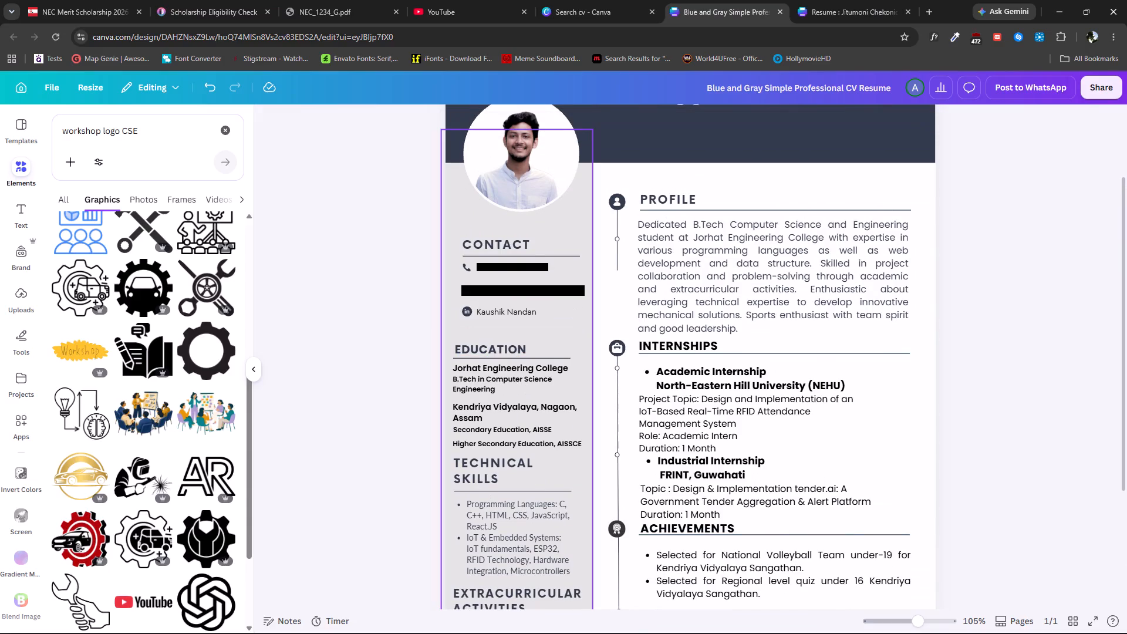
left_click(420, 315)
Move the EXTRACURRICULAR ACTIVITIES heading, underline and both bullets down the sidebar together, leaving a gap of about 2.5 below the Technical Skills list.
scroll(420, 315, "down", 2)
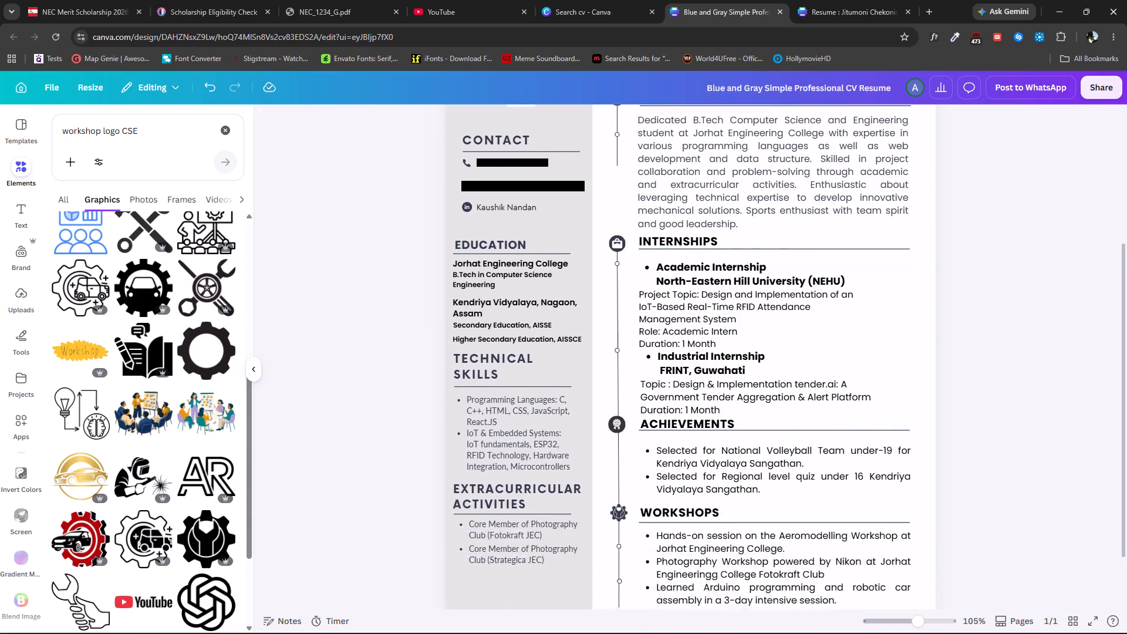
scroll(420, 315, "down", 2)
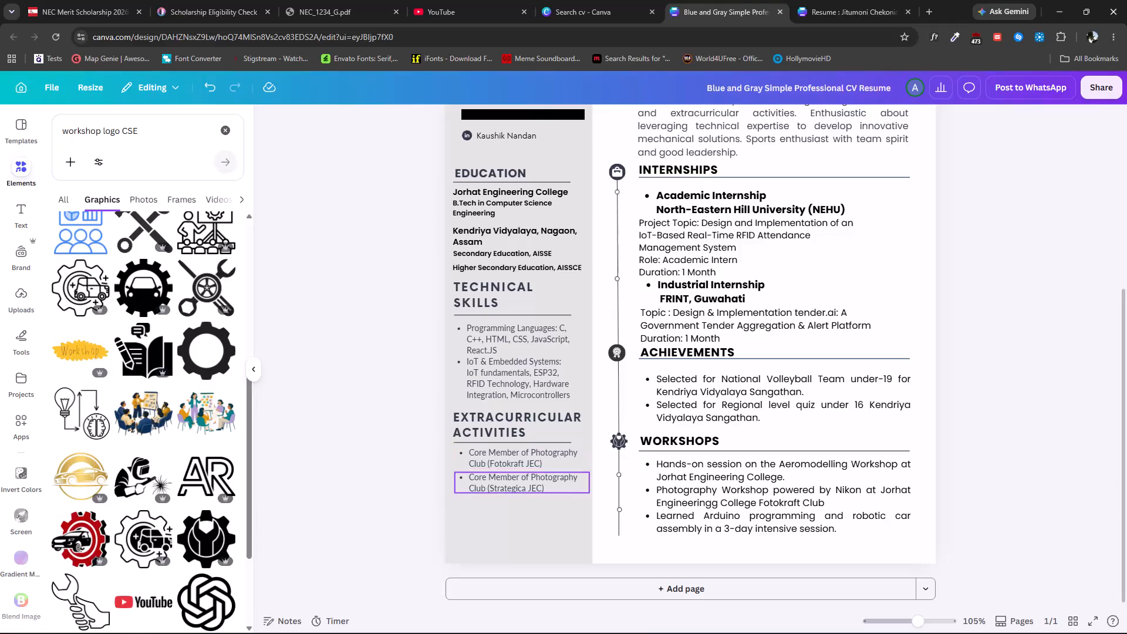
left_click(481, 431)
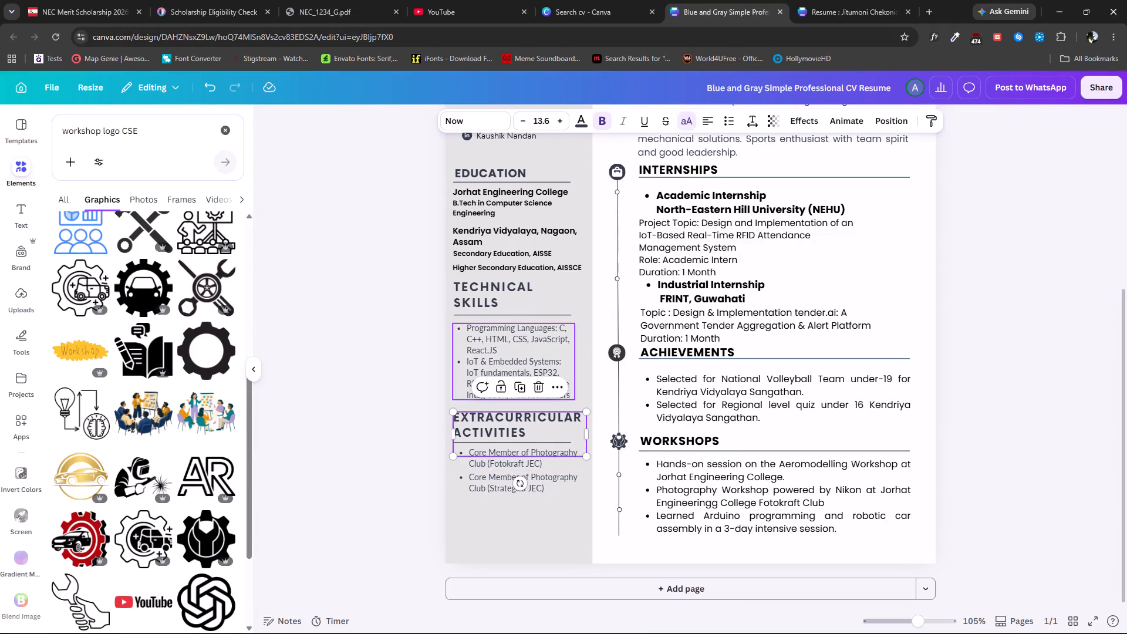
left_click_drag(450, 505, 488, 465)
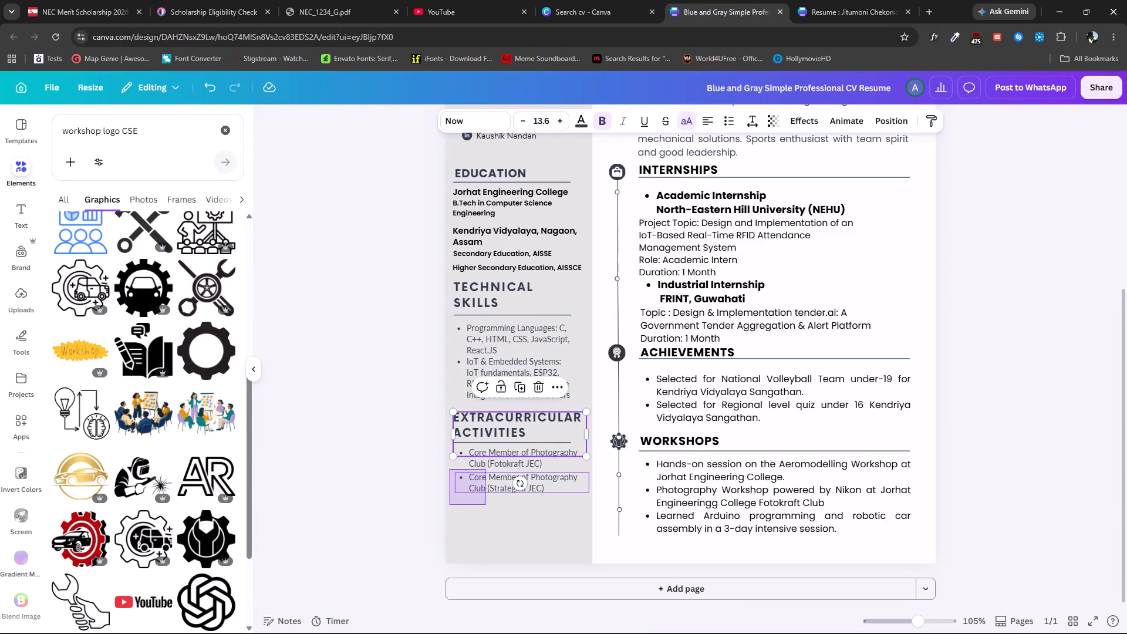
left_click_drag(488, 465, 497, 440)
left_click_drag(552, 426, 552, 474)
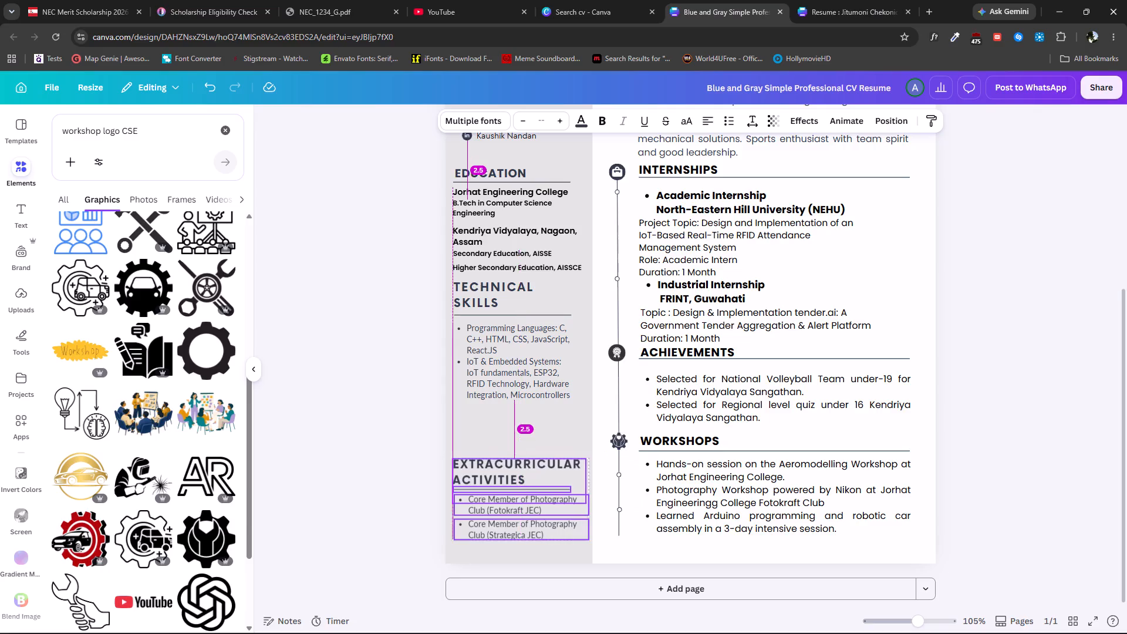
left_click_drag(552, 474, 554, 474)
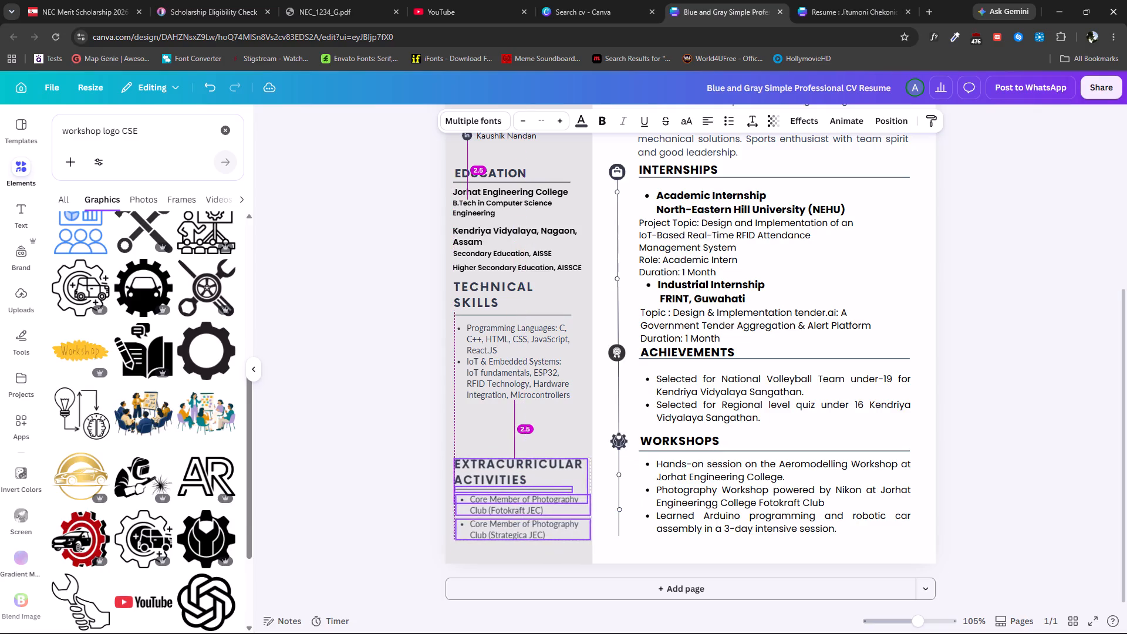
left_click_drag(554, 474, 553, 473)
left_click(577, 408)
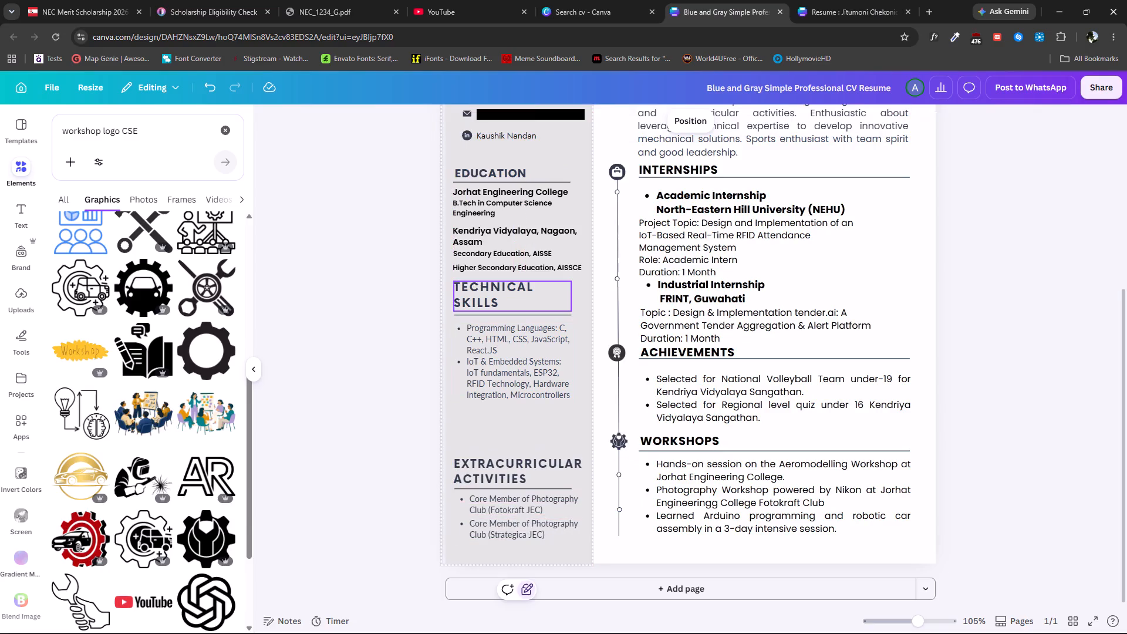
Move the TECHNICAL SKILLS heading, underline and bullet list down together to about 2.2 below the Education entries, just above EXTRACURRICULAR ACTIVITIES.
left_click_drag(447, 295, 539, 396)
left_click_drag(536, 361, 537, 381)
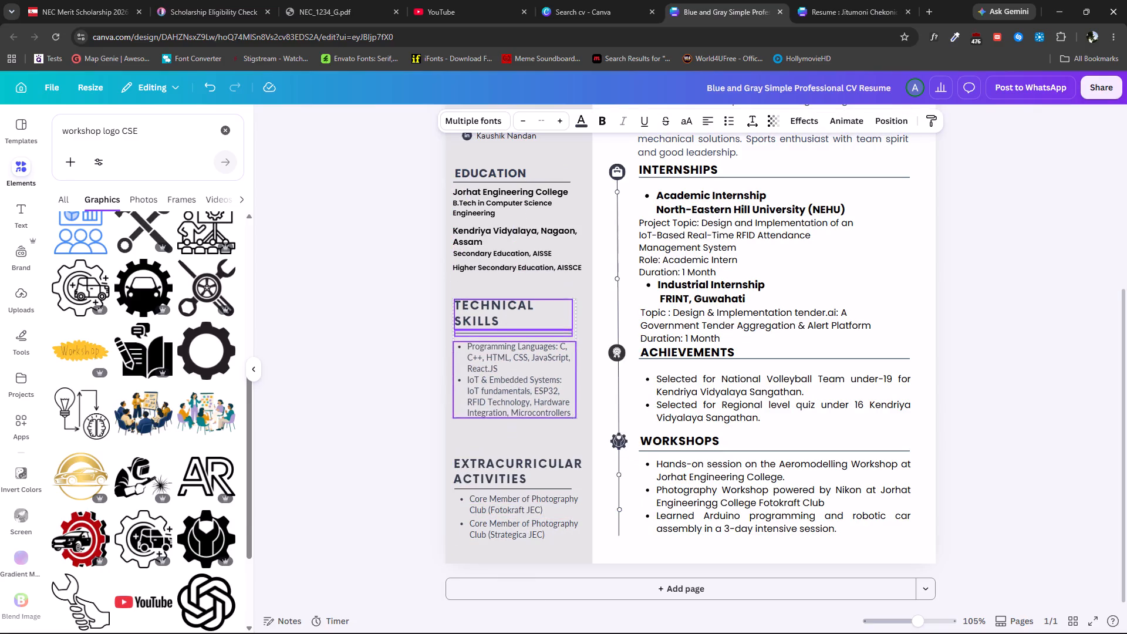
left_click_drag(537, 381, 538, 404)
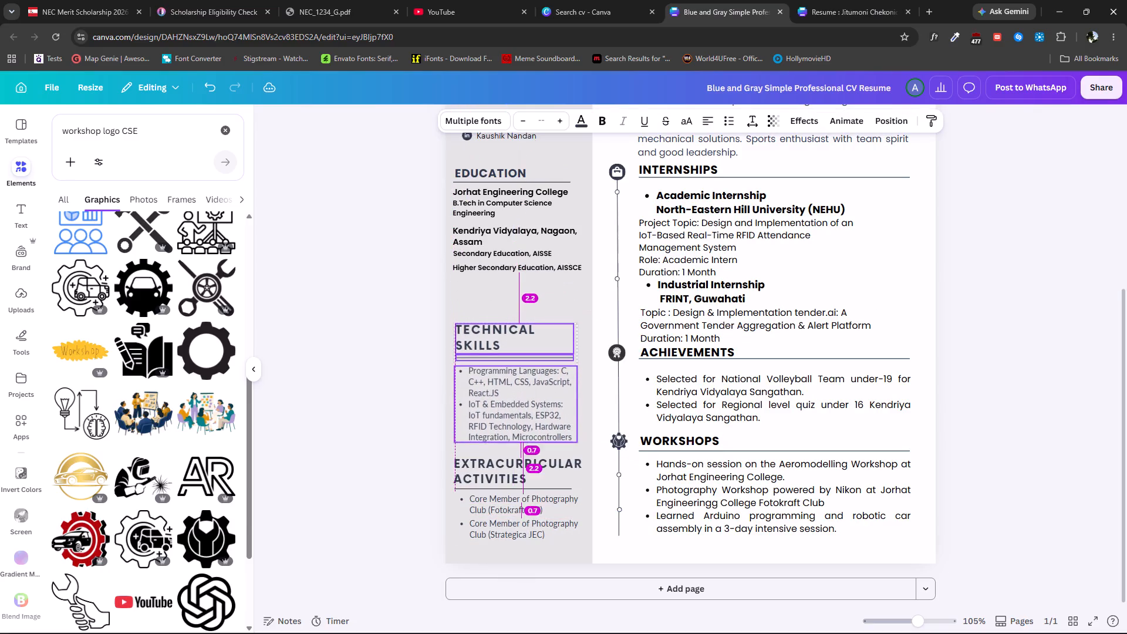
left_click_drag(538, 404, 538, 405)
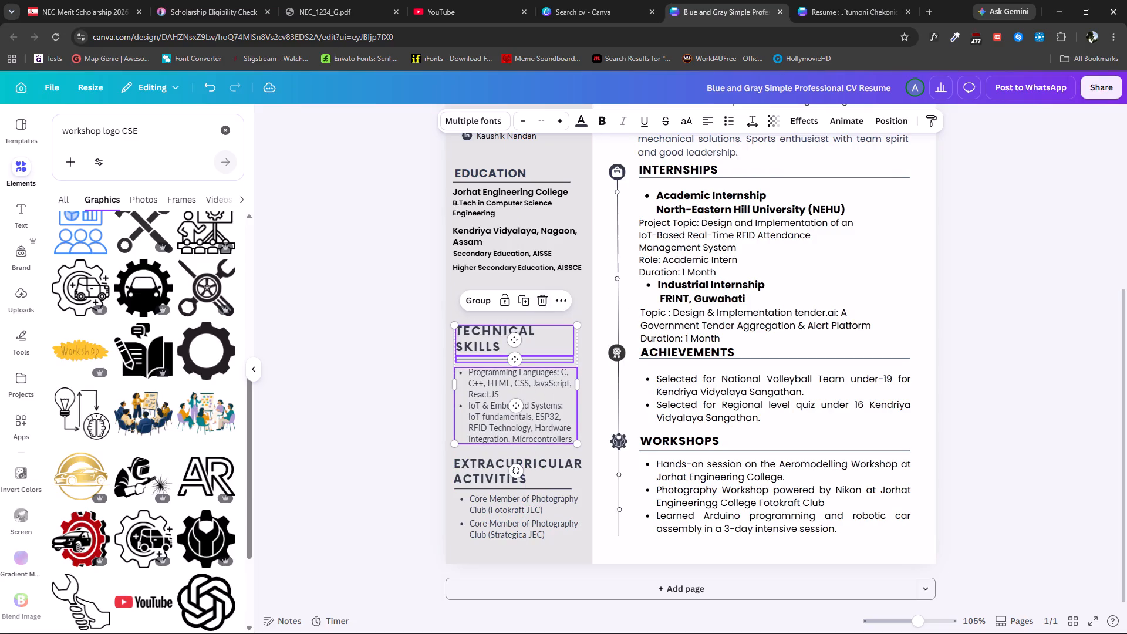
left_click(542, 475)
left_click(410, 410)
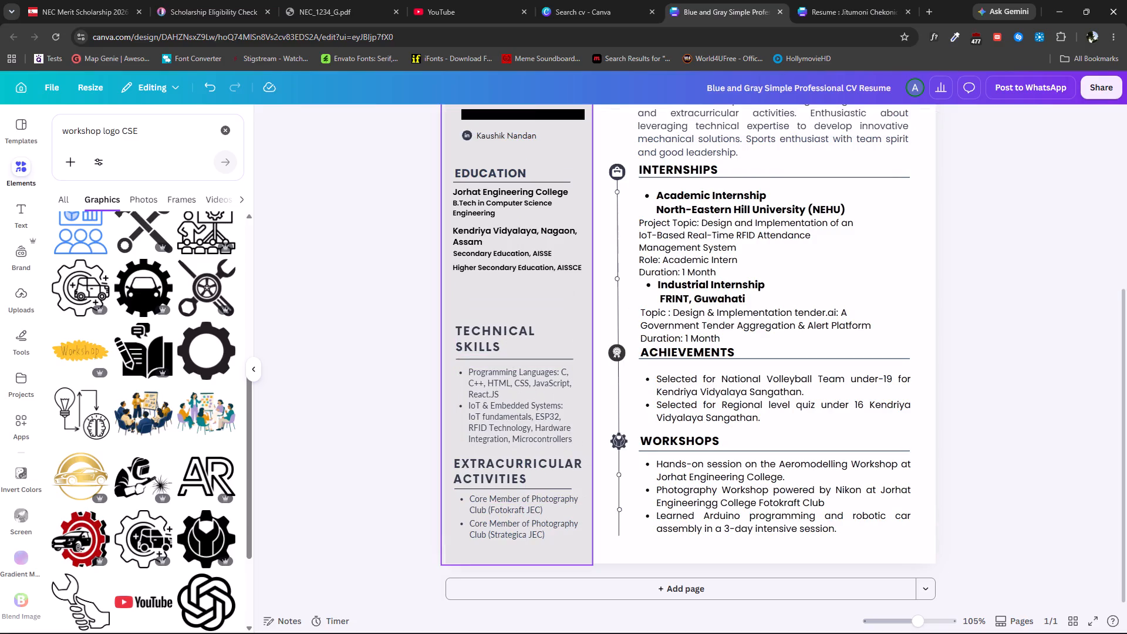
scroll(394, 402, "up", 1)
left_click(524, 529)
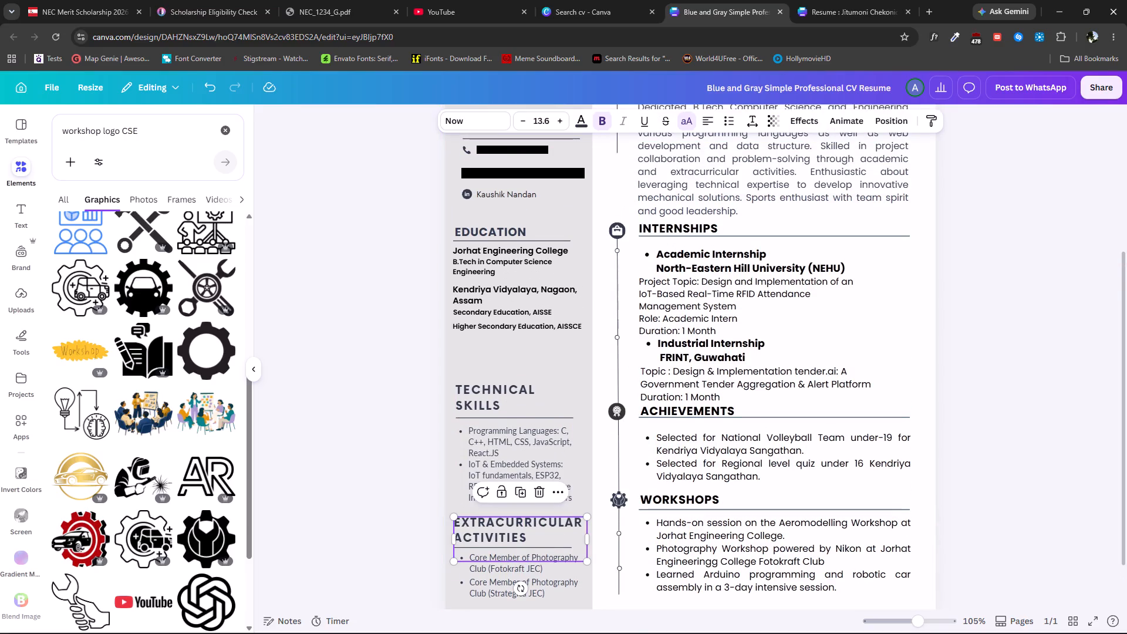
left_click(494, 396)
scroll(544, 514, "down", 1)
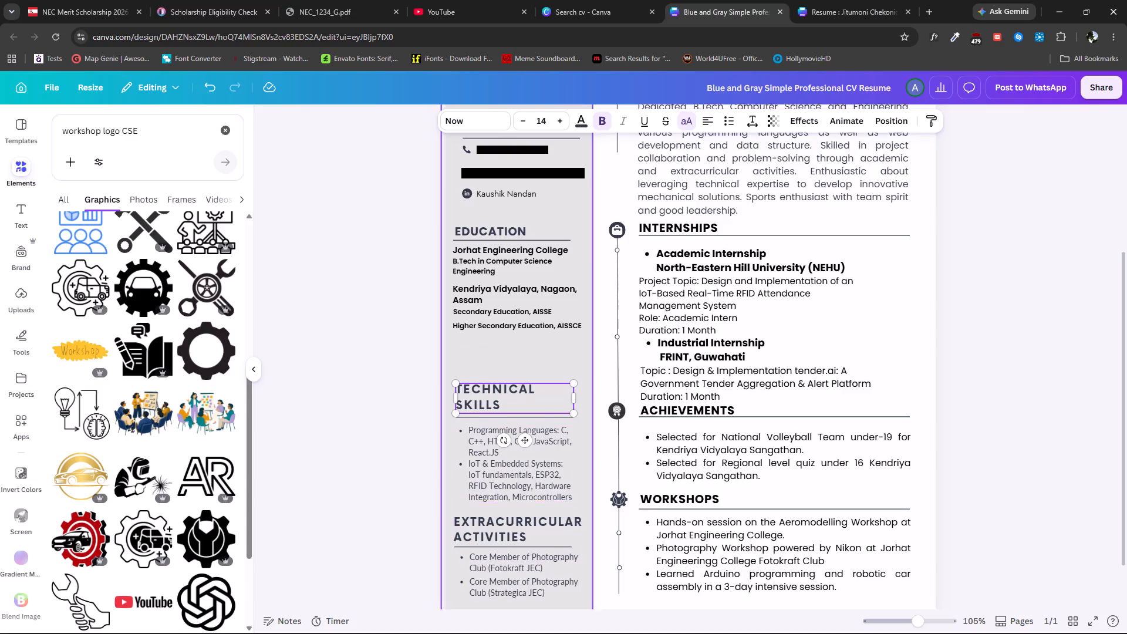
Replace "Photography" with "Financial" in the Strategica JEC bullet under EXTRACURRICULAR ACTIVITIES.
double_click(549, 528)
left_click_drag(532, 525, 576, 524)
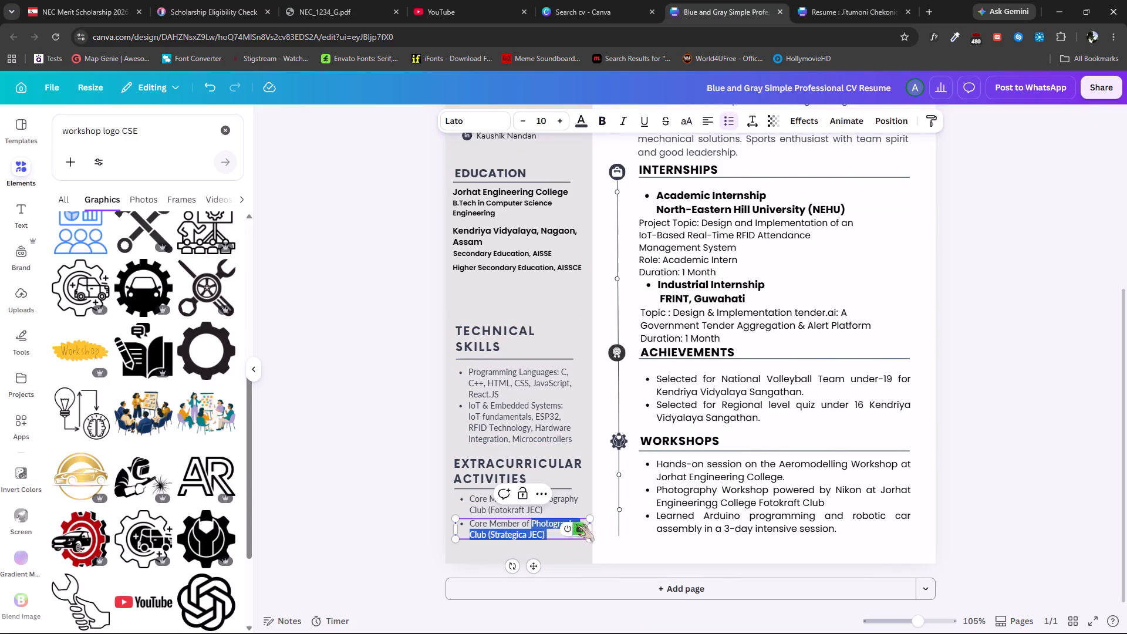
left_click_drag(576, 524, 578, 517)
left_click(548, 528)
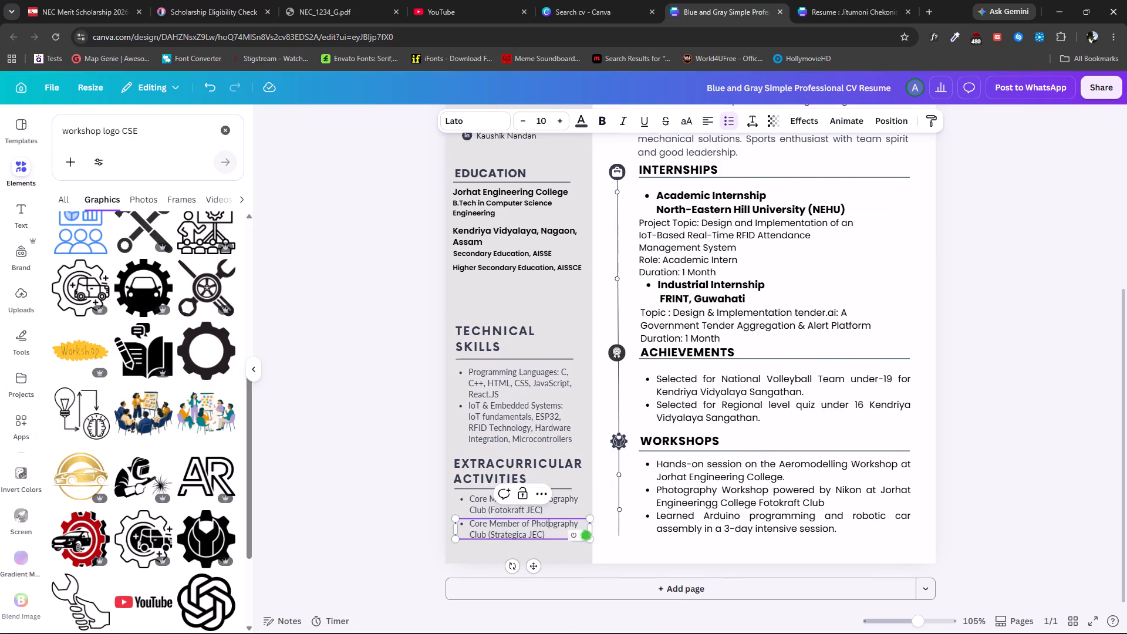
left_click_drag(533, 523, 572, 520)
key("BackSpace")
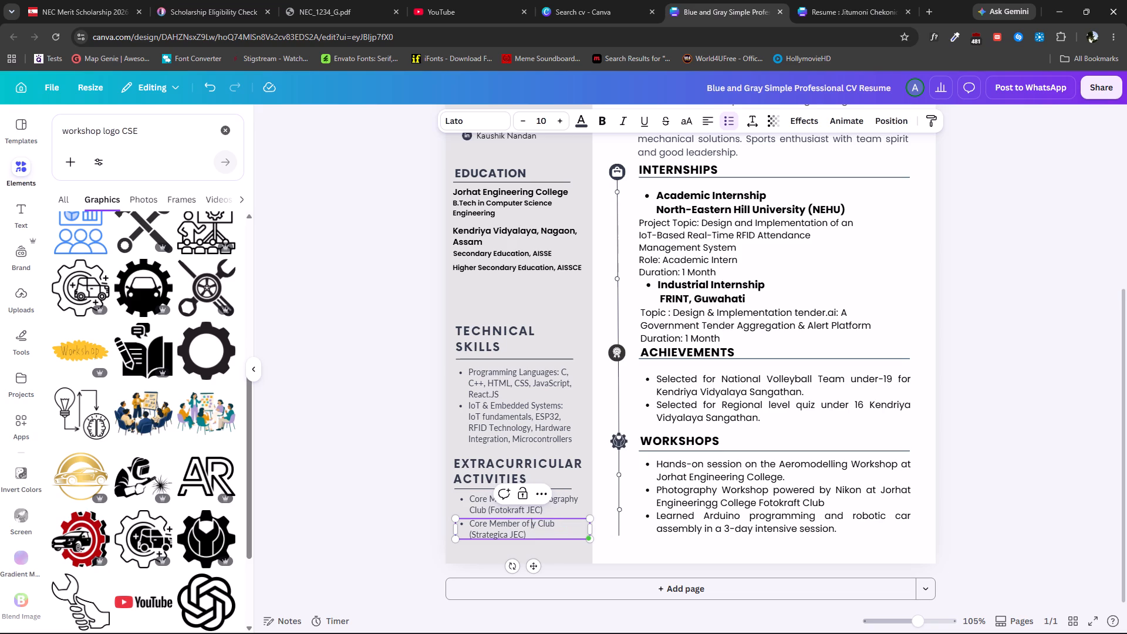
key("Delete")
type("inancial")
left_click(405, 530)
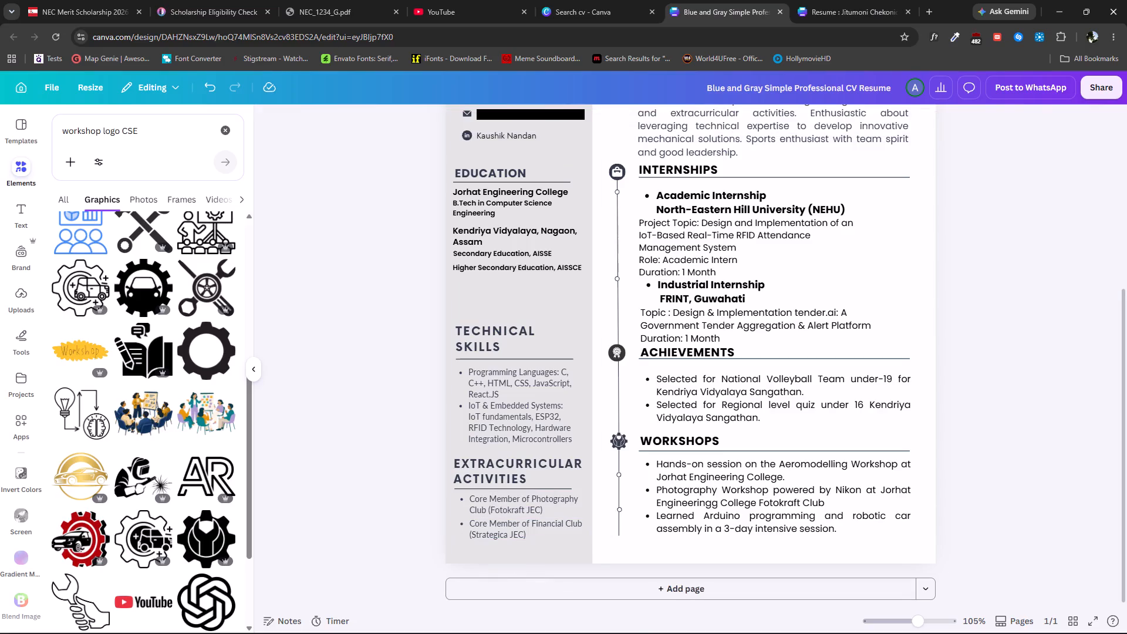
Narrow the Financial Club bullet's text box so that "Club" wraps onto the line with "(Strategica JEC)".
left_click(546, 528)
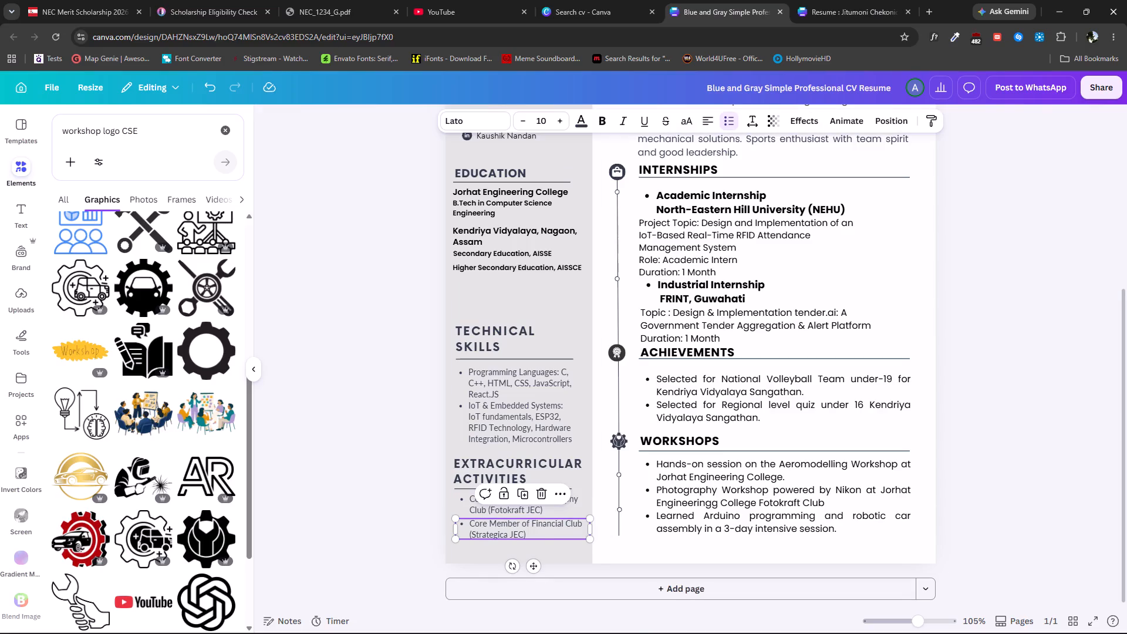
left_click_drag(592, 528, 583, 529)
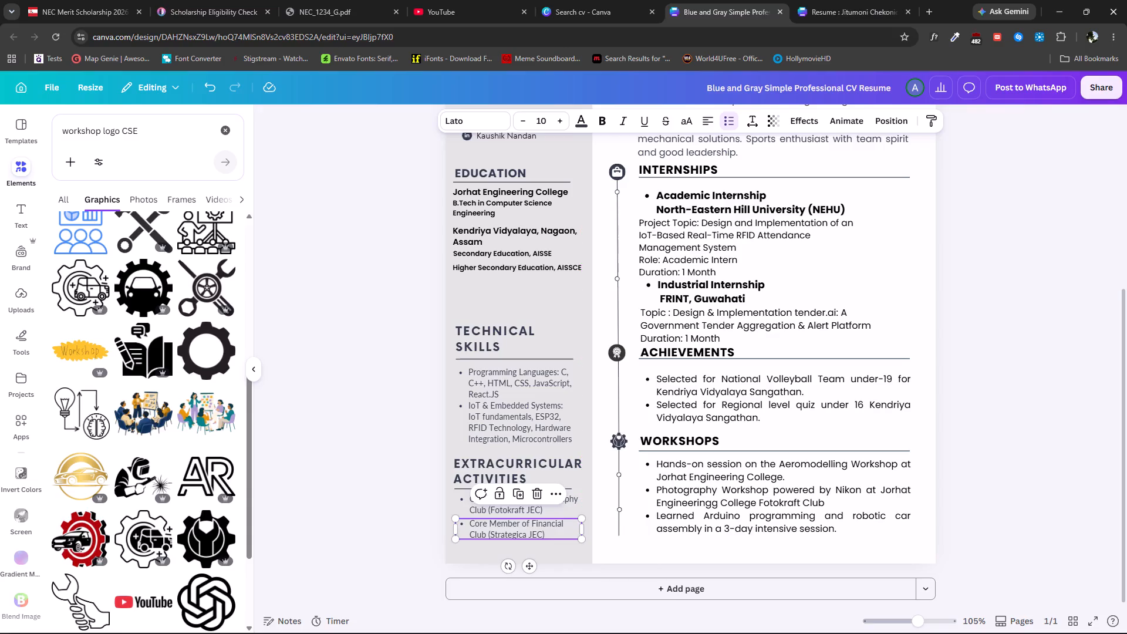
left_click(362, 498)
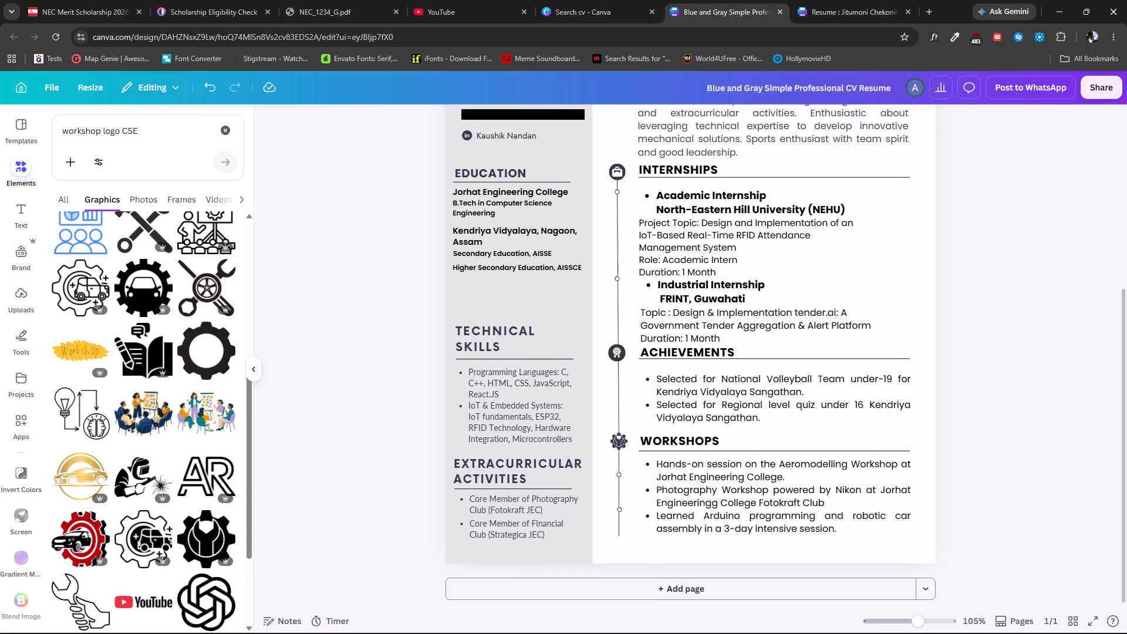
Move the EDUCATION heading, underline and all its entries down together, leaving a gap of about 0.6 above TECHNICAL SKILLS.
scroll(386, 492, "up", 2)
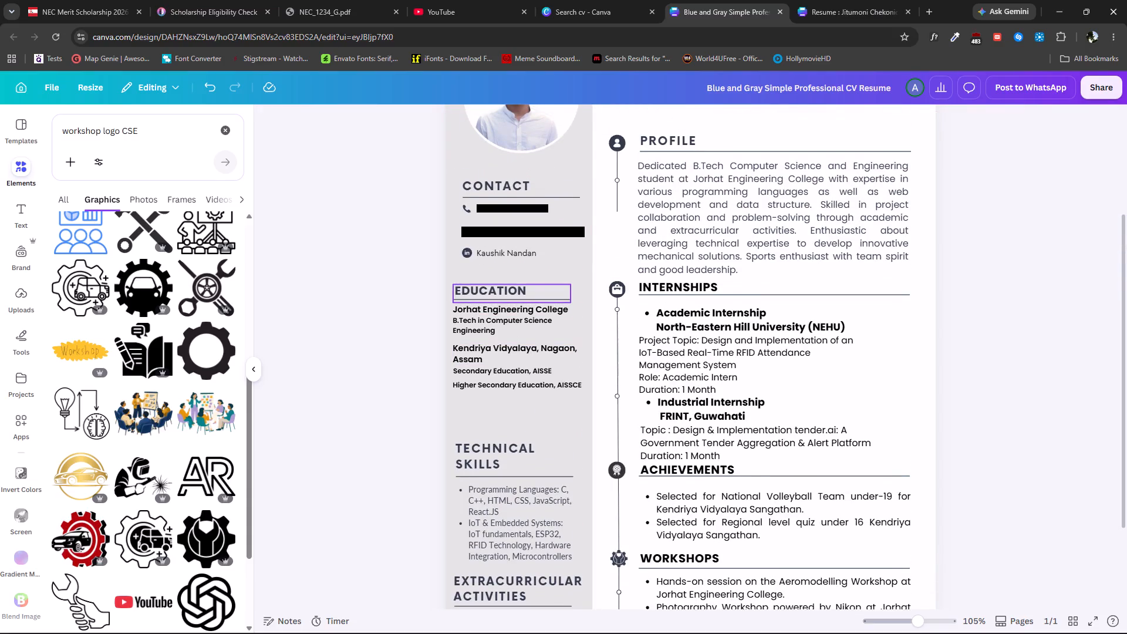
left_click_drag(450, 288, 545, 385)
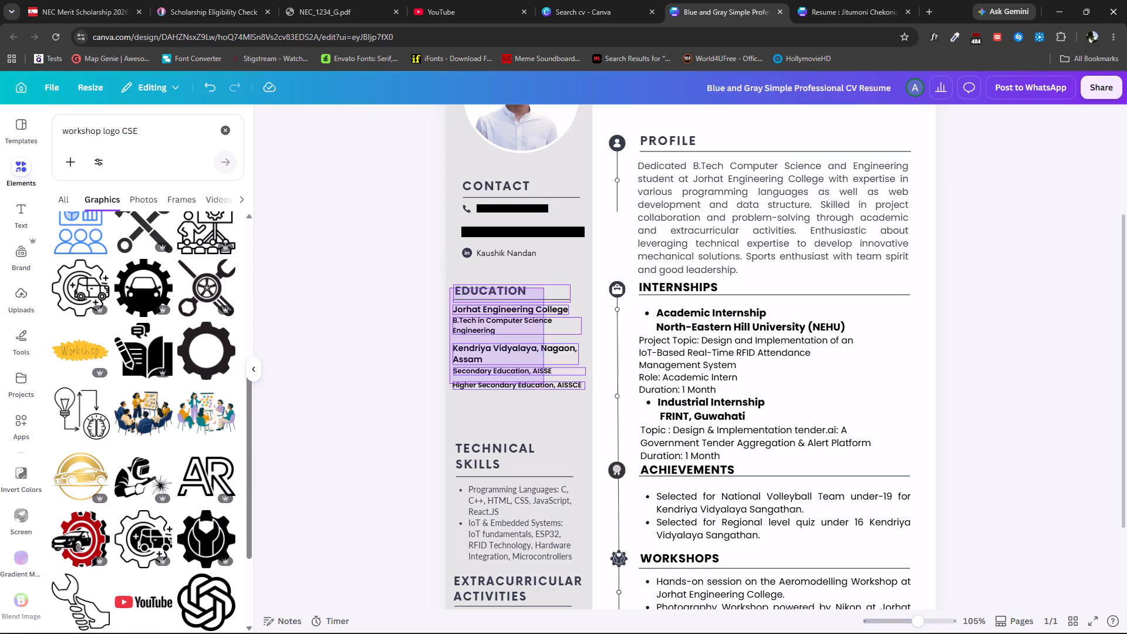
left_click_drag(545, 385, 549, 393)
left_click_drag(549, 289, 548, 325)
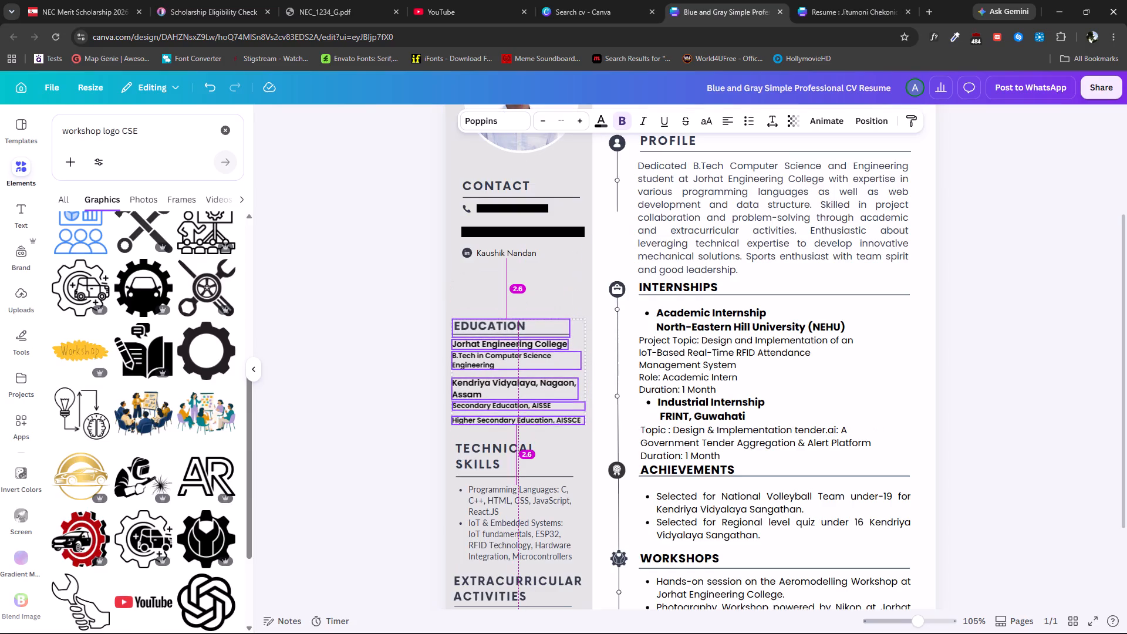
left_click_drag(548, 325, 549, 326)
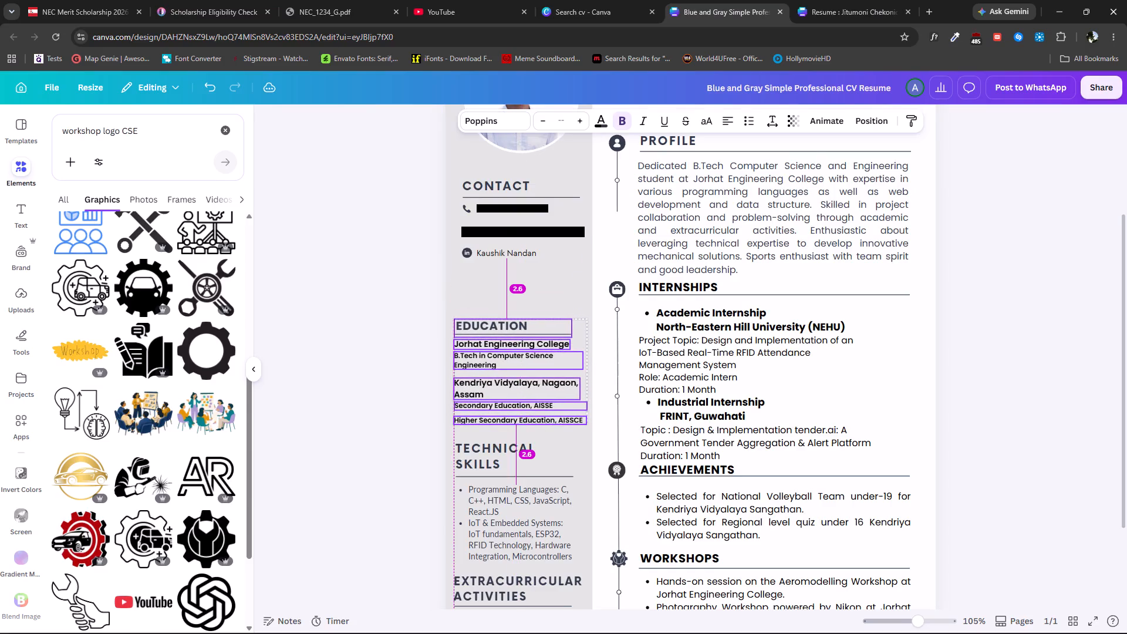
left_click_drag(549, 326, 549, 327)
scroll(553, 368, "down", 1)
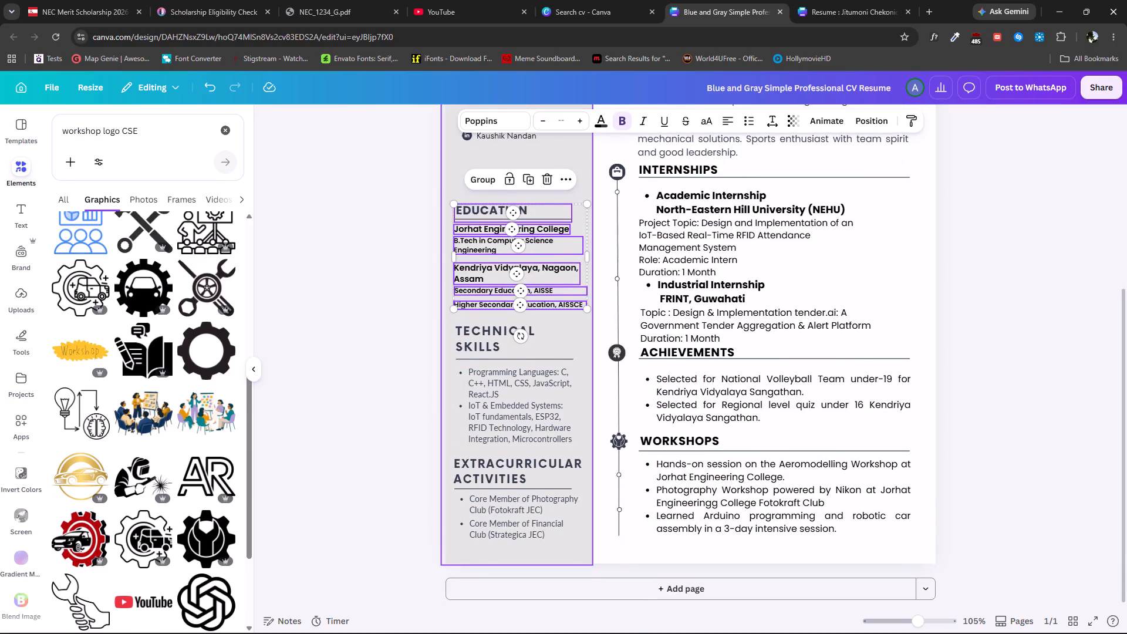
left_click(548, 279)
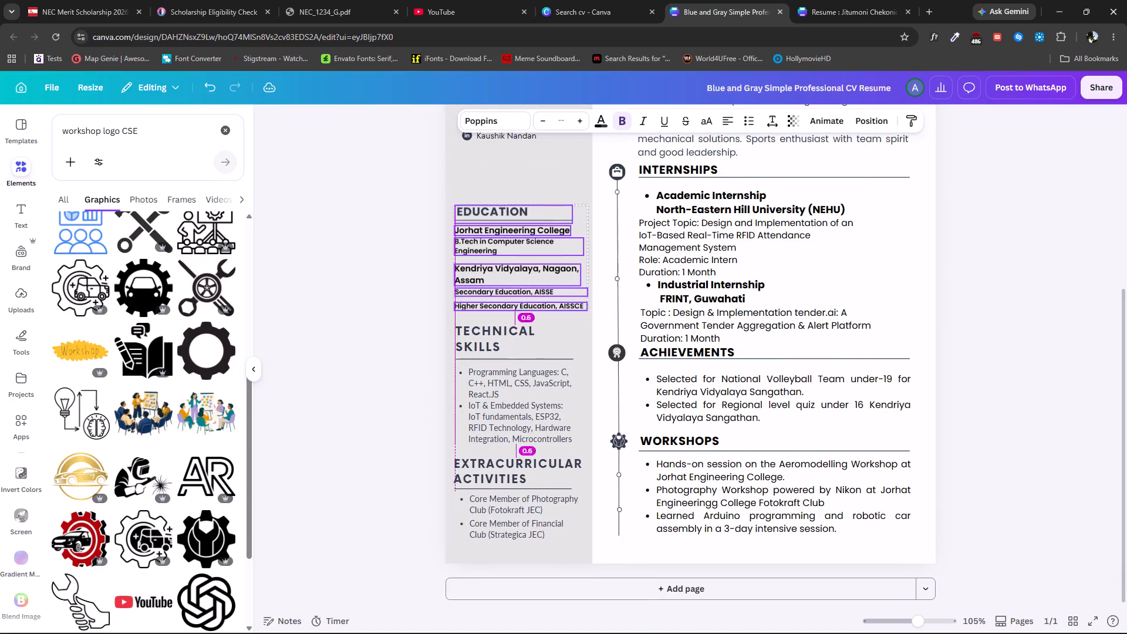
scroll(550, 340, "up", 1)
left_click(382, 353)
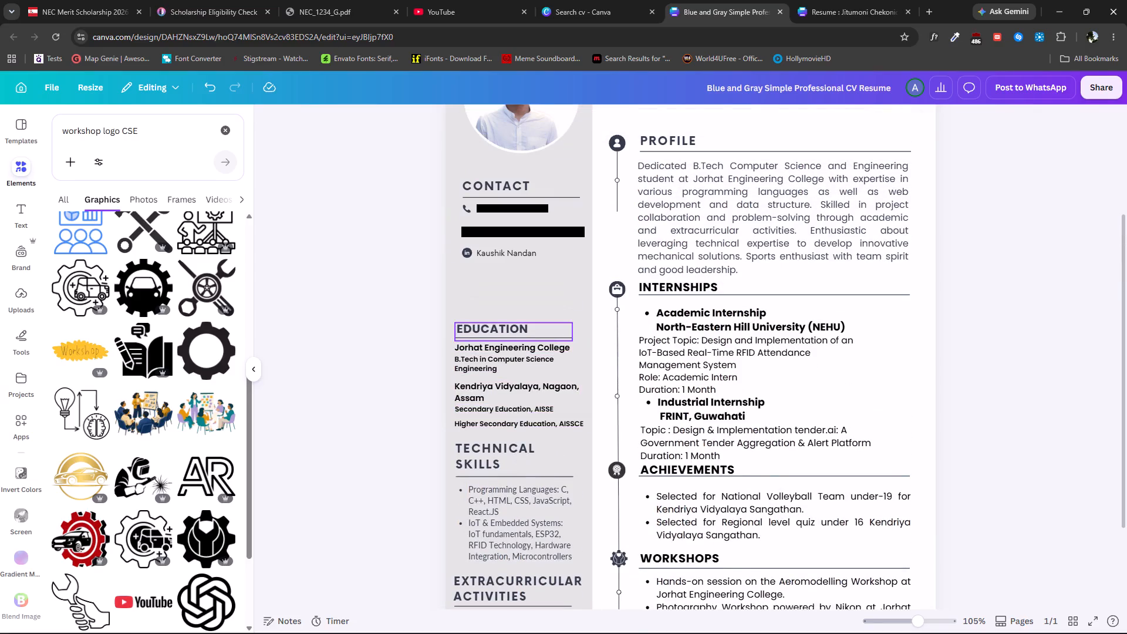
Move the grouped EDUCATION heading and underline up slightly, away from the Jorhat Engineering College entry.
left_click_drag(480, 325, 477, 305)
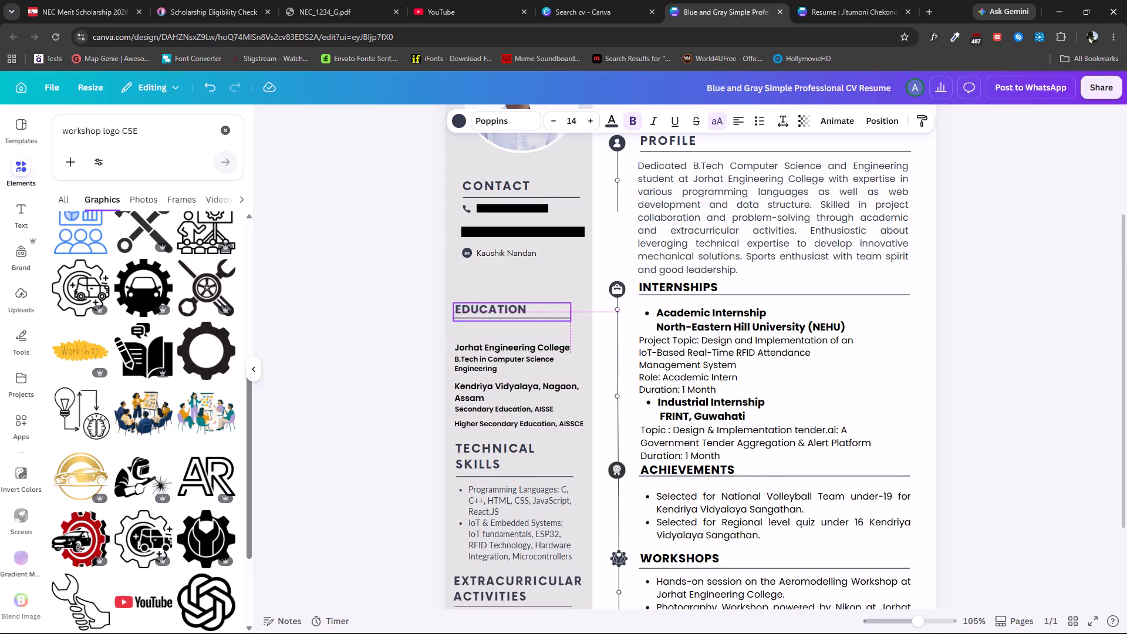
left_click_drag(477, 305, 478, 305)
left_click(548, 327)
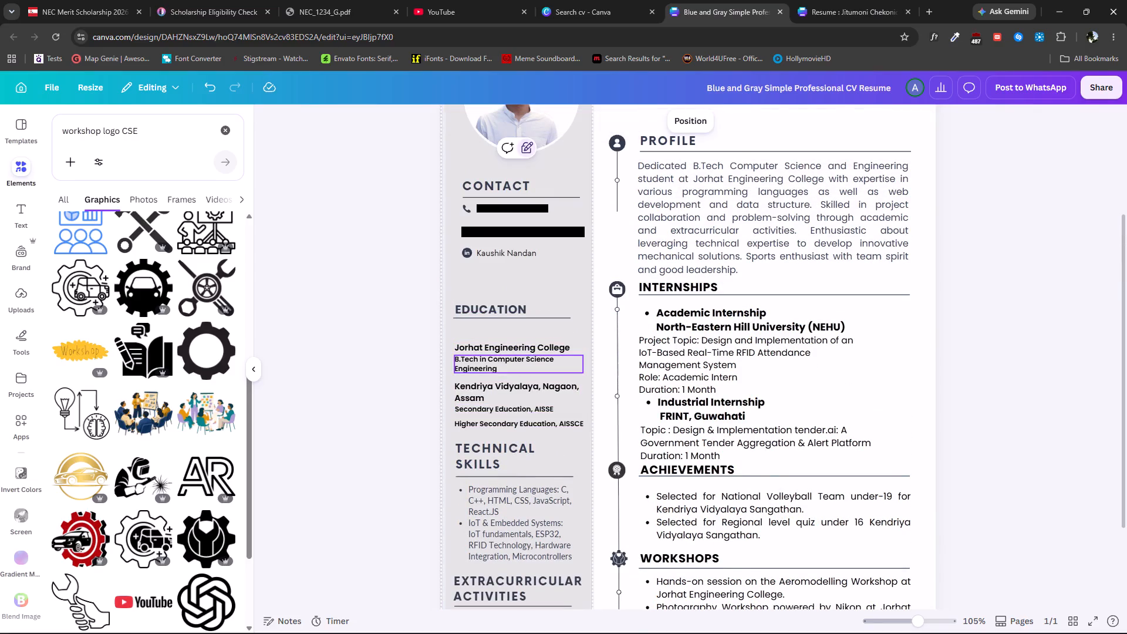
Move "Jorhat Engineering College" up beneath the EDUCATION underline, enlarge it to size 11.3 and widen its box to fit one line.
left_click_drag(531, 351, 529, 335)
left_click(559, 122)
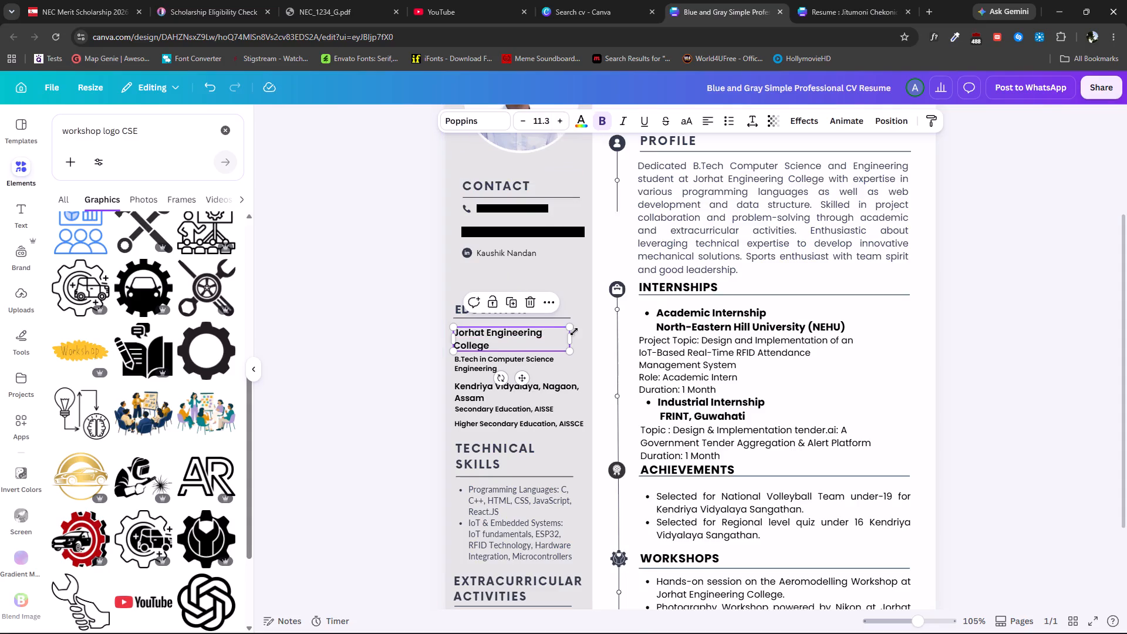
left_click_drag(571, 341, 583, 340)
left_click(532, 362)
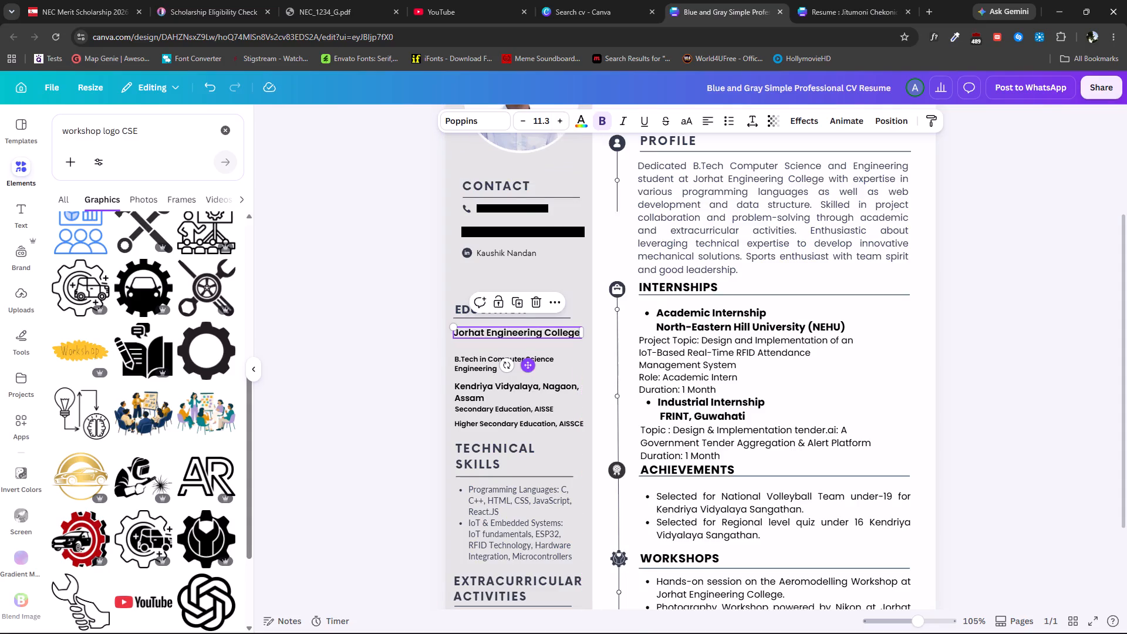
Set the "B.Tech in Computer Science Engineering" text to size 10 and move it up directly beneath Jorhat Engineering College.
left_click(477, 365)
left_click(561, 121)
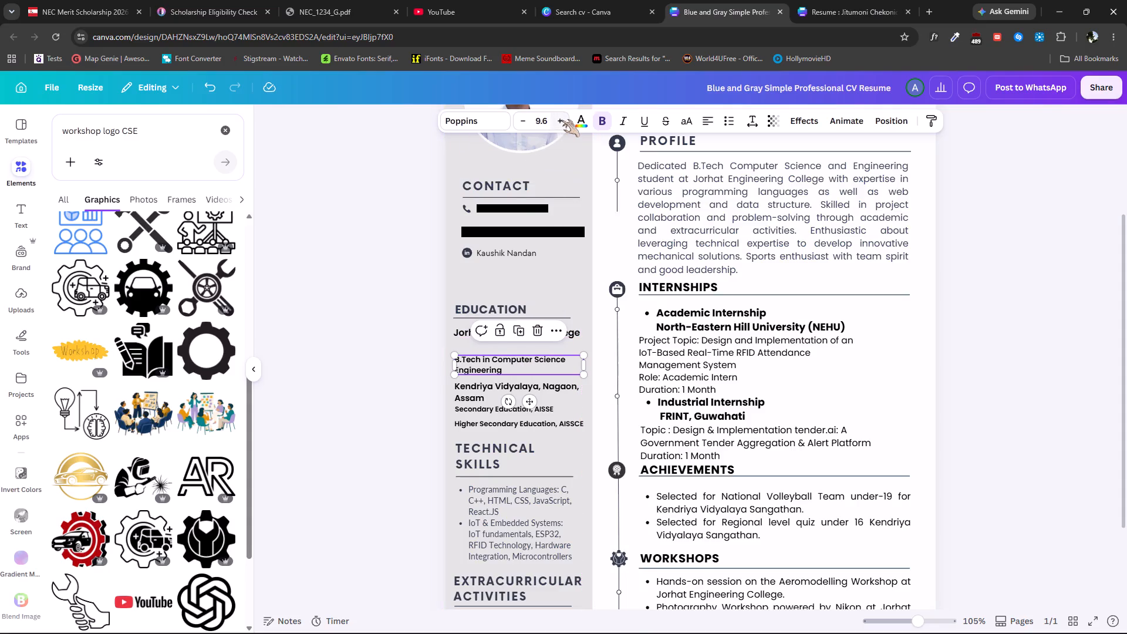
left_click(546, 120)
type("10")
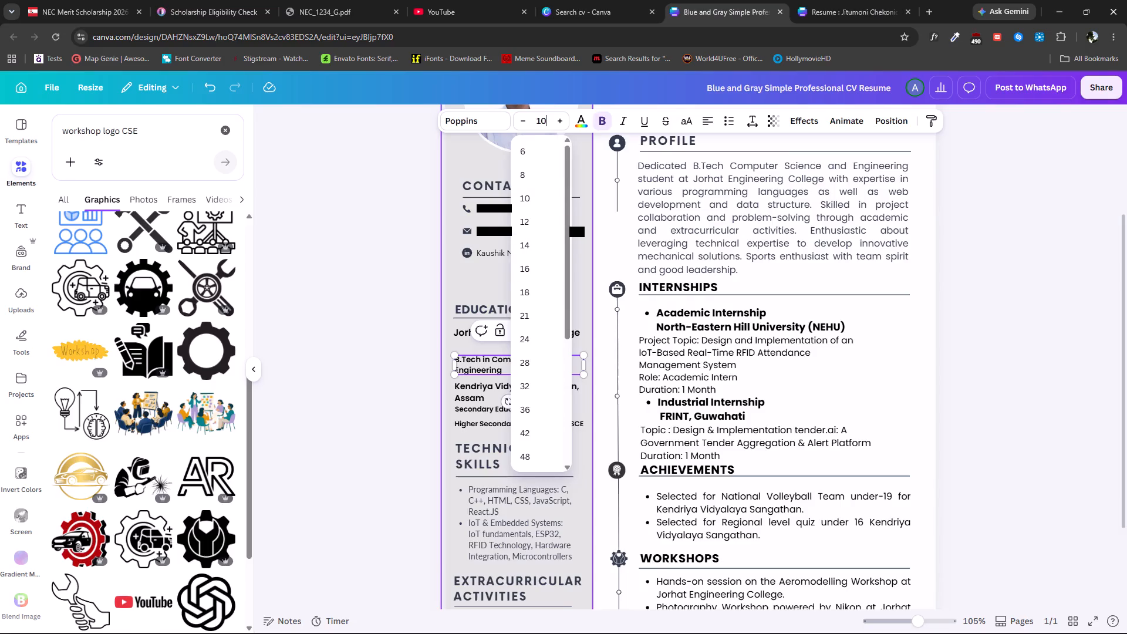
left_click(466, 286)
left_click(502, 372)
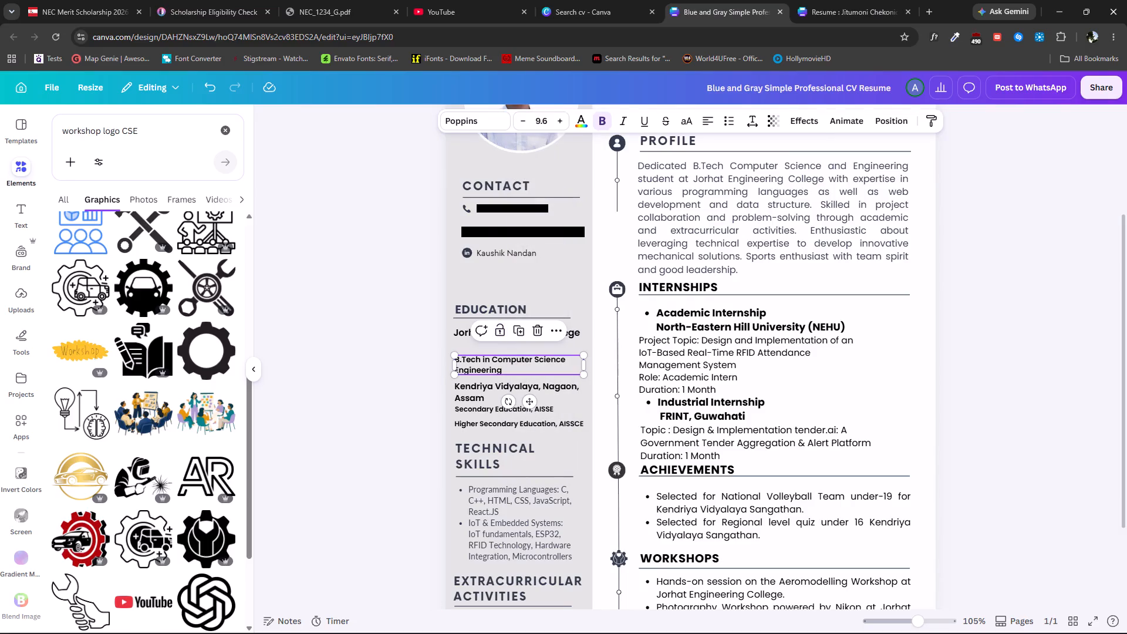
left_click(545, 122)
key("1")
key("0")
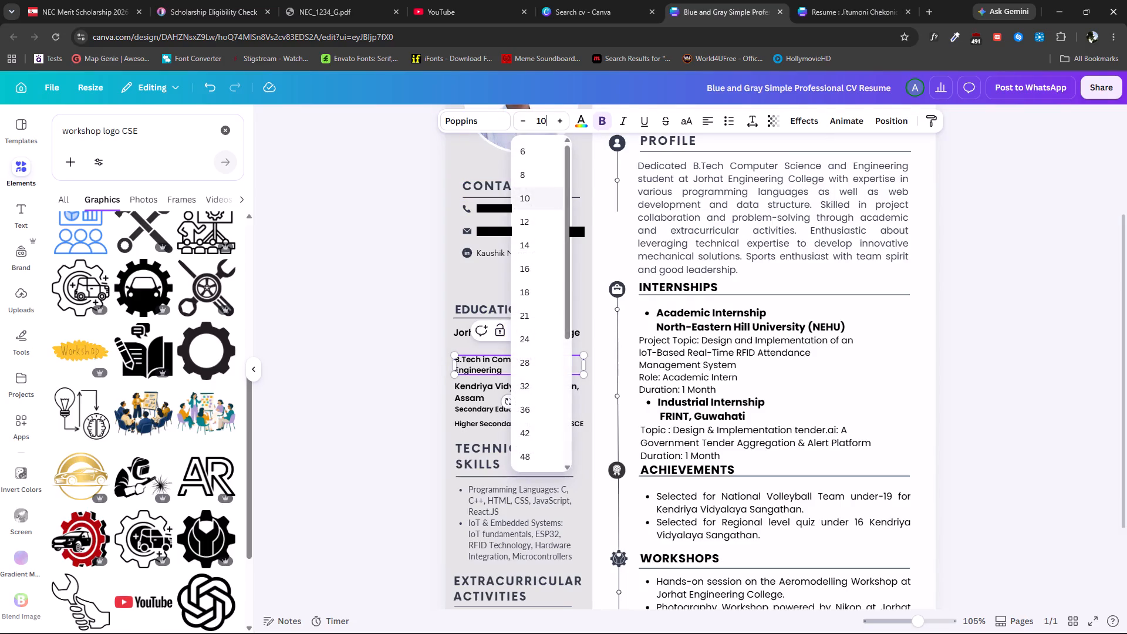
key("Return")
left_click_drag(522, 368, 522, 354)
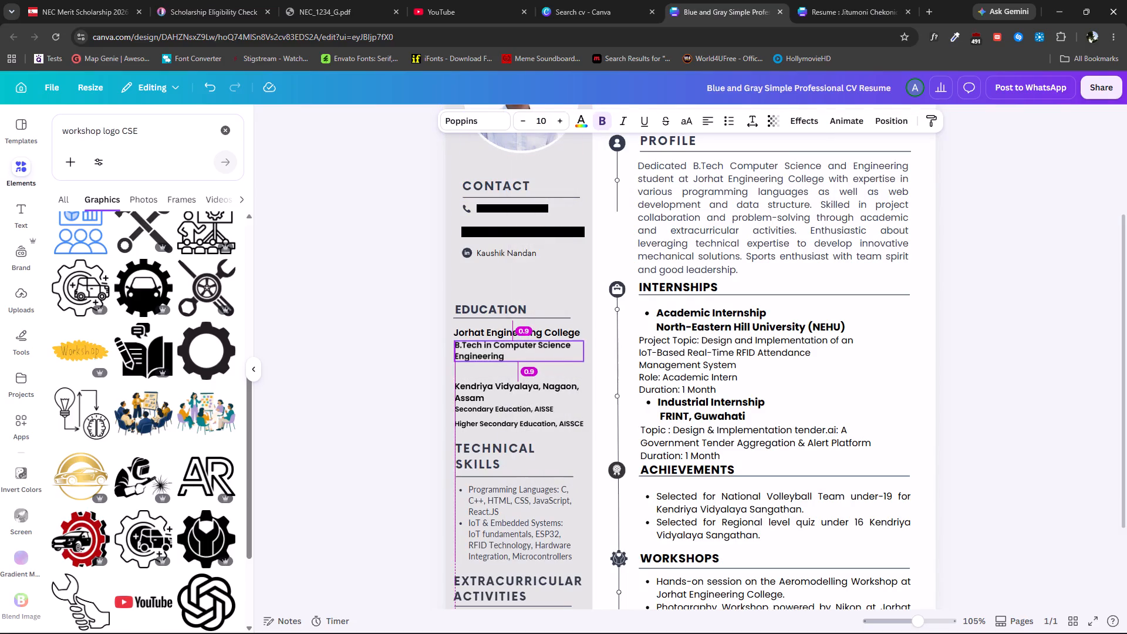
left_click_drag(522, 354, 522, 355)
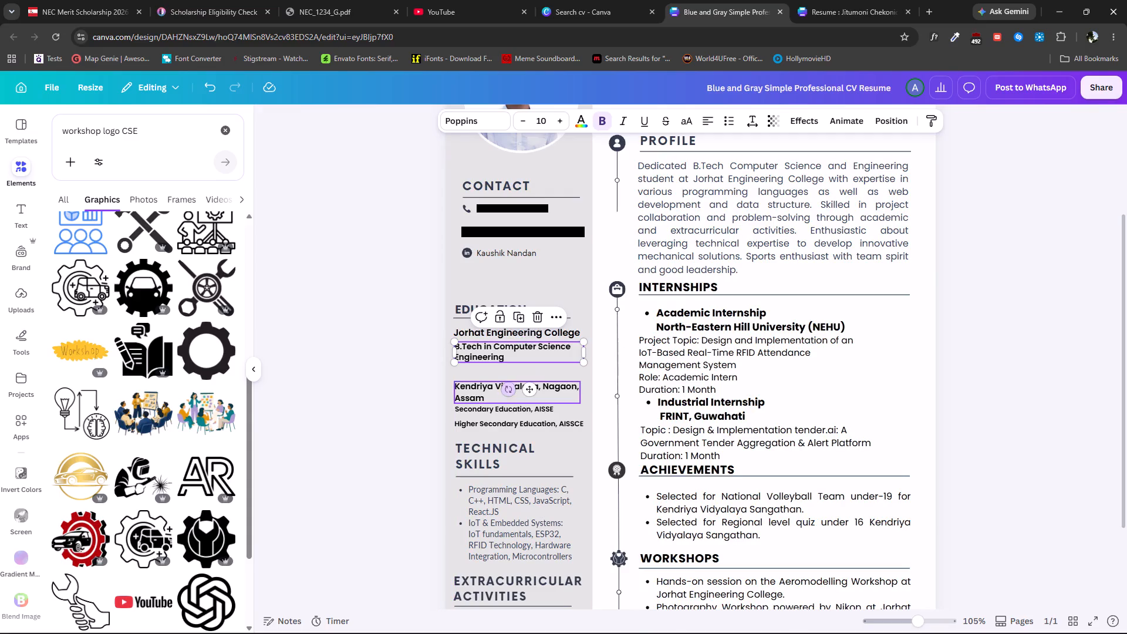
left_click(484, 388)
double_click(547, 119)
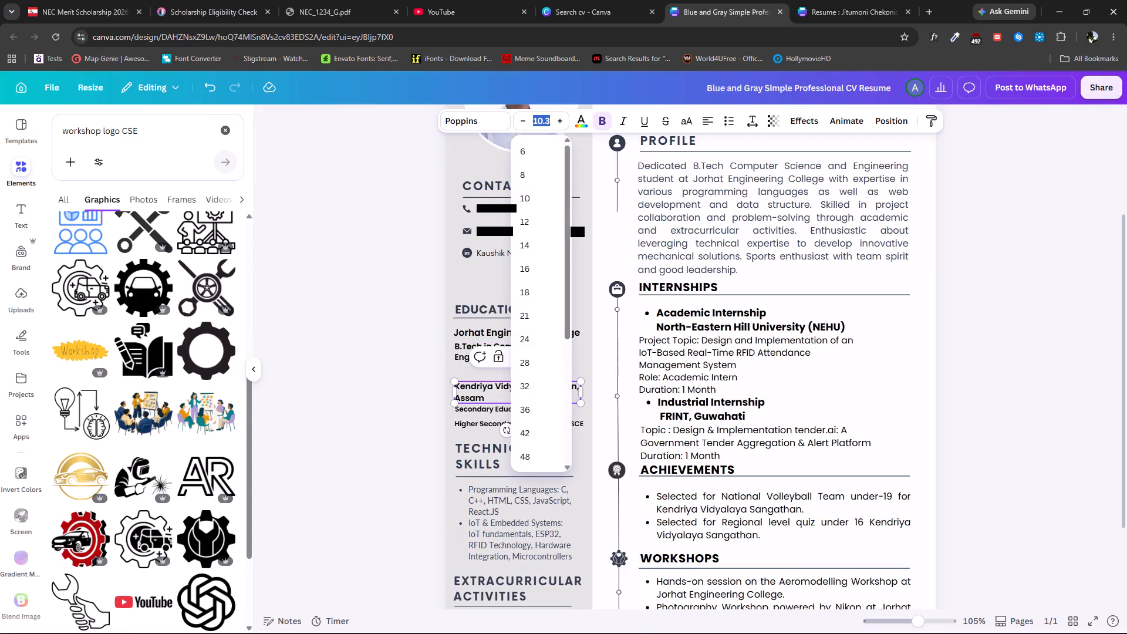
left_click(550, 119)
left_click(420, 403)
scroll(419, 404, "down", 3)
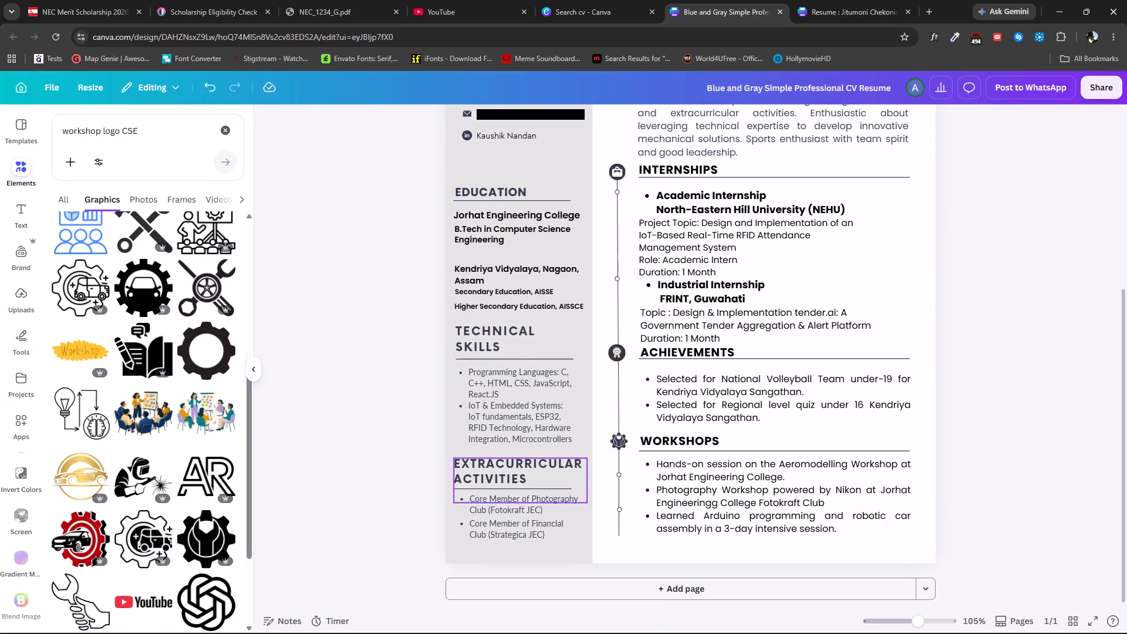
In the reference resume, copy the bullet "Member of Google Developer Student Club (GDSC), JEC" from Extracurricular Activities.
left_click(282, 623)
left_click(282, 623)
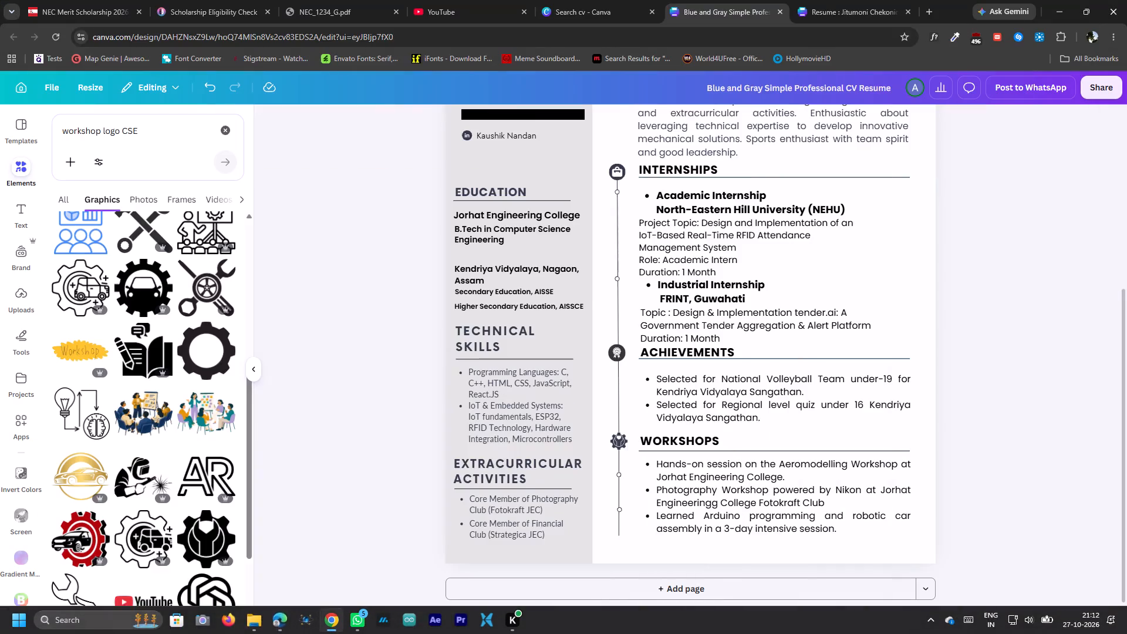
left_click(803, 0)
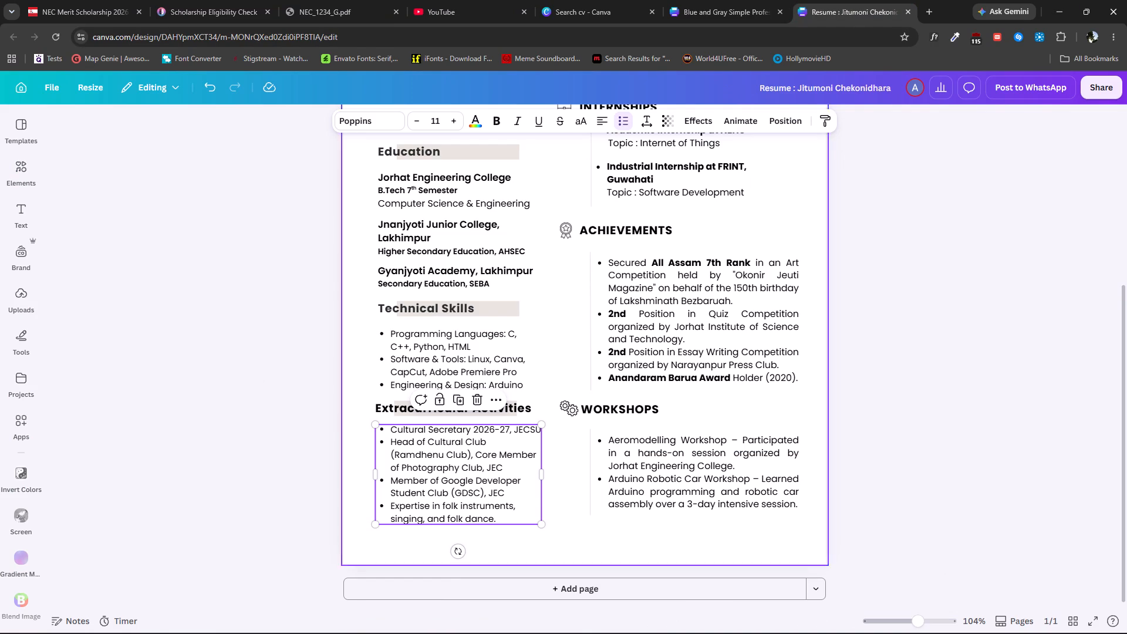
left_click(478, 491)
left_click(504, 494)
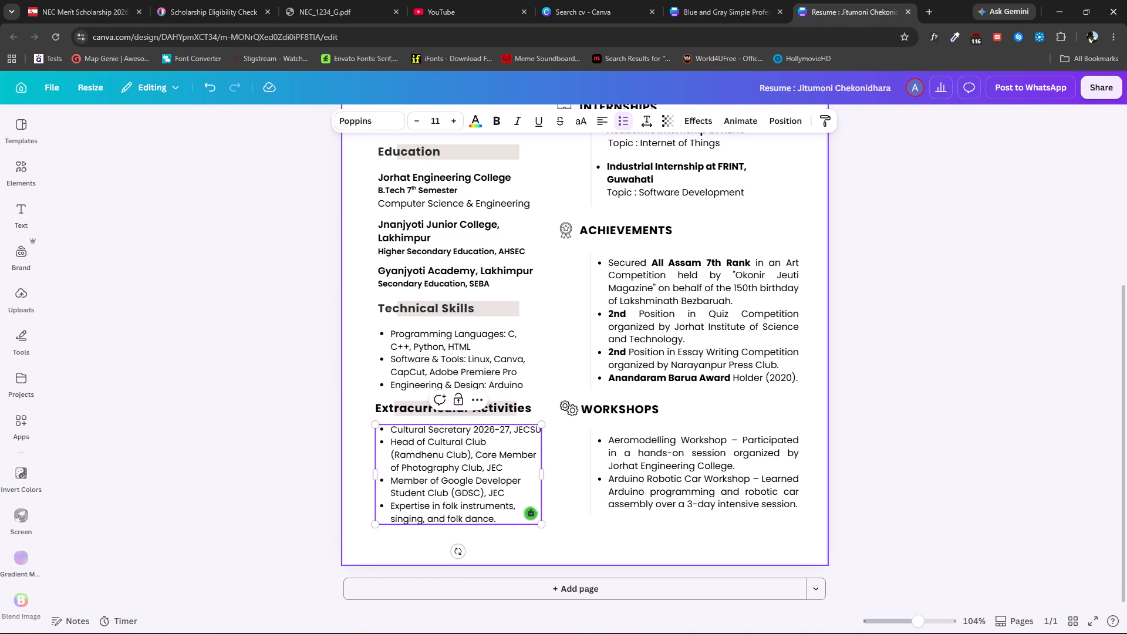
left_click_drag(508, 493, 402, 484)
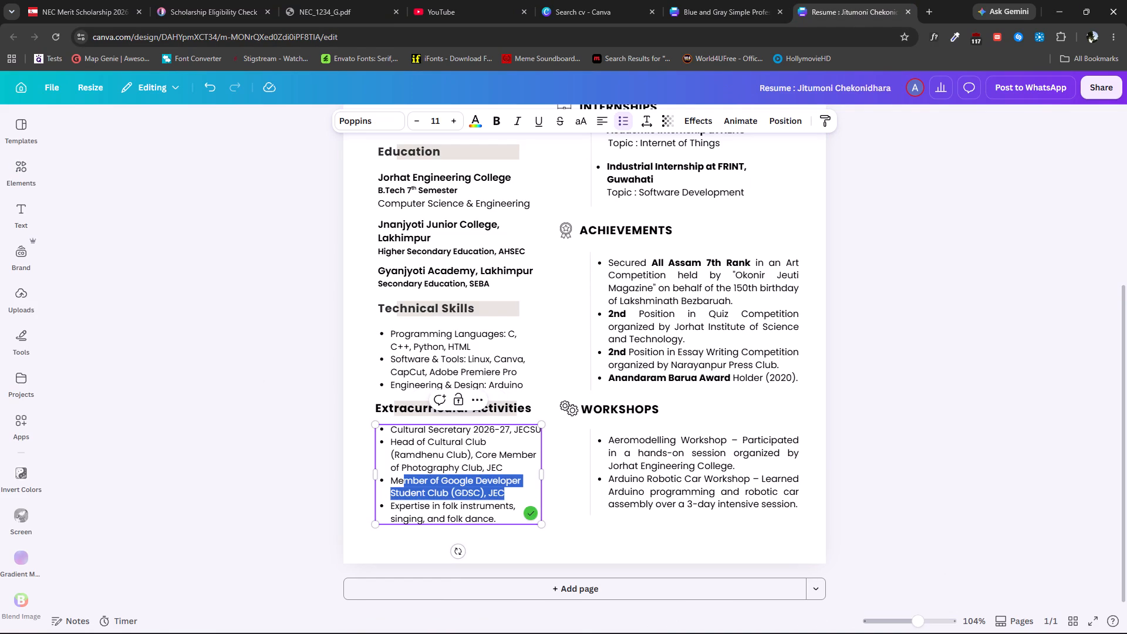
left_click_drag(402, 484, 393, 484)
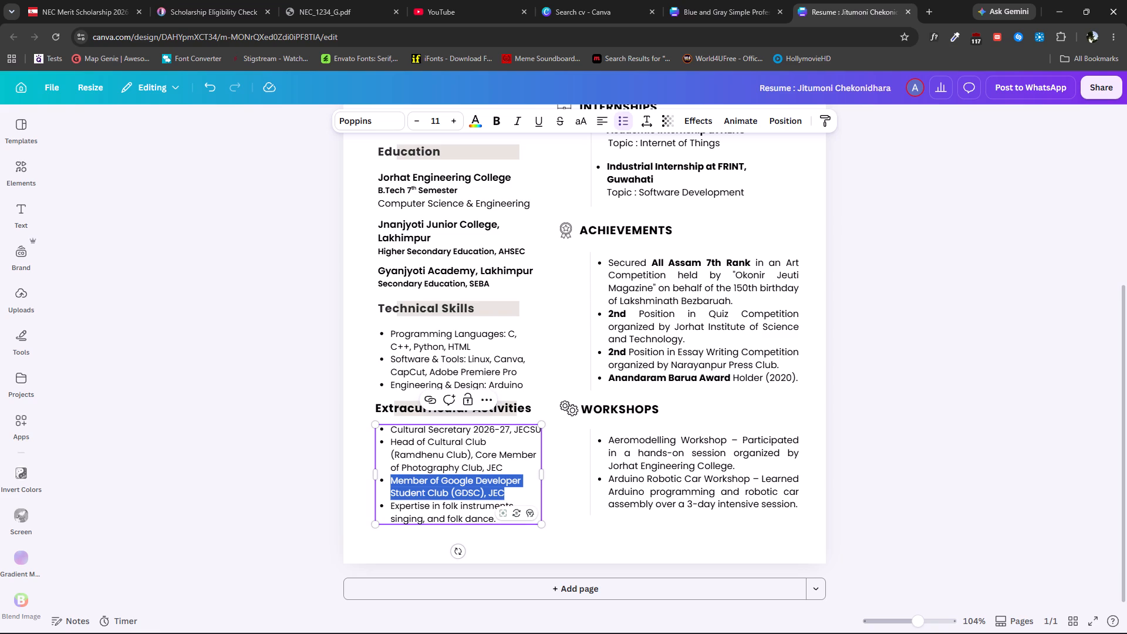
key("ctrl+c")
In the Blue and Gray CV, paste the copied GDSC text as a new bullet below "Core Member of Financial Club (Strategica JEC)".
left_click(771, 0)
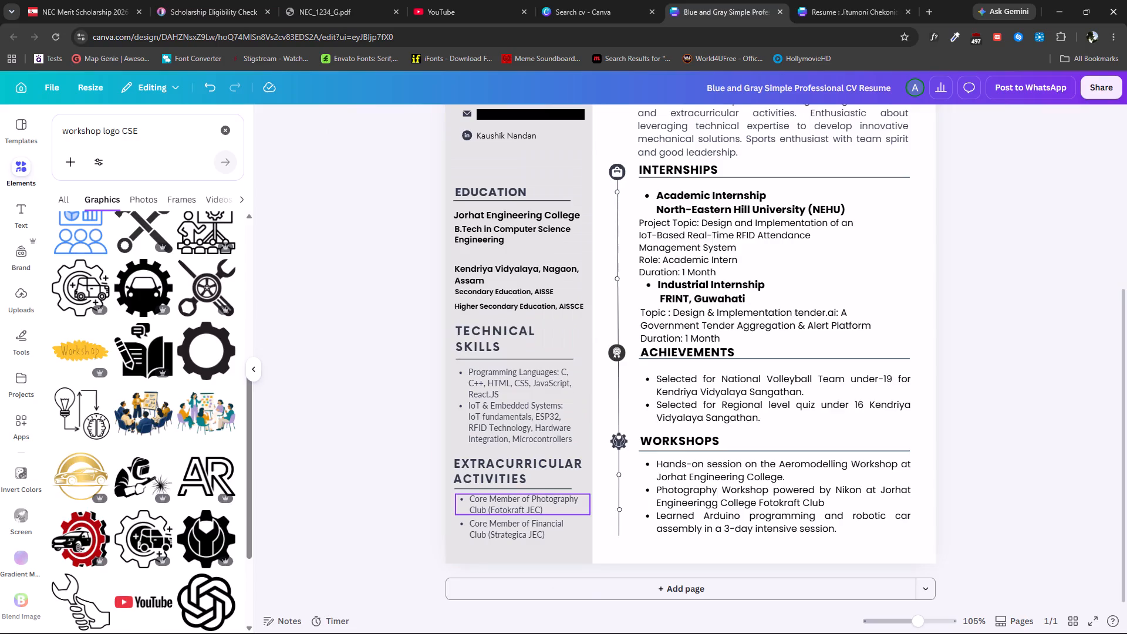
left_click(517, 515)
left_click(519, 528)
left_click(519, 496)
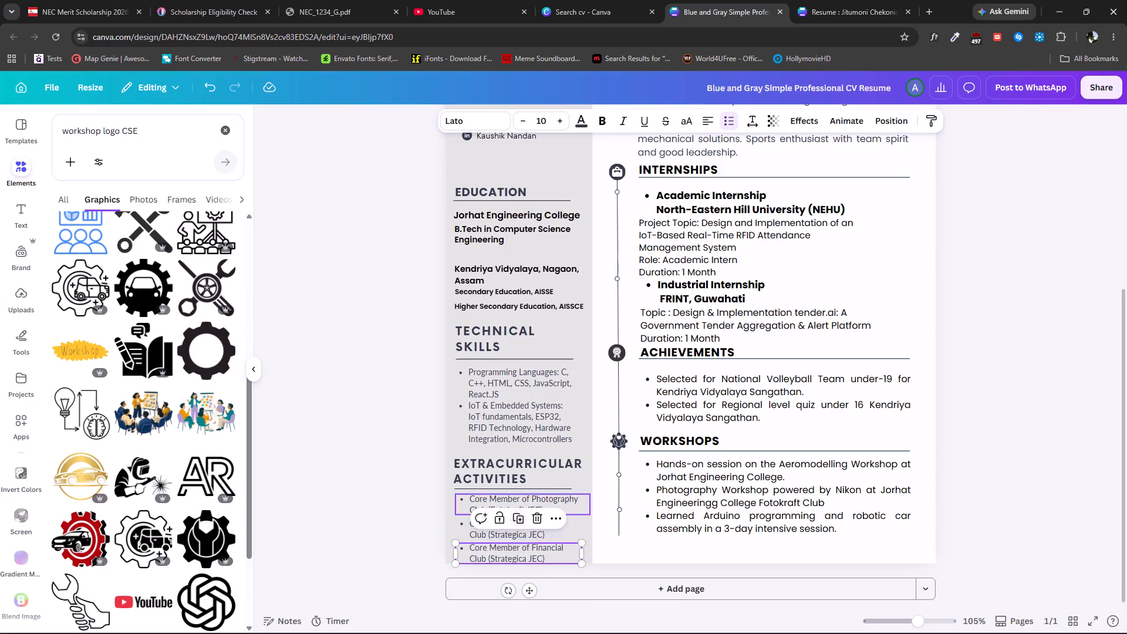
scroll(515, 517, "down", 1)
key("ctrl+z")
left_click(539, 530)
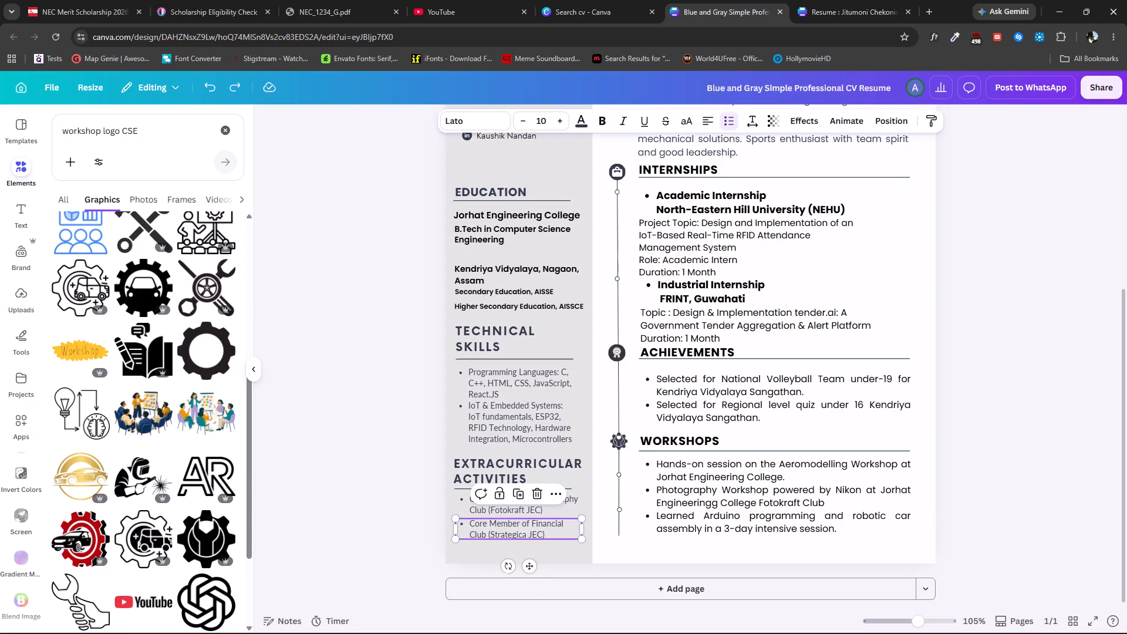
left_click(551, 534)
key("Return")
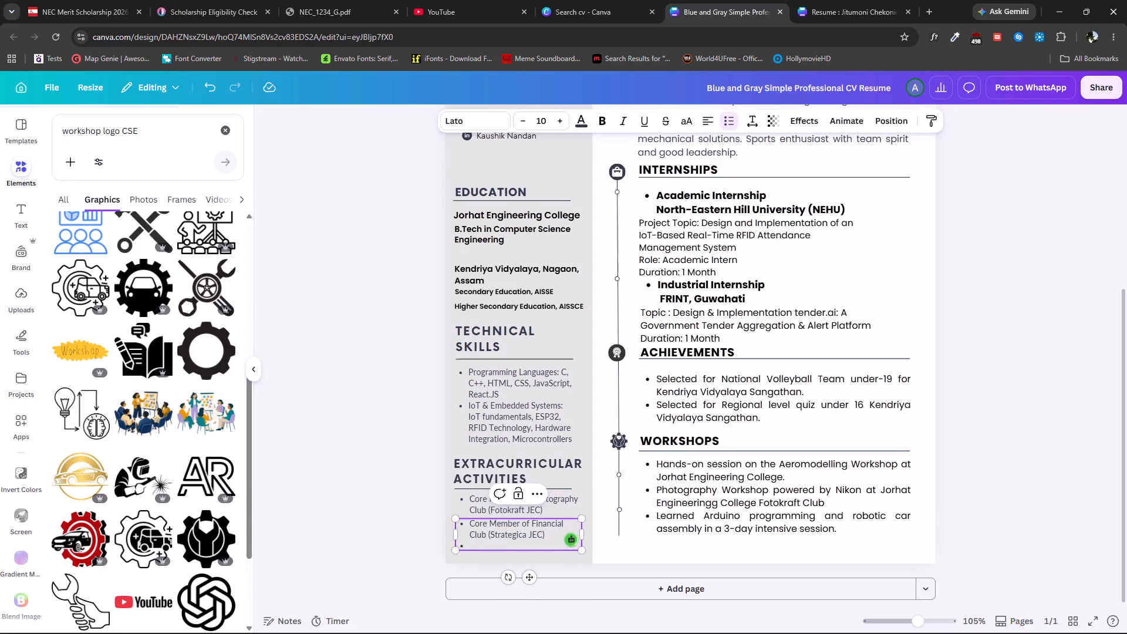
key("ctrl+v")
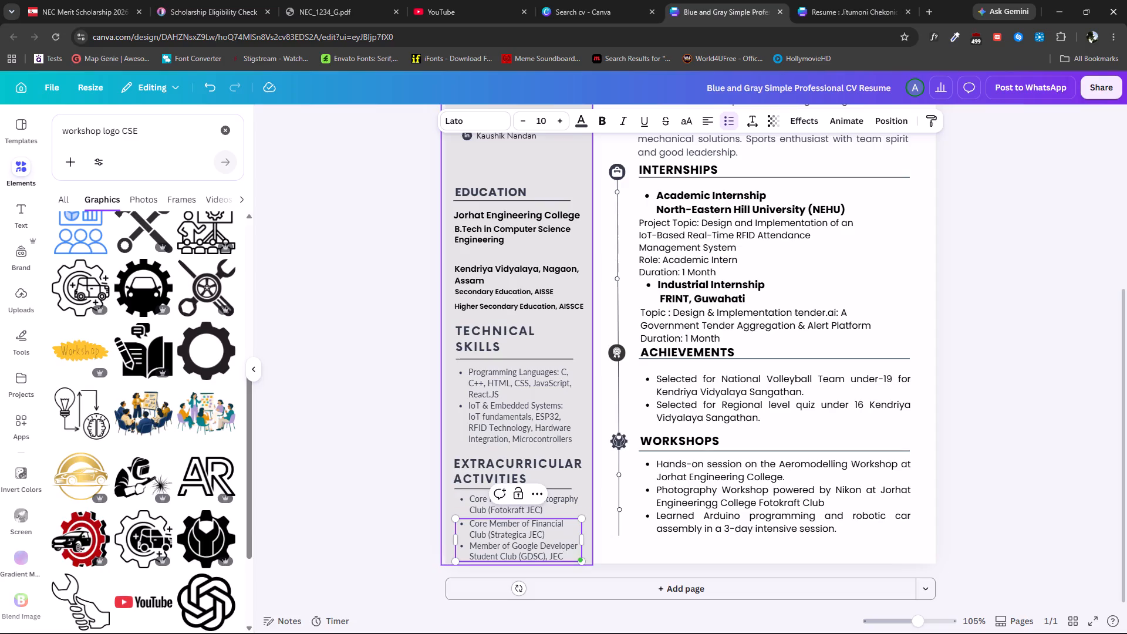
Move the EXTRACURRICULAR ACTIVITIES heading, underline and all its bullets up together slightly, away from the page's bottom edge.
left_click_drag(450, 467, 525, 545)
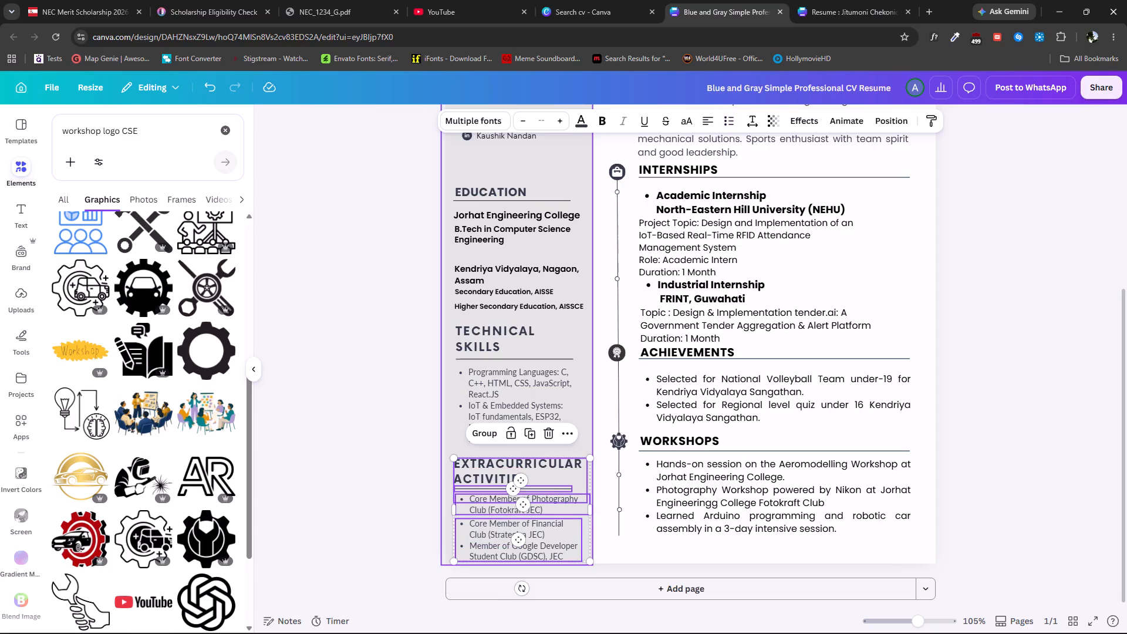
left_click_drag(559, 509, 559, 492)
Move the whole EDUCATION and TECHNICAL SKILLS sections up together so they sit just above EXTRACURRICULAR ACTIVITIES.
scroll(559, 492, "up", 1)
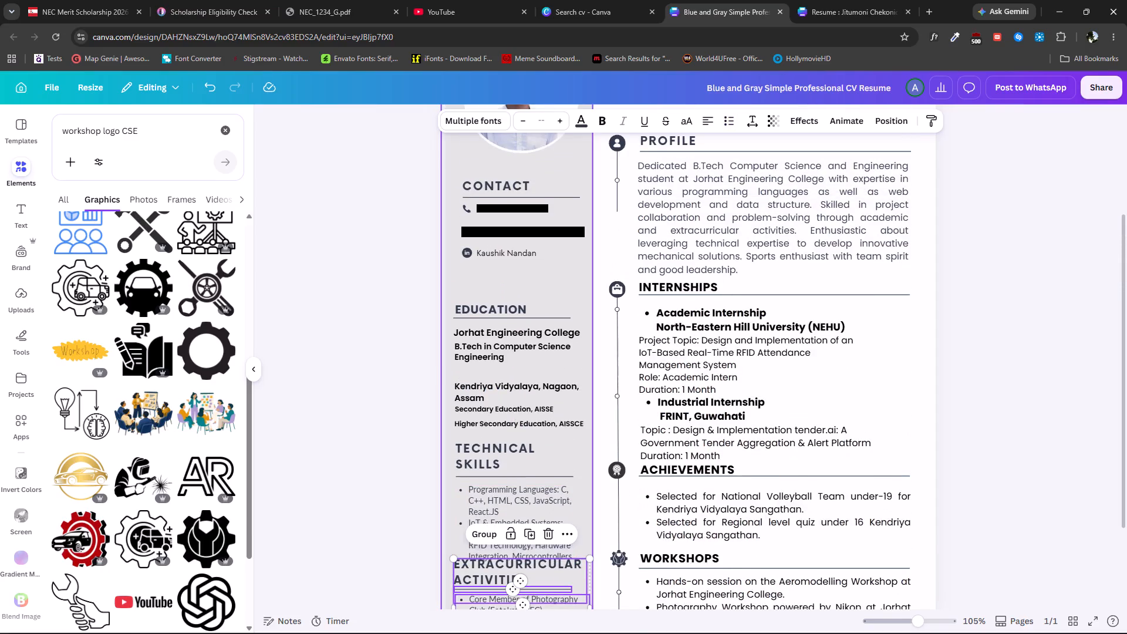
left_click(448, 538)
left_click_drag(447, 537, 543, 393)
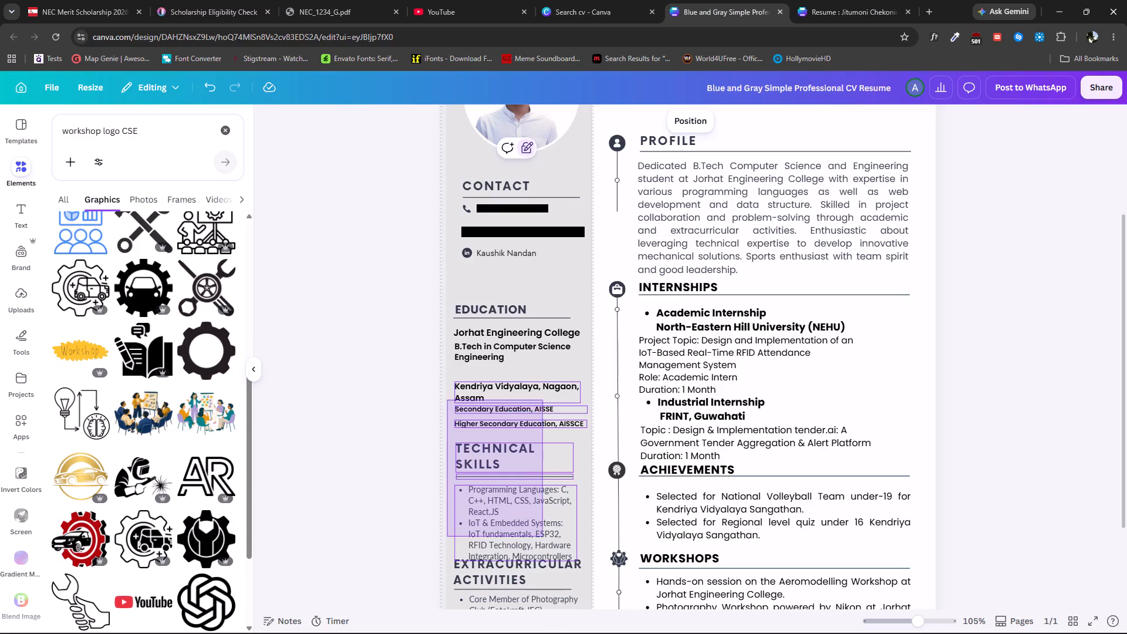
left_click_drag(543, 393, 546, 312)
scroll(548, 317, "up", 1)
left_click_drag(539, 369, 539, 343)
scroll(544, 359, "down", 2)
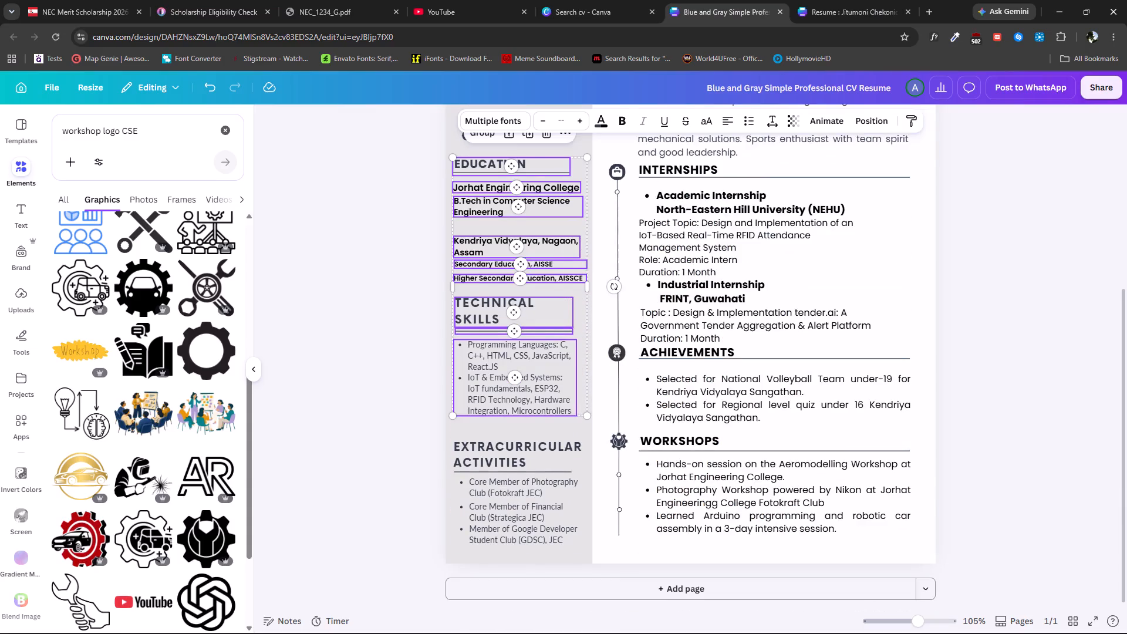
left_click_drag(544, 391, 544, 403)
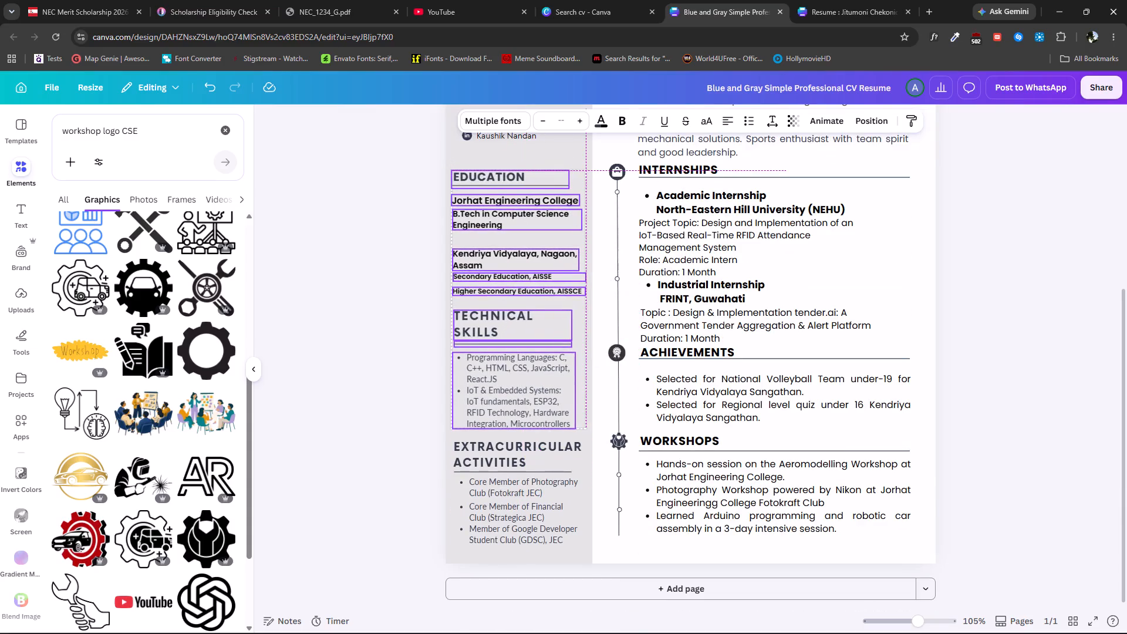
left_click_drag(544, 403, 544, 406)
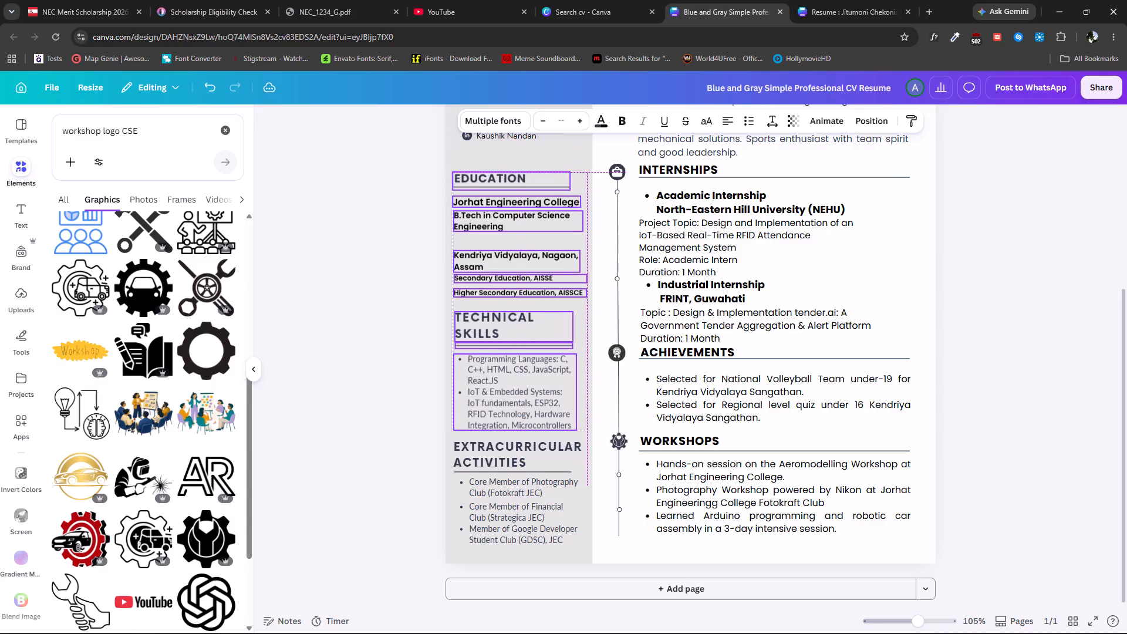
left_click_drag(544, 406, 544, 406)
left_click(368, 424)
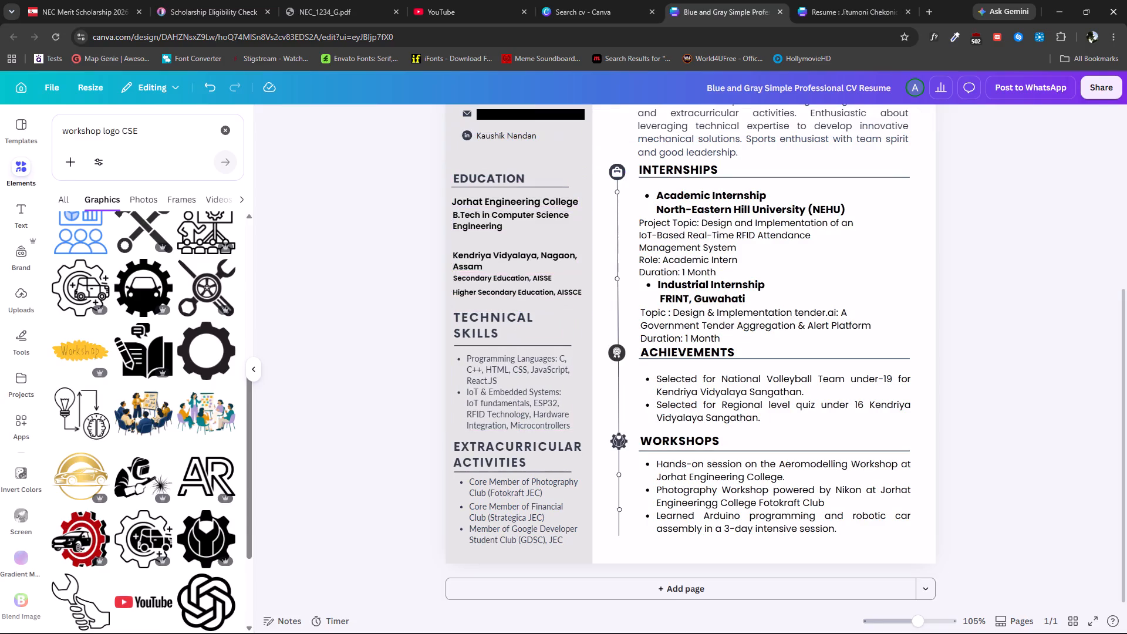
Nudge the EDUCATION heading right, and shift its entries with TECHNICAL SKILLS right and down, leaving gaps of 0.4 above and below.
left_click(471, 180)
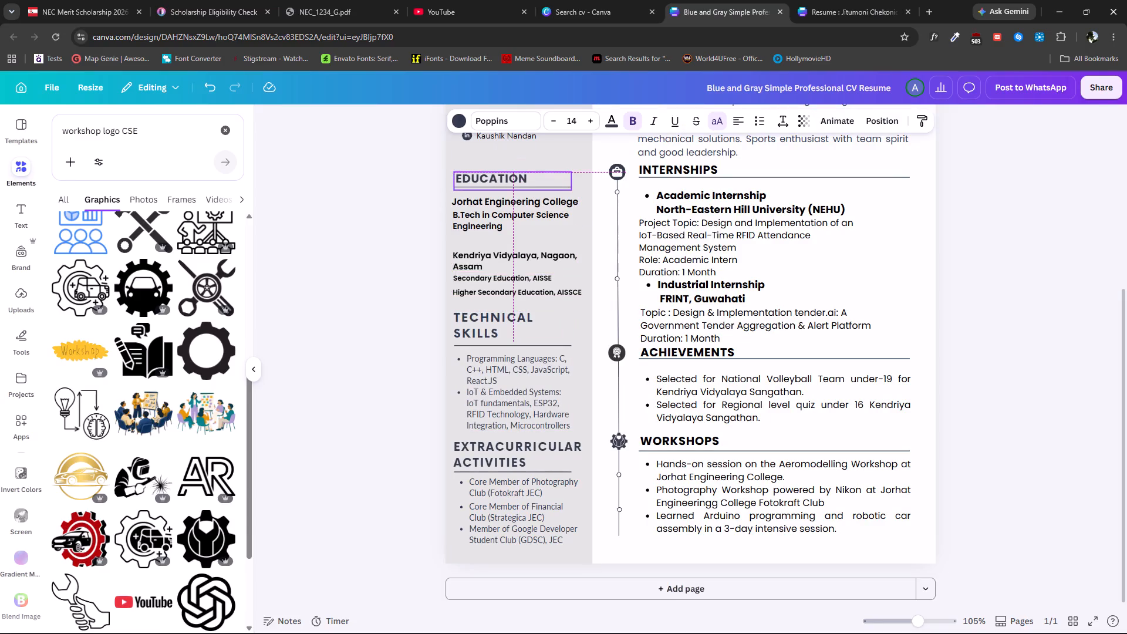
left_click_drag(448, 198, 531, 416)
left_click(527, 406)
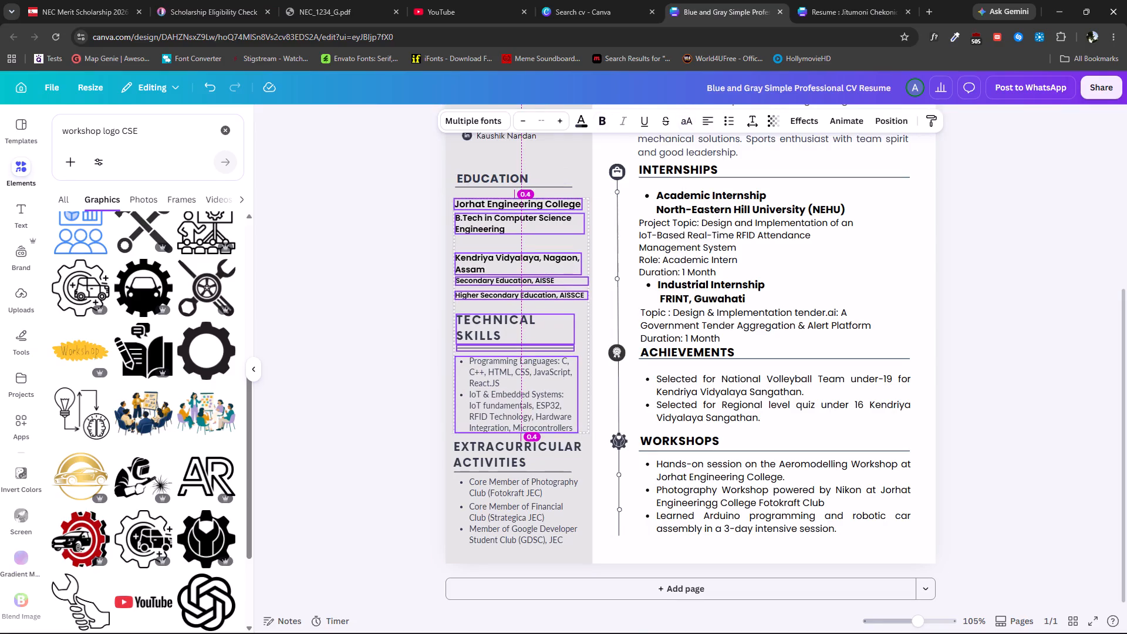
left_click(414, 368)
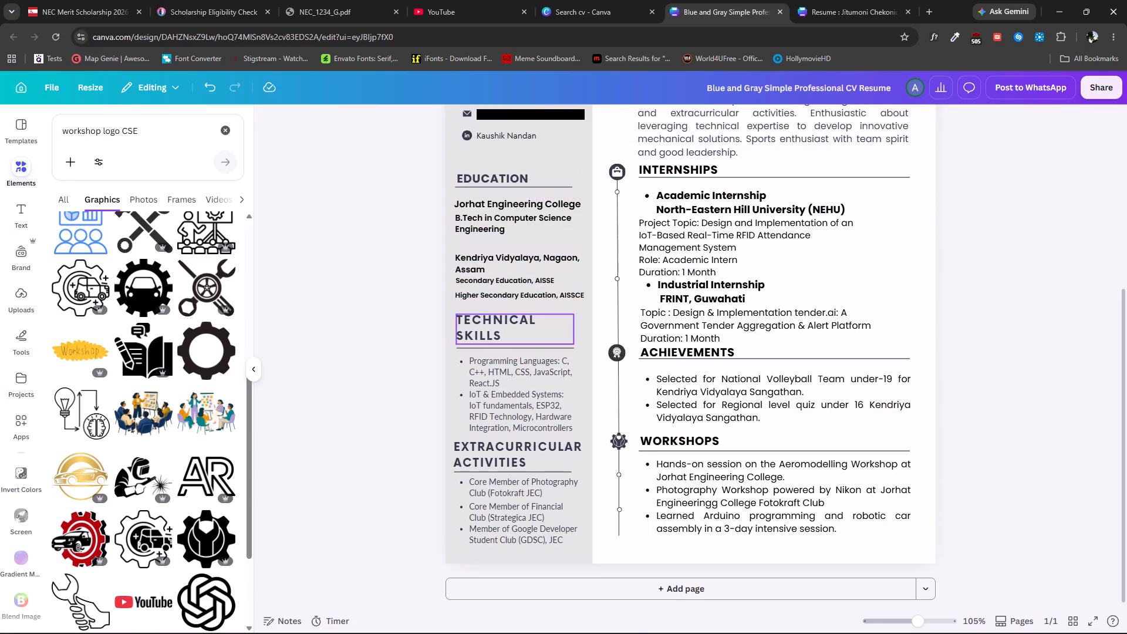
Nudge the TECHNICAL SKILLS heading and the grouped EDUCATION heading slightly left to line up with the sidebar's other content.
left_click(478, 323)
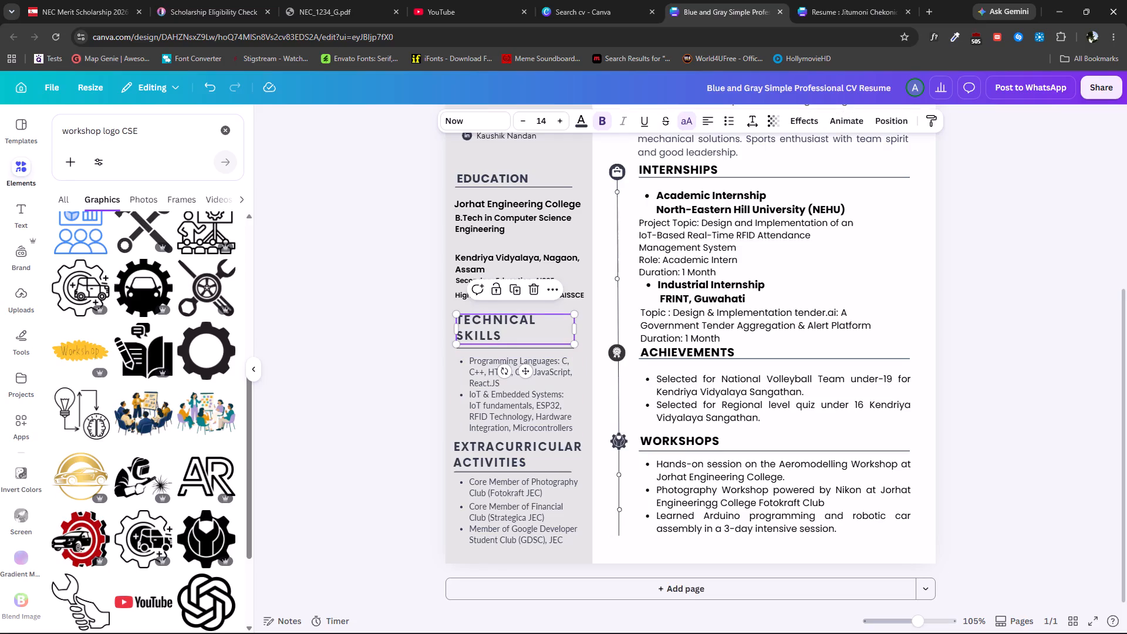
scroll(475, 323, "up", 1)
left_click(491, 298)
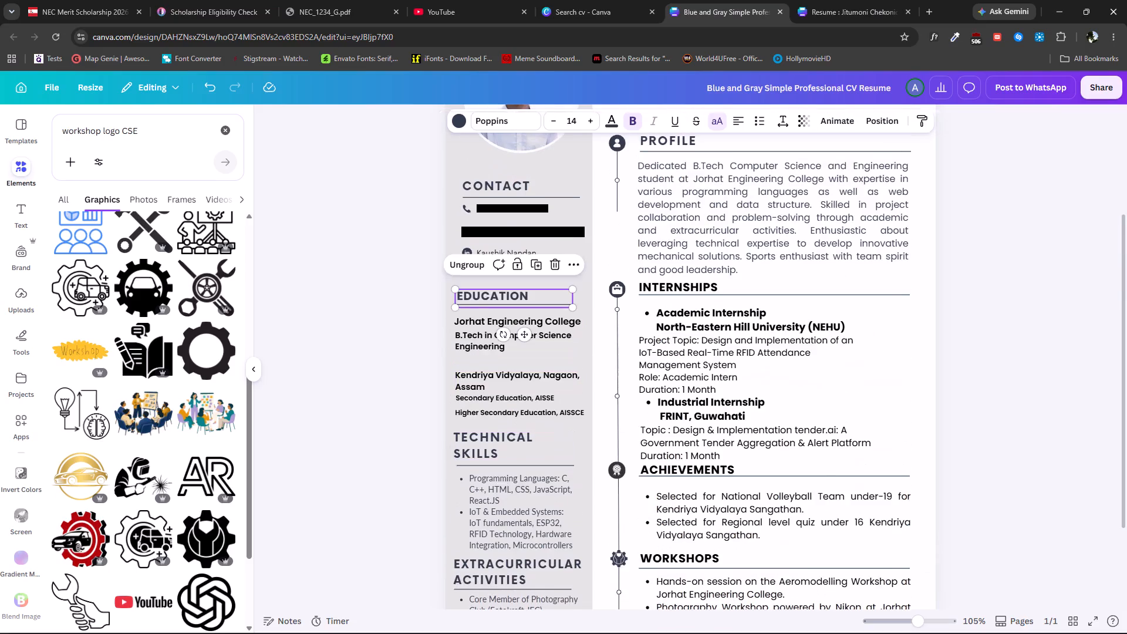
left_click(419, 331)
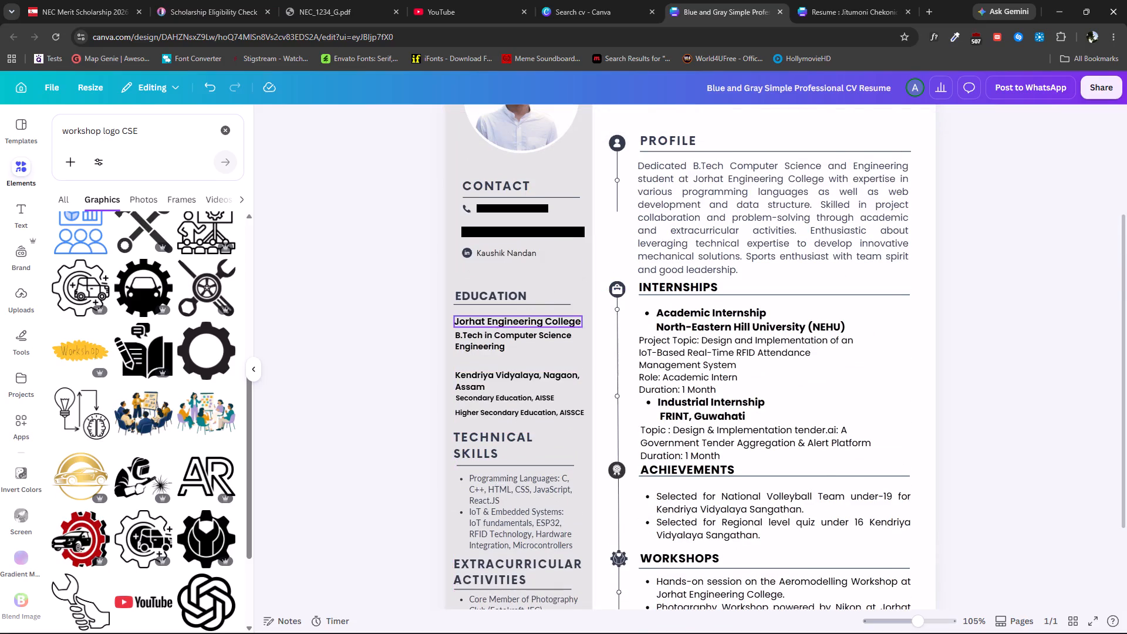
Move "Jorhat Engineering College" up slightly and transfer the B.Tech in Computer Science Engineering text into its box as a new line.
left_click(485, 325)
triple_click(487, 342)
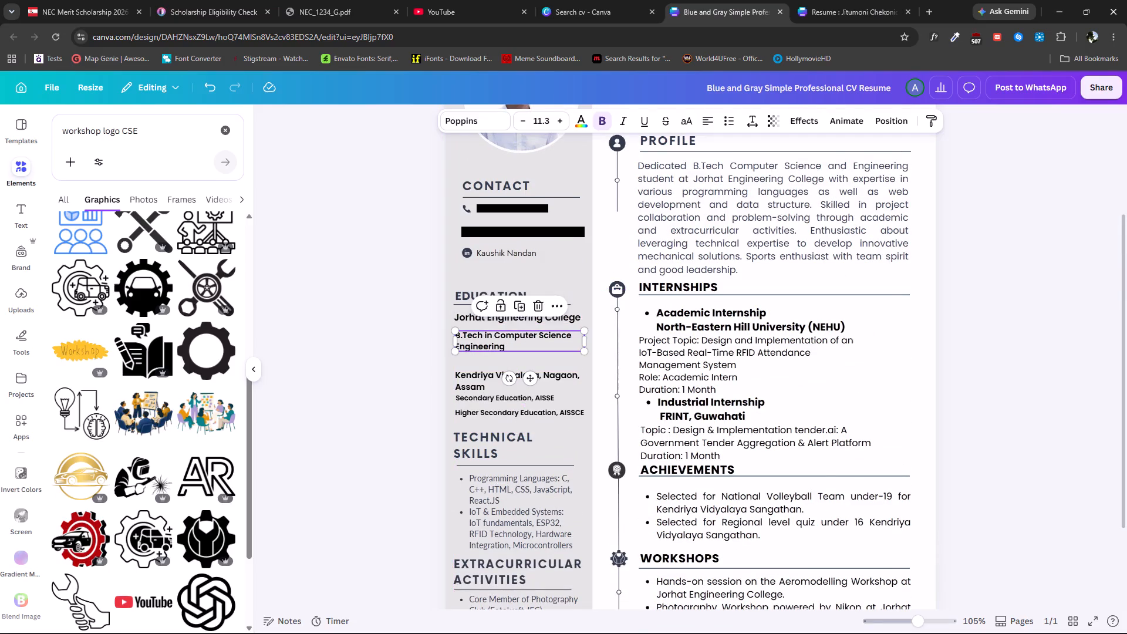
left_click(487, 342)
key("ctrl+x")
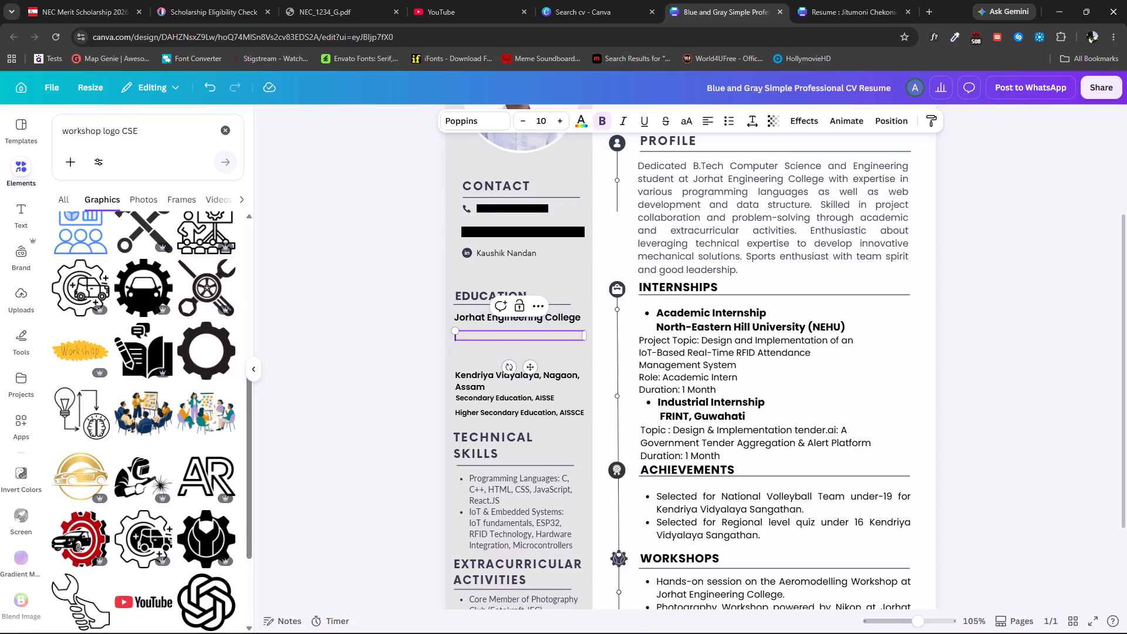
left_click(496, 322)
double_click(564, 315)
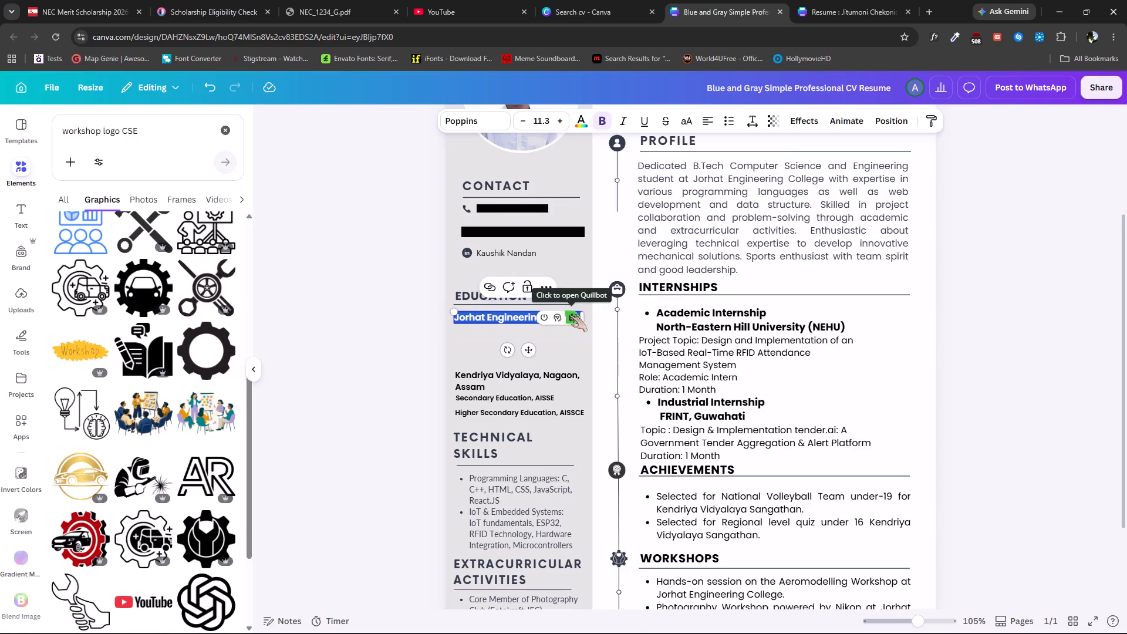
key("Right")
key("Return")
key("ctrl+v")
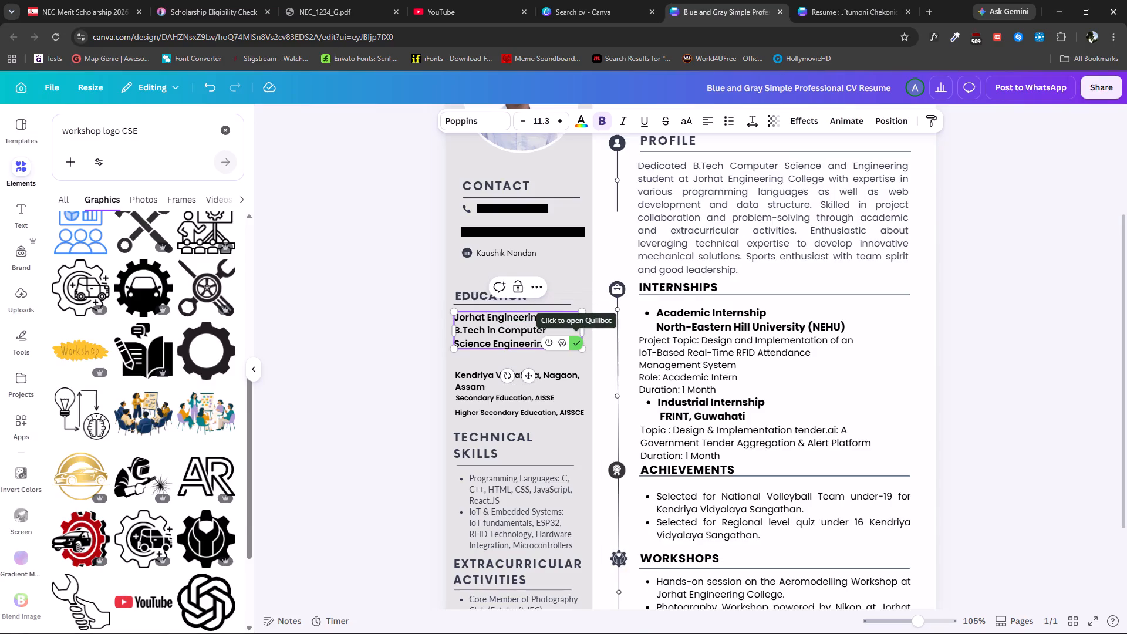
Set the "B.Tech in Computer Science Engineering" lines in the Jorhat Engineering College box to size 10.
left_click_drag(457, 332, 491, 340)
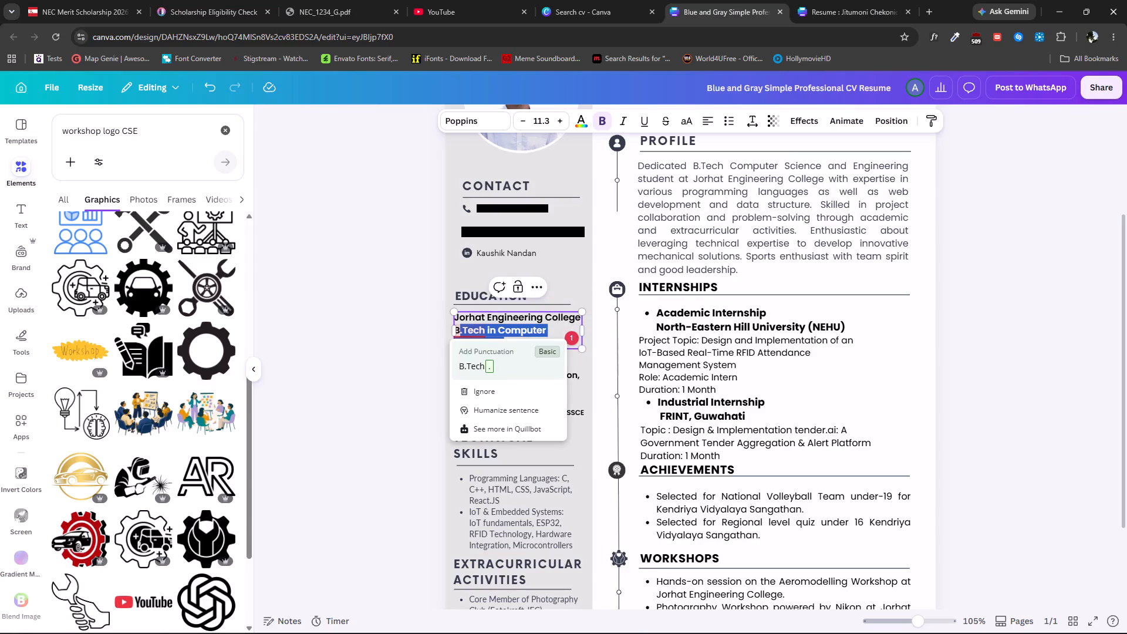
left_click_drag(491, 340, 552, 329)
left_click(552, 327)
left_click_drag(550, 343, 519, 340)
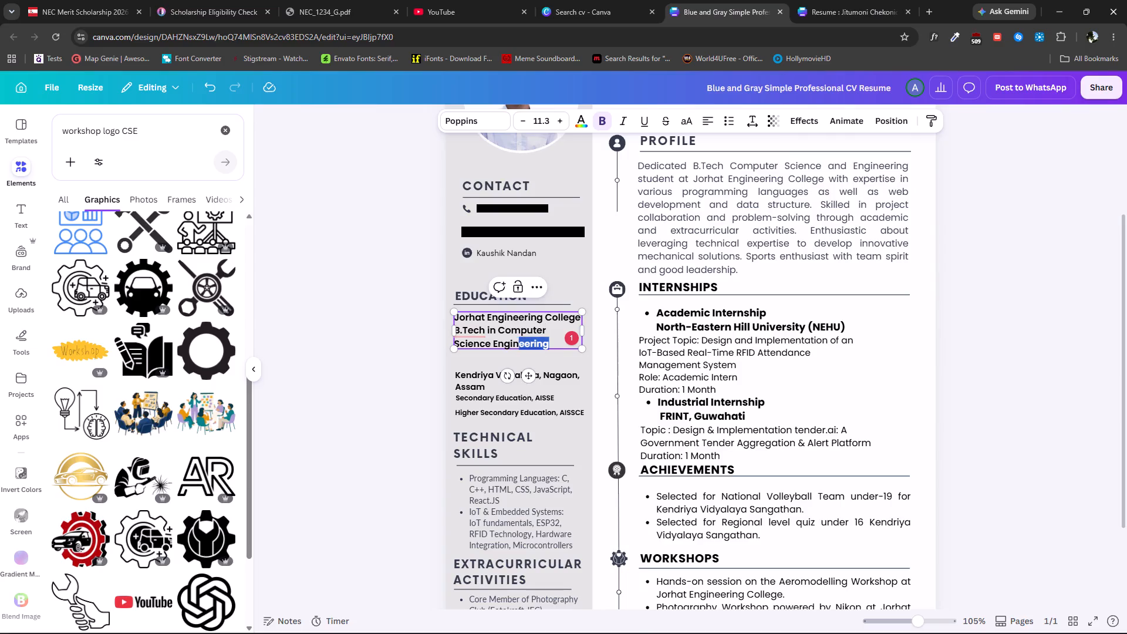
left_click_drag(519, 340, 455, 333)
left_click(539, 117)
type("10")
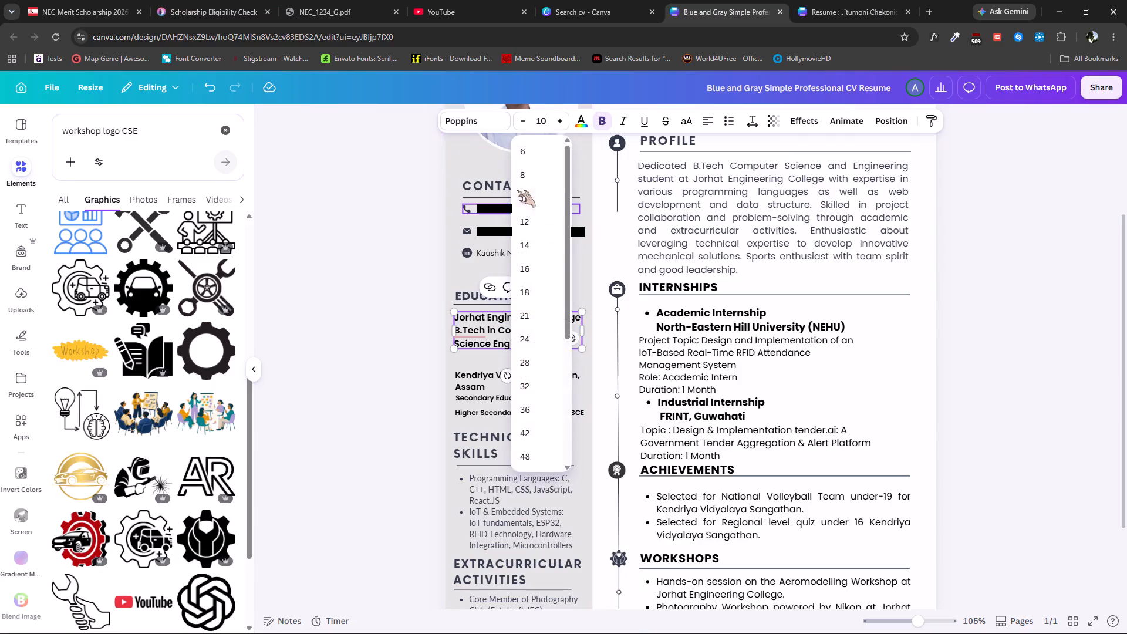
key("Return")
left_click(455, 360)
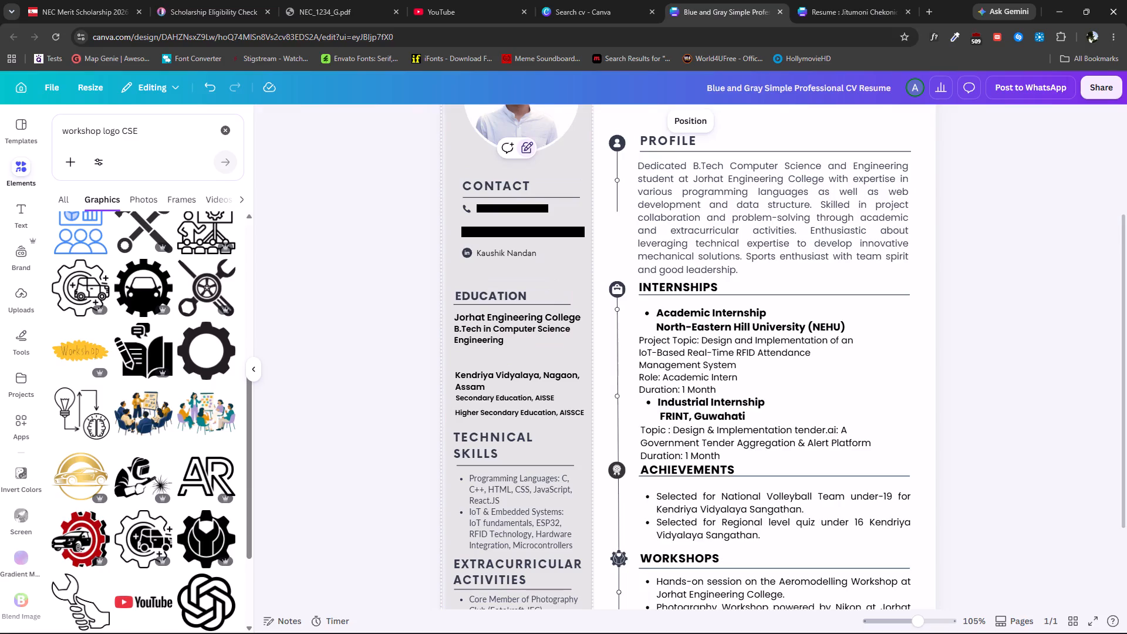
Move the "Kendriya Vidyalaya, Nagaon, Assam" text up directly beneath the B.Tech in Computer Science Engineering lines.
left_click_drag(492, 375, 490, 355)
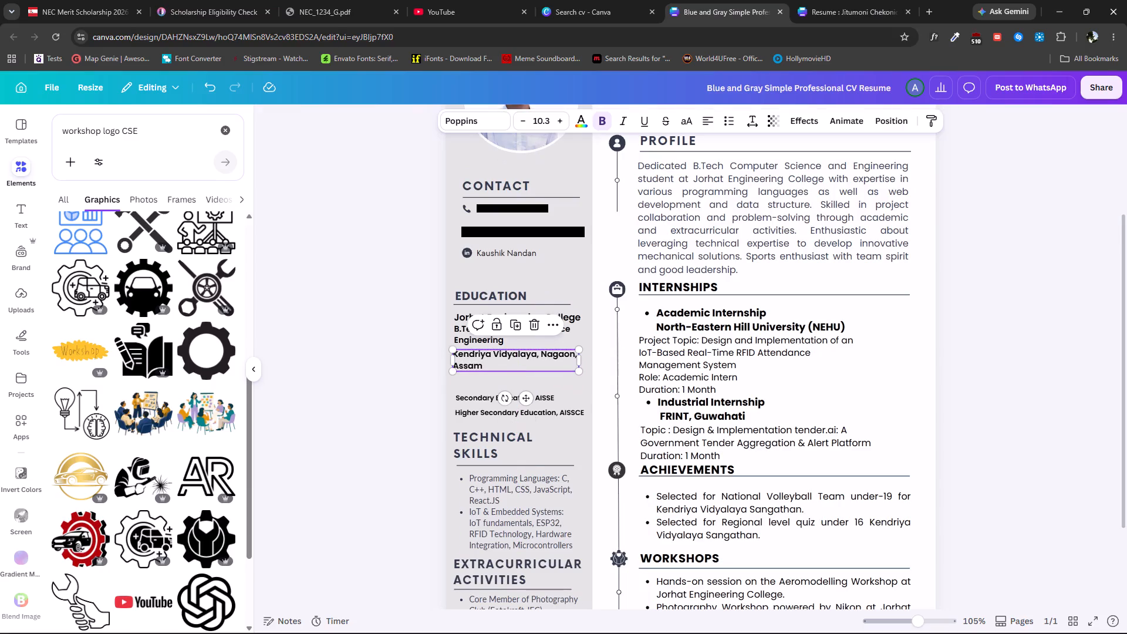
Set the "Jorhat Engineering College" line to size 11.
double_click(462, 316)
left_click(464, 316)
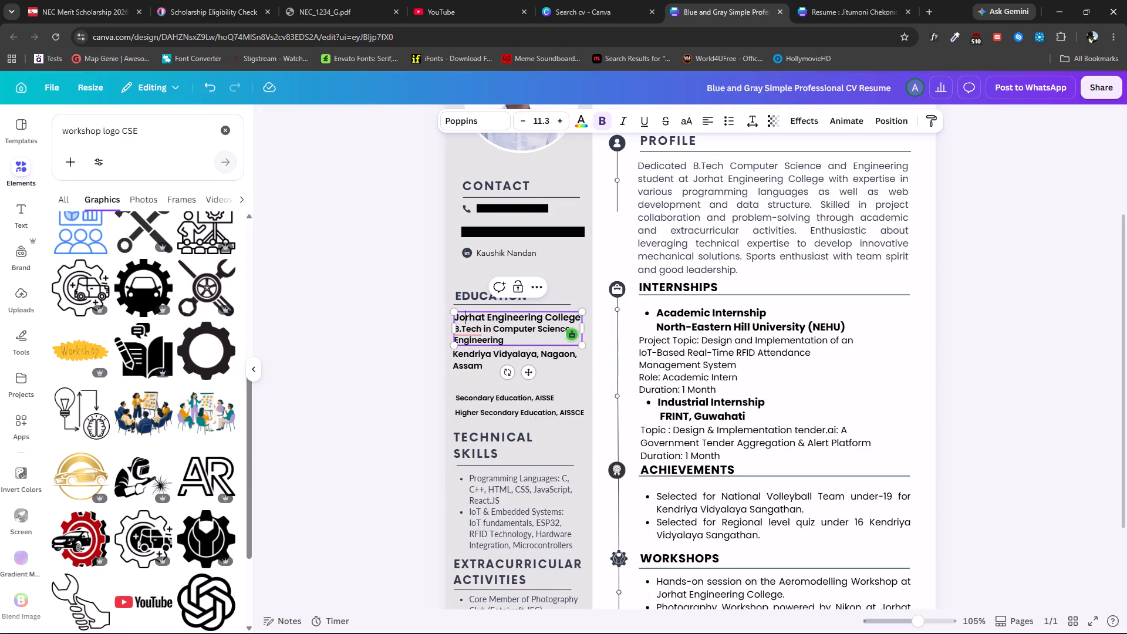
double_click(545, 123)
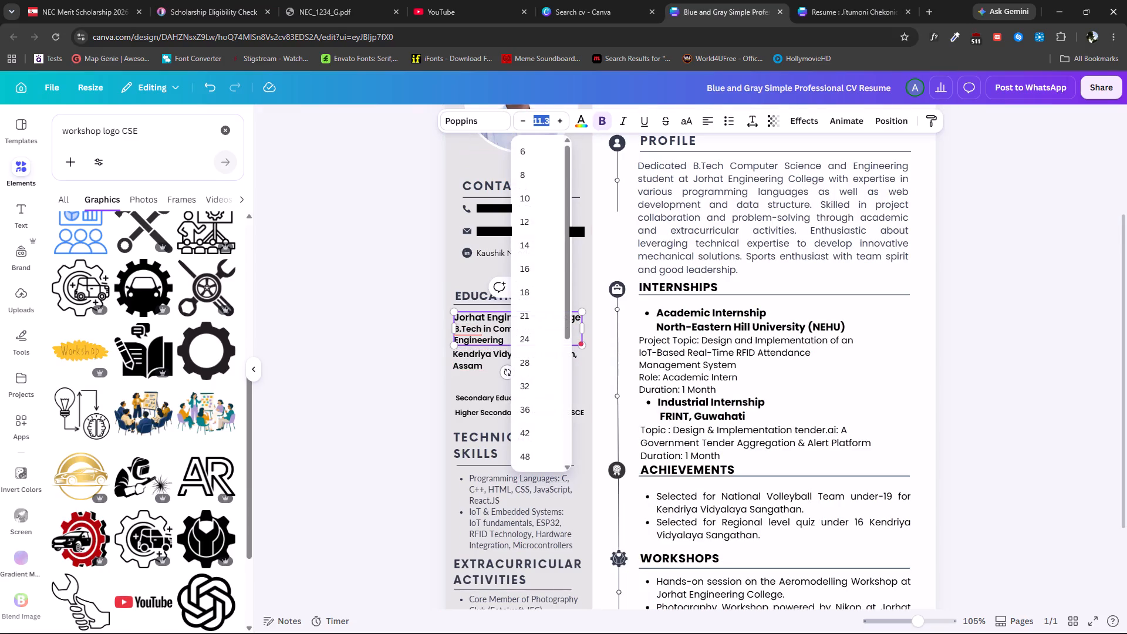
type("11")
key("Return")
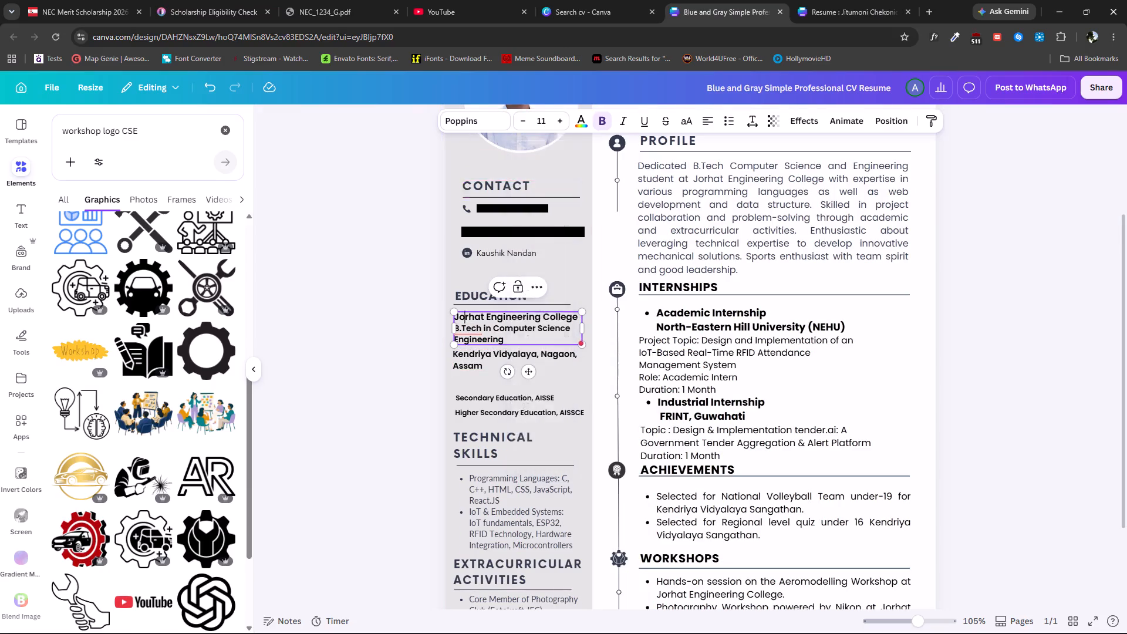
Check the font sizes of the Jorhat Engineering College line and the B.Tech in Computer Science Engineering lines.
left_click(478, 315)
left_click(521, 318)
left_click(545, 332)
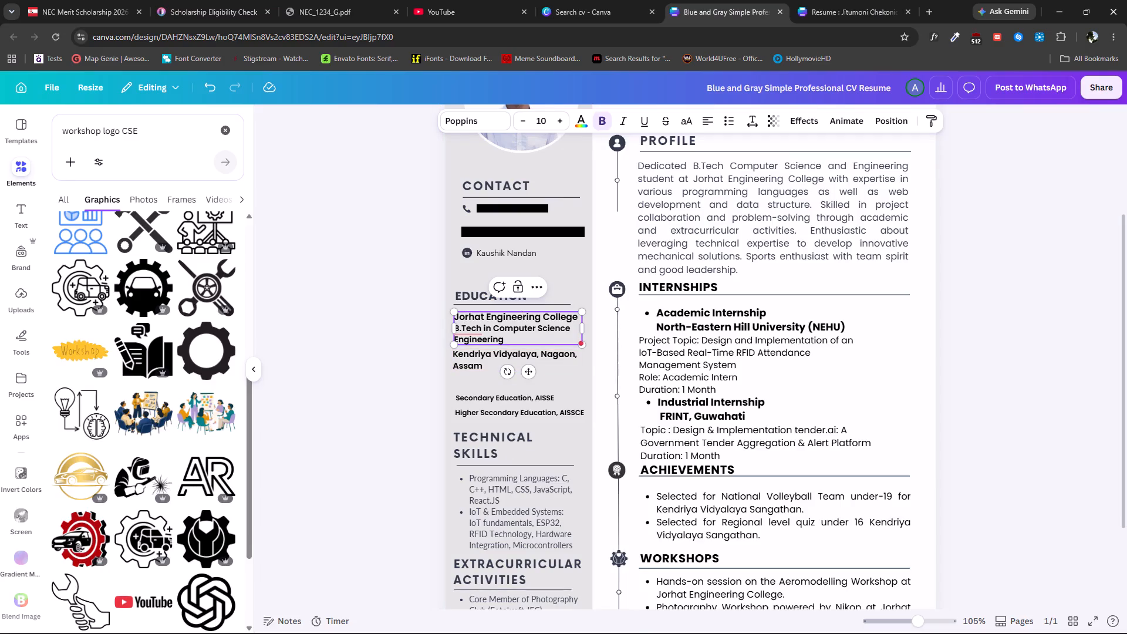
left_click_drag(577, 317, 470, 321)
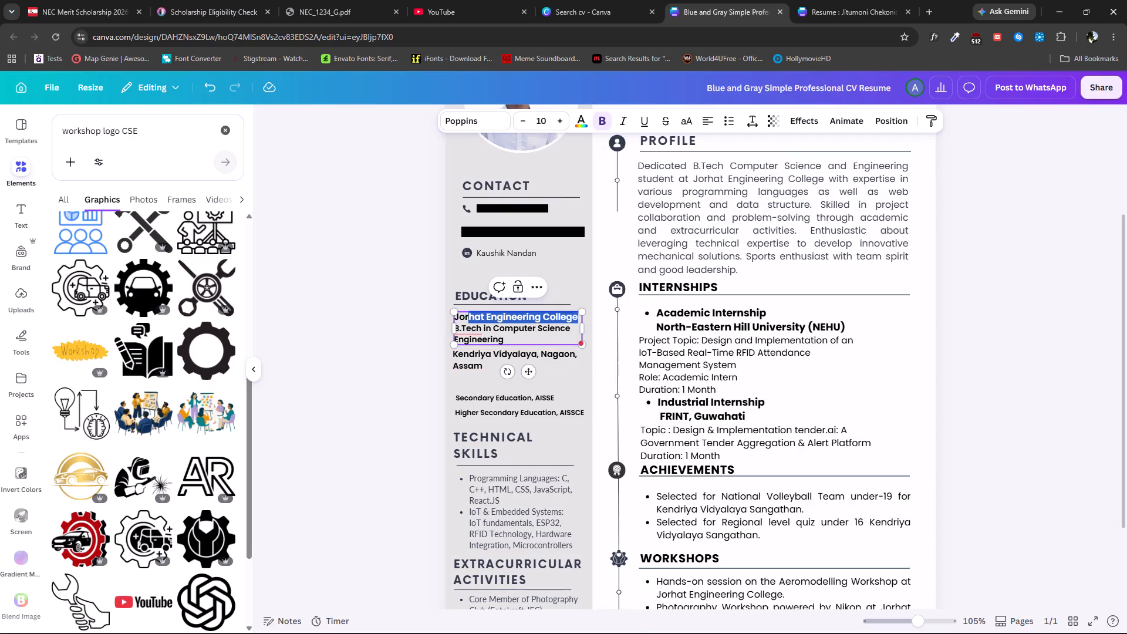
left_click_drag(470, 321, 451, 318)
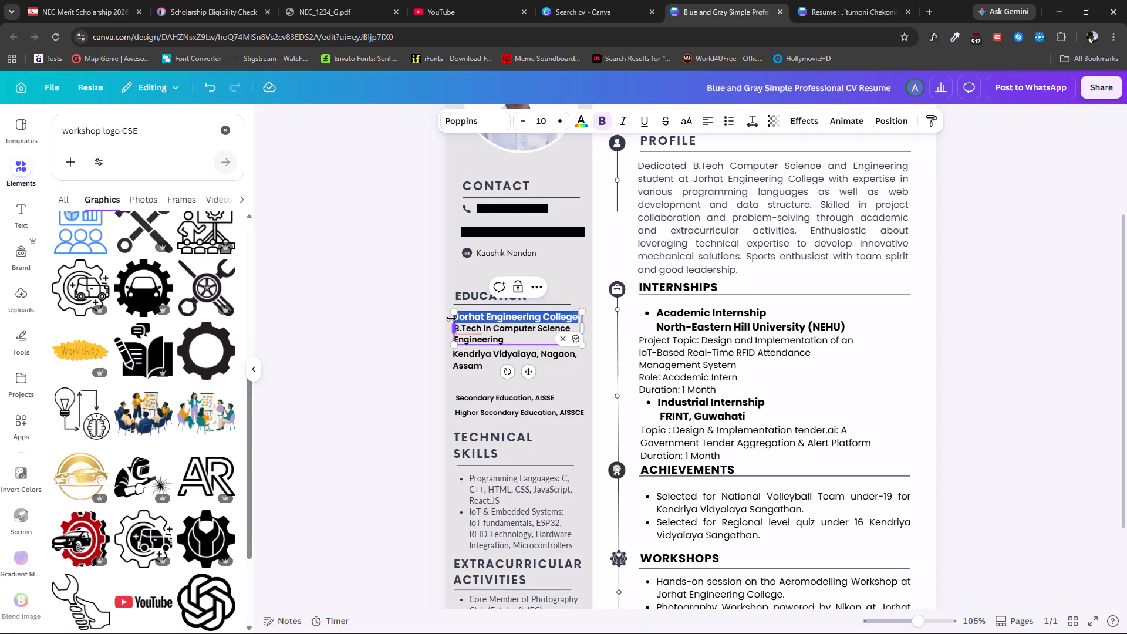
left_click_drag(451, 318, 450, 319)
left_click(499, 339)
left_click_drag(517, 338, 490, 335)
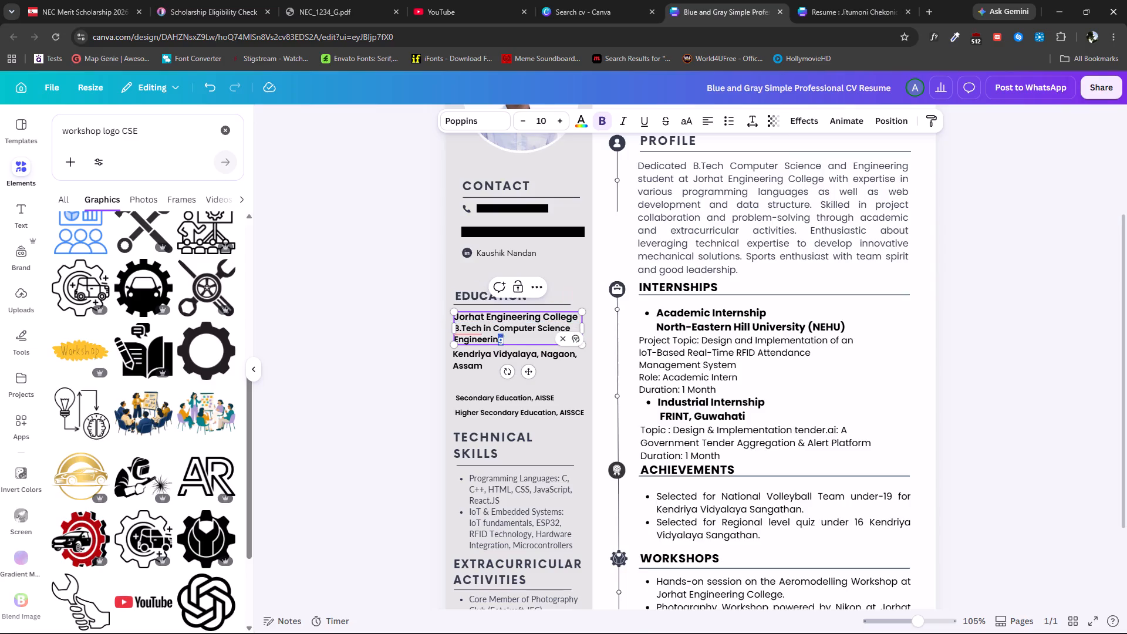
left_click_drag(490, 335, 454, 326)
Set the "Kendriya Vidyalaya, Nagaon, Assam" text to size 11 and adjust its position beneath the B.Tech lines.
left_click(487, 366)
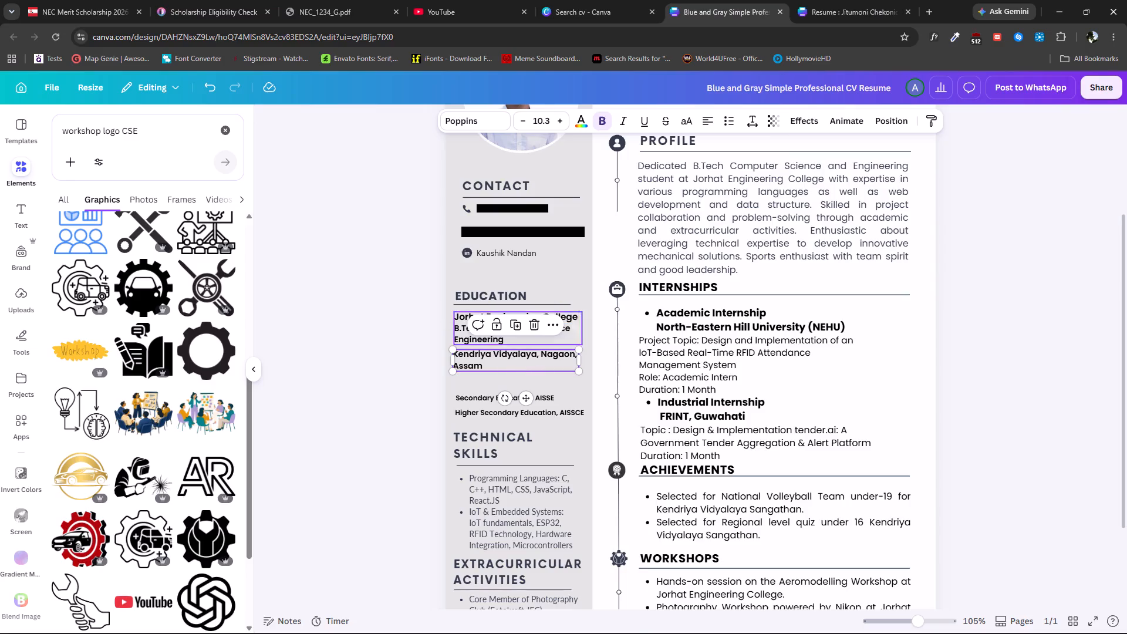
left_click(545, 126)
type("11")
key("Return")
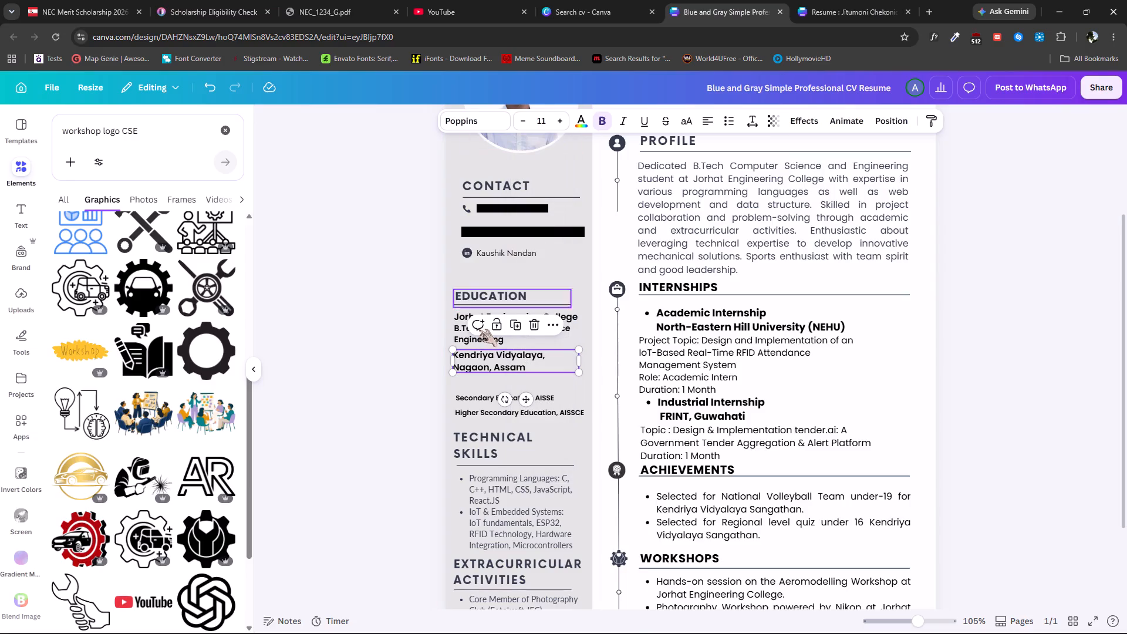
left_click(485, 360)
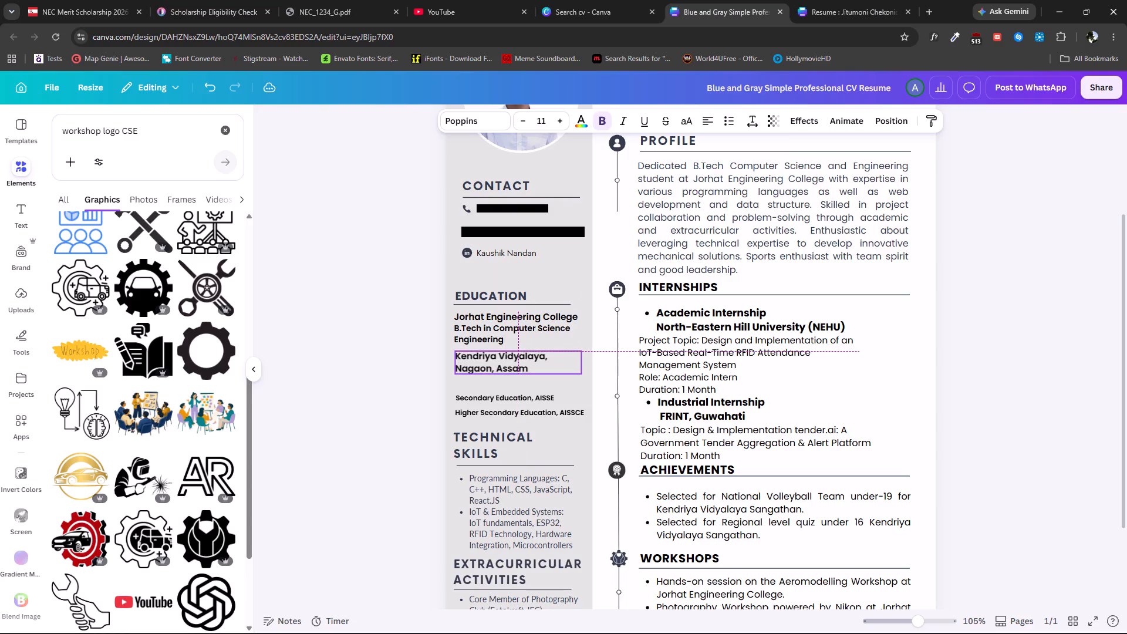
Move "Secondary Education, AISSE" up directly beneath the Kendriya Vidyalaya text and set it to size 10.
left_click_drag(488, 397, 488, 382)
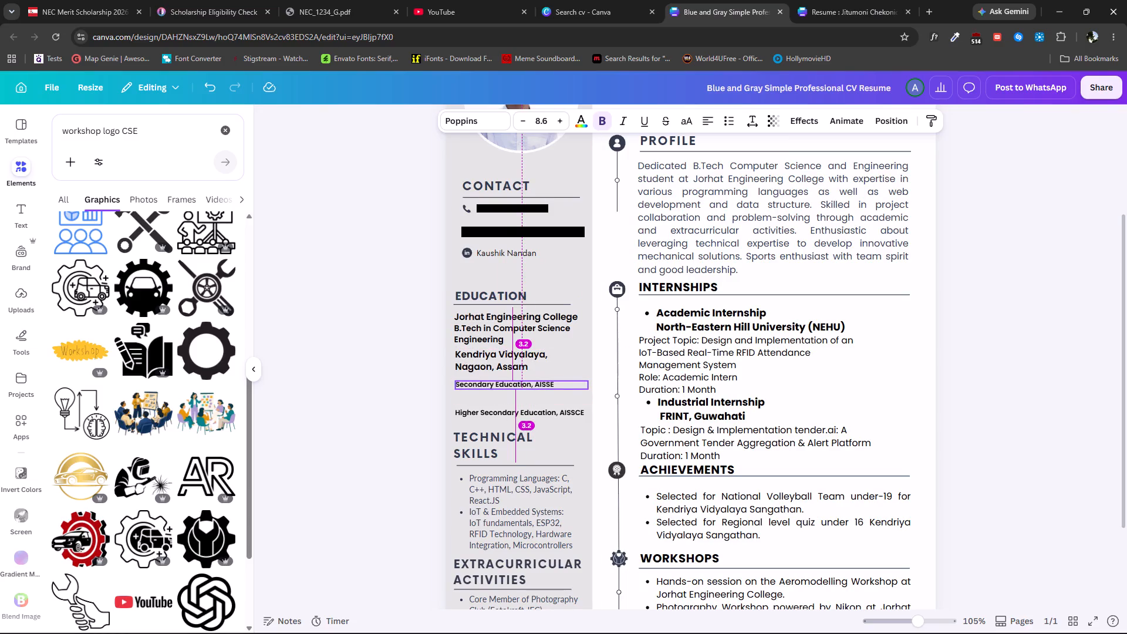
left_click_drag(488, 382, 488, 382)
triple_click(488, 382)
left_click(488, 385)
double_click(491, 385)
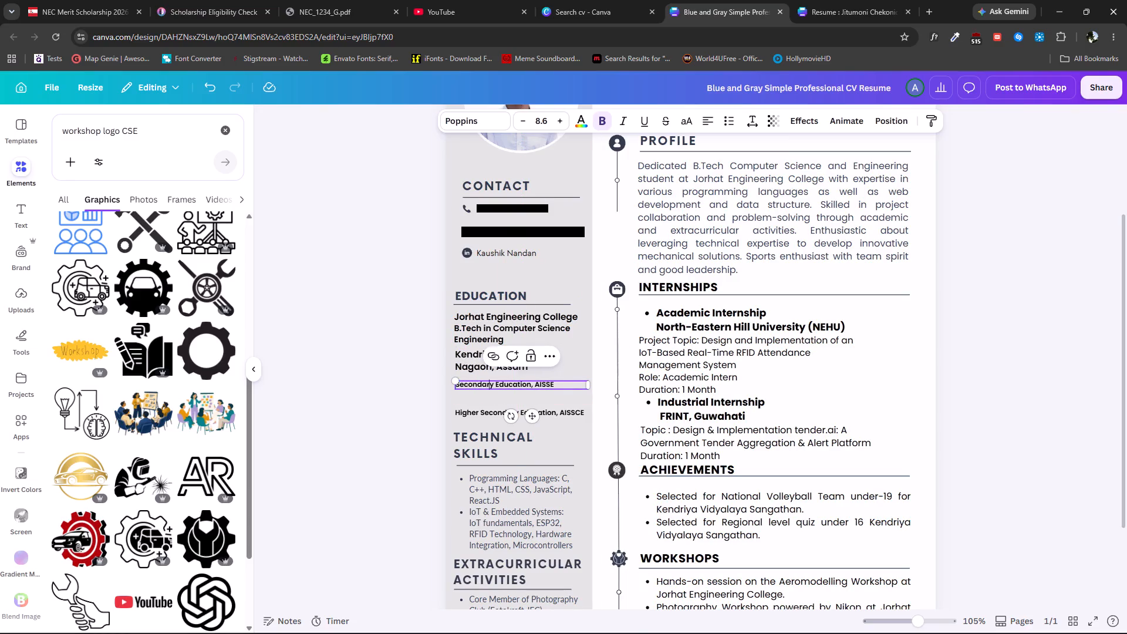
left_click(485, 394)
left_click(485, 385)
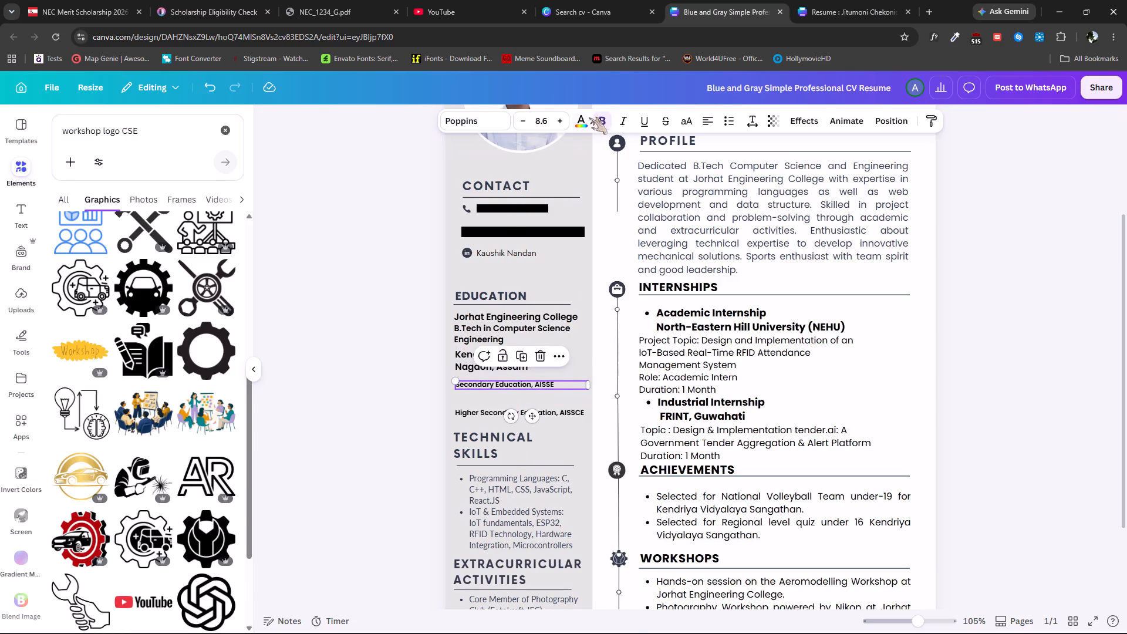
left_click(544, 123)
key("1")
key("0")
key("Return")
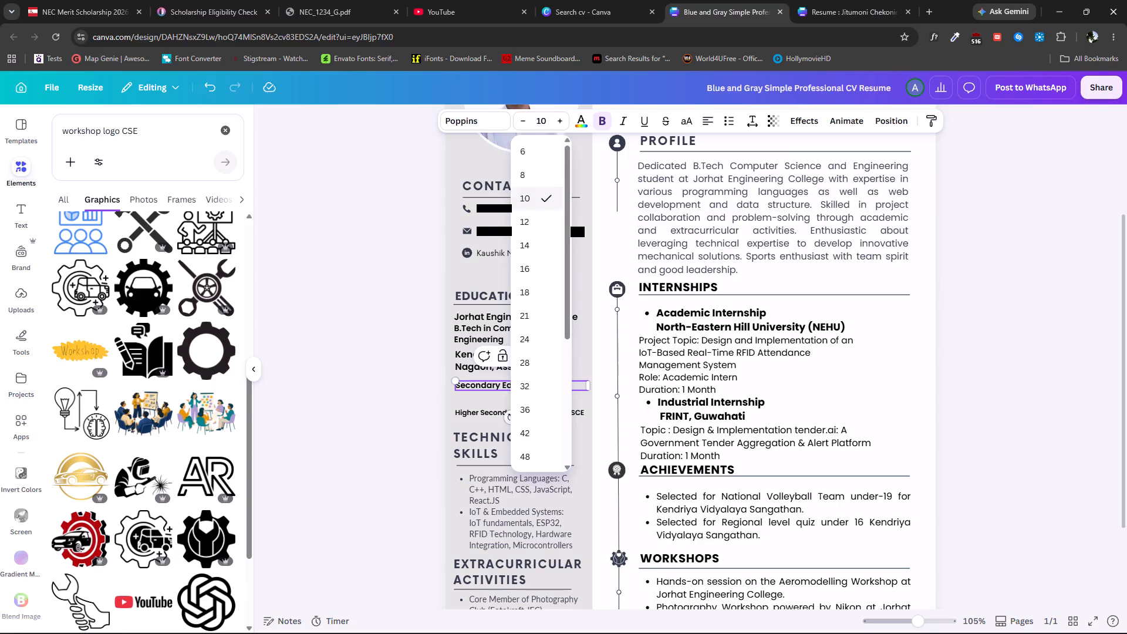
left_click(492, 383)
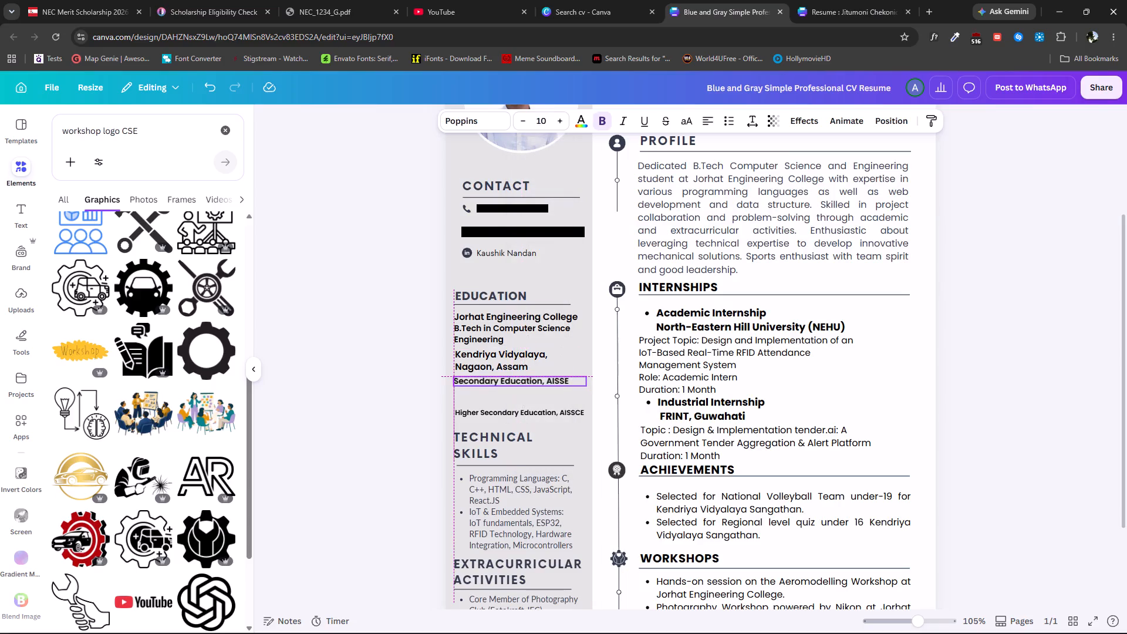
Set "Higher Secondary Education, AISSCE" to size 10 and move it up beneath the Secondary Education line.
left_click(494, 413)
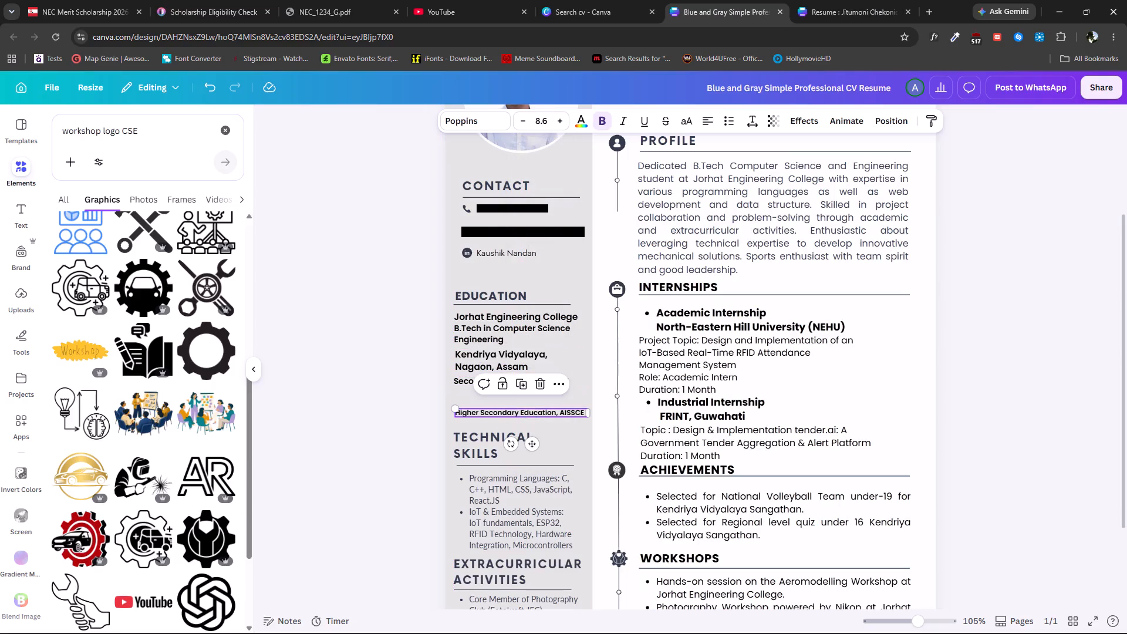
left_click(547, 122)
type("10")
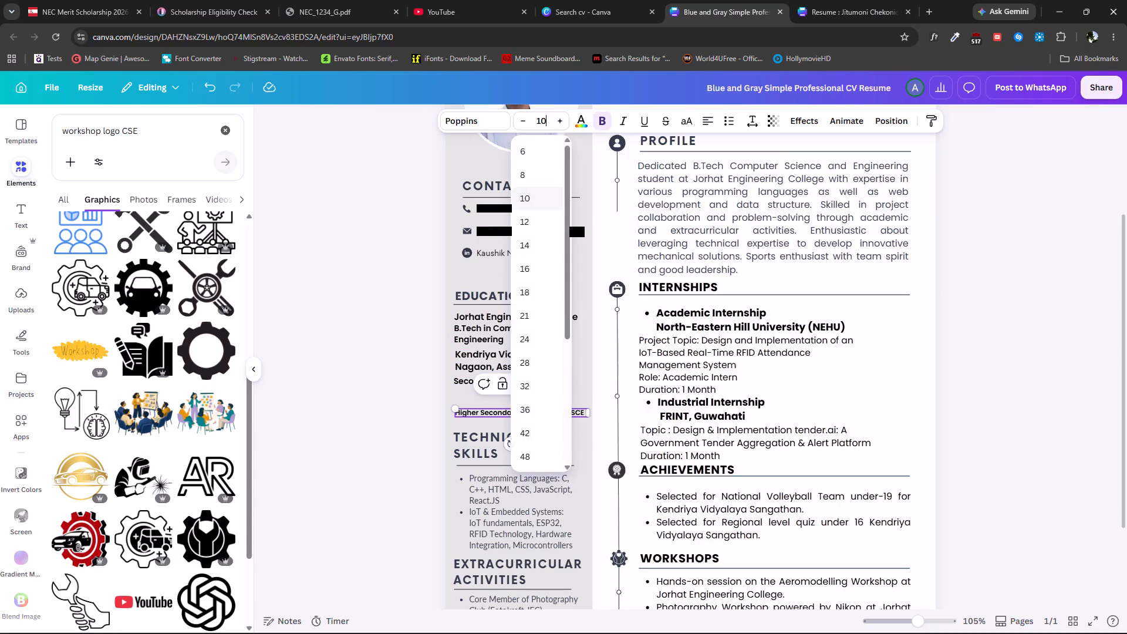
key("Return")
left_click_drag(488, 416, 485, 400)
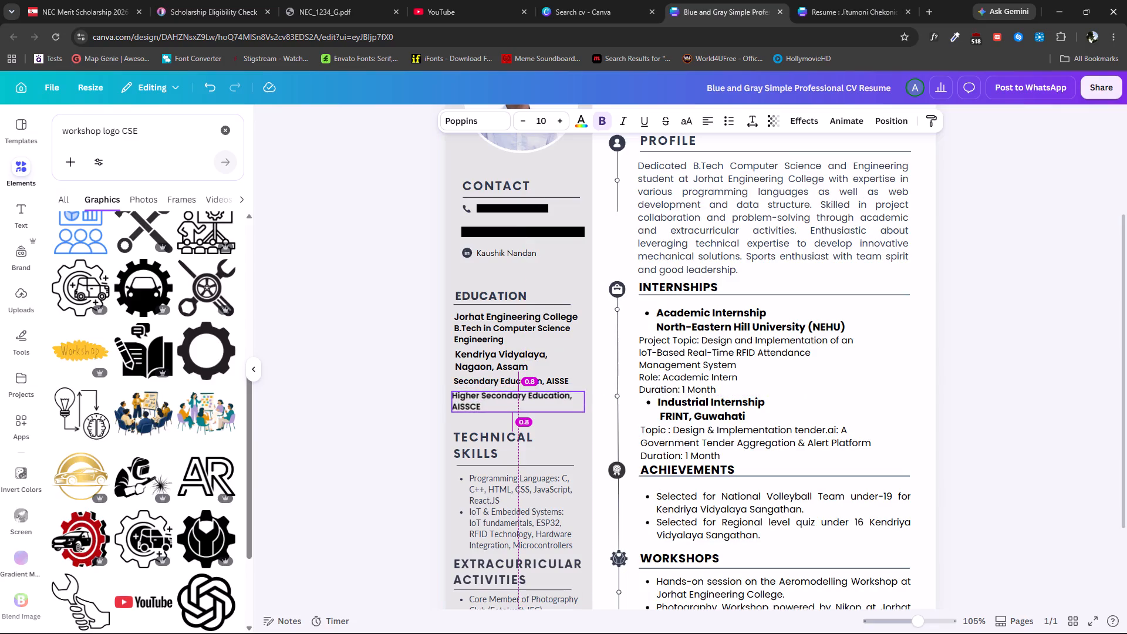
left_click_drag(485, 400, 487, 399)
left_click(426, 353)
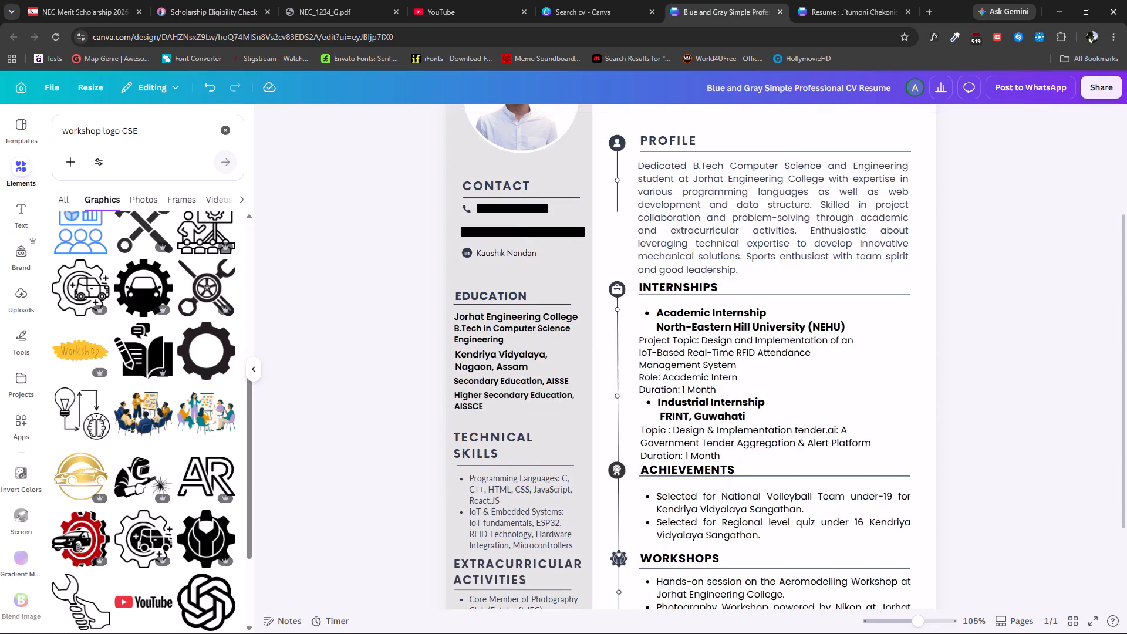
Remove bold from the "Secondary Education, AISSE" and "Higher Secondary Education, AISSCE" lines.
left_click(487, 381)
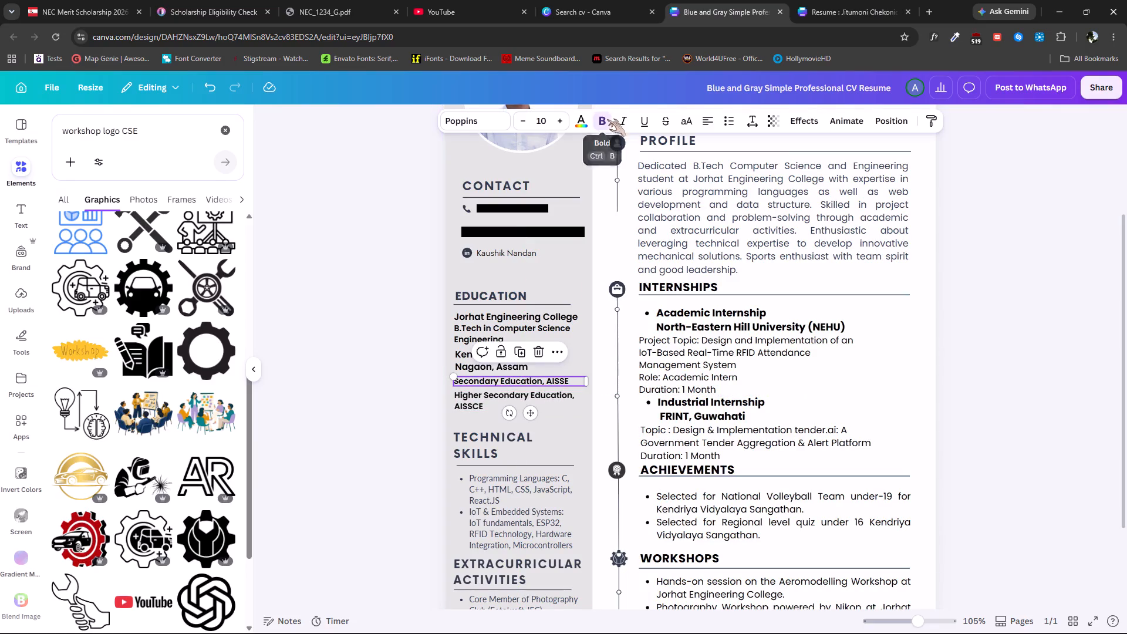
left_click(607, 119)
left_click(483, 396)
left_click(603, 123)
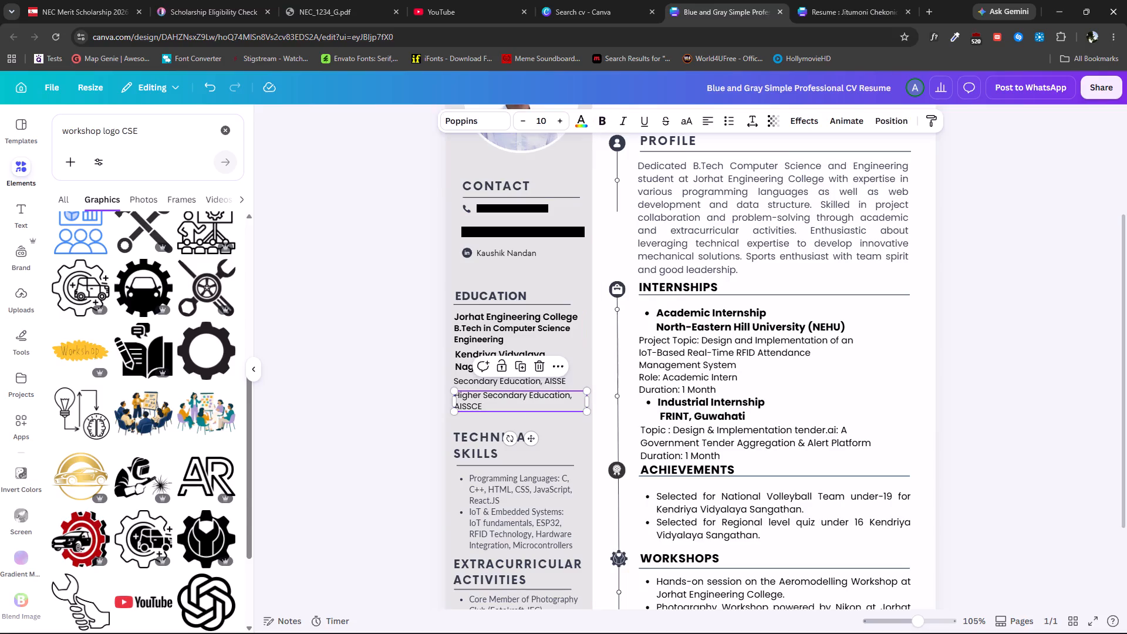
left_click(551, 423)
Remove bold from the "B.Tech in Computer Science Engineering" lines in the Jorhat Engineering College box.
left_click(501, 325)
double_click(498, 337)
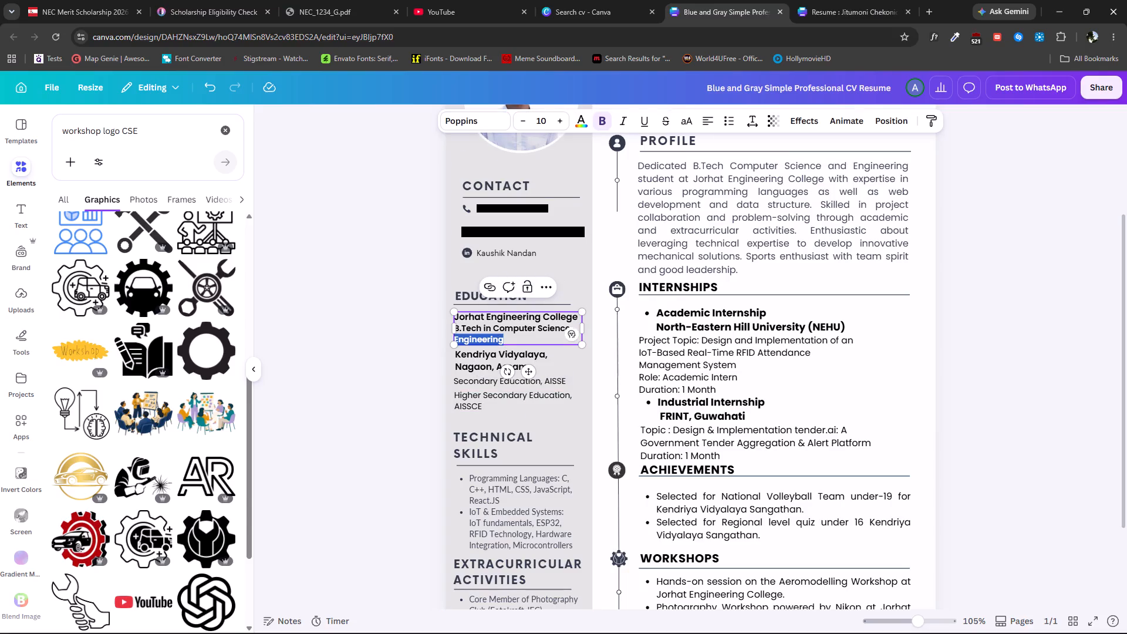
left_click(515, 338)
left_click(519, 339)
left_click_drag(521, 340, 453, 329)
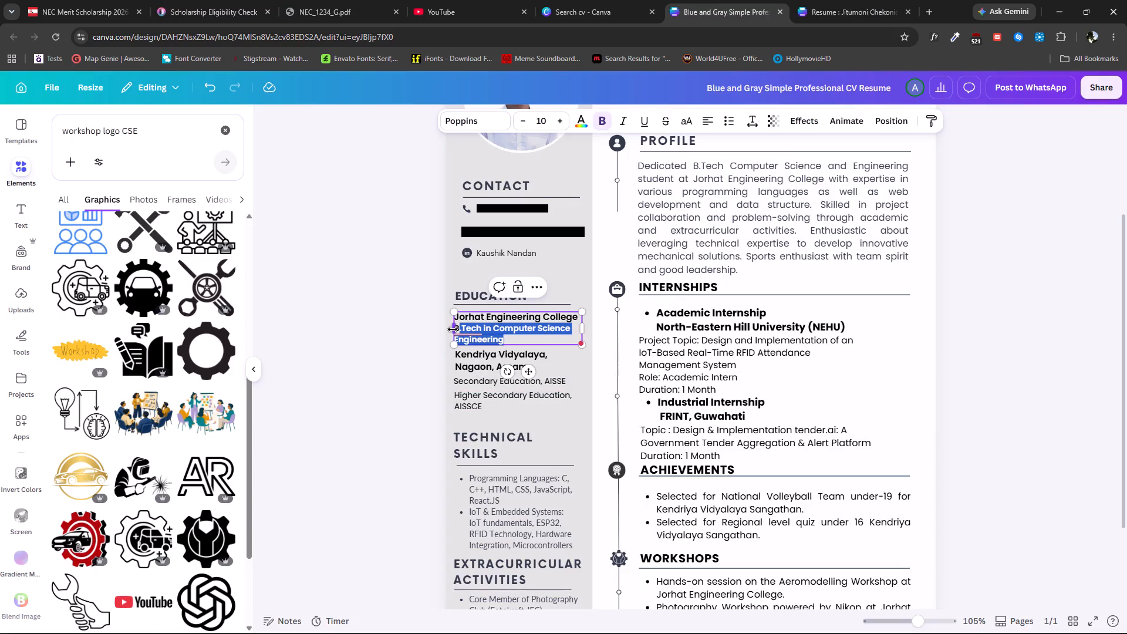
left_click_drag(453, 329, 447, 330)
left_click(603, 127)
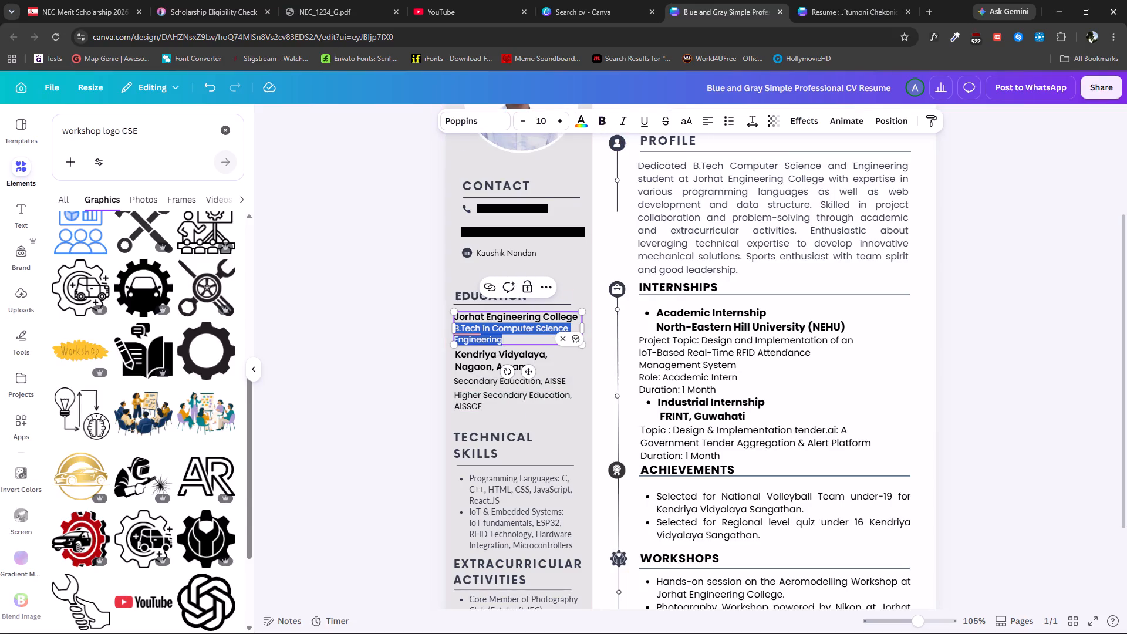
left_click(579, 376)
left_click(413, 330)
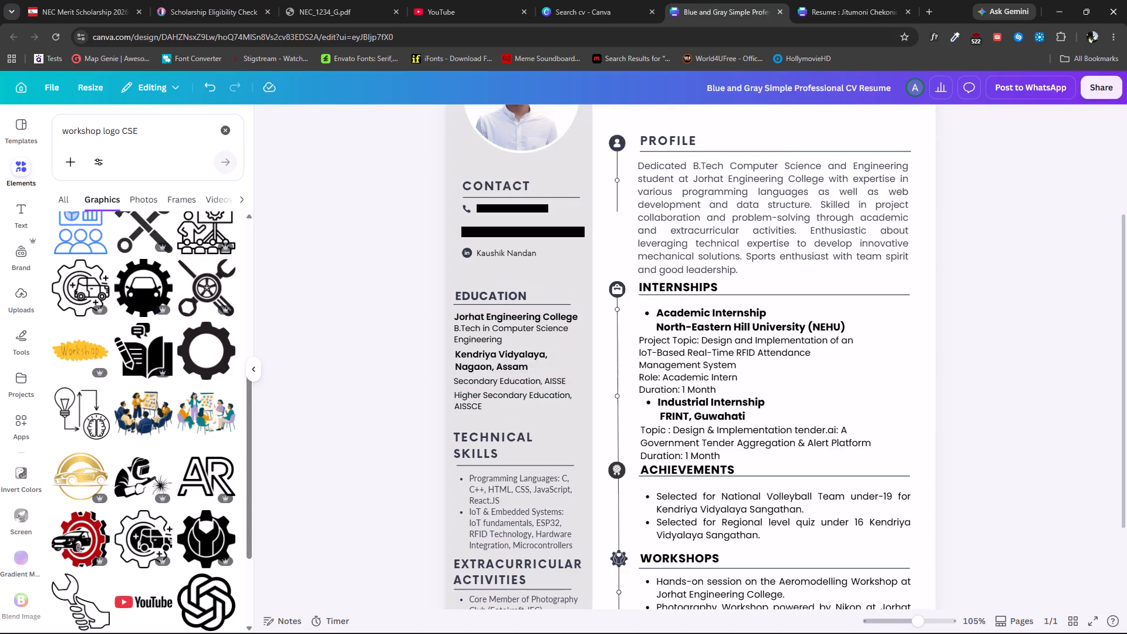
Fine-tune the positions of the Secondary and Higher Secondary Education lines, bringing the Higher Secondary line slightly closer to the one above.
left_click(474, 380)
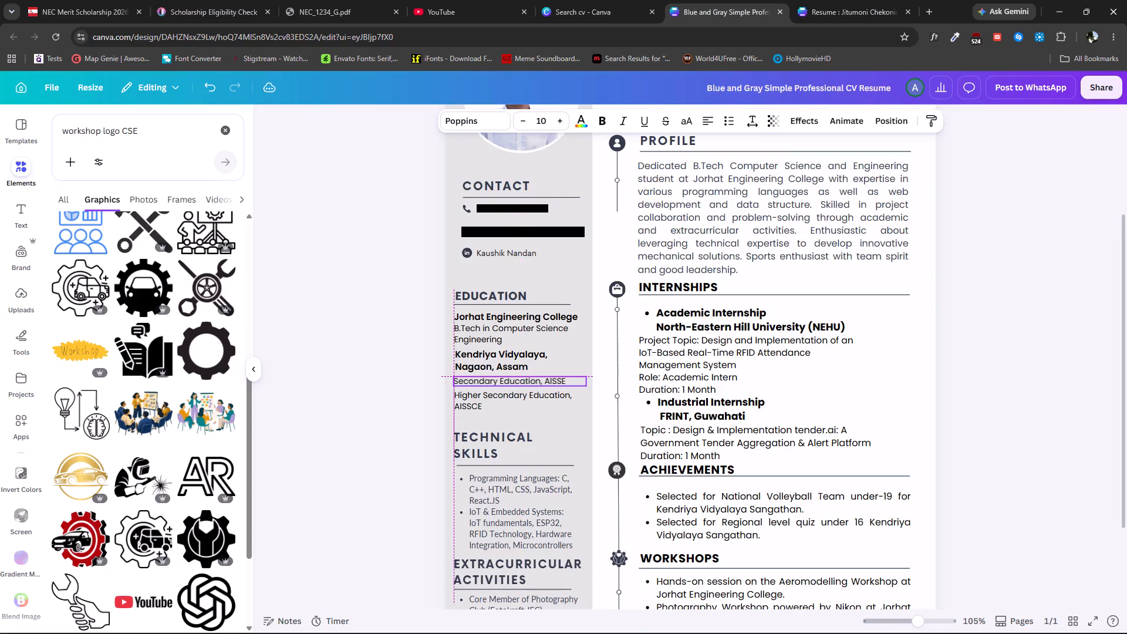
left_click(474, 396)
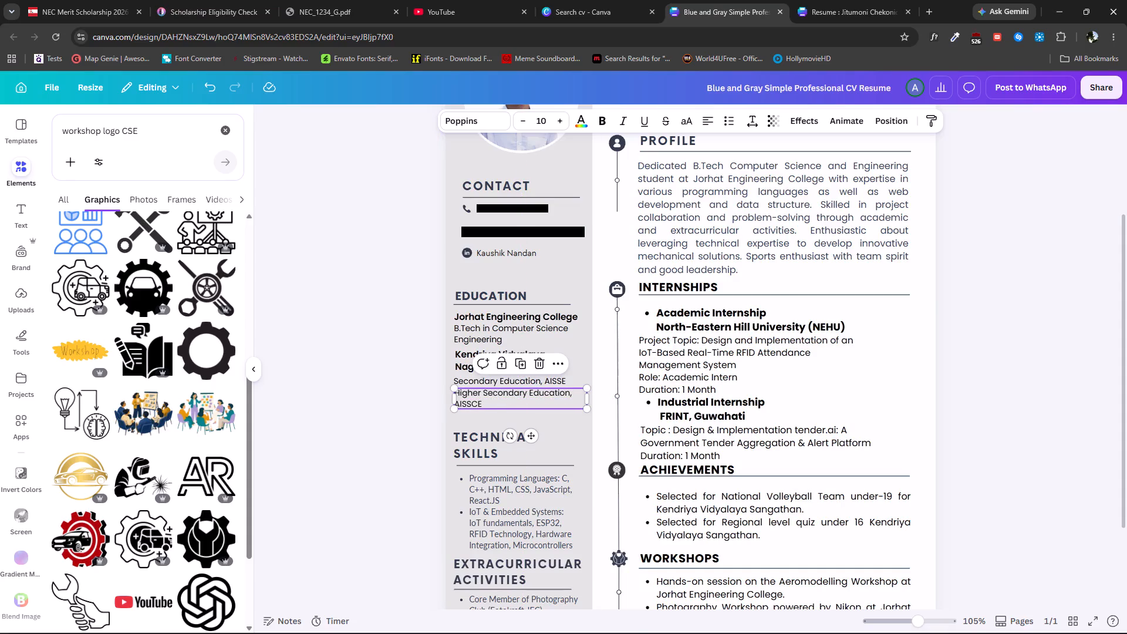
left_click(487, 395)
left_click(399, 346)
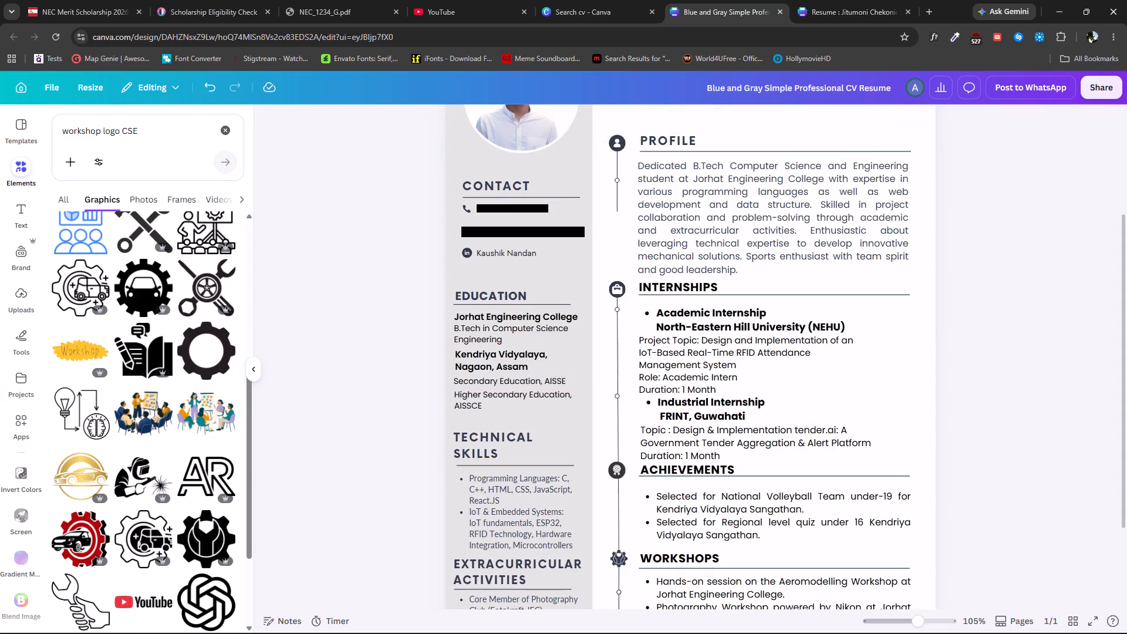
Group the Technical Skills heading with its underline.
scroll(420, 346, "down", 1)
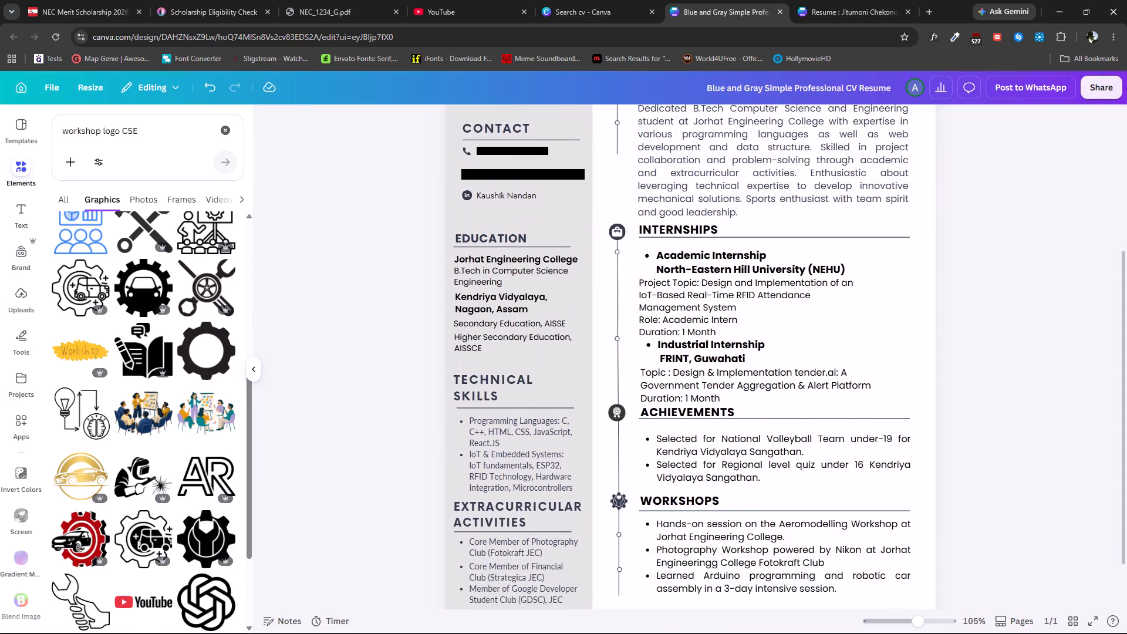
left_click(478, 395)
left_click(480, 408, "shift")
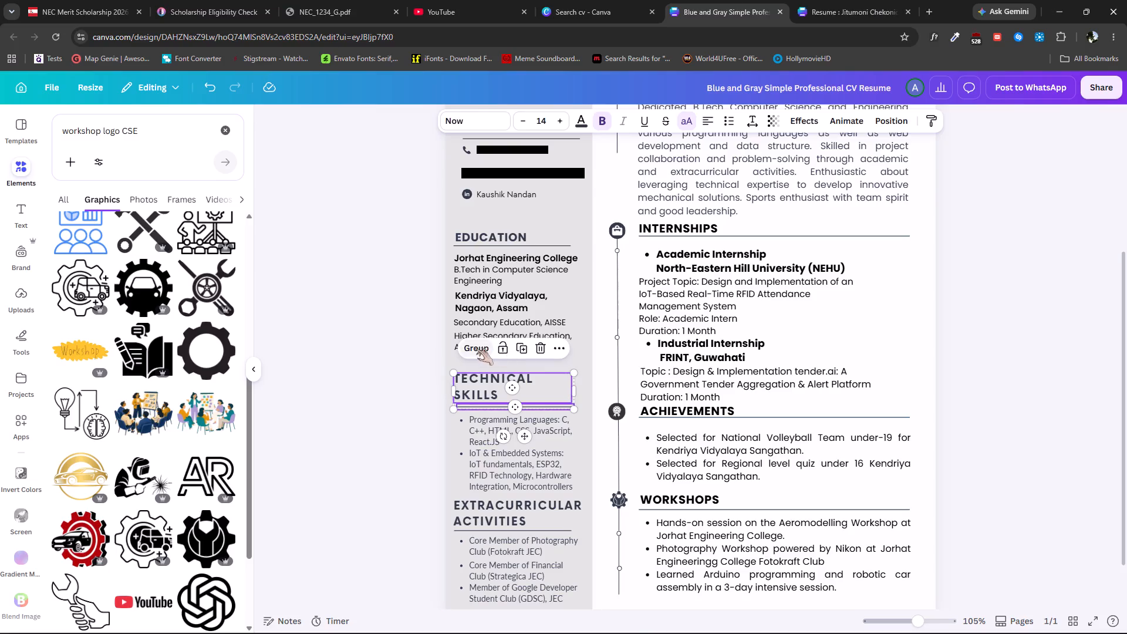
left_click(475, 348)
left_click(413, 373)
Move the grouped Technical Skills heading up closer to the Education entries and bring its bulleted list up beneath it.
left_click_drag(482, 393, 482, 386)
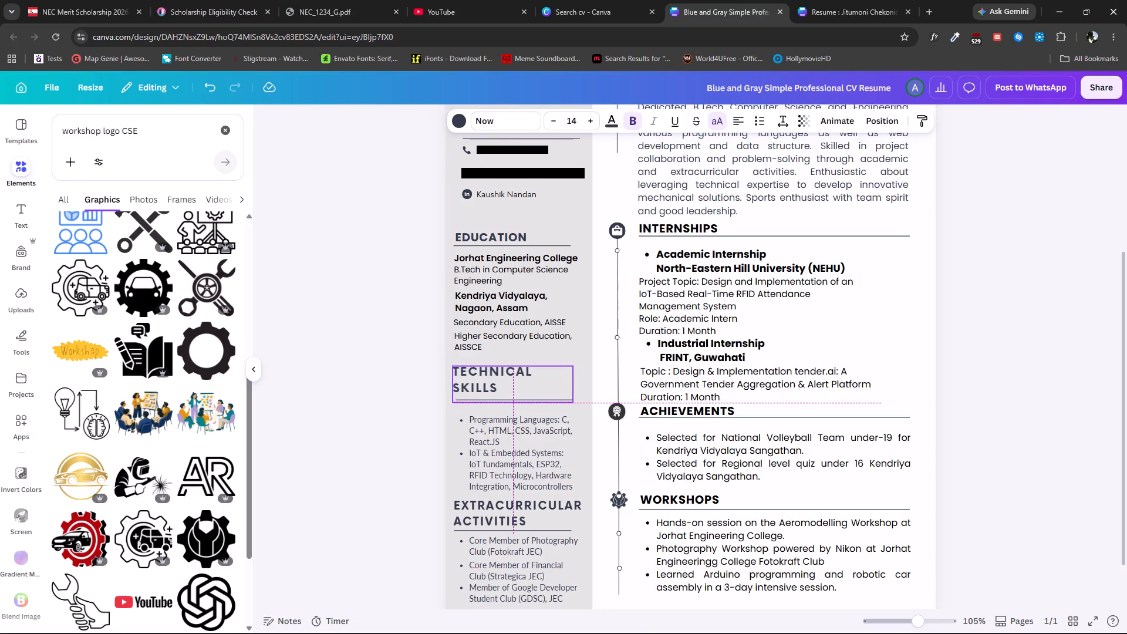
left_click_drag(482, 386, 482, 385)
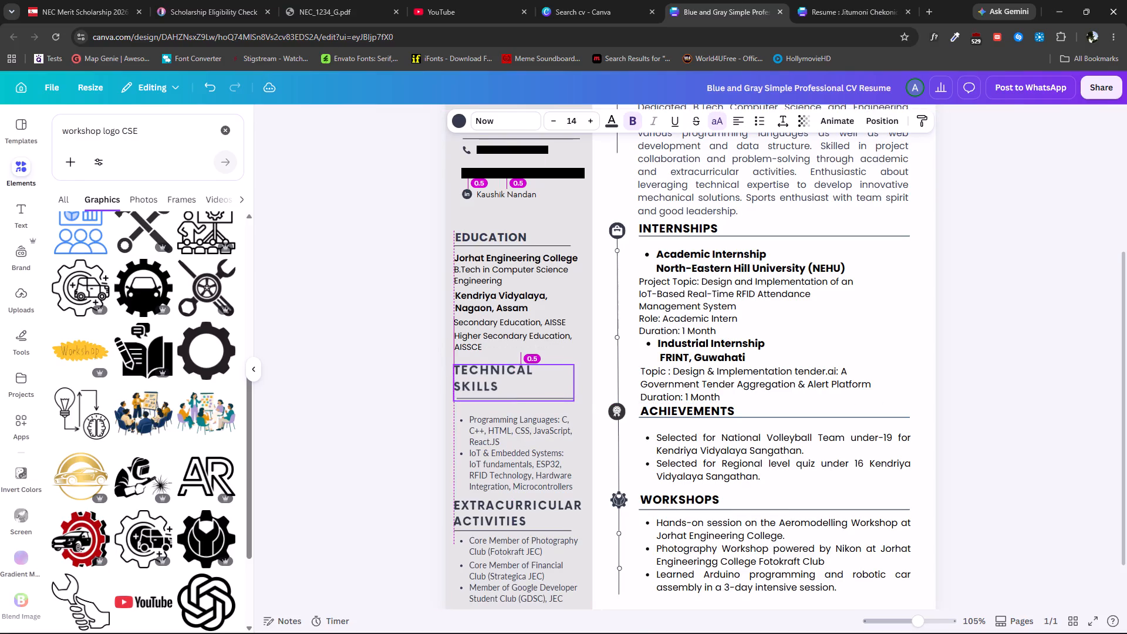
left_click_drag(482, 385, 482, 382)
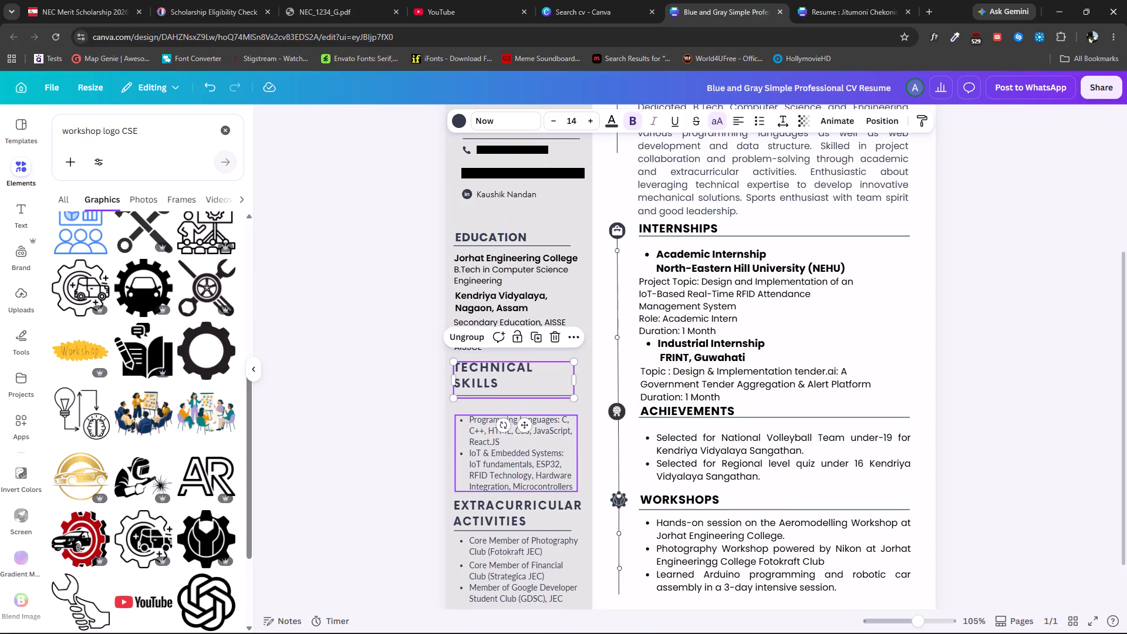
left_click_drag(489, 423, 489, 410)
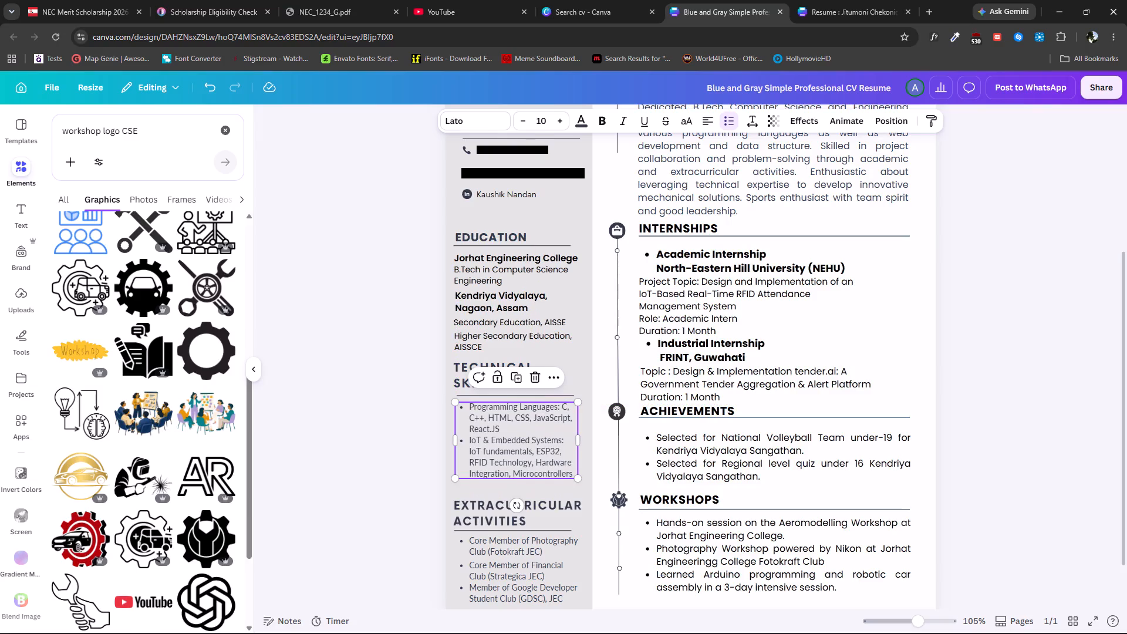
Nudge the Technical Skills bulleted list slightly left so it lines up with the sidebar text above.
left_click(501, 269)
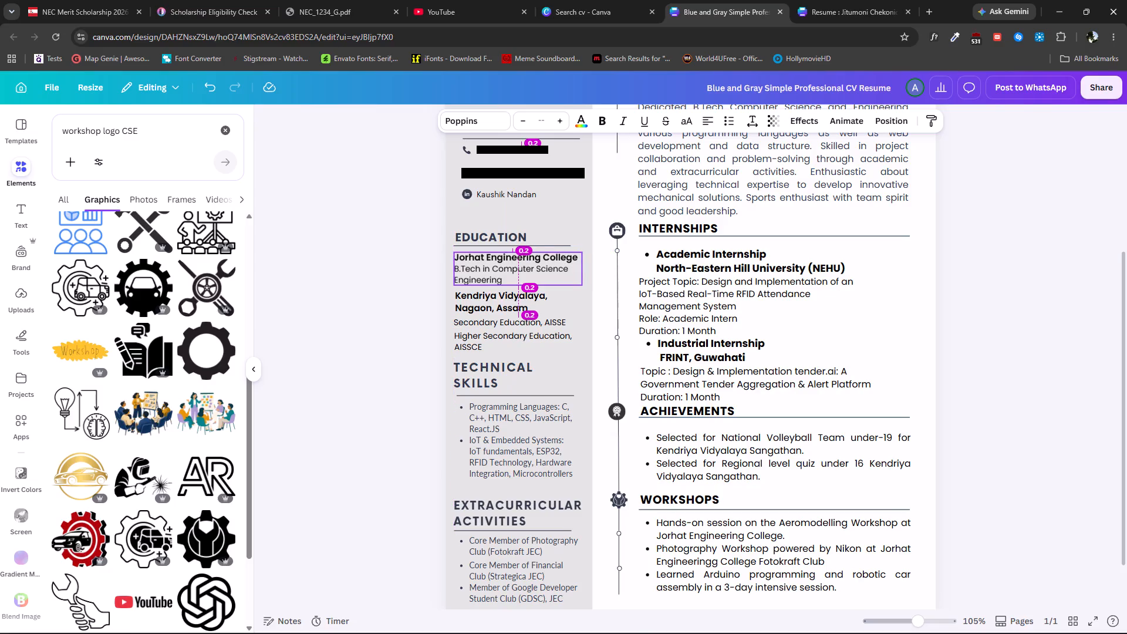
left_click(518, 422)
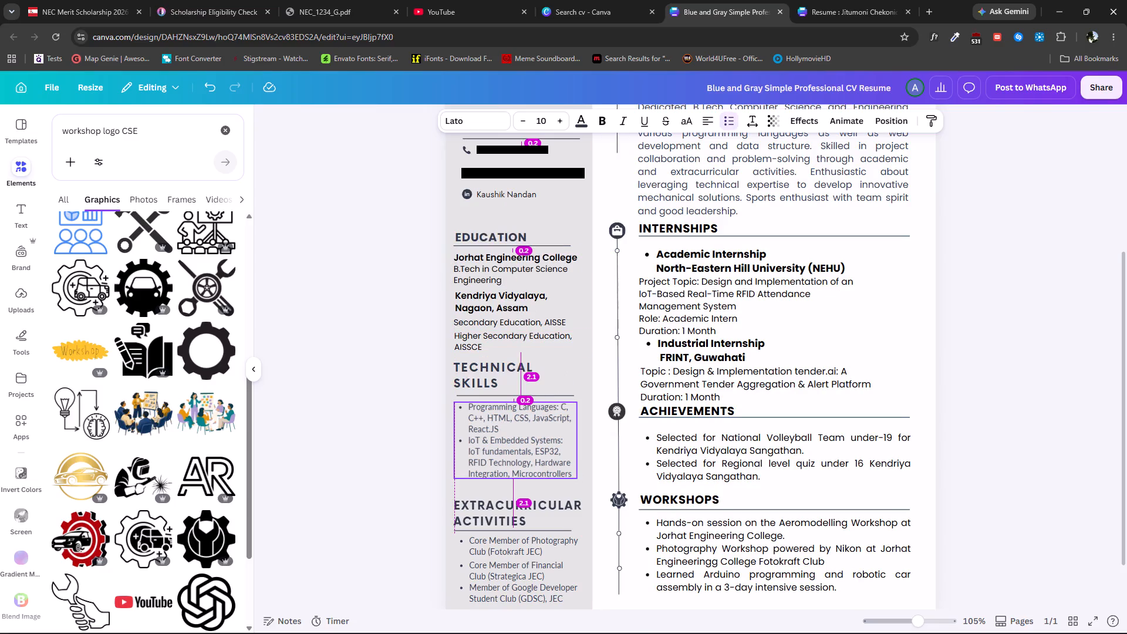
Ungroup the Technical Skills heading and extend its underline's left end to line up with the heading text.
left_click(499, 396)
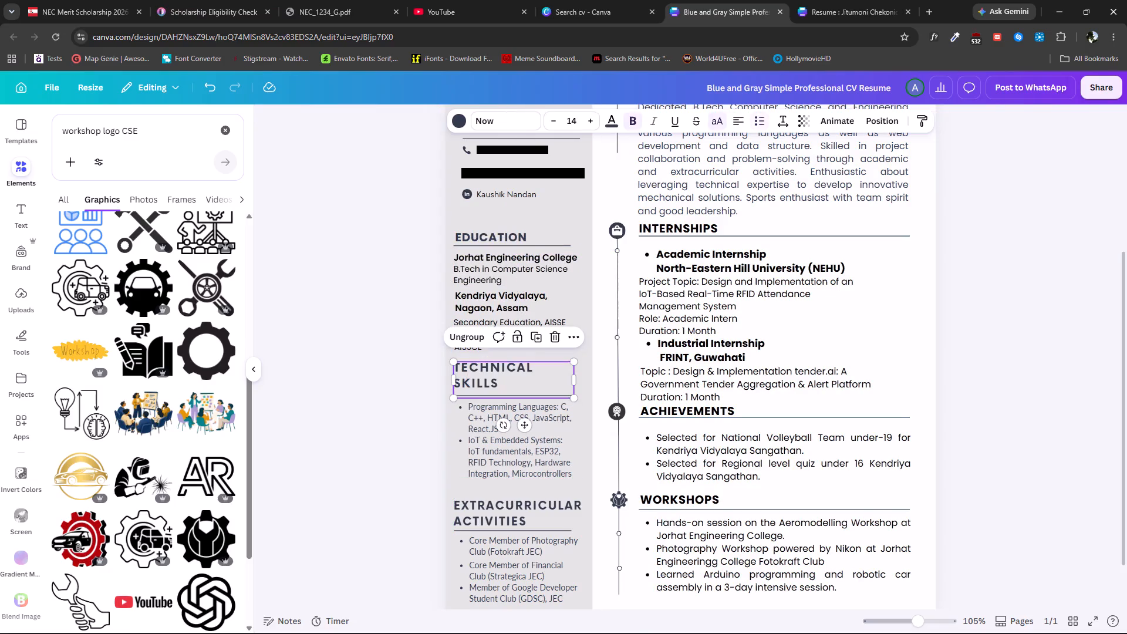
left_click(409, 398)
left_click(481, 372)
left_click(467, 338)
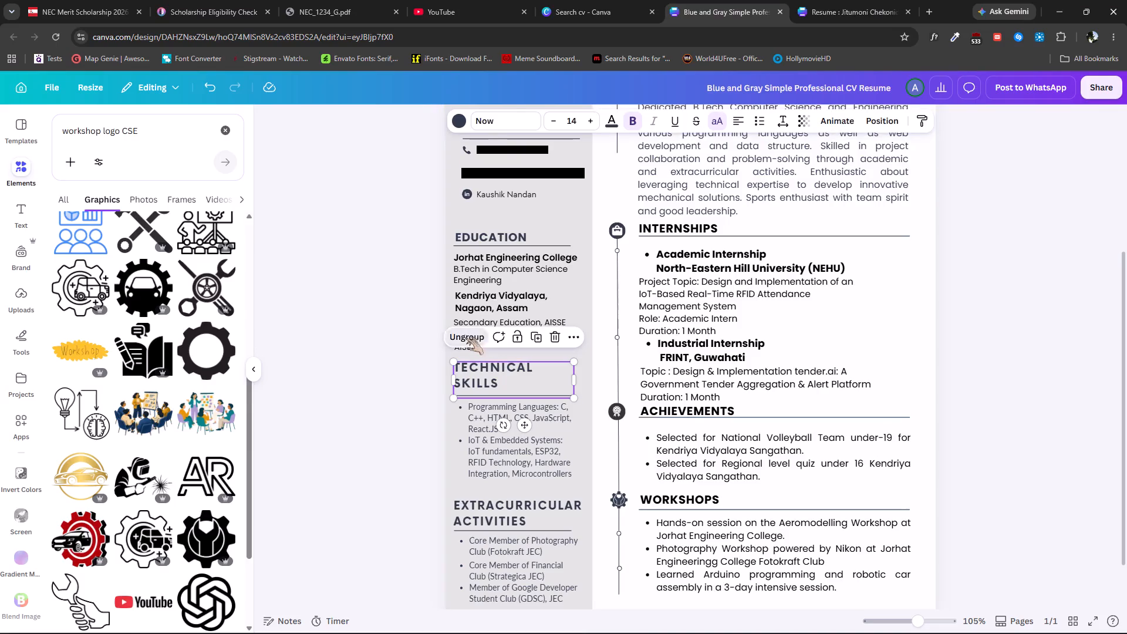
left_click(416, 367)
left_click(482, 380)
left_click(486, 398)
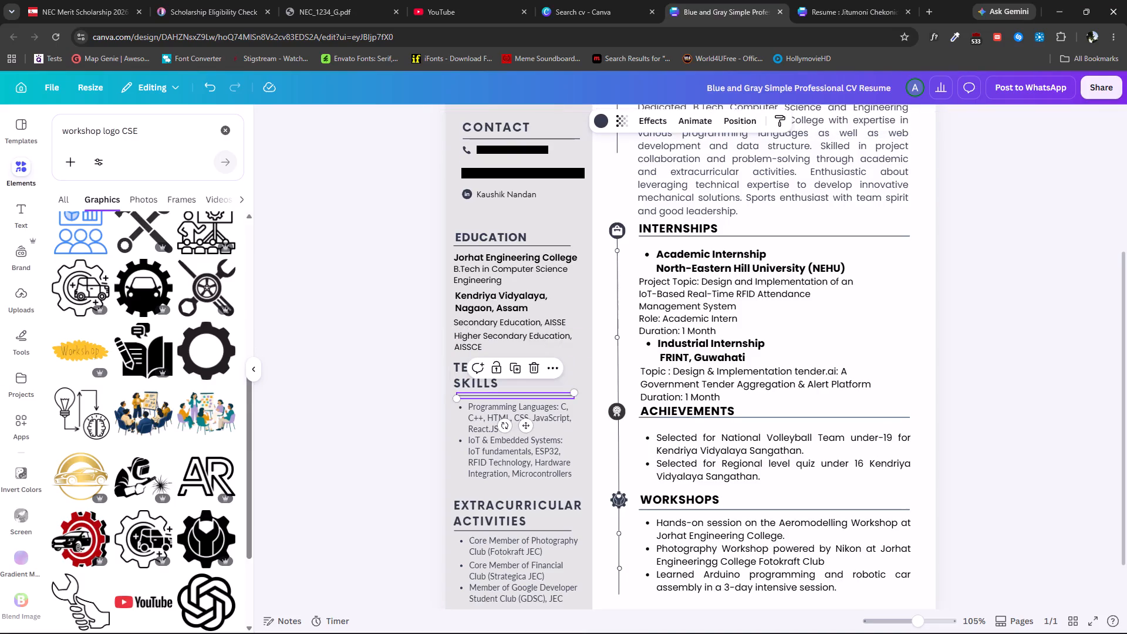
left_click(457, 397)
left_click(421, 394)
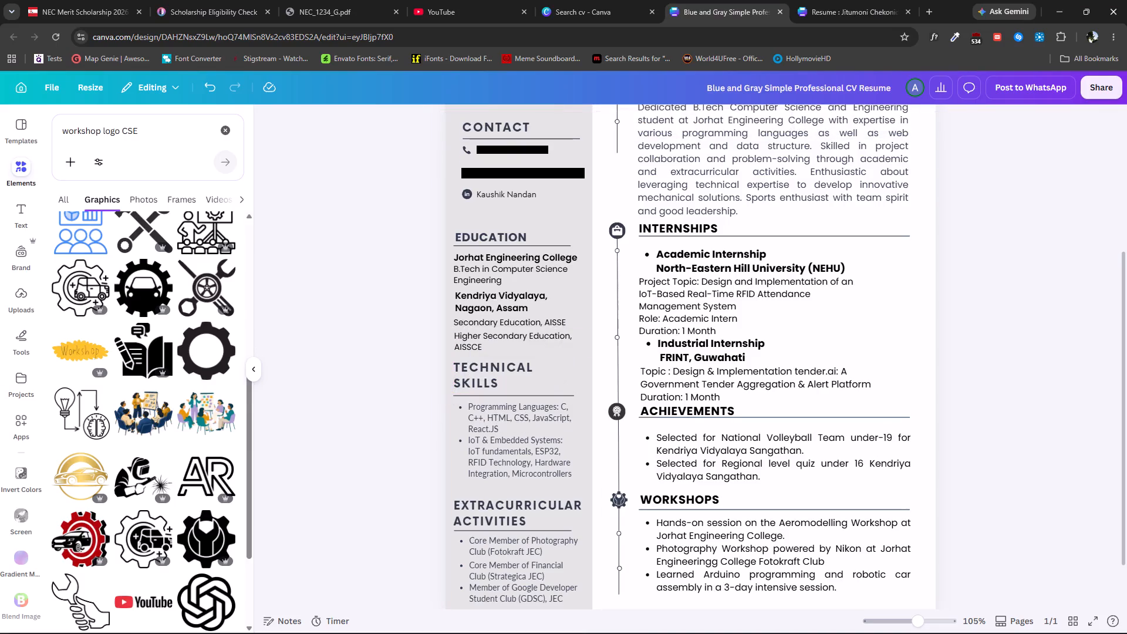
Move the Extracurricular Activities heading, underline and bulleted lists up together, closer to the Technical Skills list.
left_click(475, 416)
scroll(423, 417, "down", 1)
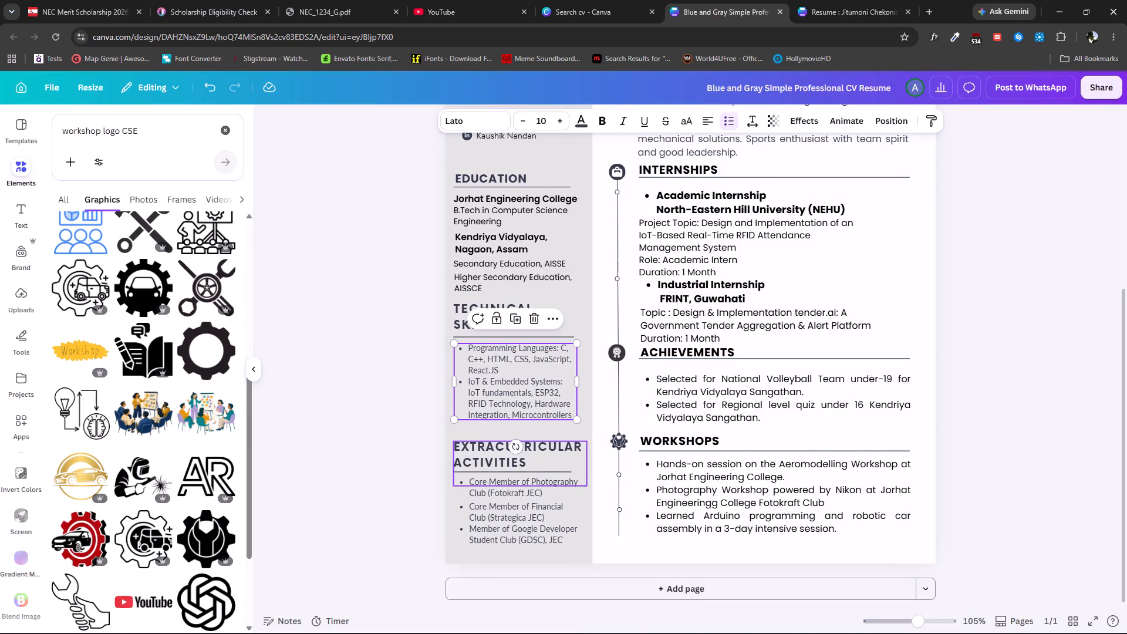
left_click(463, 454)
left_click(468, 453)
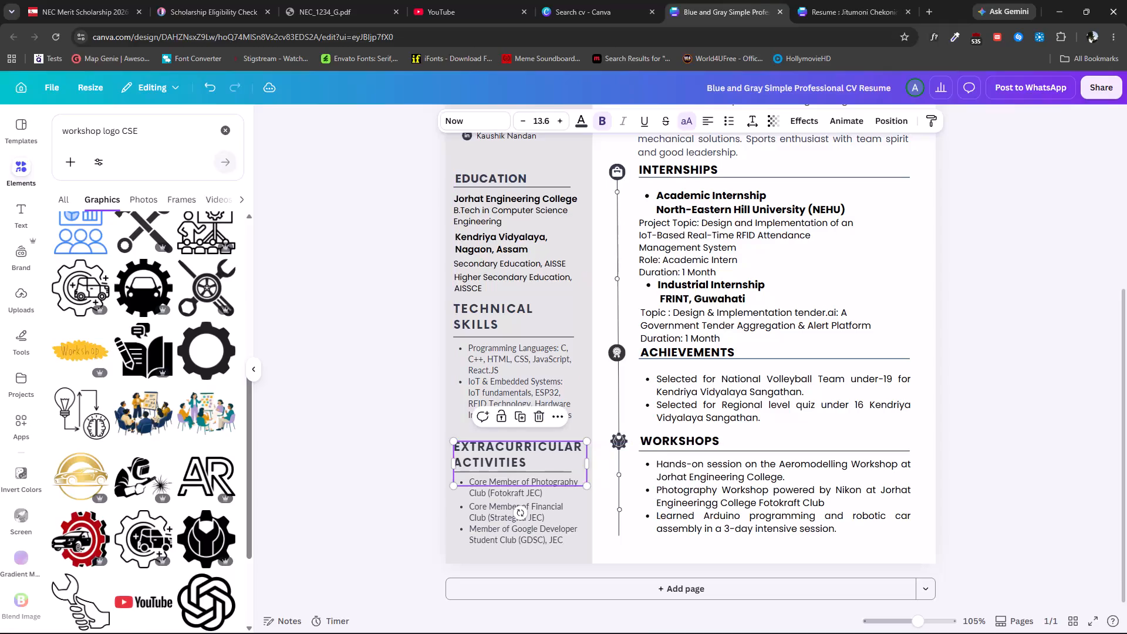
left_click(430, 468)
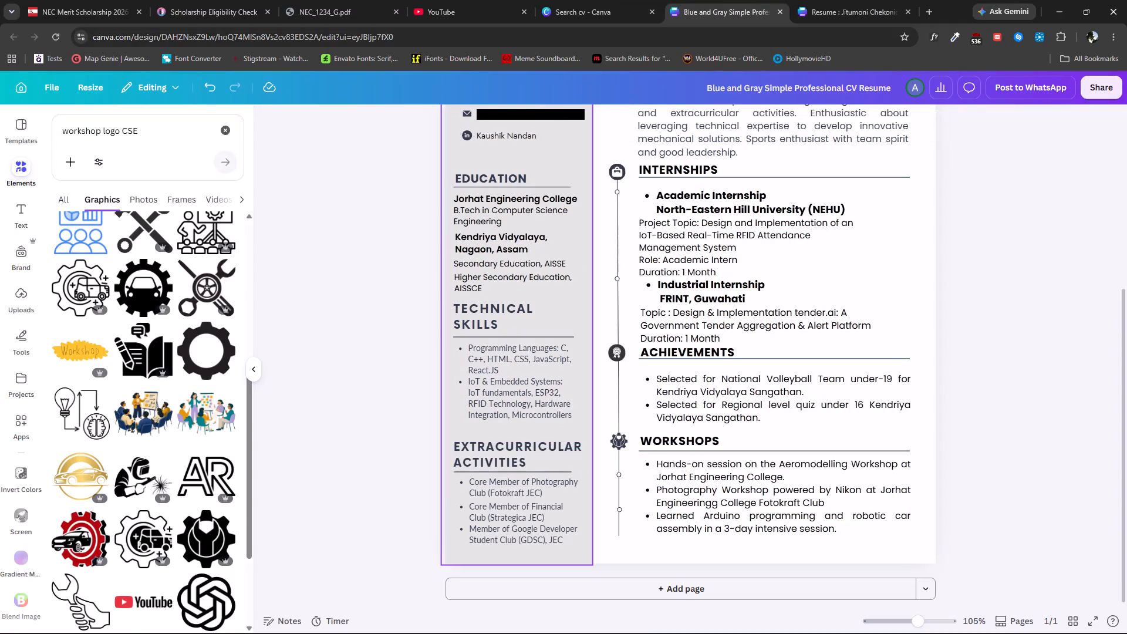
left_click(492, 478)
left_click(473, 463)
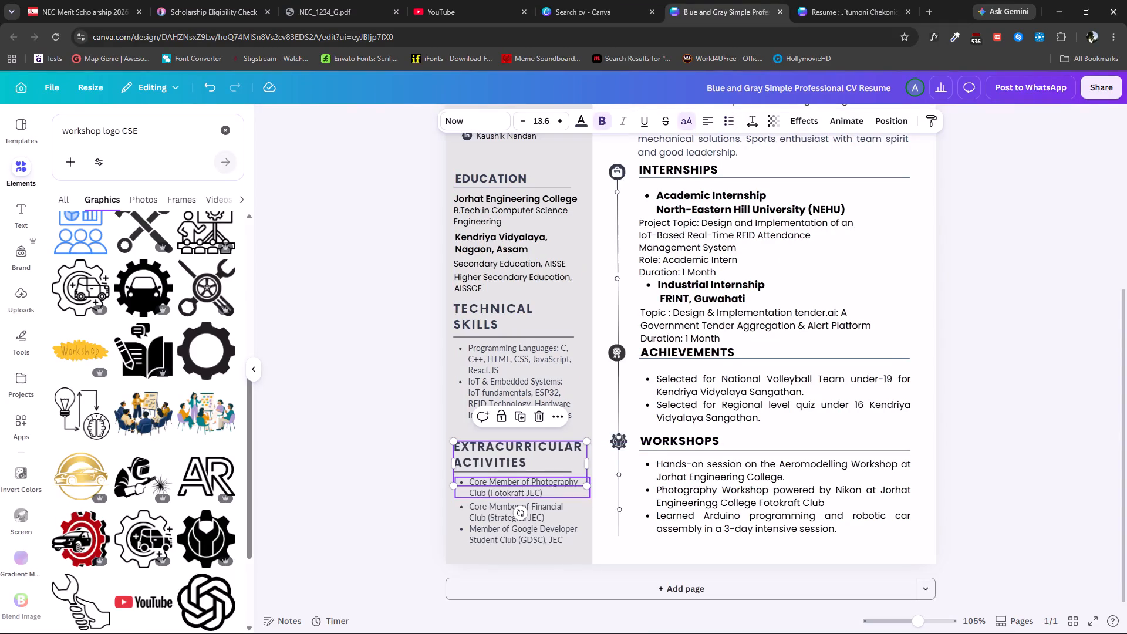
left_click(495, 522)
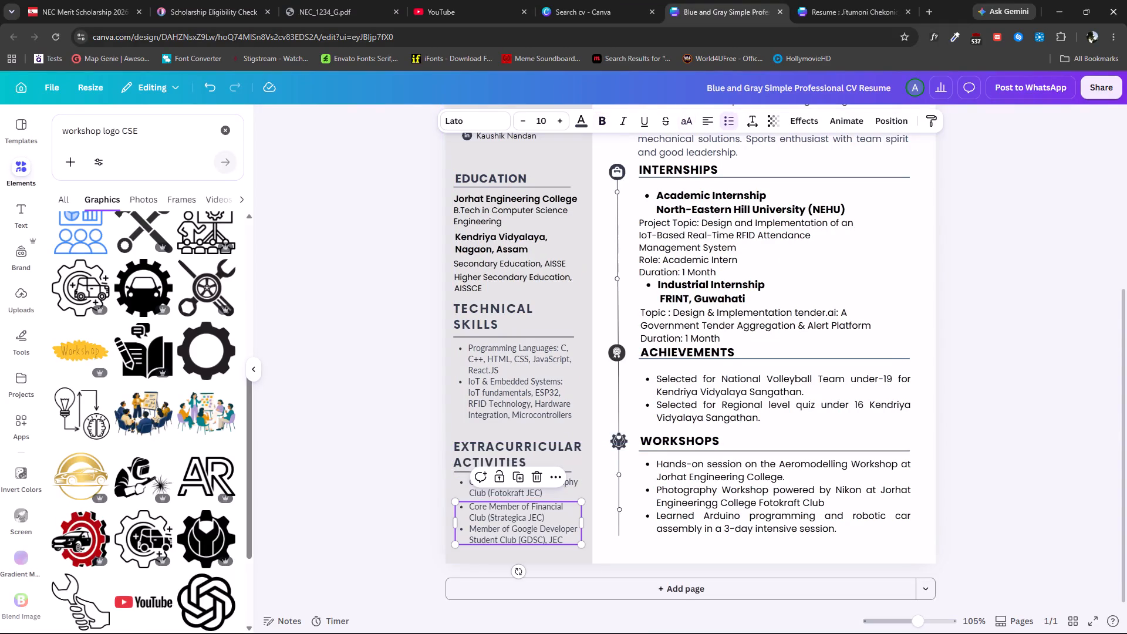
scroll(524, 504, "down", 1)
left_click(426, 468)
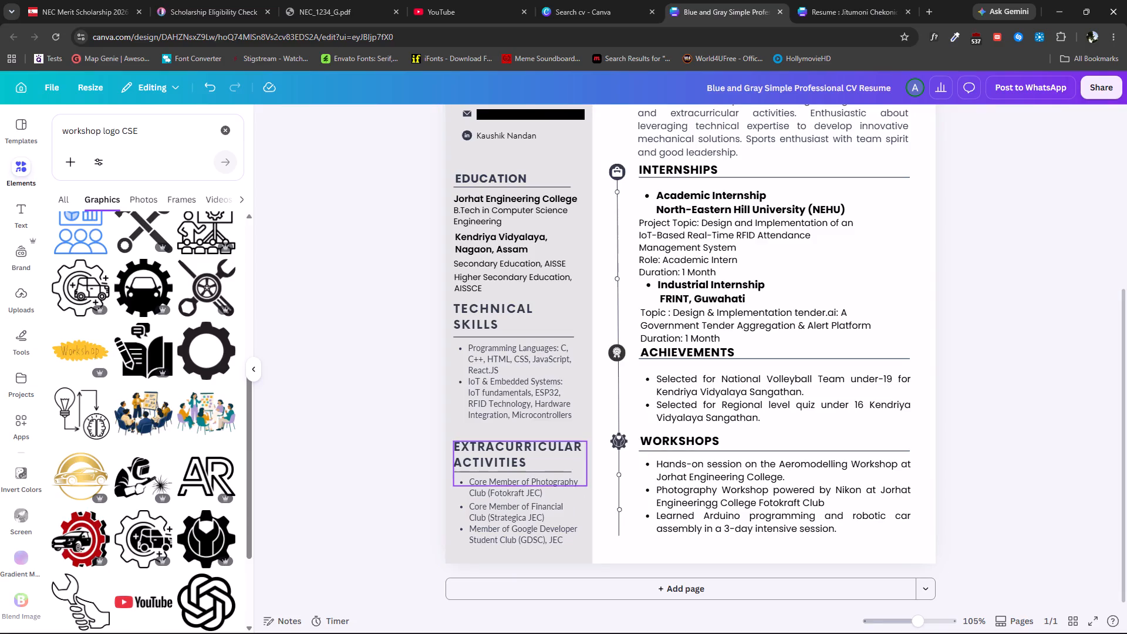
left_click_drag(450, 447, 497, 531)
left_click_drag(538, 454, 538, 442)
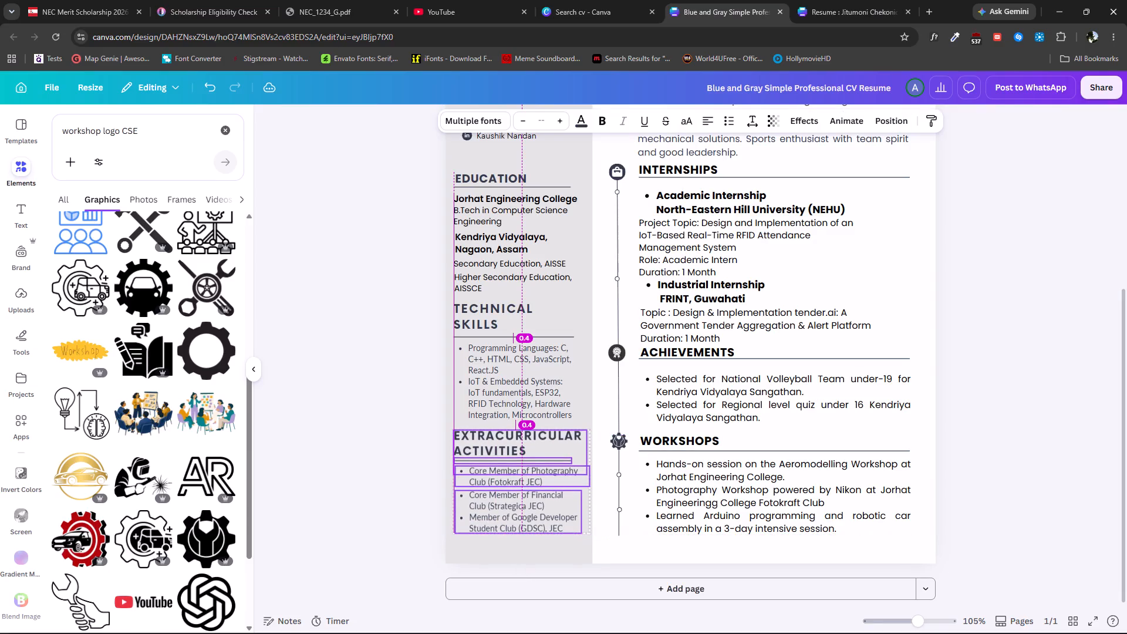
left_click_drag(538, 442, 538, 441)
left_click(413, 410)
Add an empty bullet after "Member of Google Developer Student Club (GDSC), JEC" under Extracurricular Activities.
left_click(524, 529)
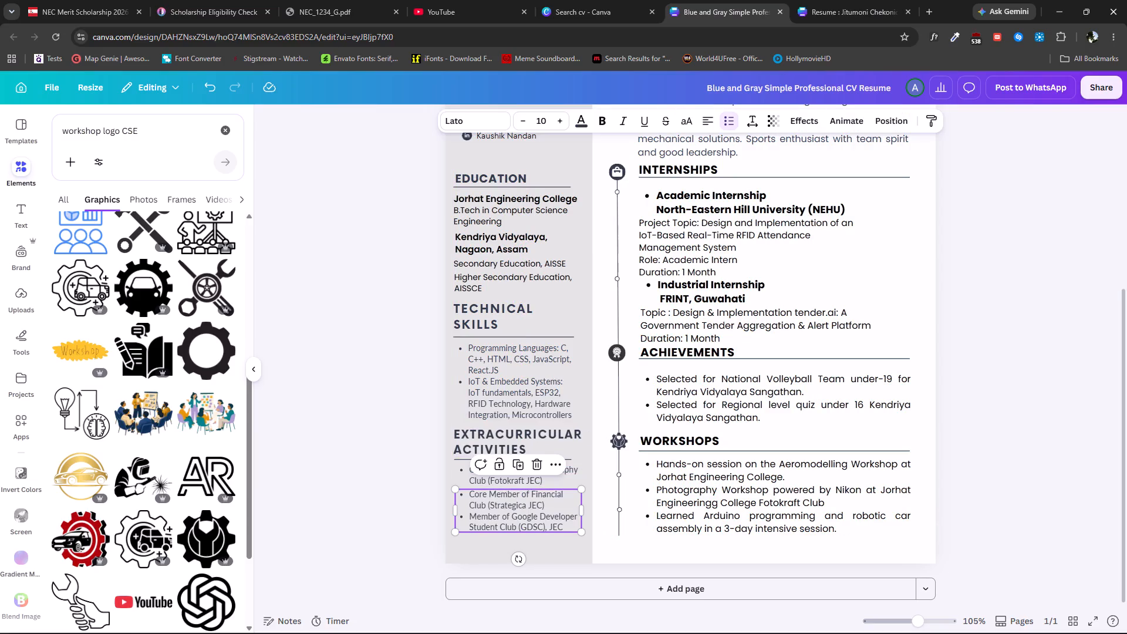
left_click(563, 528)
key("Return")
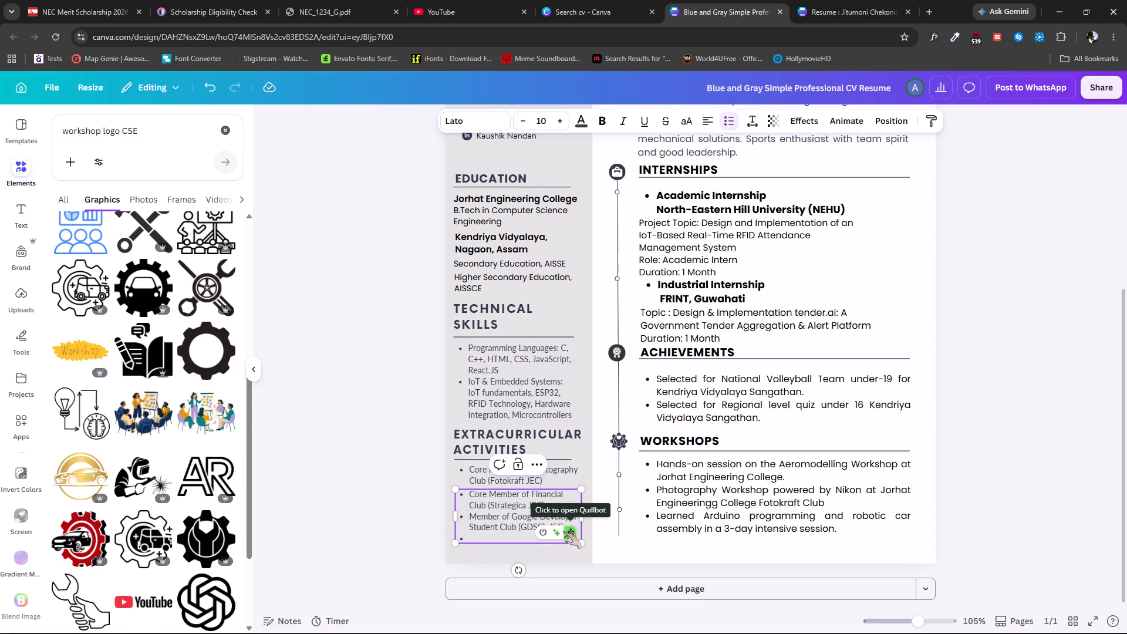
left_click(417, 503)
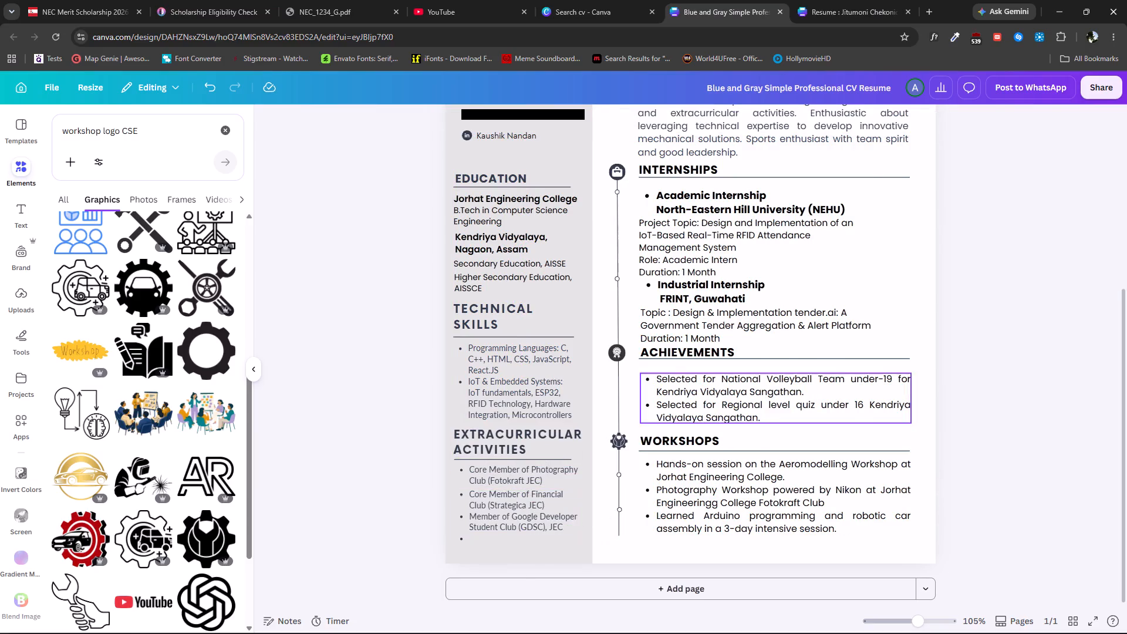
Extend the Profile section's vertical timeline line down to the Internships icon.
scroll(659, 390, "up", 2)
left_click(616, 322)
left_click_drag(618, 331, 618, 333)
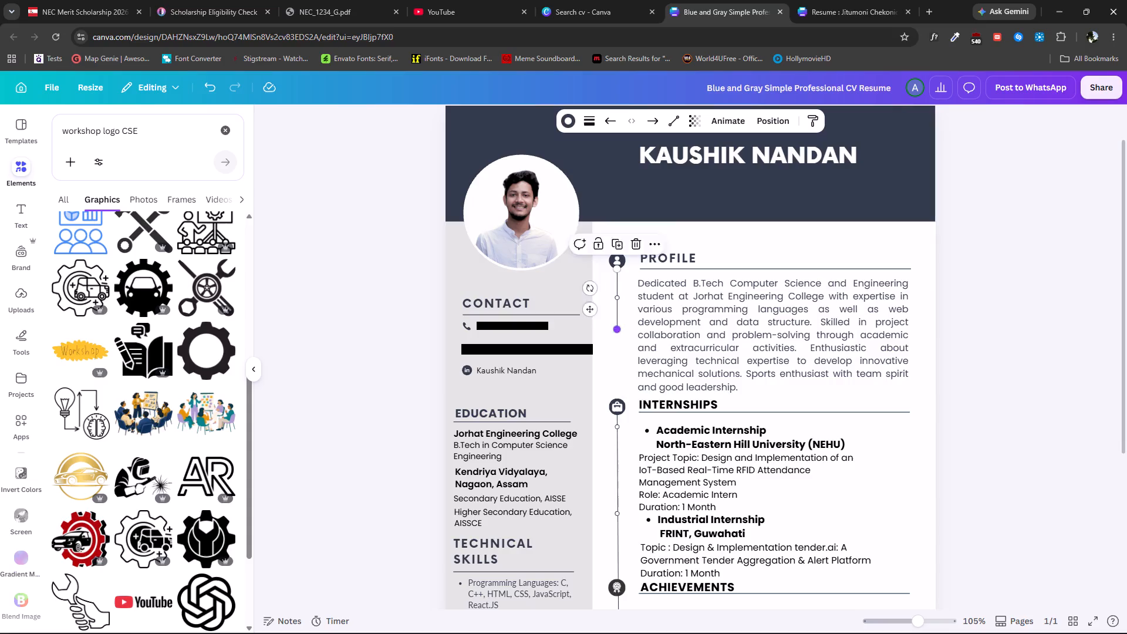
left_click_drag(618, 333, 618, 396)
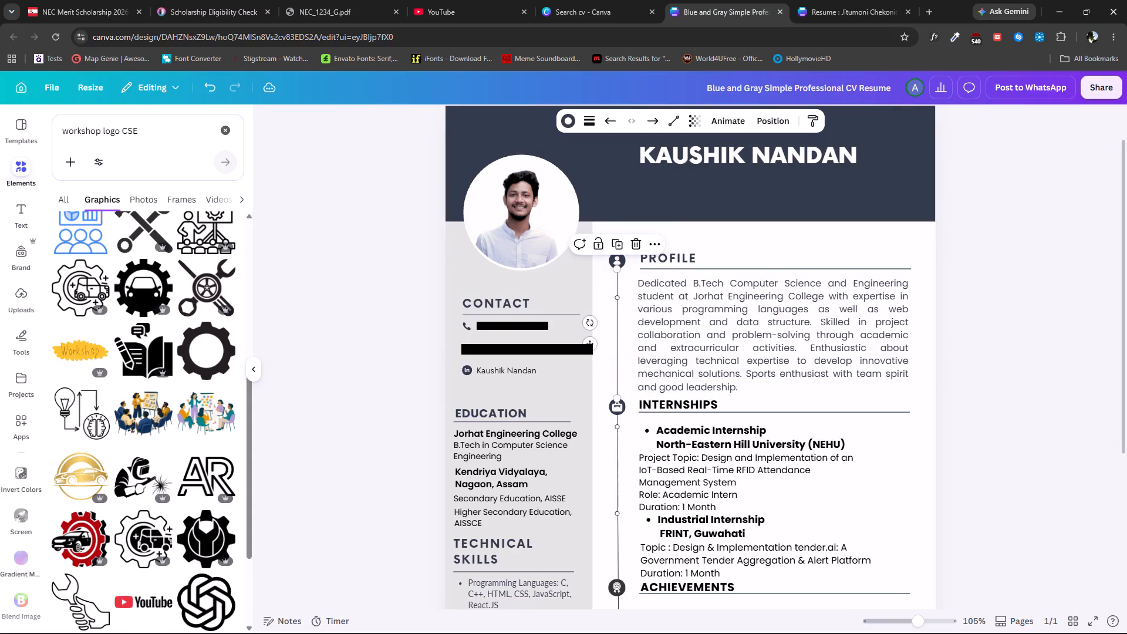
Duplicate the small circle marker on the Profile timeline and centre the copy lower on the line, beside "leveraging technical expertise".
left_click(619, 298)
left_click(616, 268)
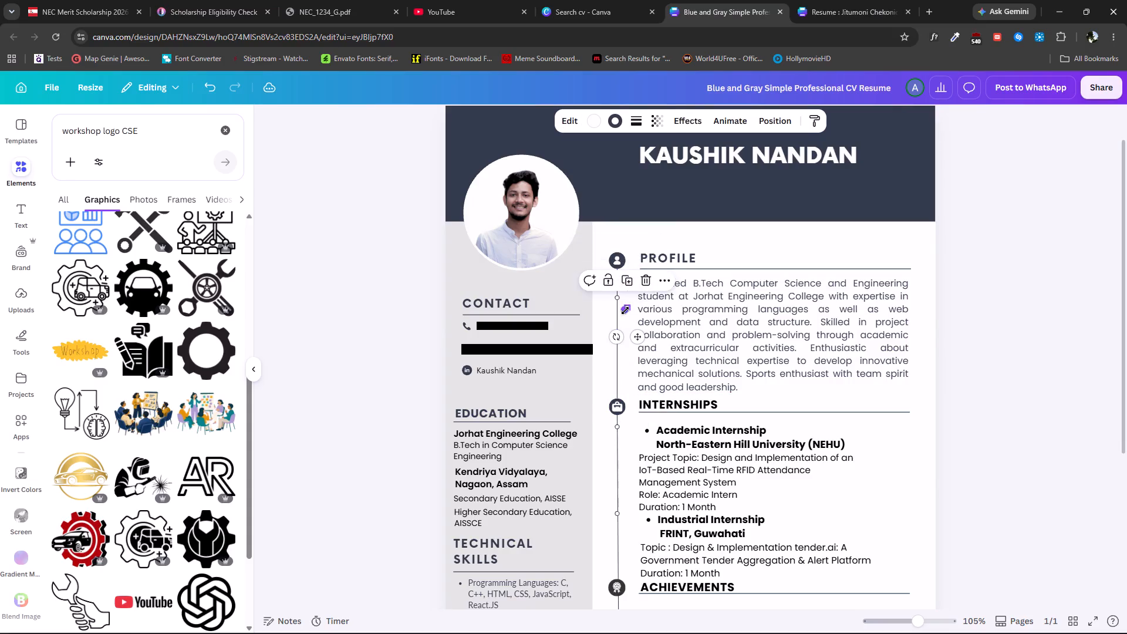
scroll(630, 304, "up", 4, "ctrl")
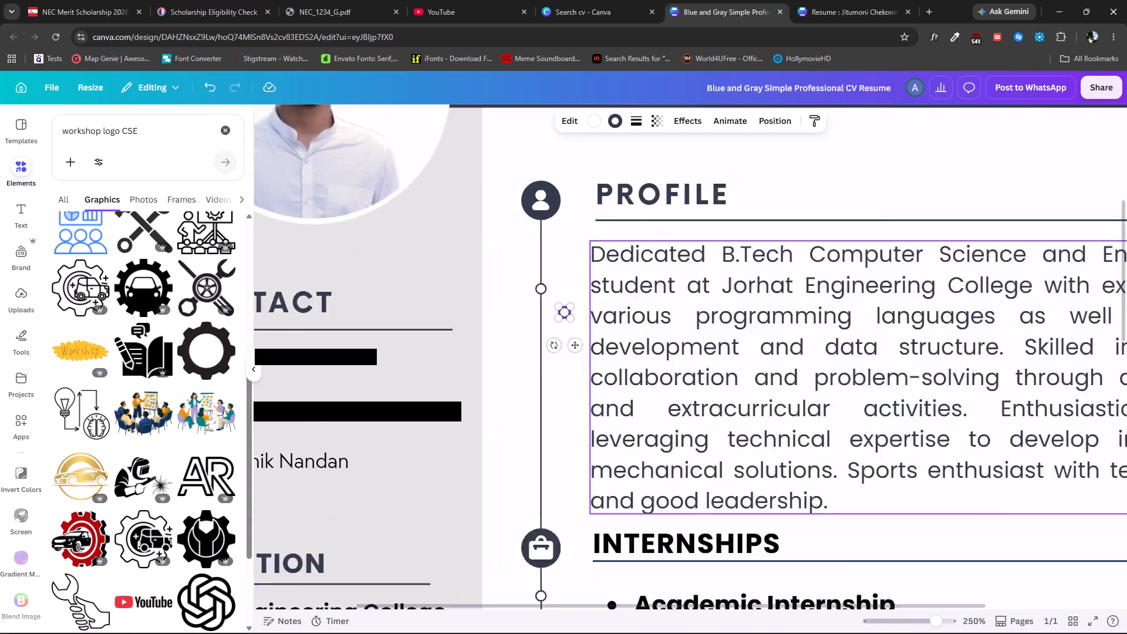
scroll(632, 304, "up", 3, "ctrl")
left_click_drag(537, 318, 503, 504)
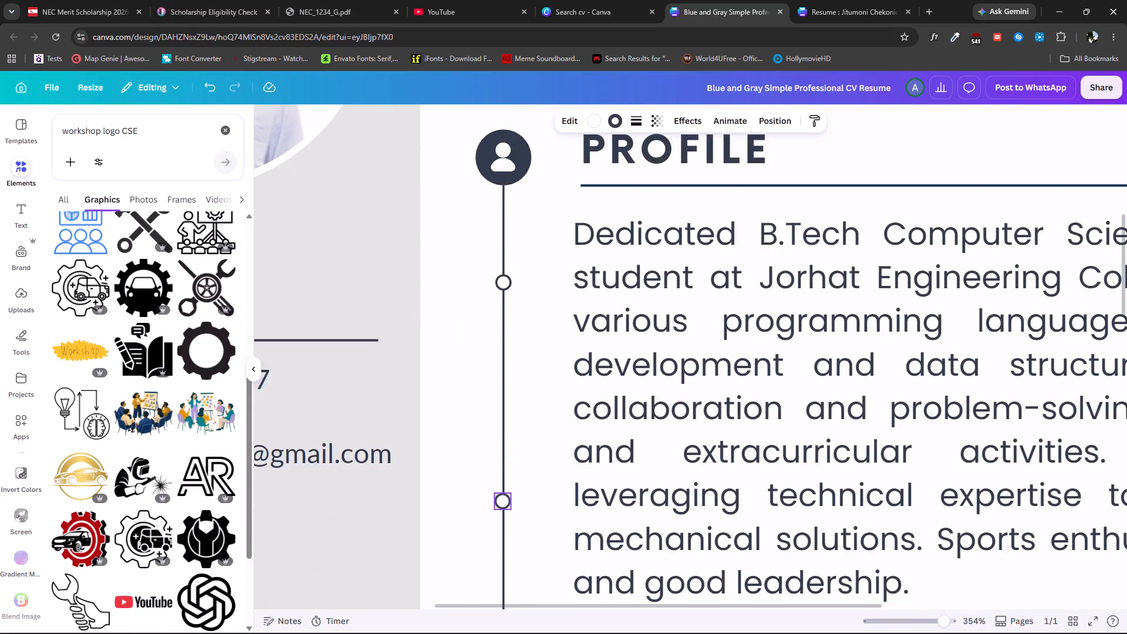
left_click_drag(503, 504, 505, 506)
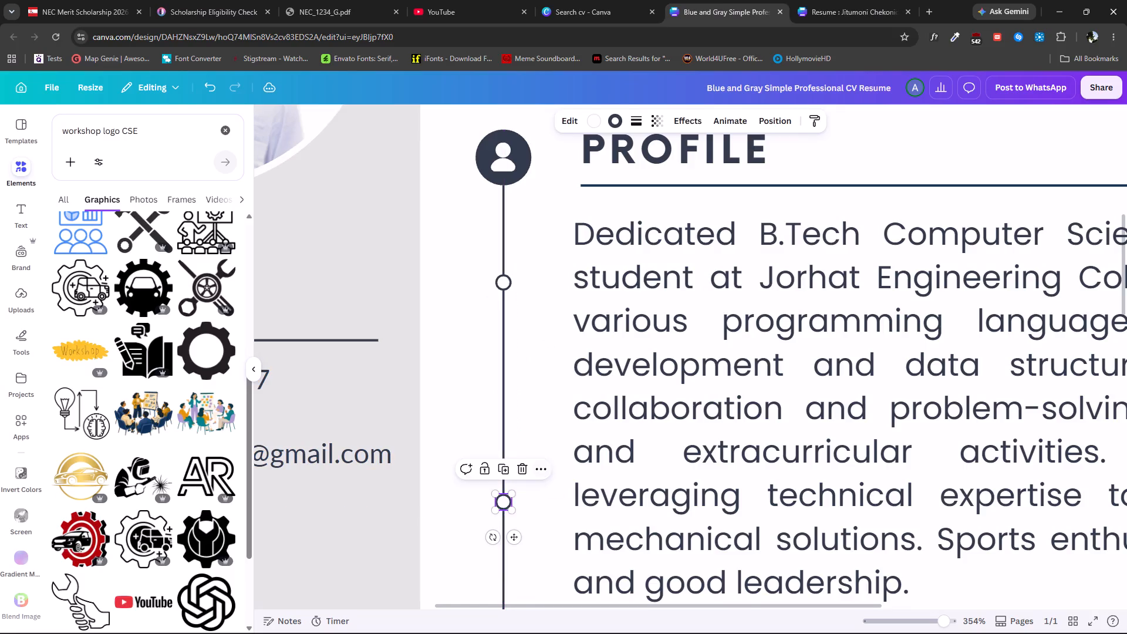
left_click(542, 497)
Fill the empty Extracurricular Activities bullet with "Member of Indian Society of Technical Education".
scroll(542, 497, "down", 6, "ctrl")
scroll(542, 497, "down", 4)
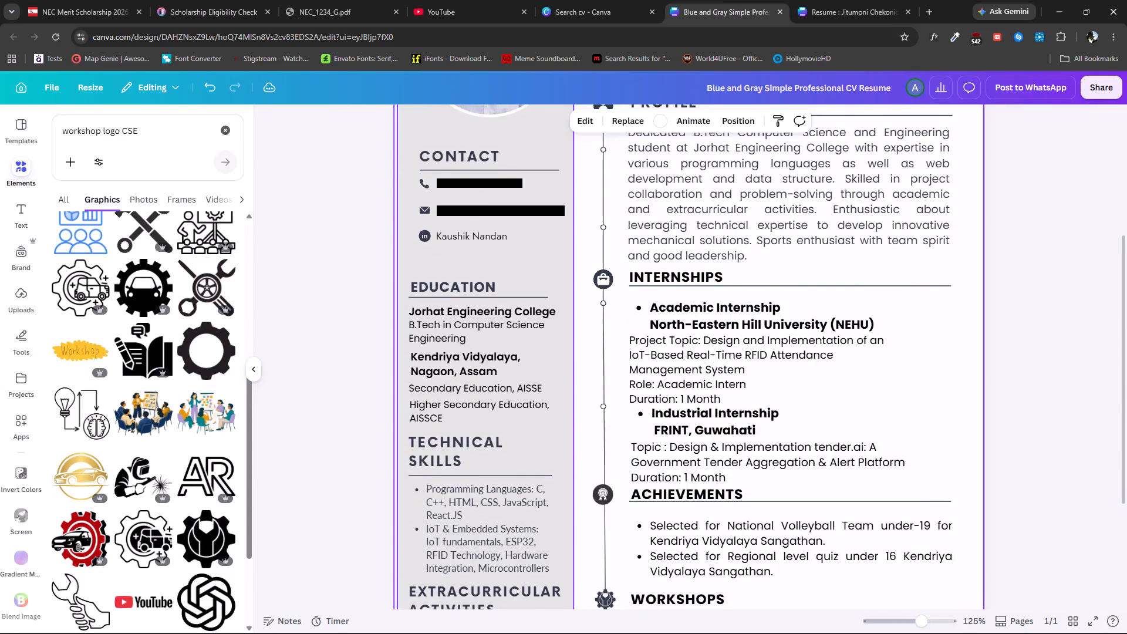
scroll(542, 497, "down", 1)
scroll(542, 497, "up", 3)
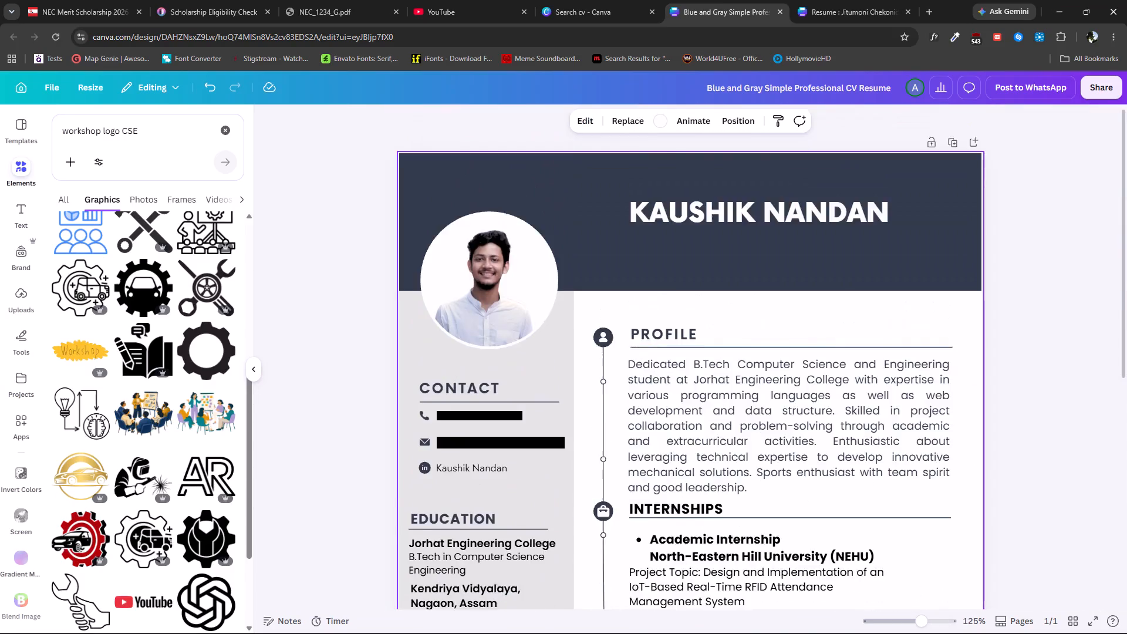
scroll(542, 497, "down", 5)
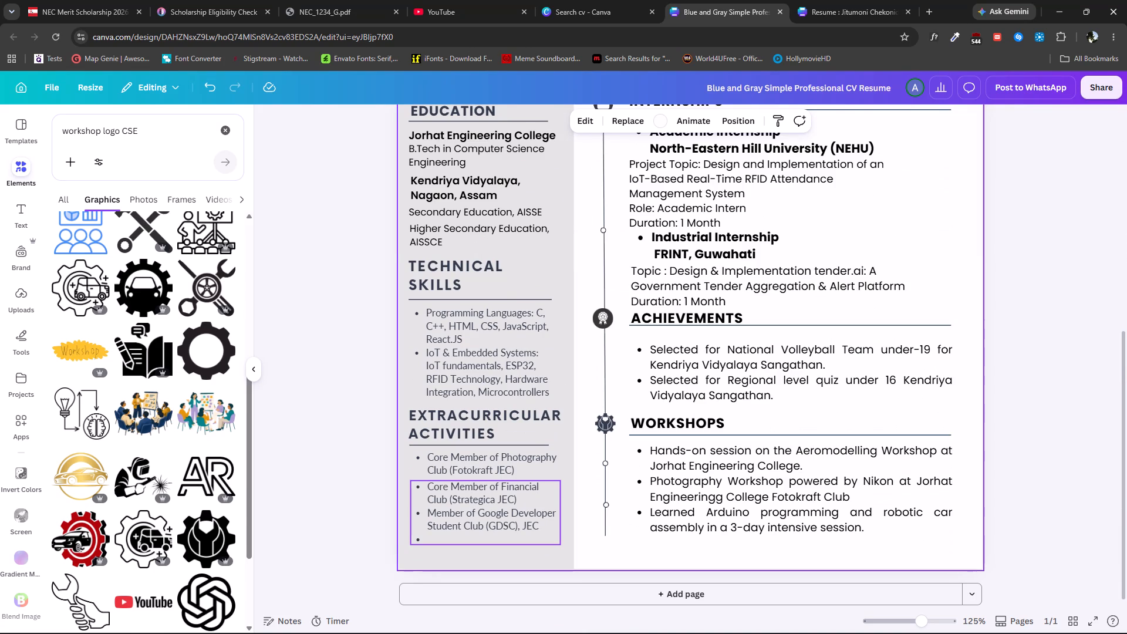
double_click(450, 542)
left_click(444, 542)
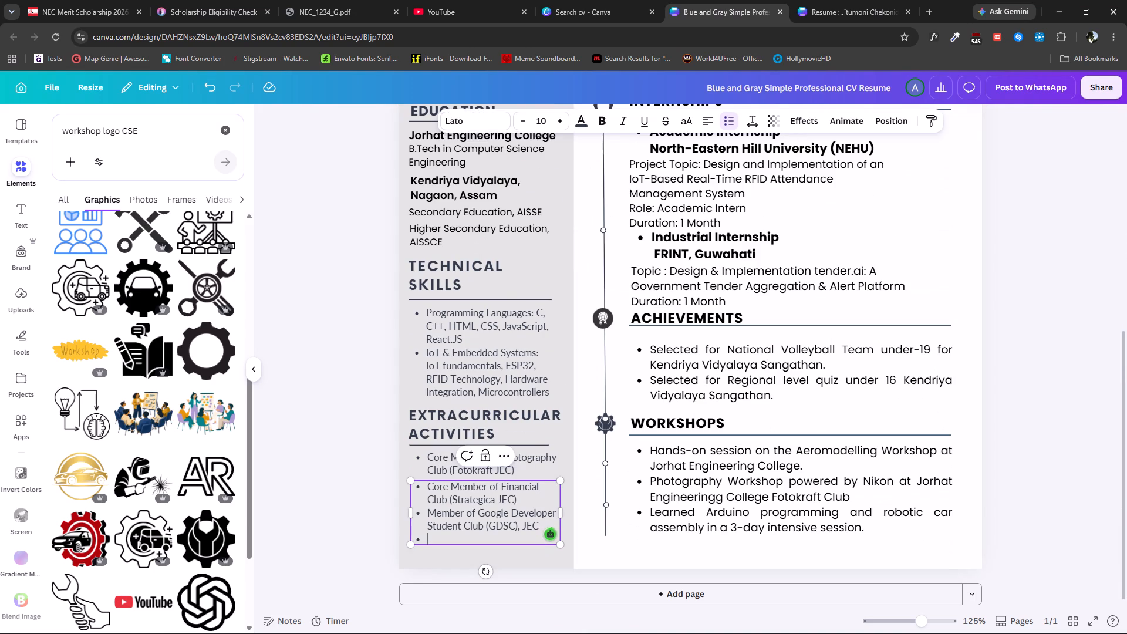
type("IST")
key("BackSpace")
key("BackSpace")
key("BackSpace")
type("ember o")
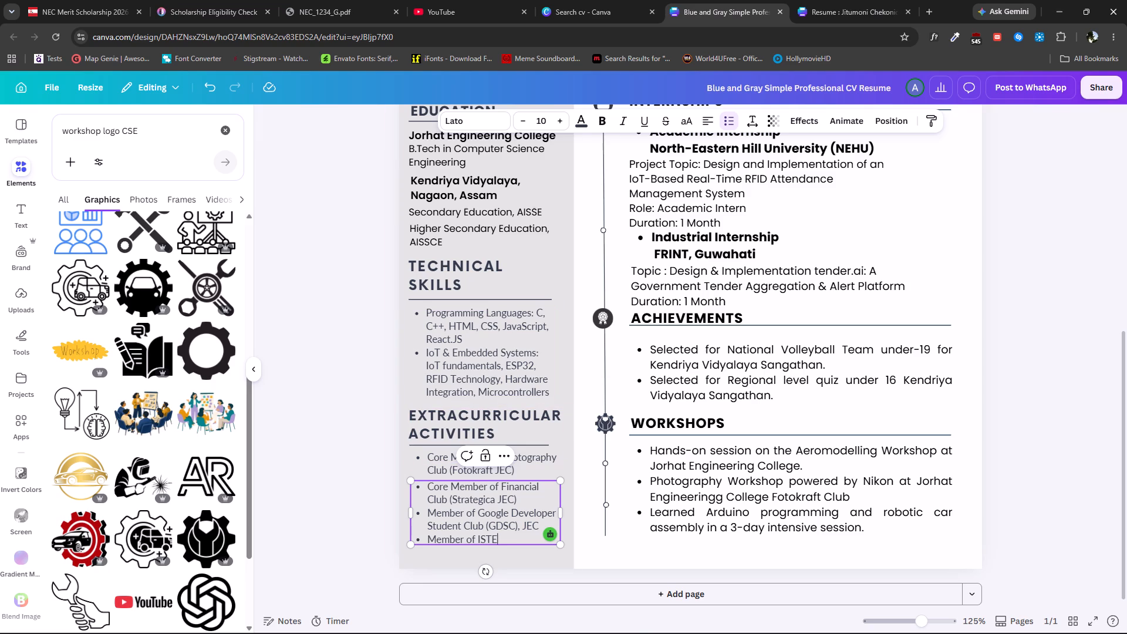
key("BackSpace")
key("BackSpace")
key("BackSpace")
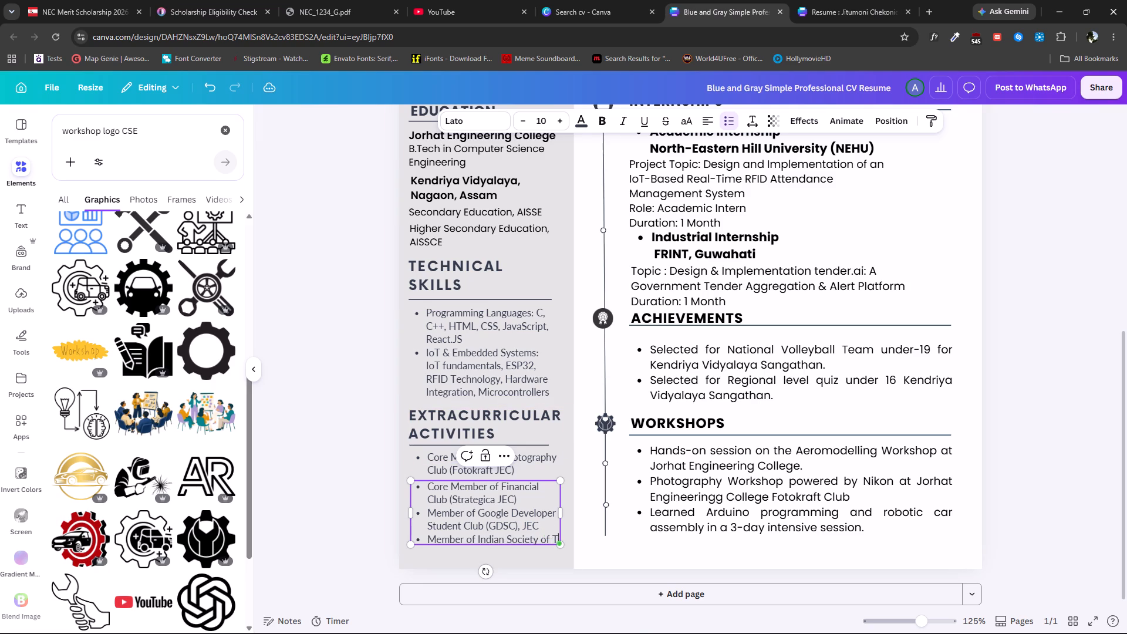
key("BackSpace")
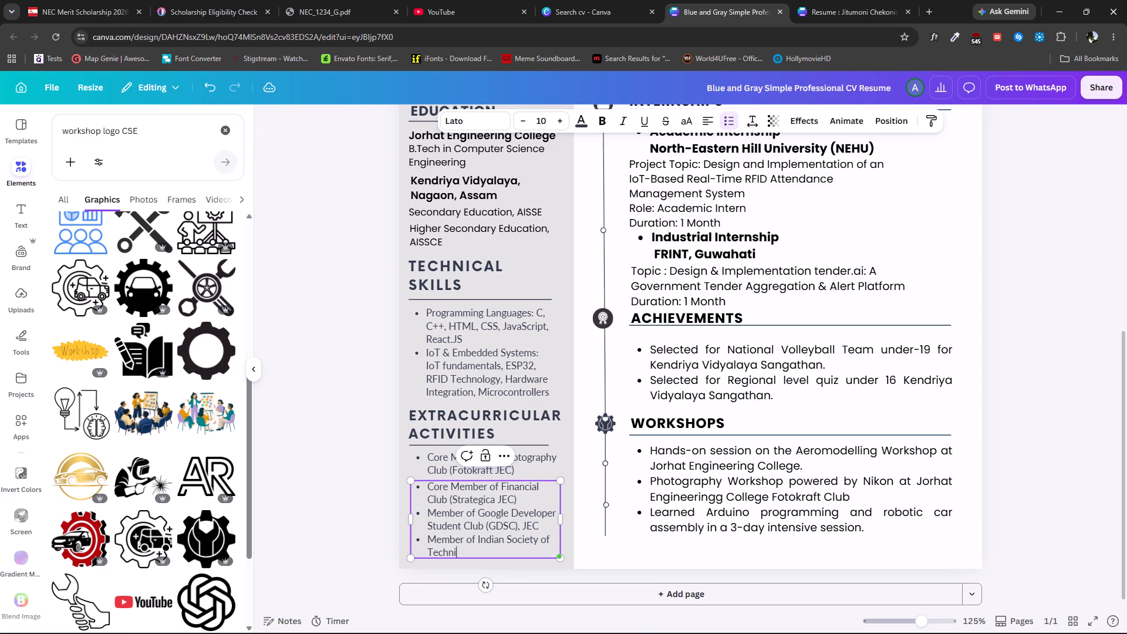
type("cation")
Append "(ISTE),JEC Chapter" to the "Member of Indian Society of Technical Education" bullet under Extracurricular Activities.
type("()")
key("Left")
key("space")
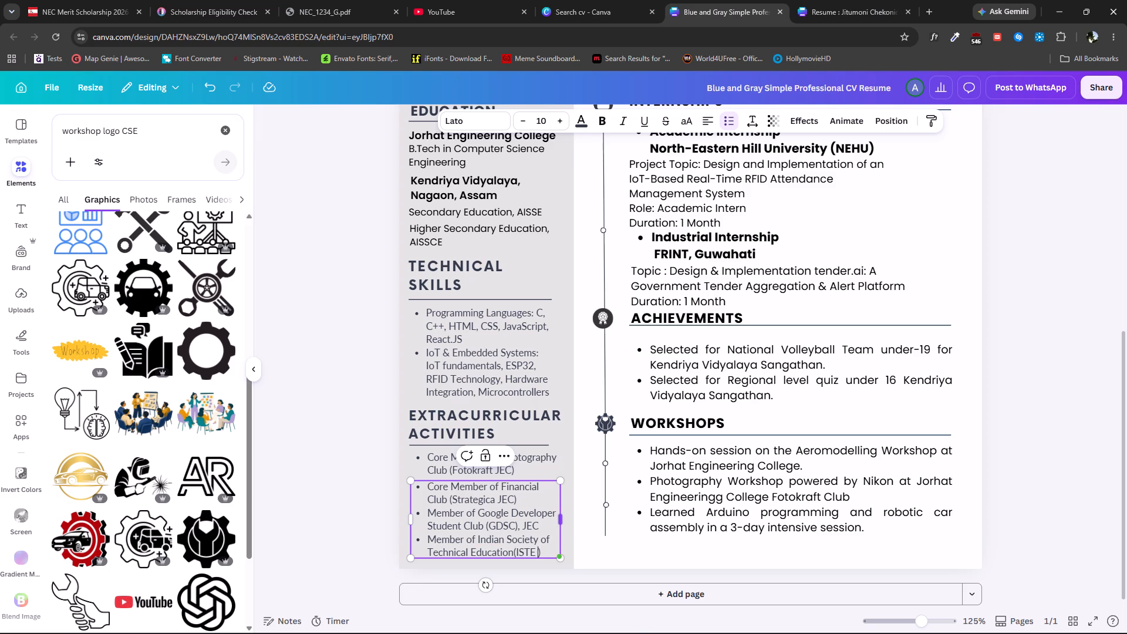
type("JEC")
left_click(539, 552)
key("BackSpace")
key("shift+parenright")
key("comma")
key("Delete")
key("Delete")
key("Delete")
key("Delete")
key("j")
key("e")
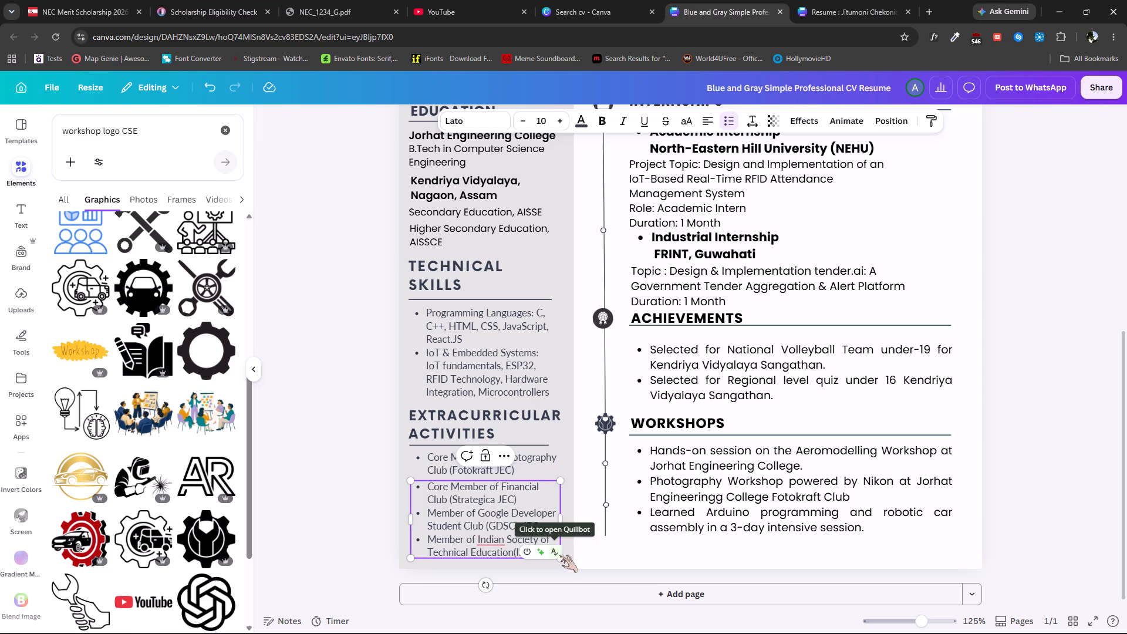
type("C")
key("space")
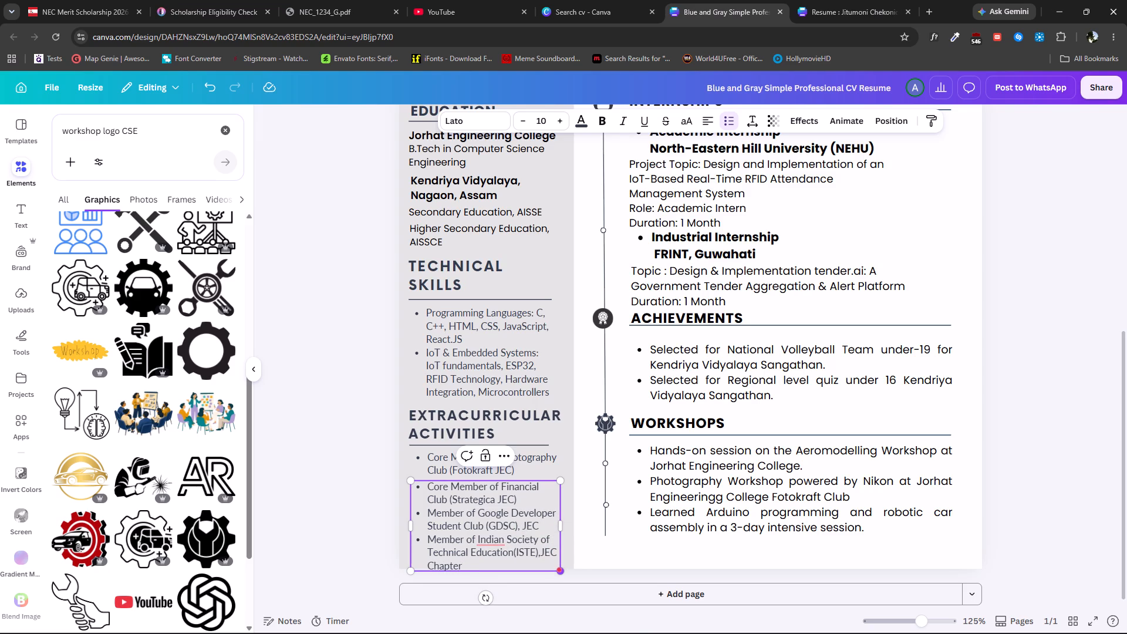
left_click(360, 468)
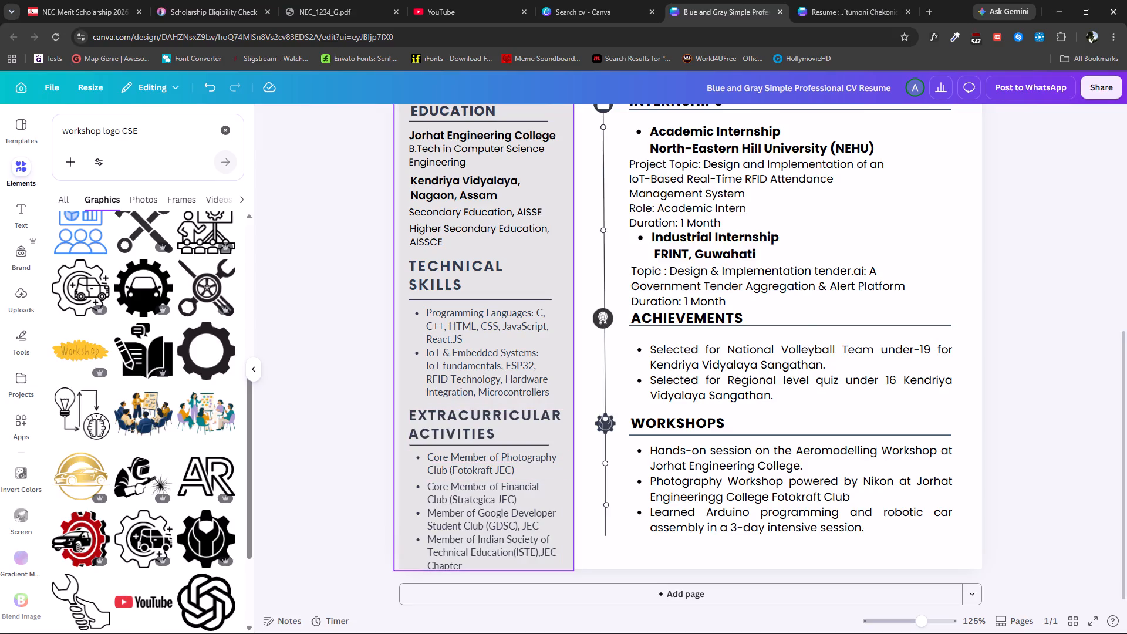
Move the whole Education section, heading and all entries together, up slightly towards the Contact details.
scroll(397, 464, "down", 2, "ctrl")
scroll(452, 461, "up", 1)
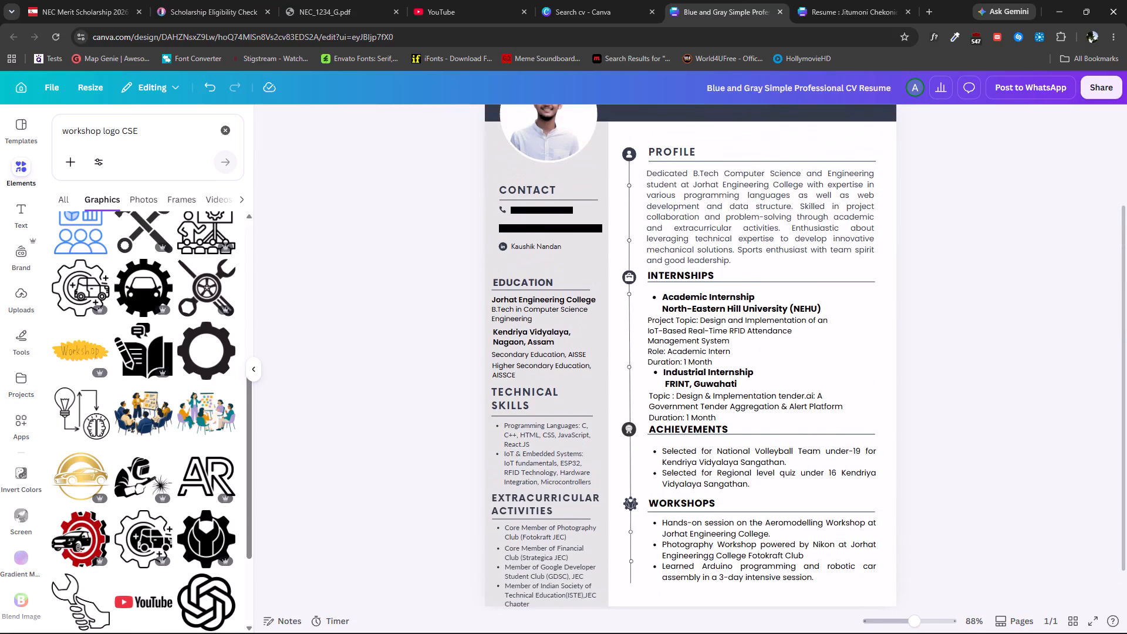
left_click_drag(493, 273, 555, 393)
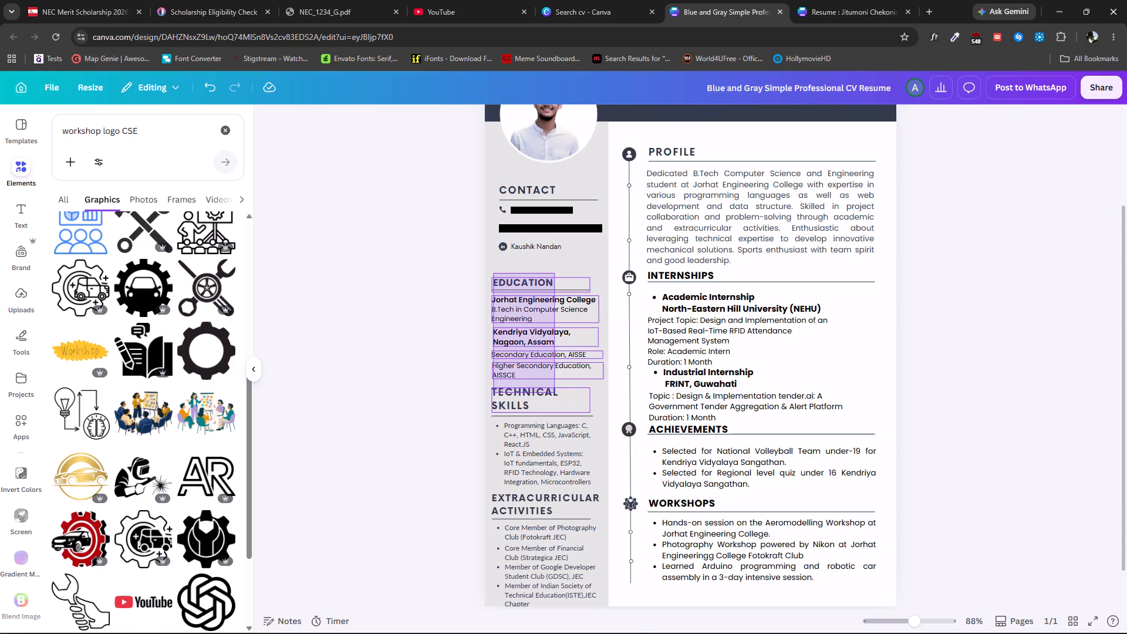
left_click_drag(555, 393, 555, 380)
left_click_drag(565, 370, 565, 366)
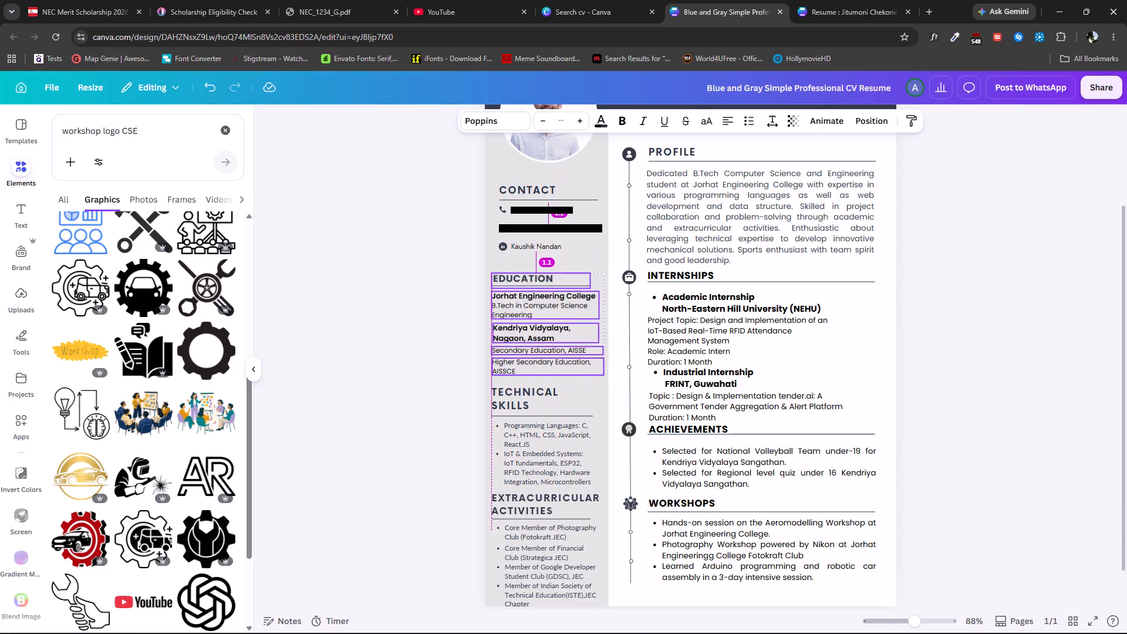
left_click_drag(565, 366, 565, 362)
Move the Technical Skills and Extracurricular Activities sections up together so the last bullet fits inside the page.
left_click_drag(485, 402, 514, 409)
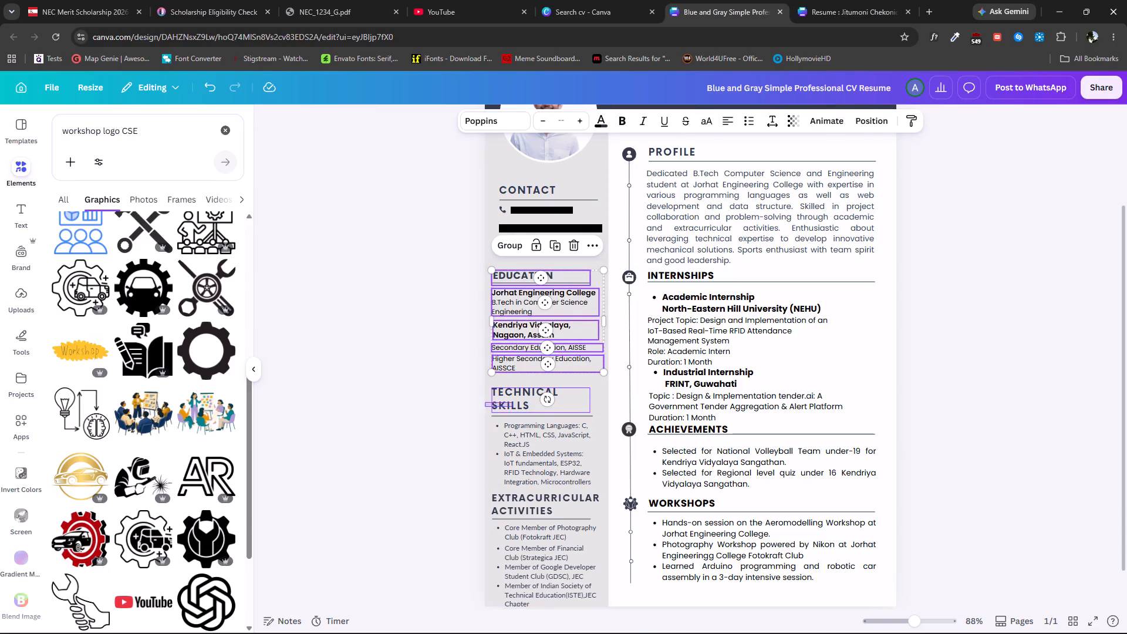
left_click_drag(514, 409, 549, 579)
left_click_drag(551, 570, 551, 565)
left_click_drag(565, 565, 565, 561)
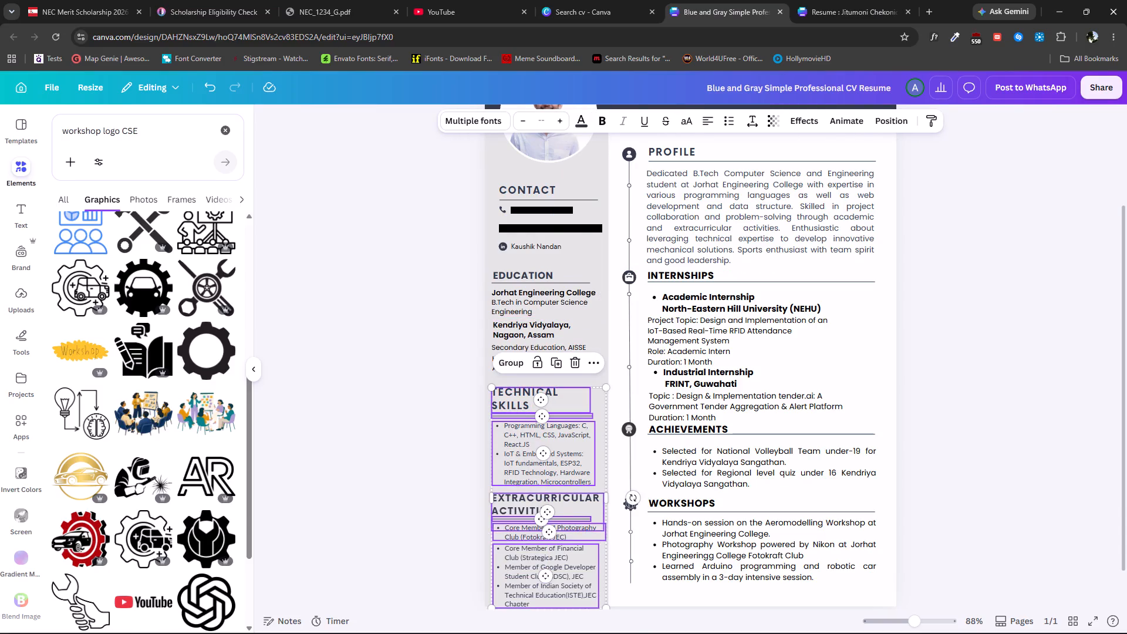
left_click_drag(565, 561, 564, 557)
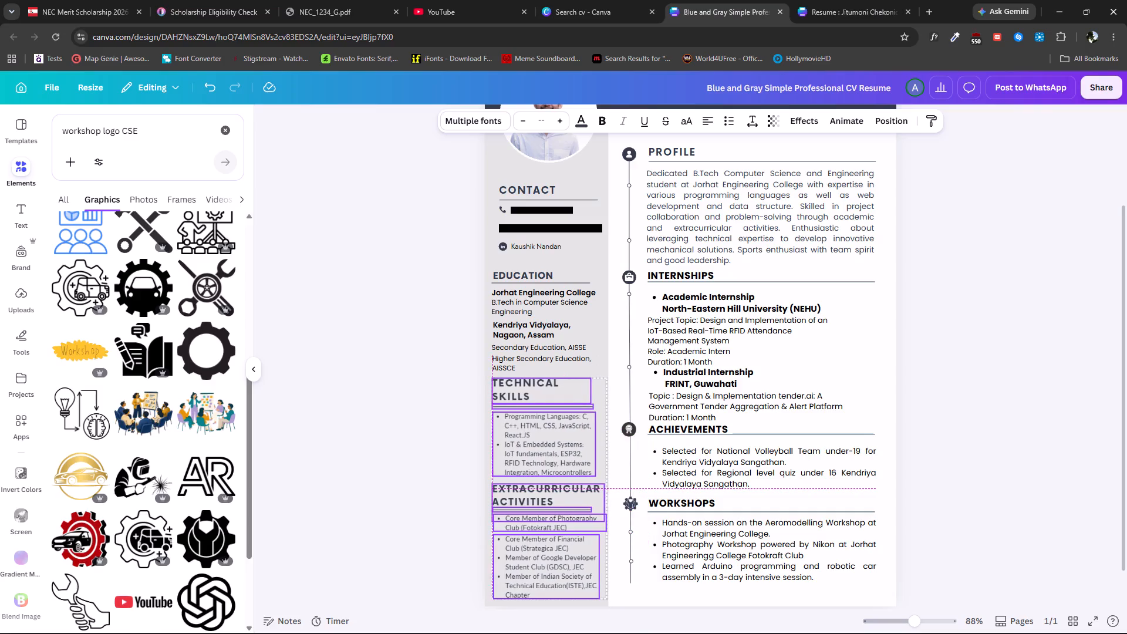
left_click_drag(564, 557, 565, 558)
left_click(432, 470)
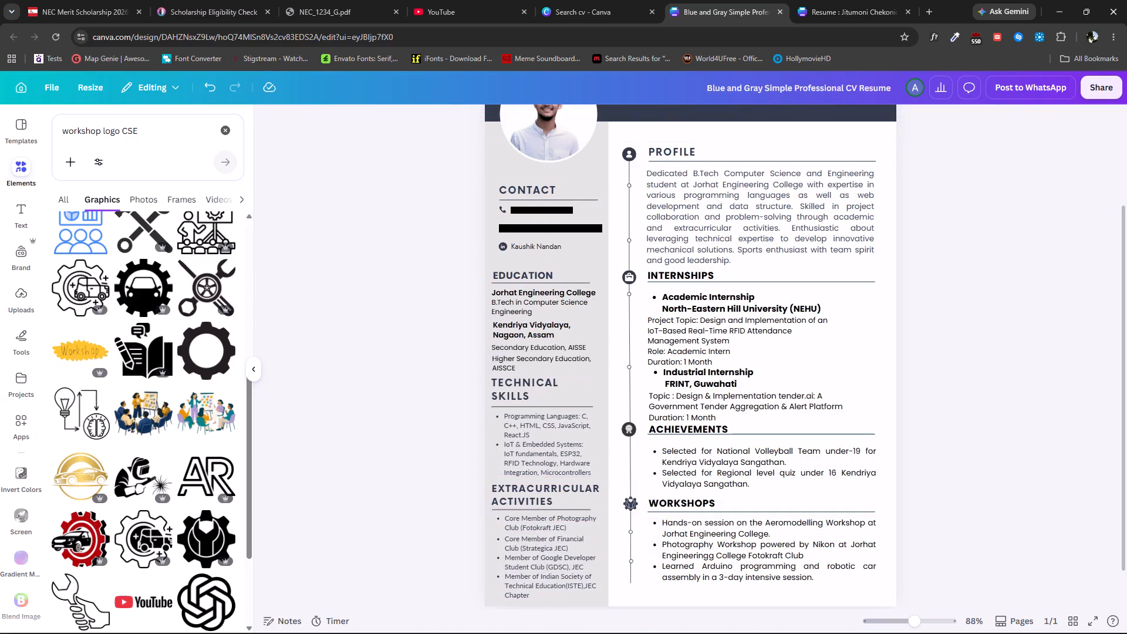
scroll(432, 470, "down", 1)
scroll(806, 338, "up", 2)
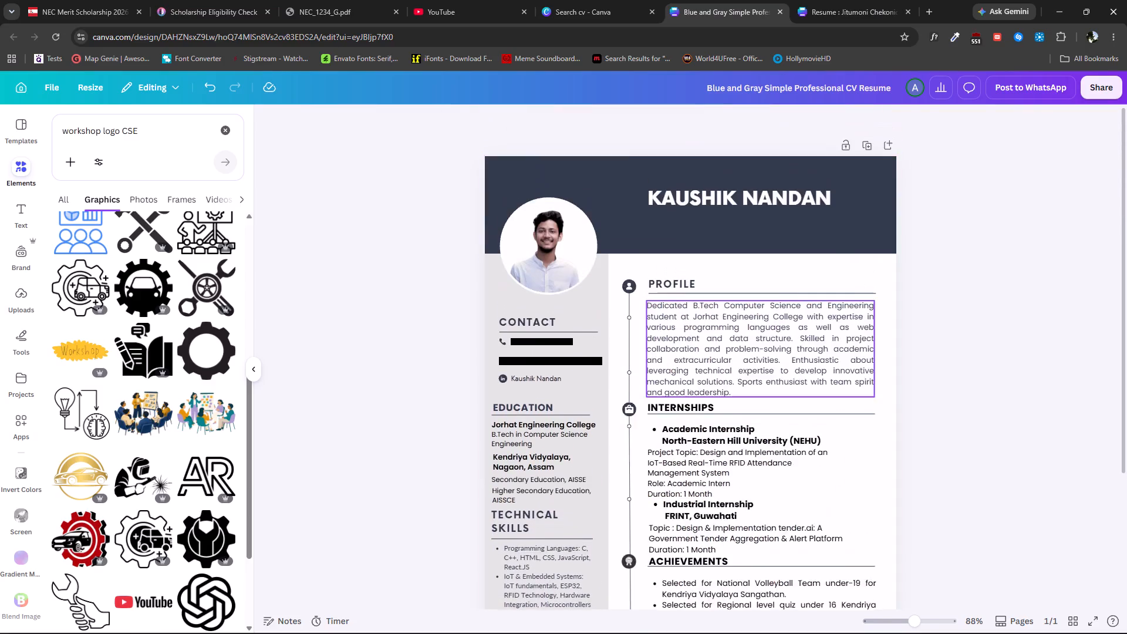
scroll(809, 334, "up", 3, "ctrl")
left_click(819, 346)
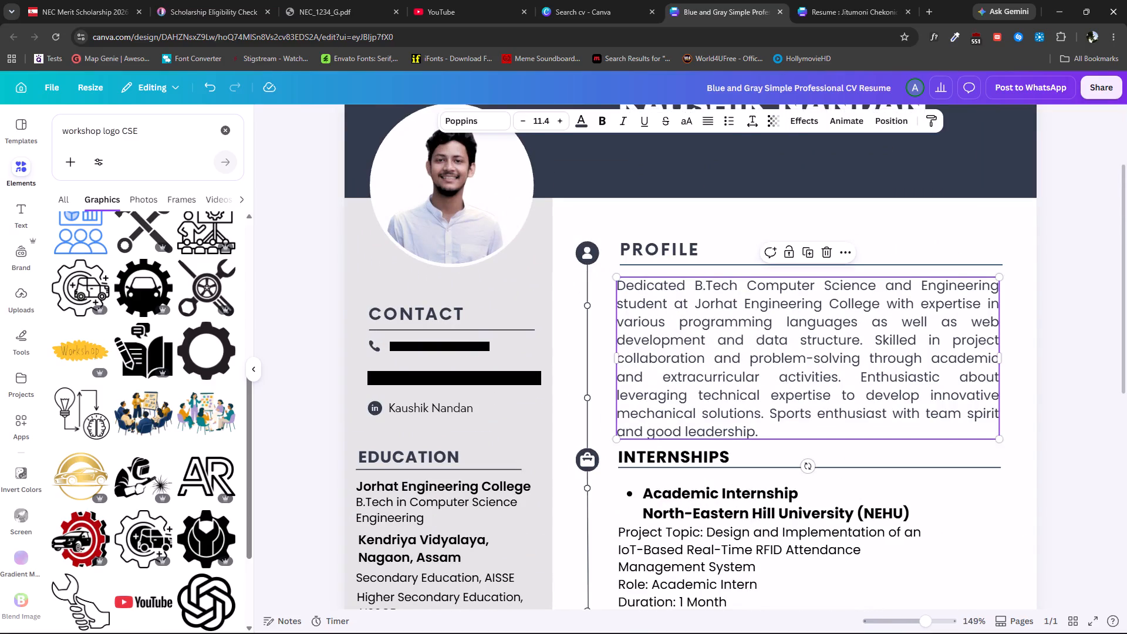
triple_click(787, 315)
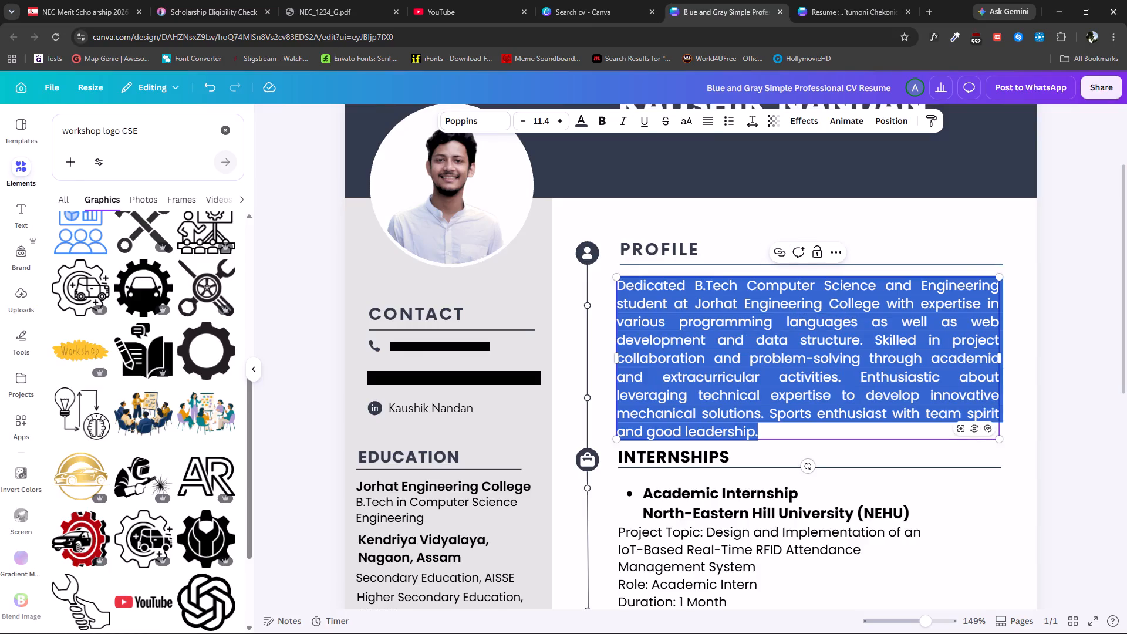
key("ctrl+c")
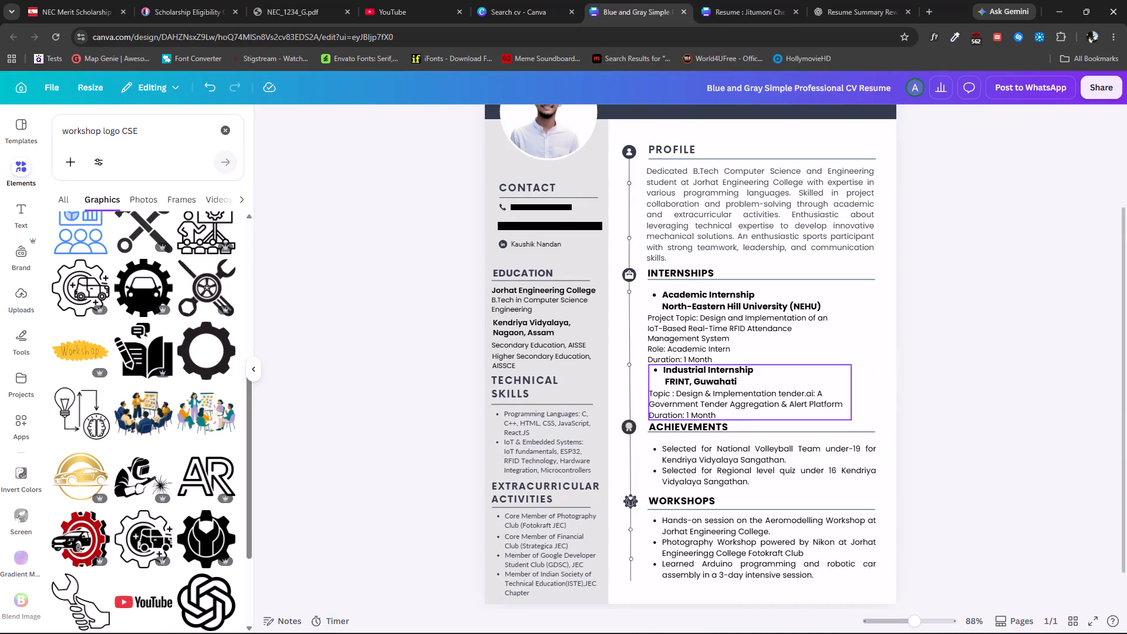
scroll(775, 397, "down", 1)
scroll(529, 515, "up", 2, "ctrl")
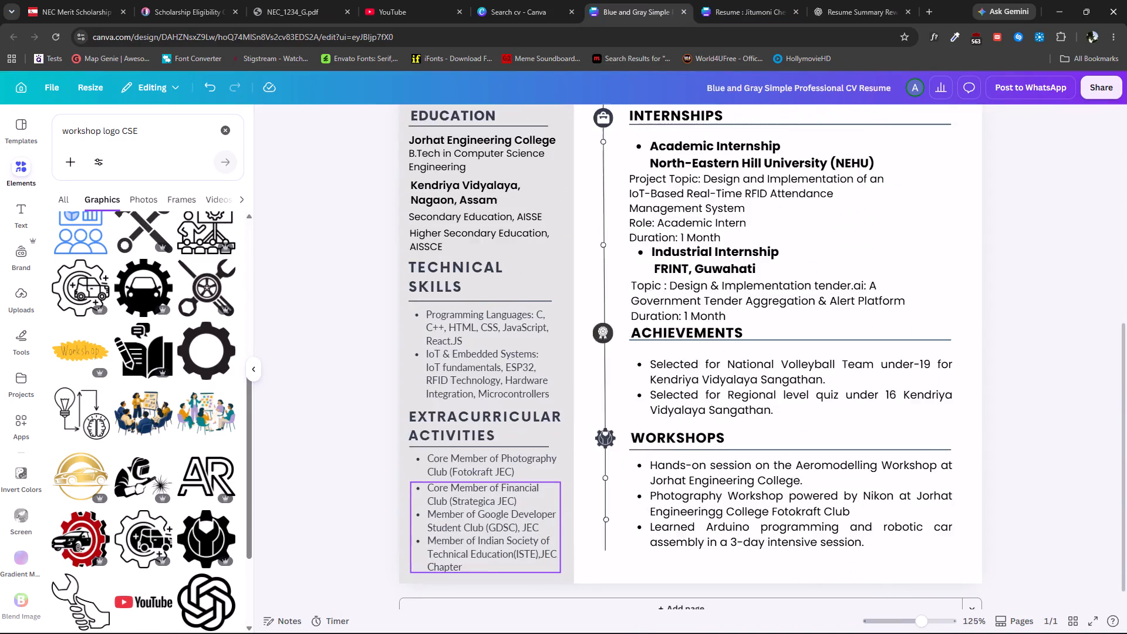
scroll(529, 515, "down", 2, "ctrl")
scroll(555, 272, "up", 1)
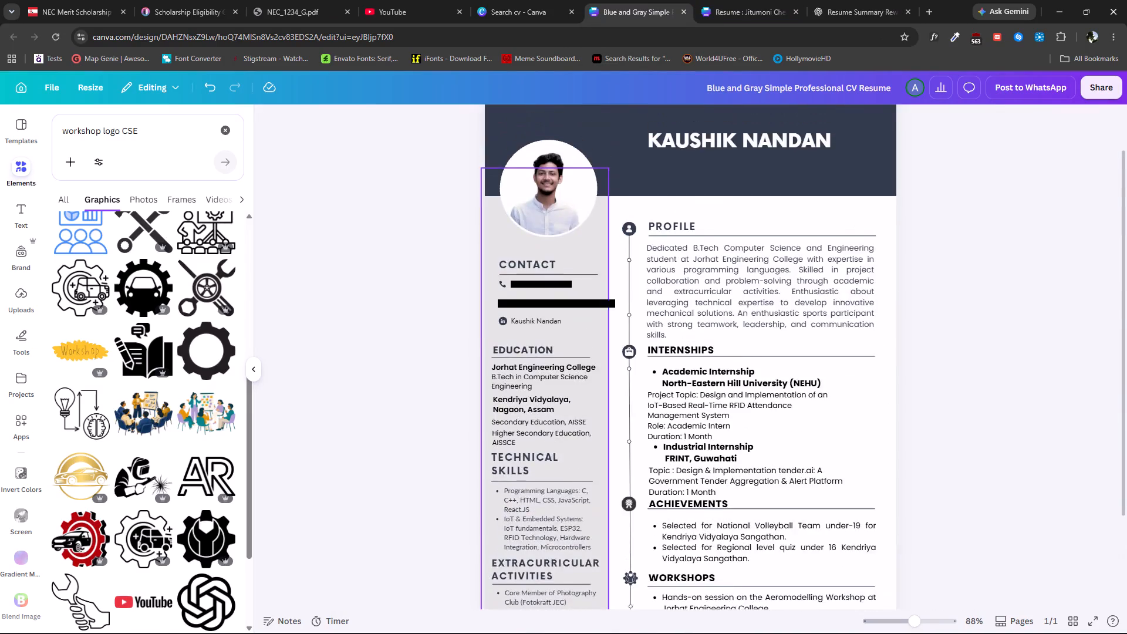
scroll(509, 399, "up", 1, "ctrl")
scroll(509, 399, "down", 1, "ctrl")
scroll(509, 399, "down", 1)
scroll(509, 399, "up", 1, "ctrl")
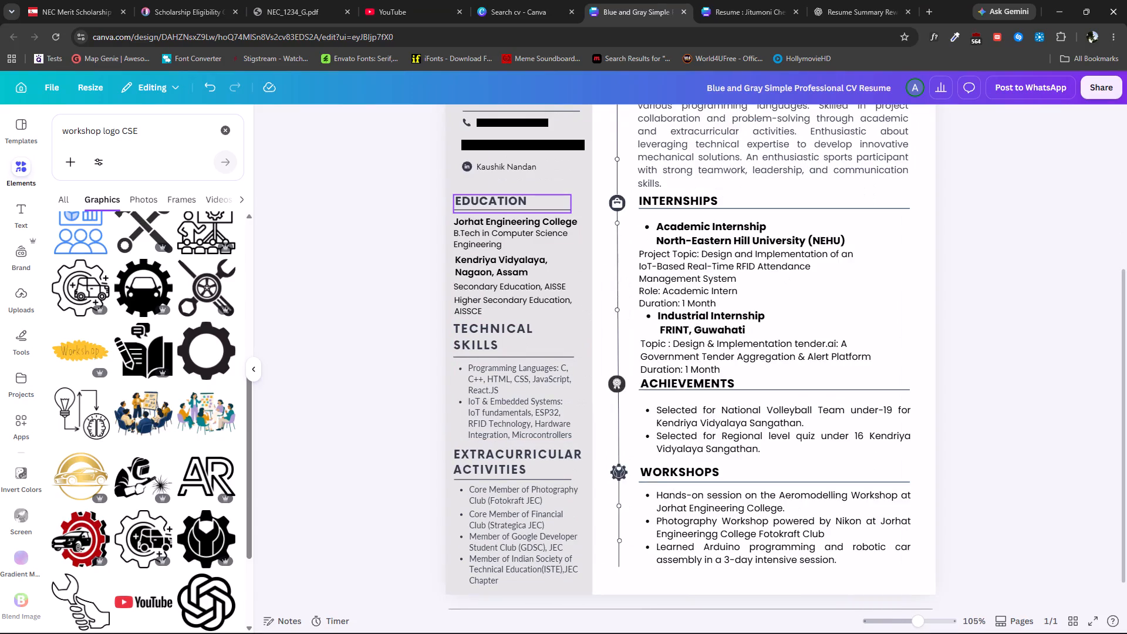
Reduce the font size of all sidebar text from Education through Extracurricular Activities by one step.
left_click_drag(452, 193, 548, 531)
left_click(537, 122)
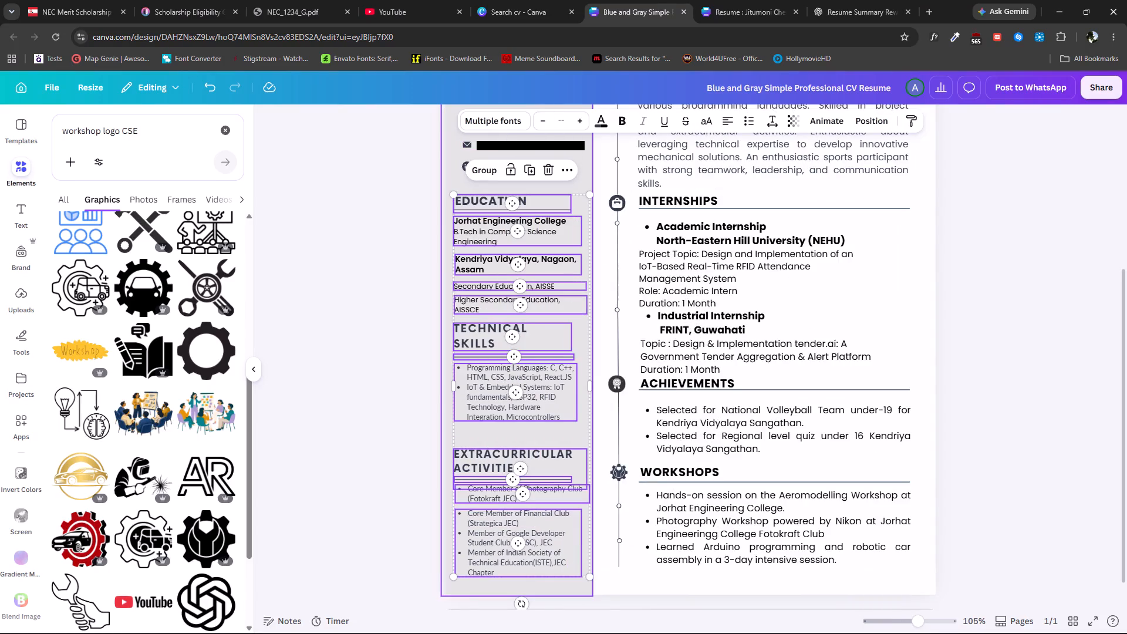
left_click(399, 347)
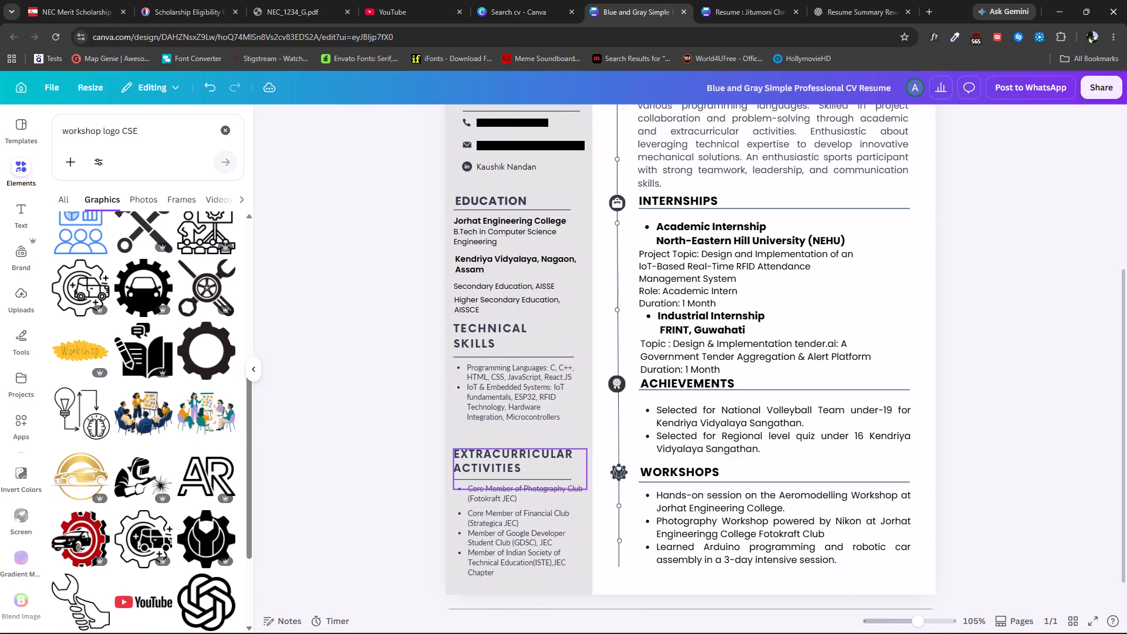
Move the Extracurricular Activities heading, line and bullets up together, close beneath the Technical Skills list.
left_click_drag(462, 441, 527, 534)
left_click_drag(535, 467, 535, 460)
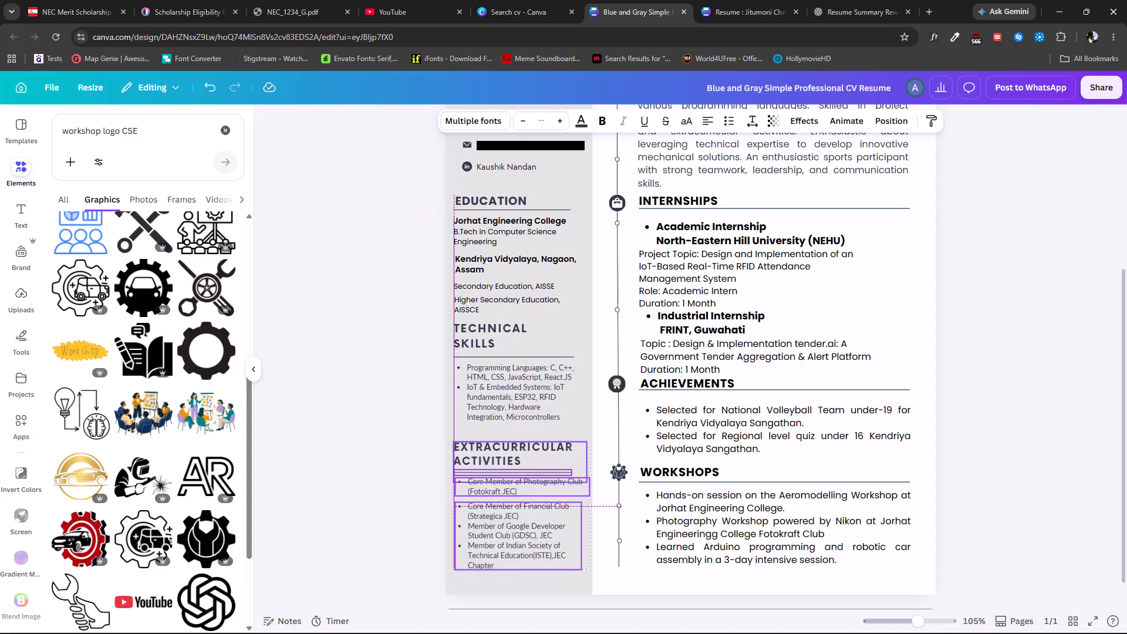
left_click_drag(535, 460, 534, 452)
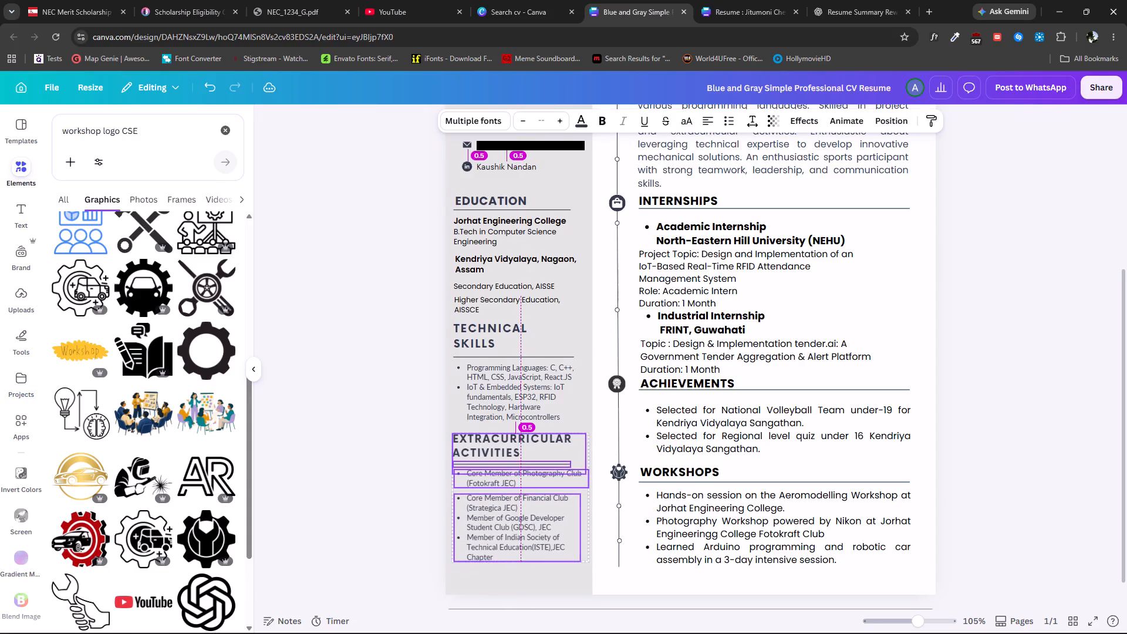
left_click_drag(534, 452, 534, 452)
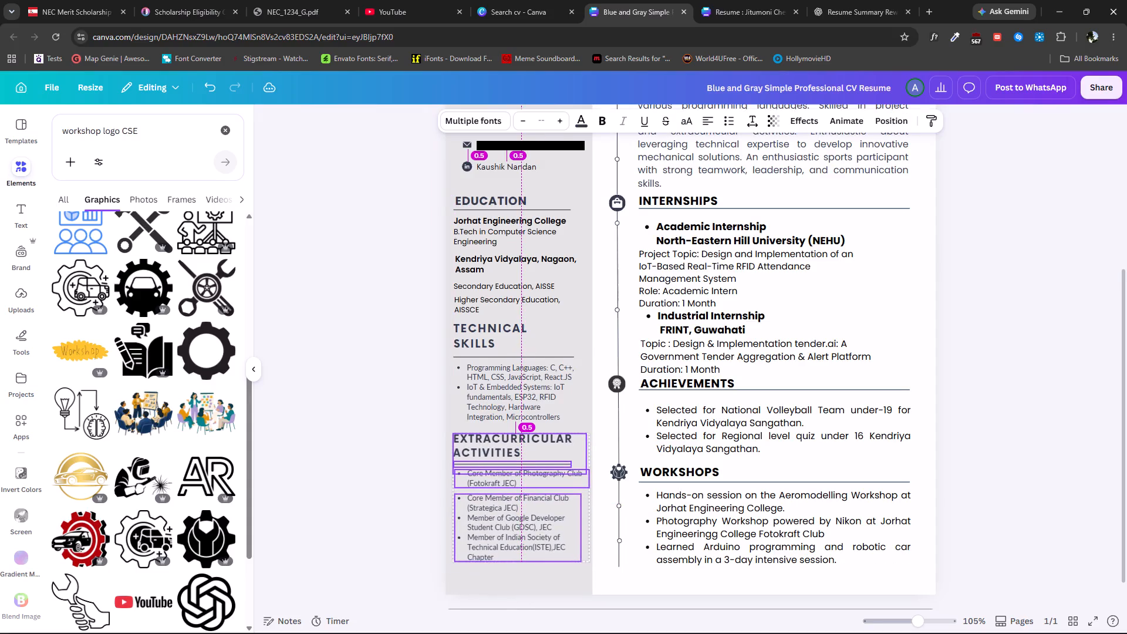
left_click_drag(534, 452, 535, 454)
left_click(432, 457)
Add an empty bullet after the Indian Society of Technical Education item at the end of the Extracurricular Activities list.
scroll(432, 457, "down", 1)
left_click(522, 477)
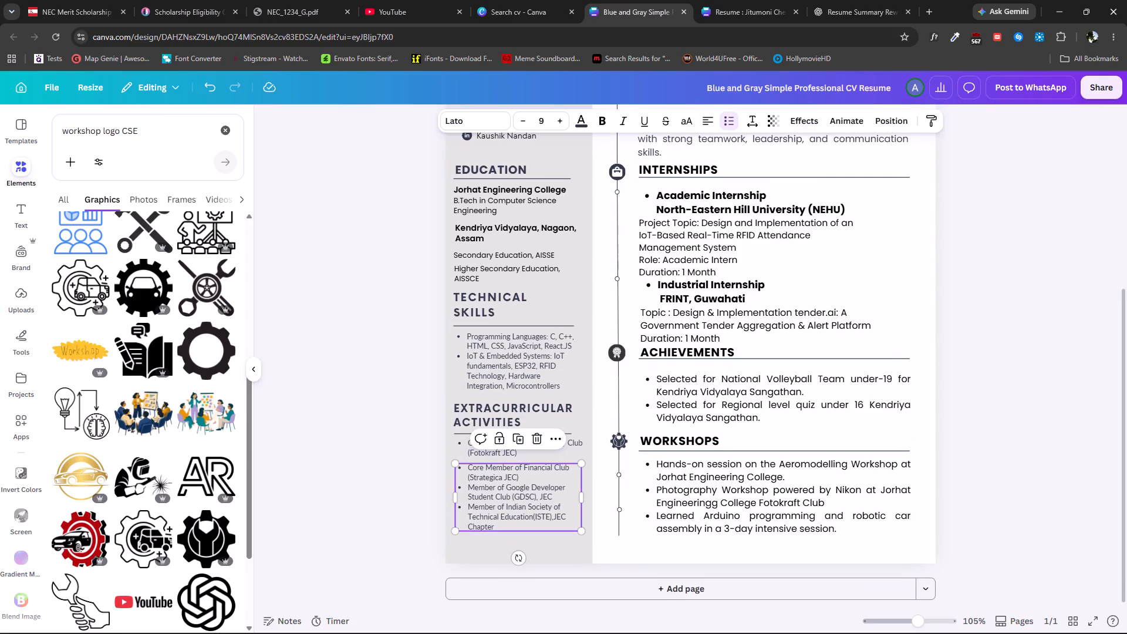
left_click(535, 524)
key("Return")
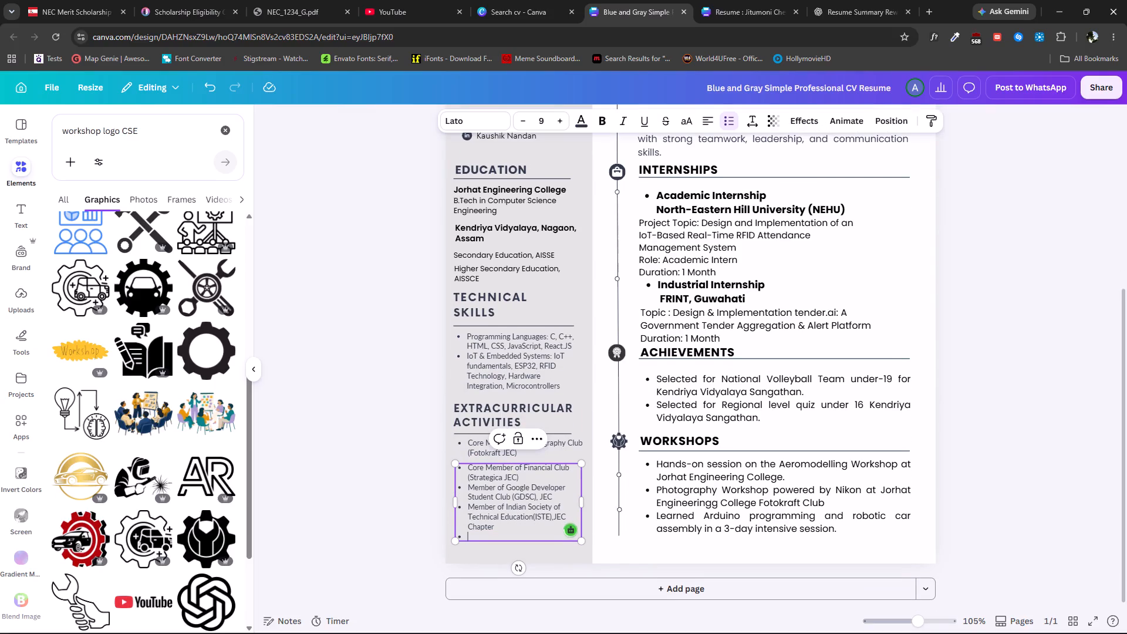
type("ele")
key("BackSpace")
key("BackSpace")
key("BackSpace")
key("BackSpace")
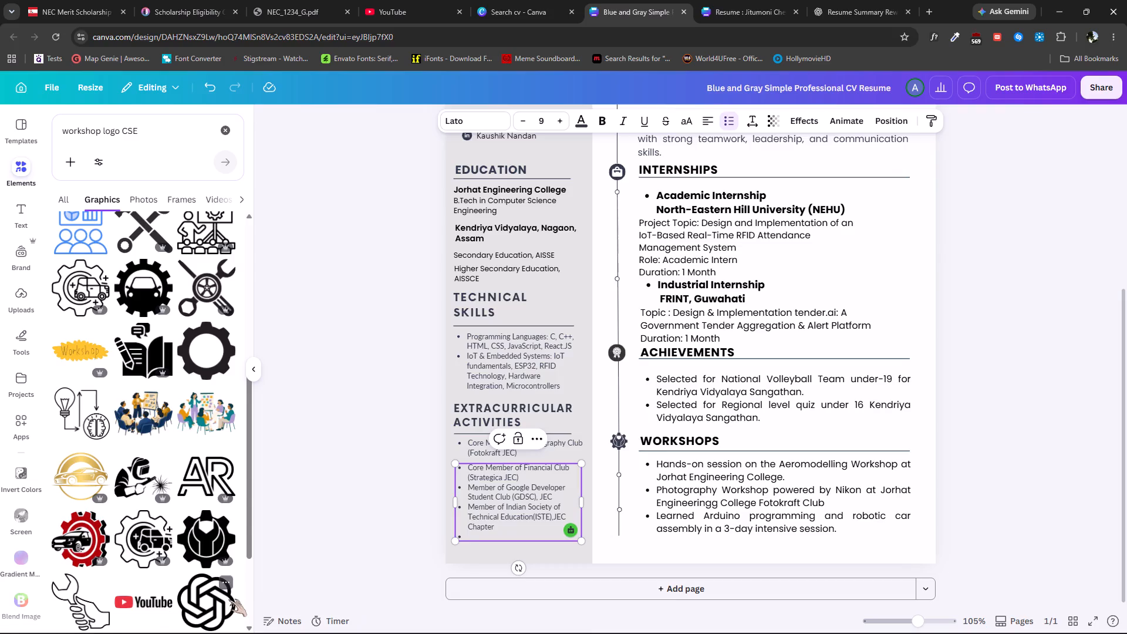
left_click(488, 536)
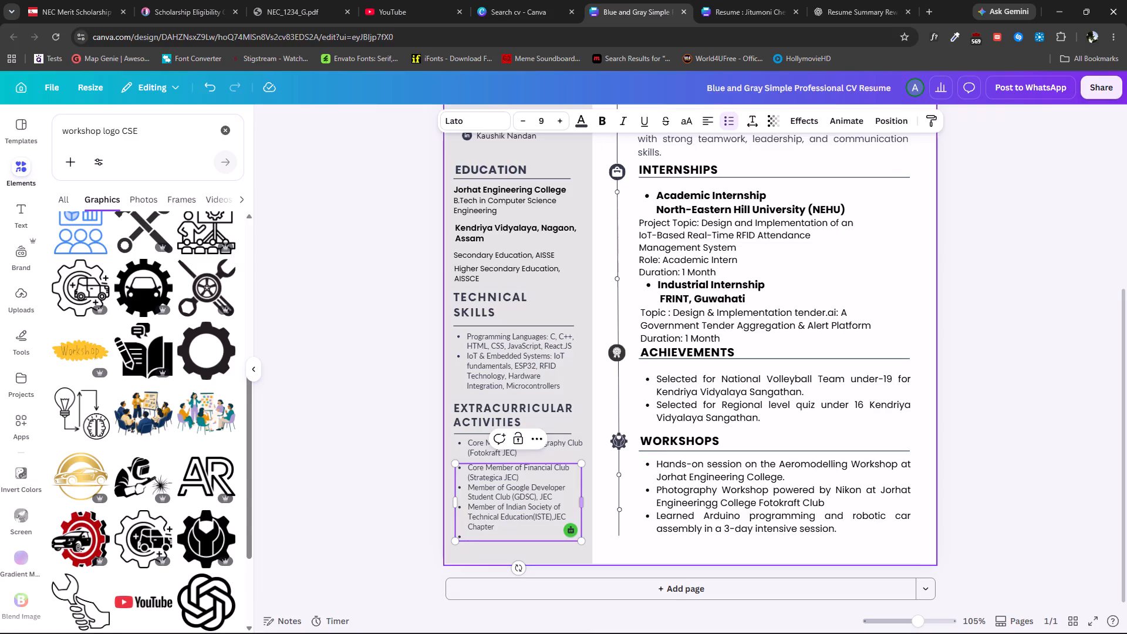
left_click(598, 510)
Duplicate the small timeline circle beneath the Internships icon and place the copy on the timeline just below the Achievements icon.
scroll(614, 514, "up", 2)
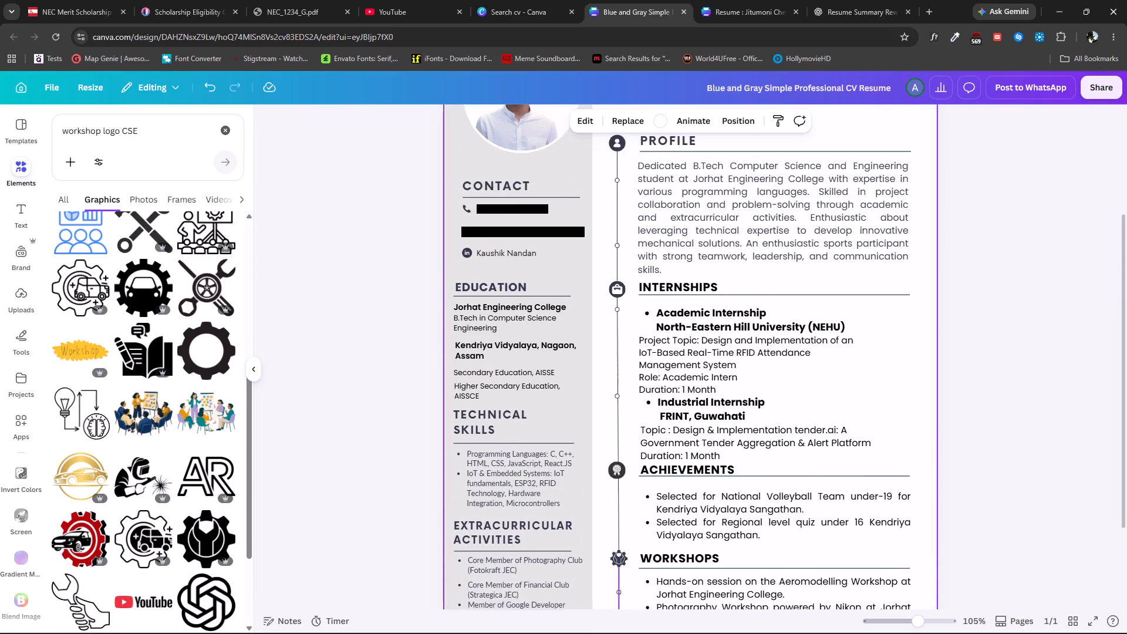
left_click(618, 308)
left_click(618, 280)
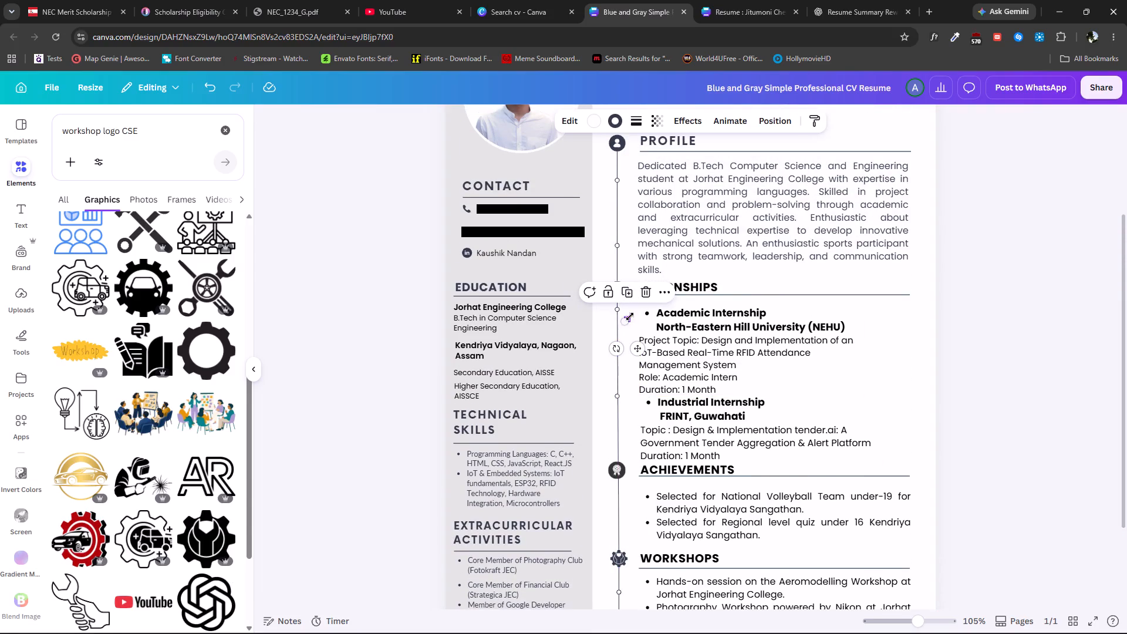
key("Down")
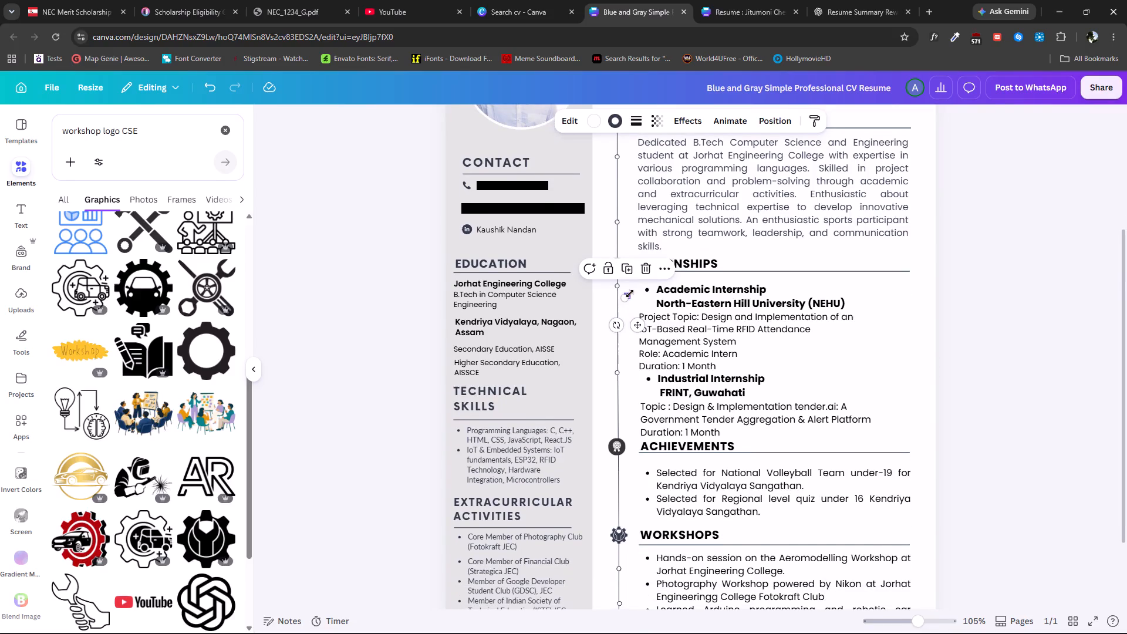
scroll(630, 294, "up", 4, "ctrl")
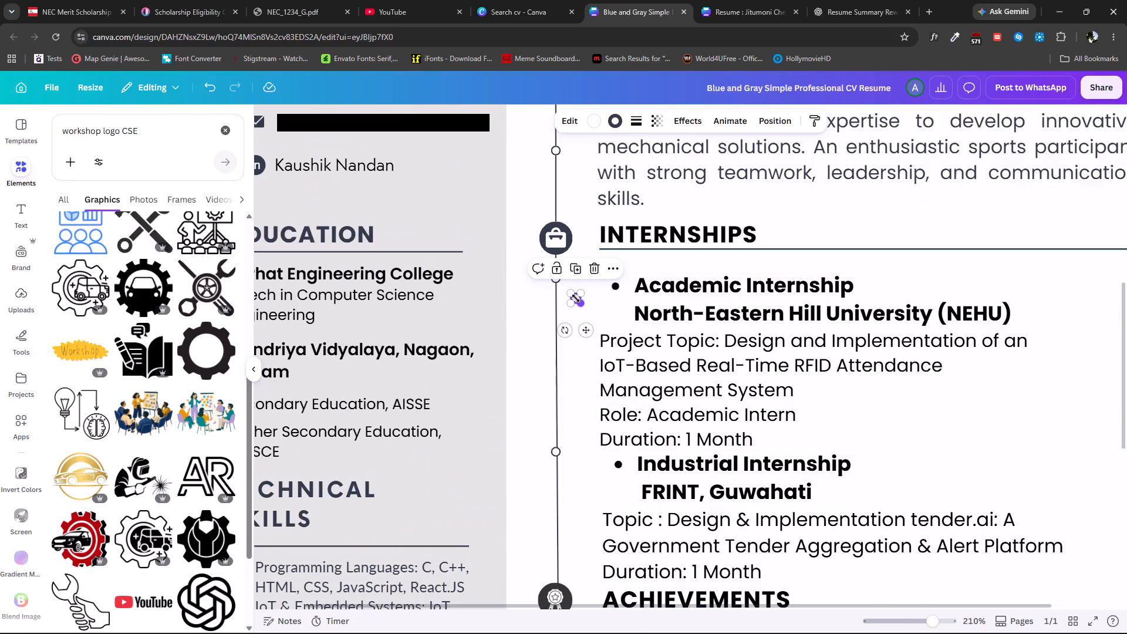
scroll(576, 298, "up", 3, "ctrl")
left_click_drag(577, 299, 563, 564)
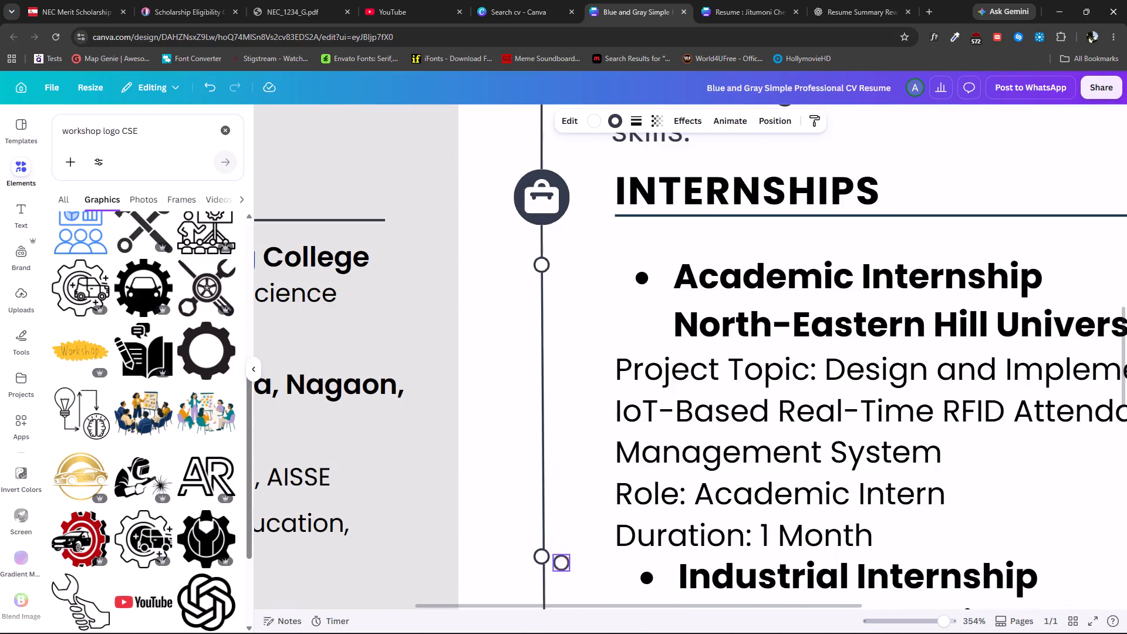
left_click_drag(563, 564, 546, 539)
scroll(575, 566, "down", 11)
scroll(546, 539, "up", 3)
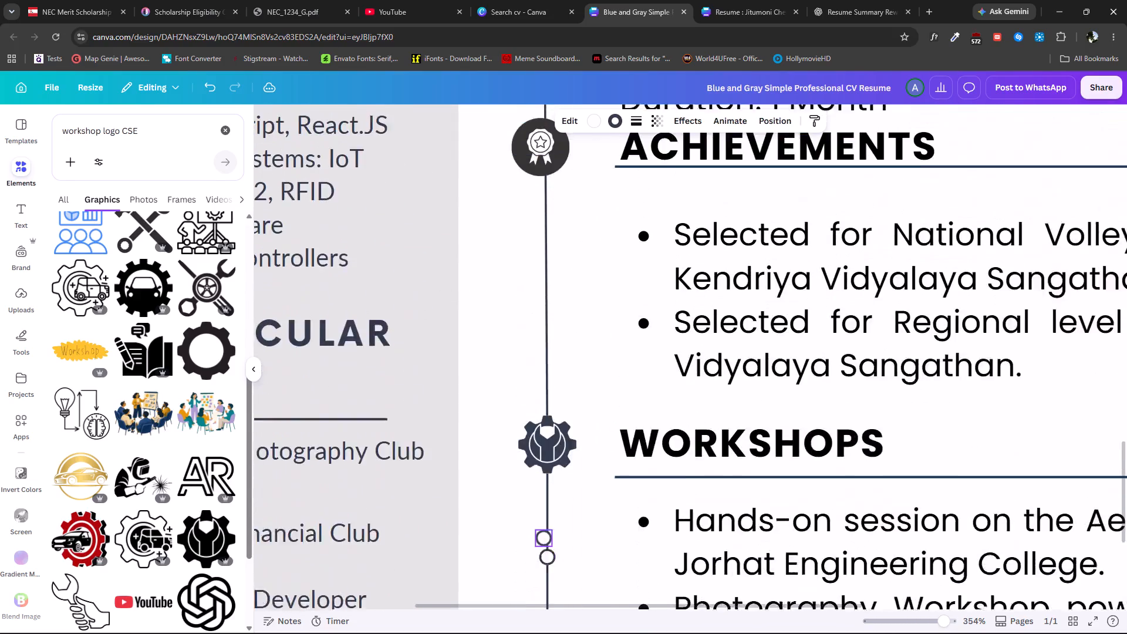
scroll(546, 539, "up", 3)
left_click_drag(546, 539, 549, 473)
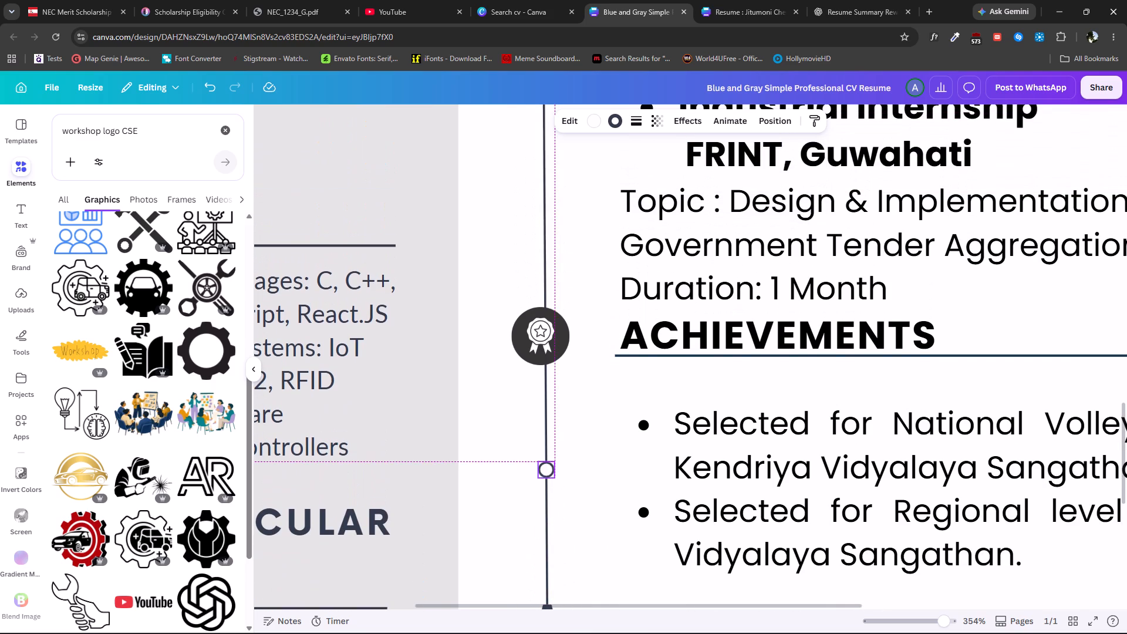
left_click_drag(549, 473, 548, 429)
left_click(590, 447)
scroll(590, 447, "down", 4, "ctrl")
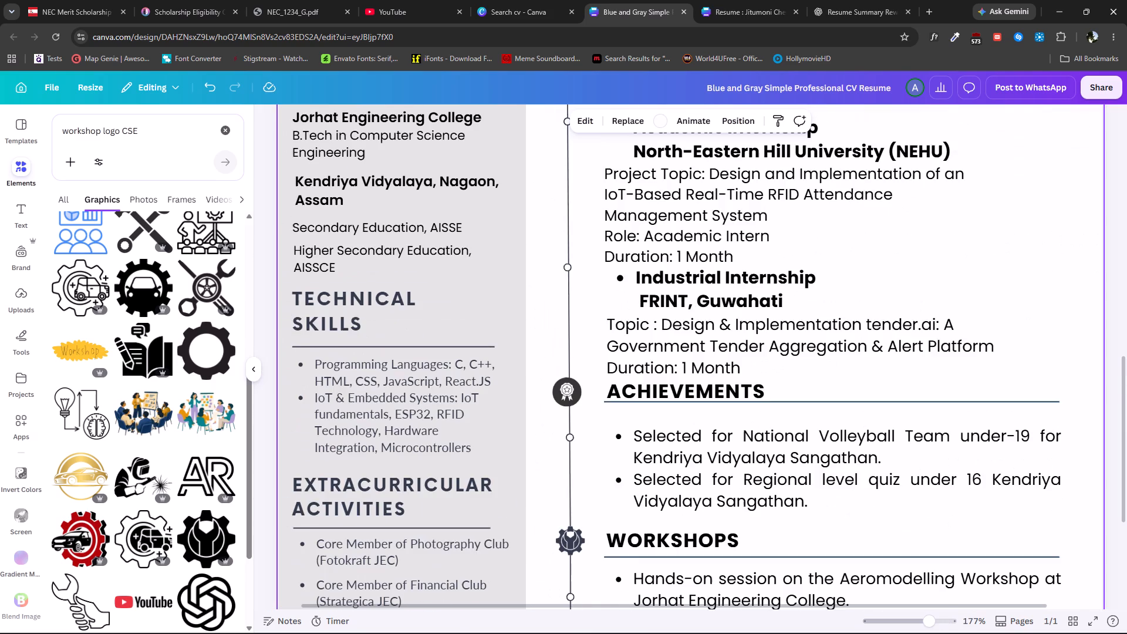
Shift the Achievements medal icon slightly so it is centred on the vertical timeline line.
scroll(590, 447, "up", 4, "ctrl")
left_click(561, 342)
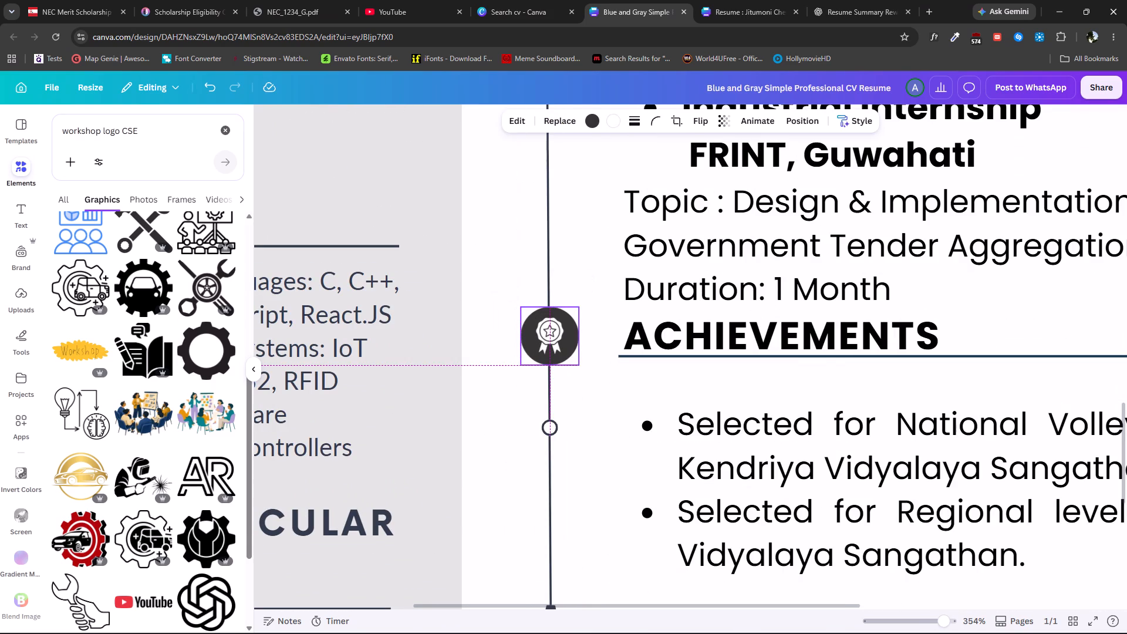
left_click(586, 400)
scroll(586, 400, "down", 5, "ctrl")
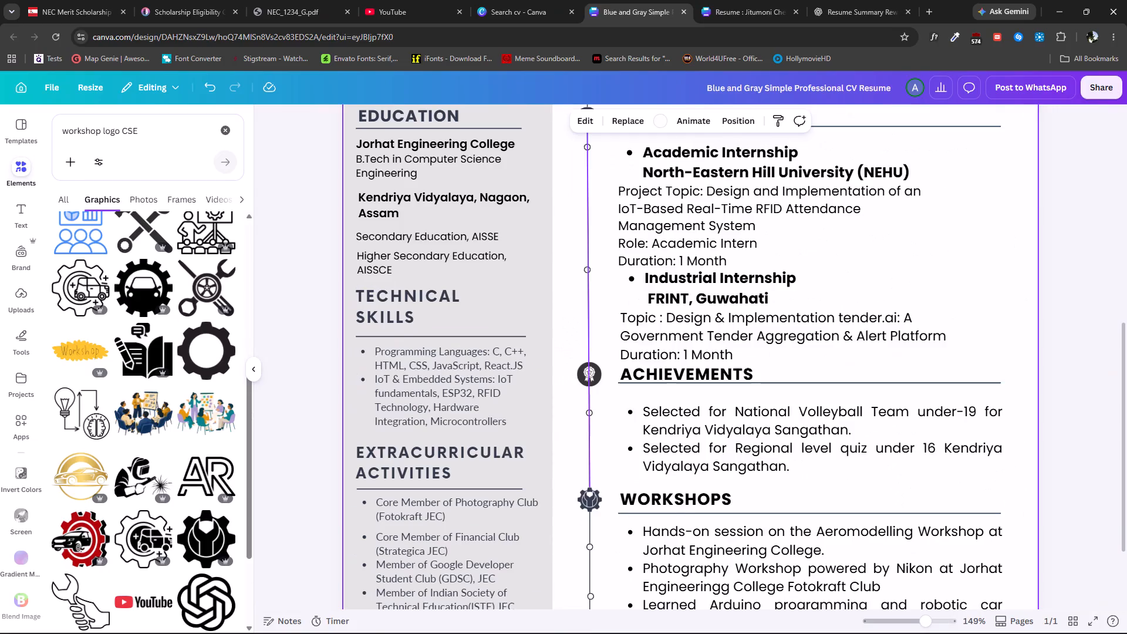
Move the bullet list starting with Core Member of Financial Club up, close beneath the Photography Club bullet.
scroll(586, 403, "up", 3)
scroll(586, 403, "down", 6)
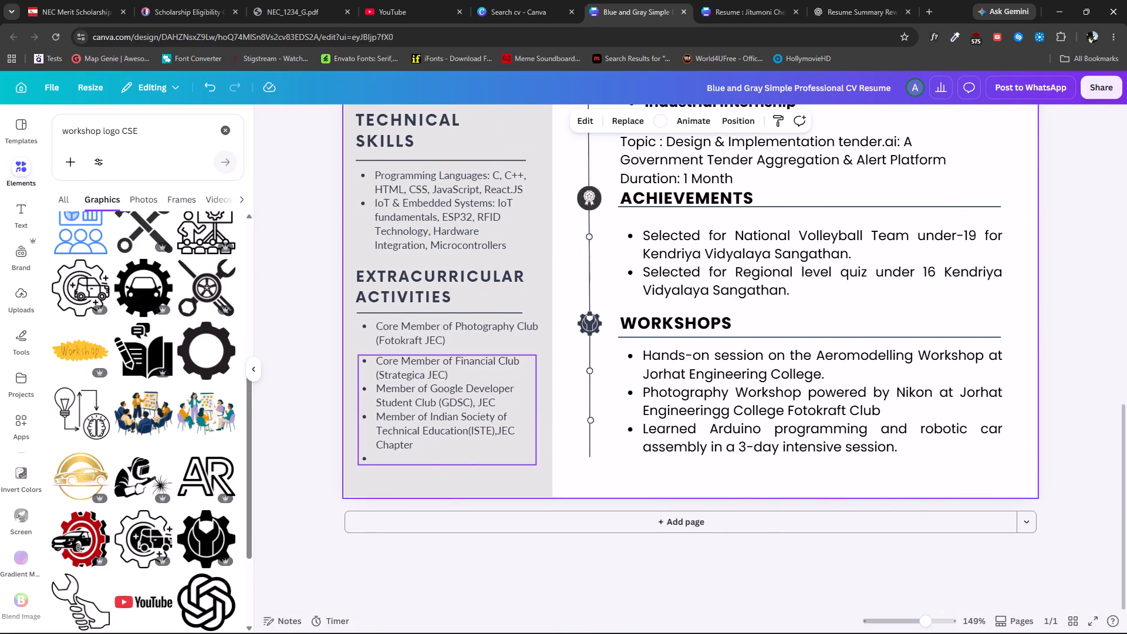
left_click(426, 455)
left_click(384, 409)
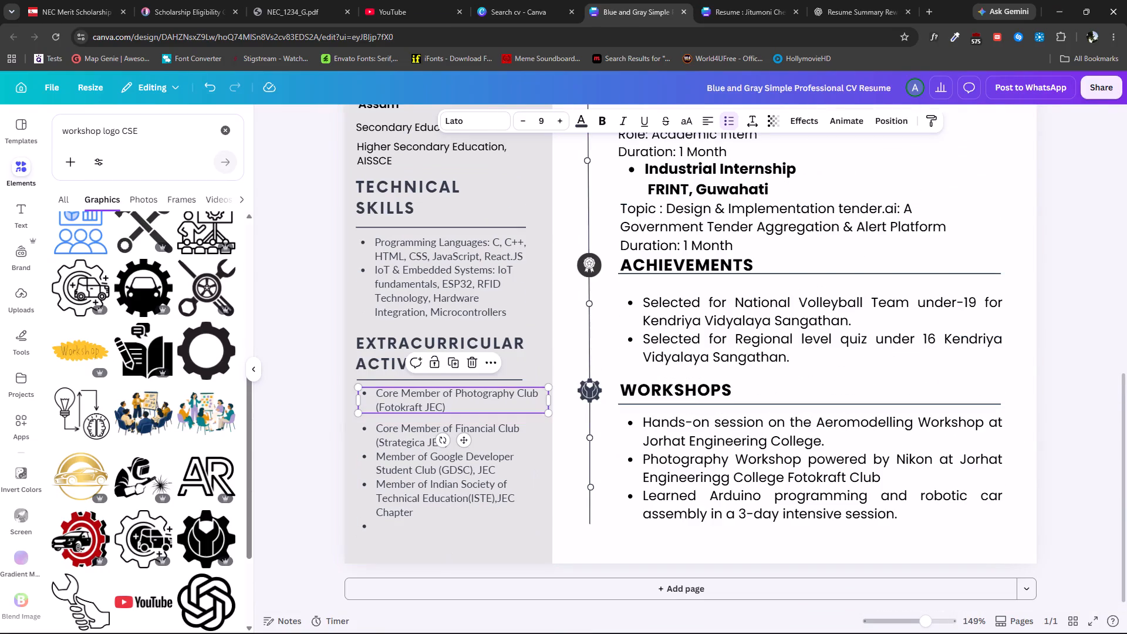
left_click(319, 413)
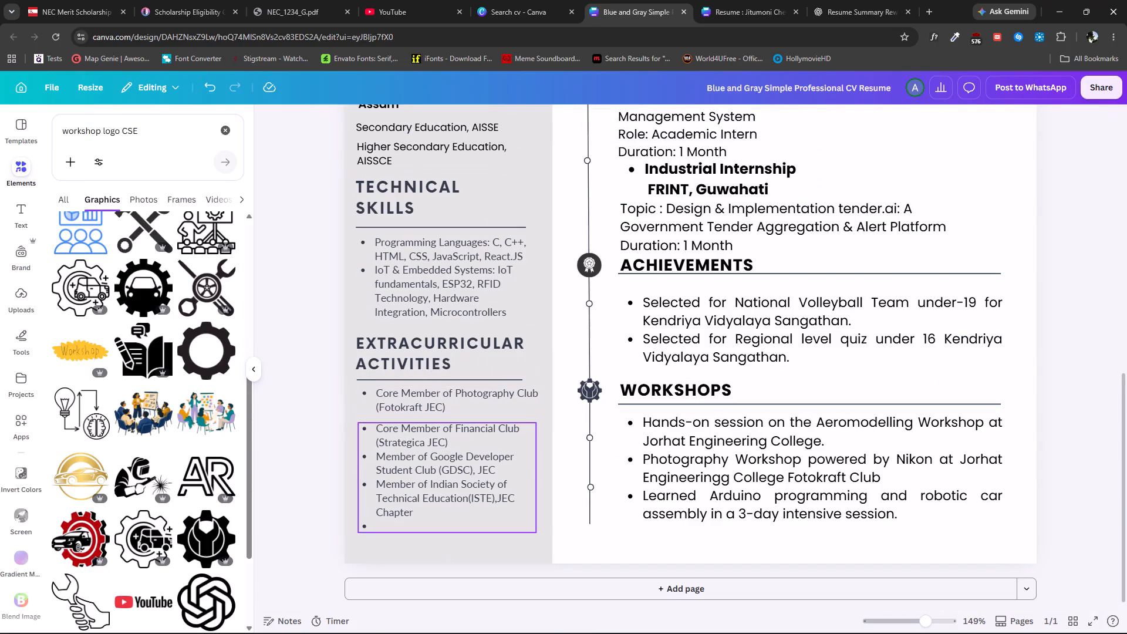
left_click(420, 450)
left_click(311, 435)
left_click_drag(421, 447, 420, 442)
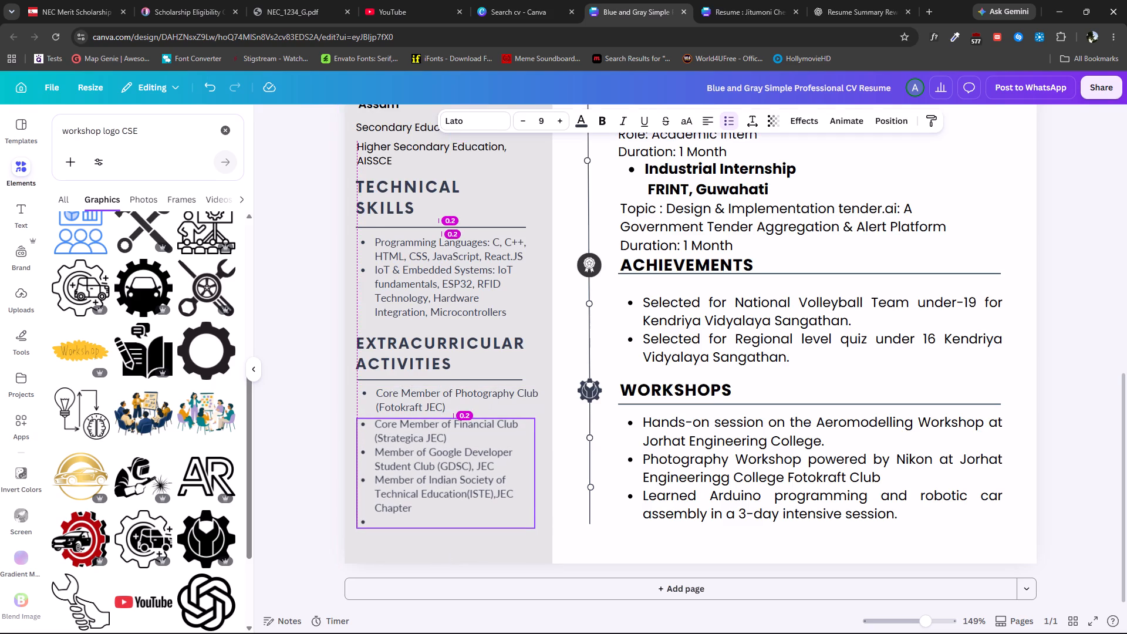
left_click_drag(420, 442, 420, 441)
Transfer the Photography Club bullet to the top of the Financial Club list and delete its emptied text box.
double_click(409, 410)
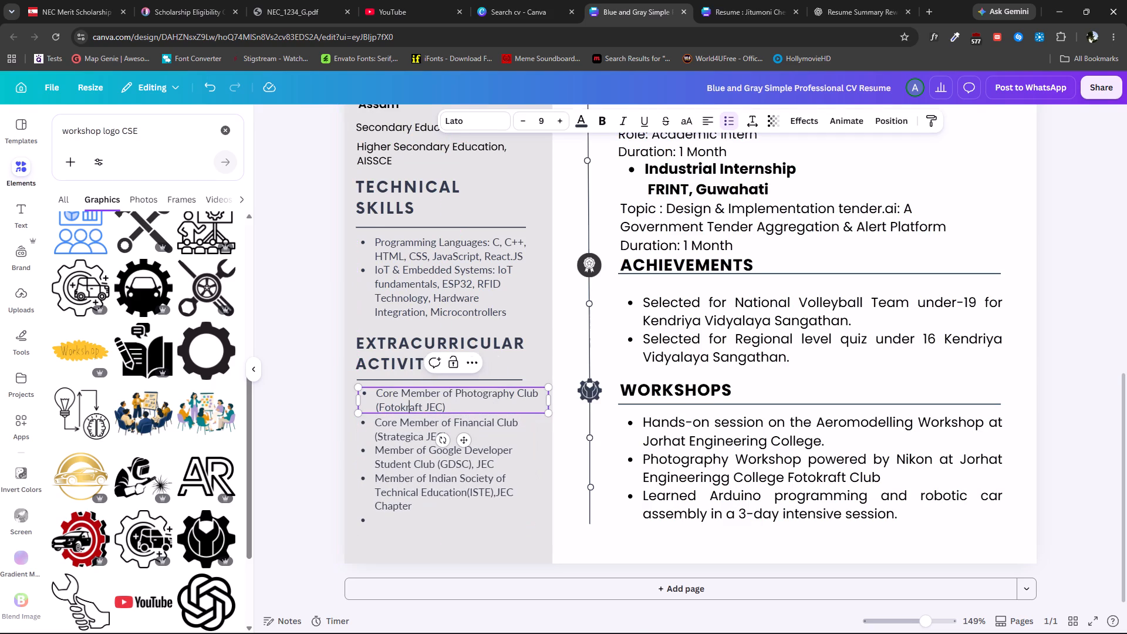
left_click_drag(453, 406, 366, 392)
key("ctrl+x")
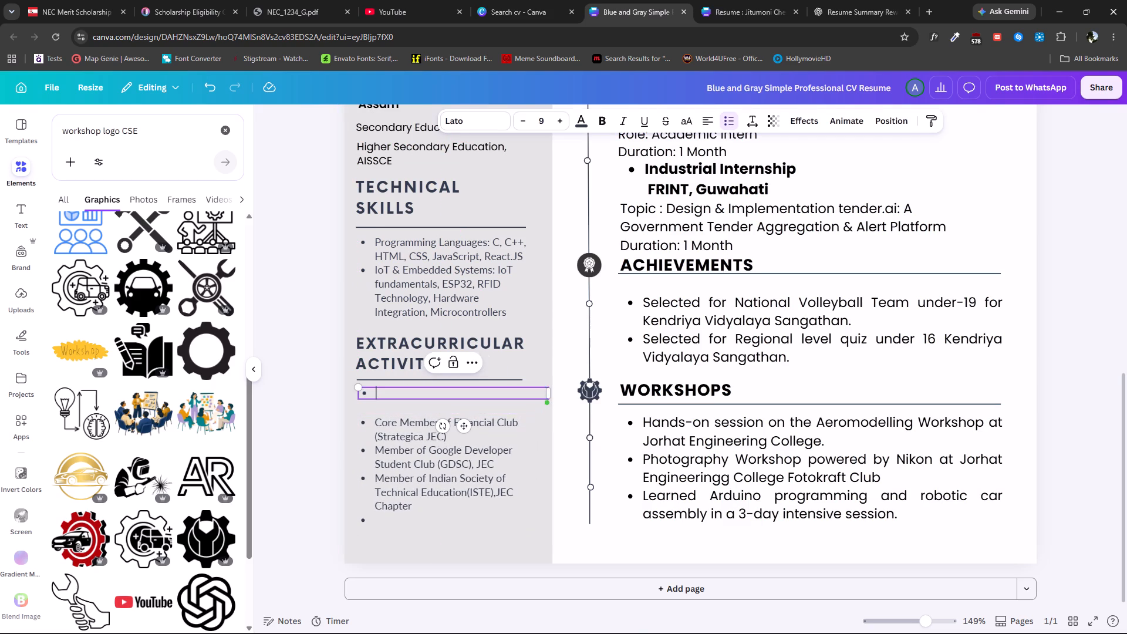
double_click(376, 423)
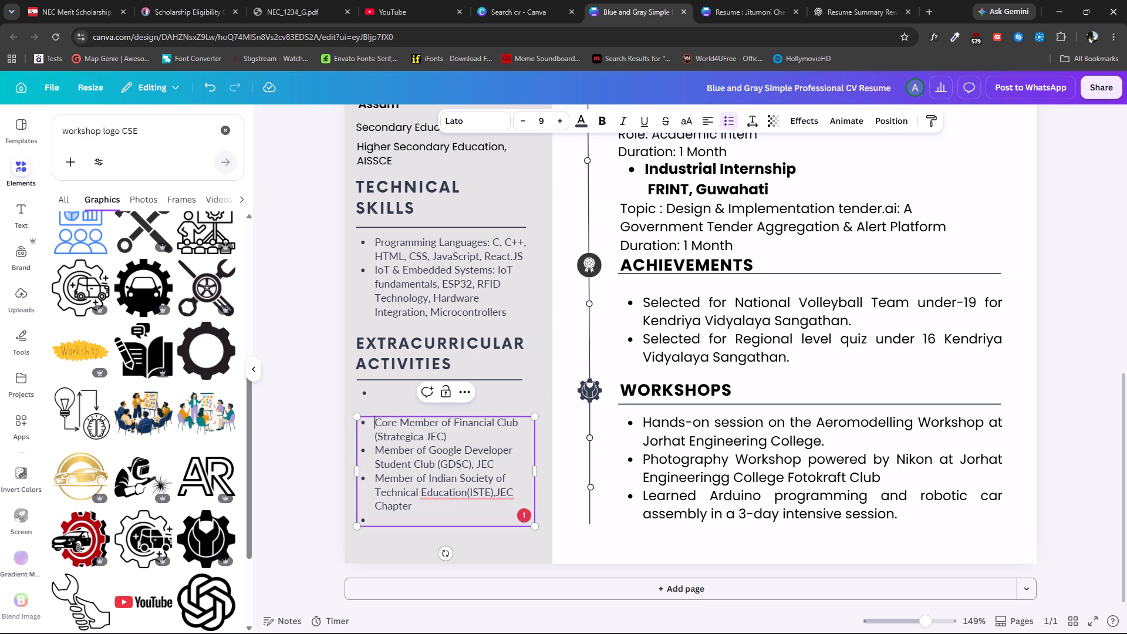
key("Return")
left_click(376, 422)
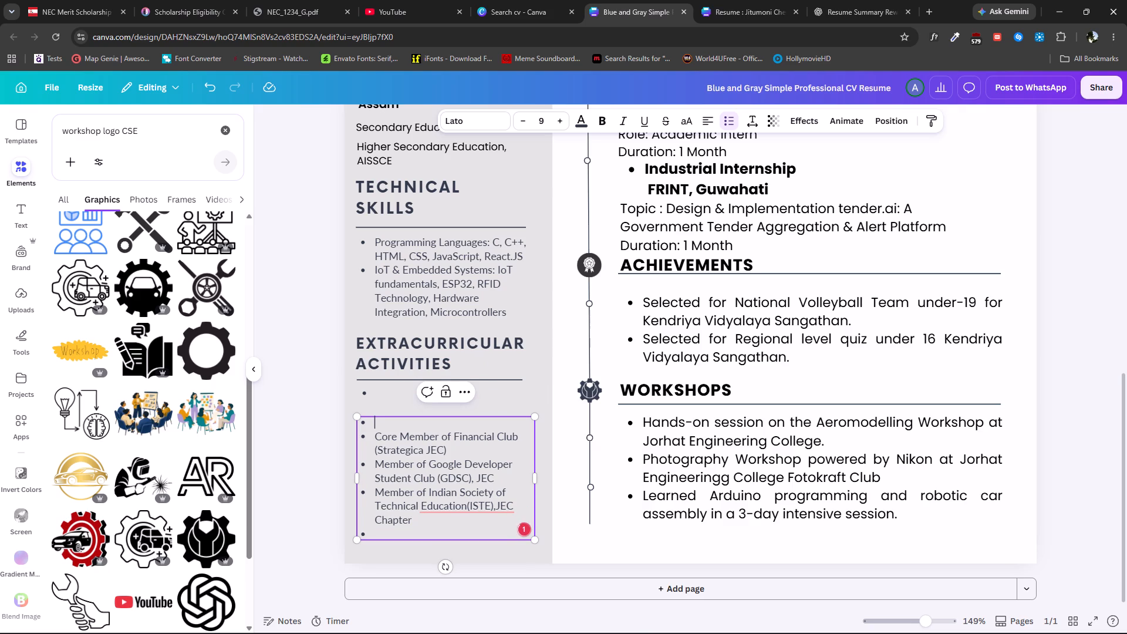
key("ctrl+v")
left_click(365, 391)
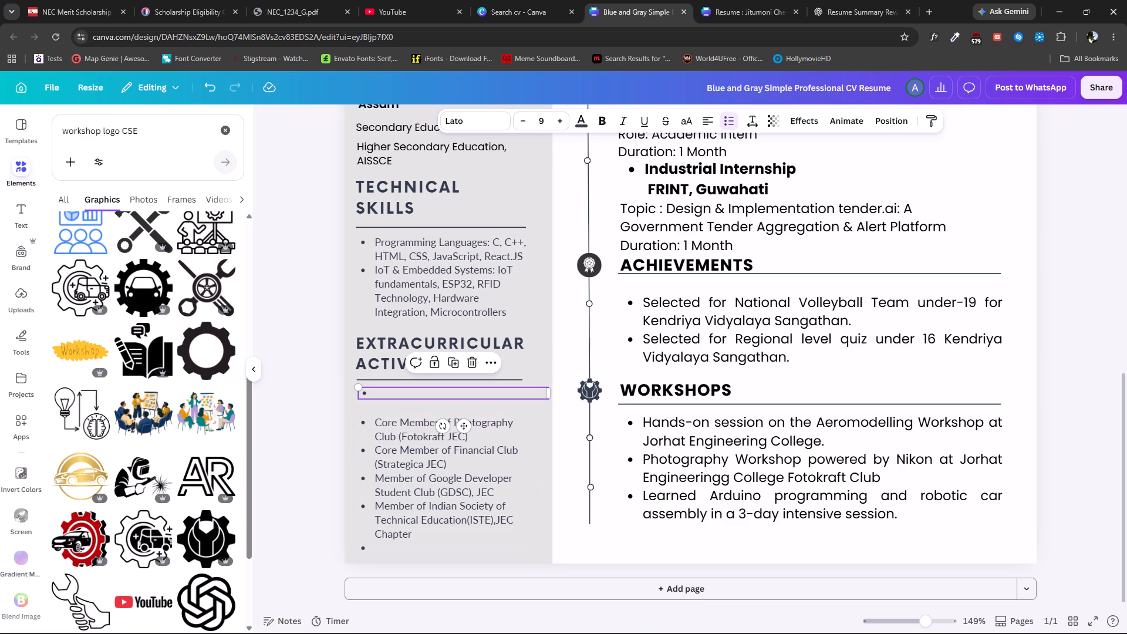
key("Delete")
Move the combined Extracurricular Activities bullet list up directly beneath the heading's divider line.
left_click_drag(414, 466, 413, 437)
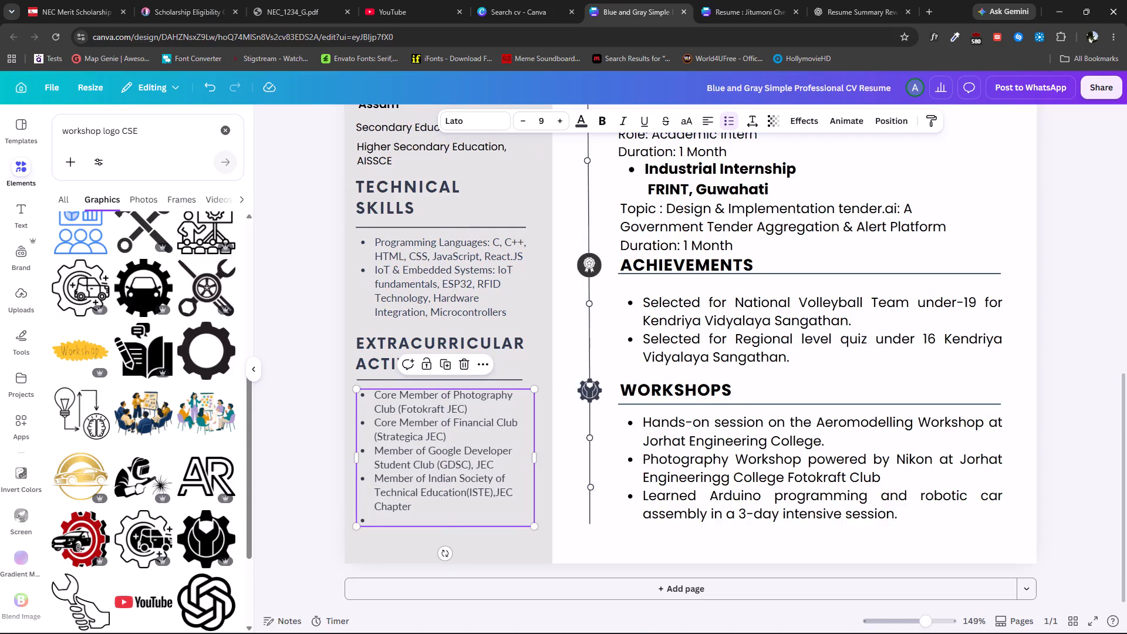
left_click(414, 521)
left_click(581, 485)
Align the "Kendriya Vidyalaya, Nagaon, Assam" text in Education with the left edge of the Jorhat Engineering College entry.
scroll(574, 491, "down", 2, "ctrl")
scroll(574, 494, "up", 1)
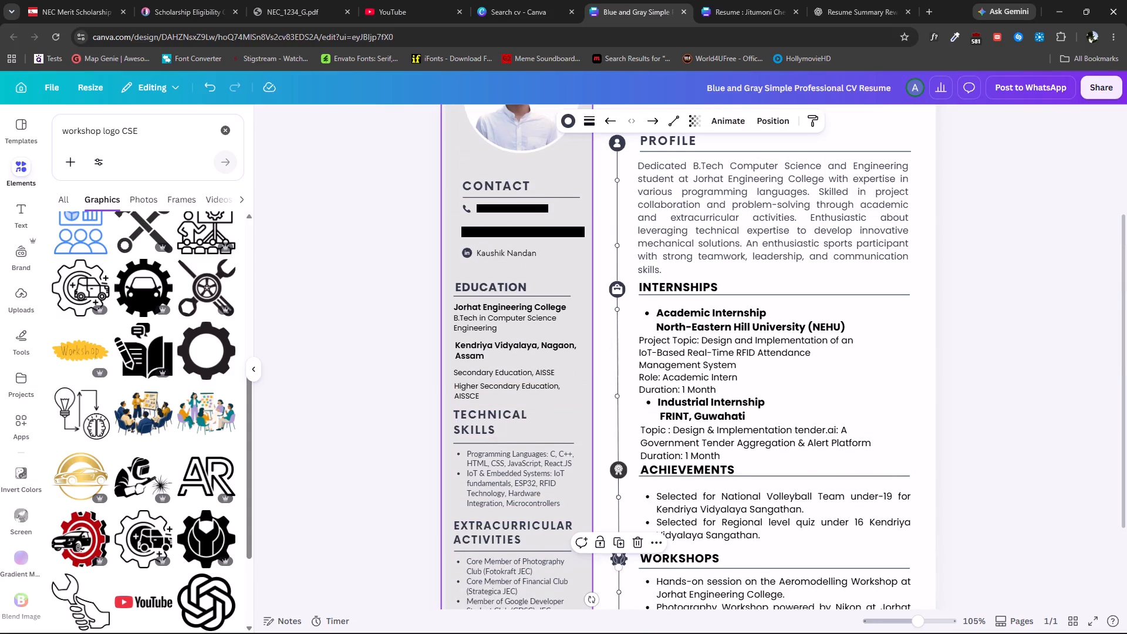
left_click(504, 350)
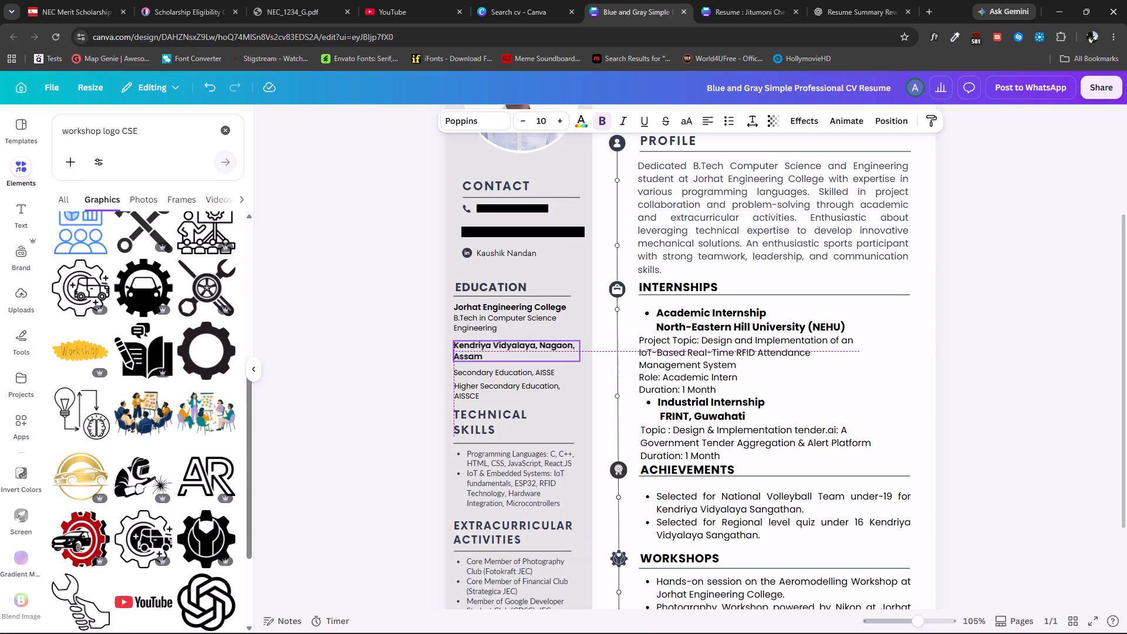
left_click(392, 348)
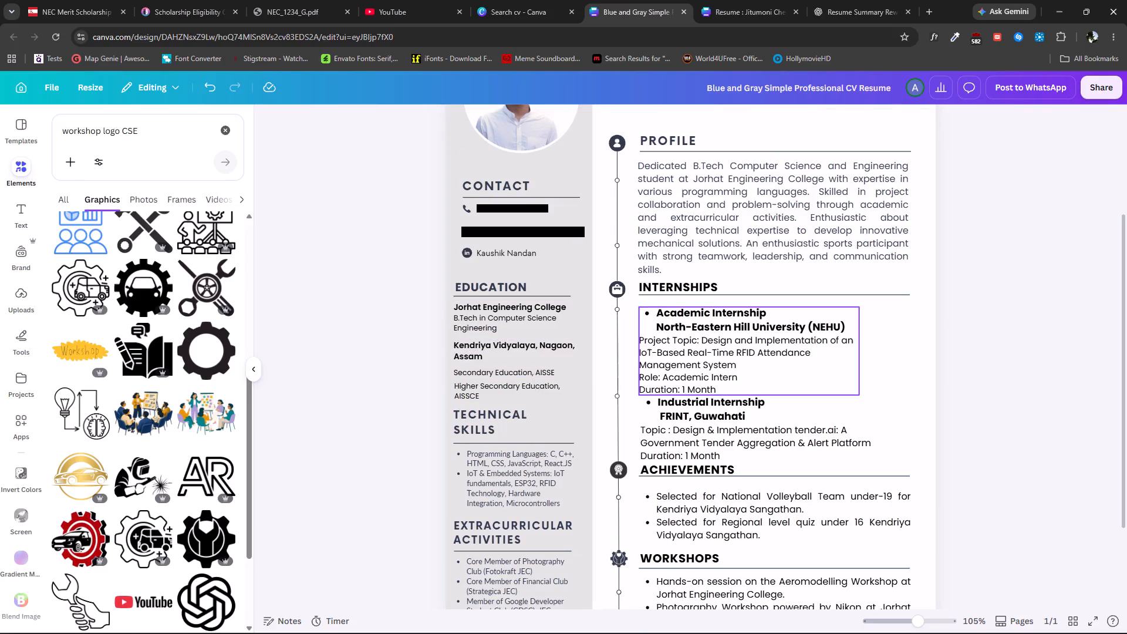
Fill the empty last Extracurricular Activities bullet with "Represented Jorhat Engineering College for the JEC".
scroll(1004, 315, "down", 3)
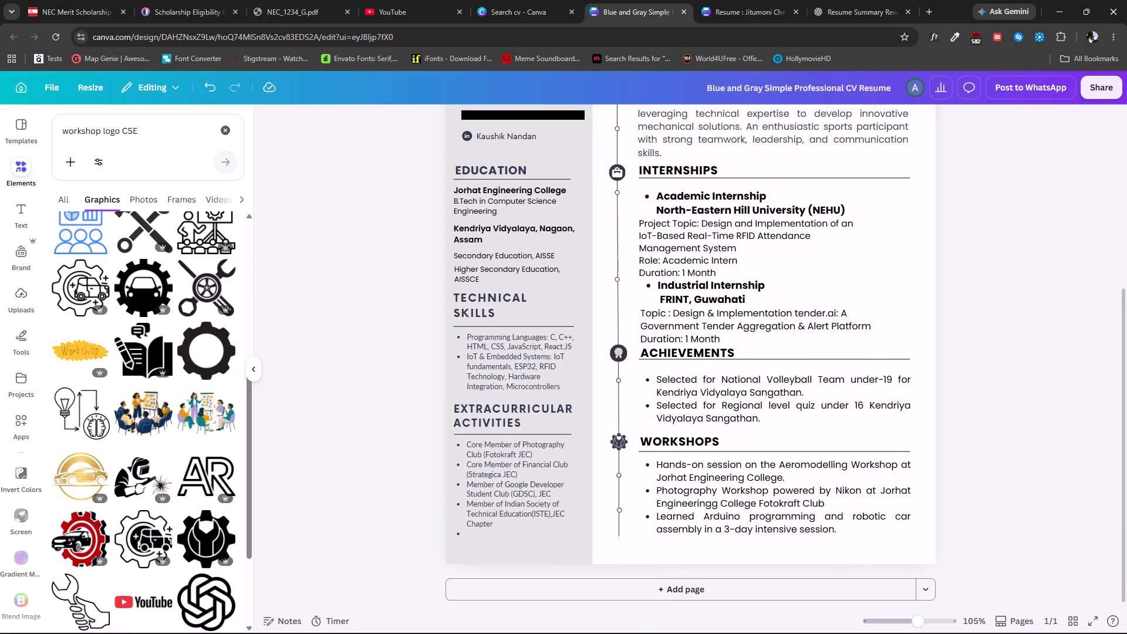
left_click(488, 543)
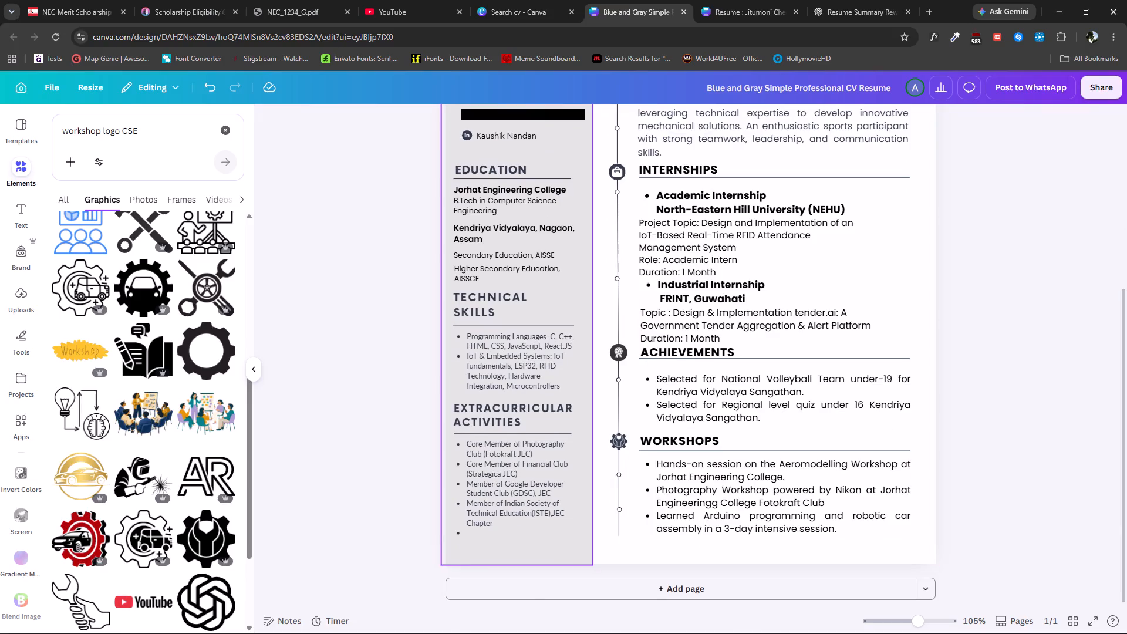
left_click(454, 536)
left_click(464, 532)
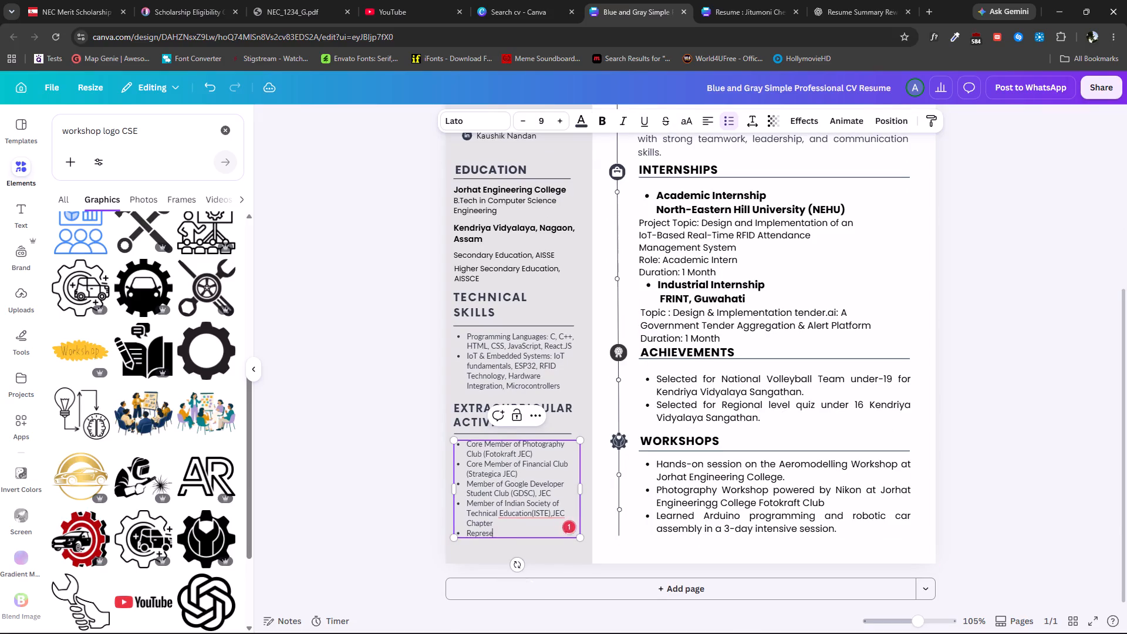
key("BackSpace")
key("BackSpace")
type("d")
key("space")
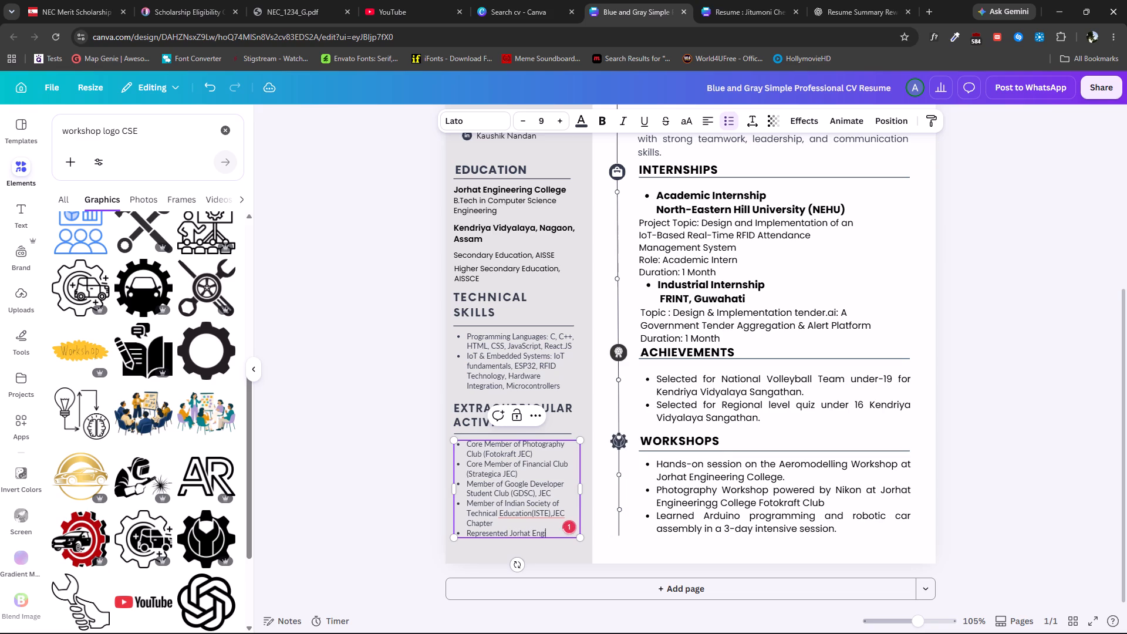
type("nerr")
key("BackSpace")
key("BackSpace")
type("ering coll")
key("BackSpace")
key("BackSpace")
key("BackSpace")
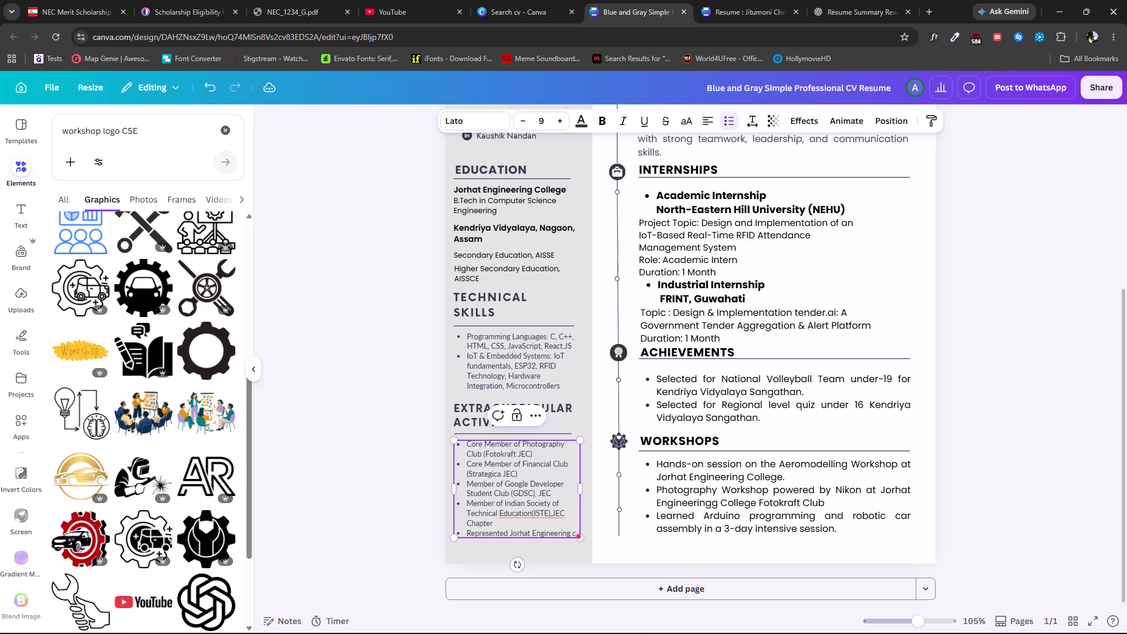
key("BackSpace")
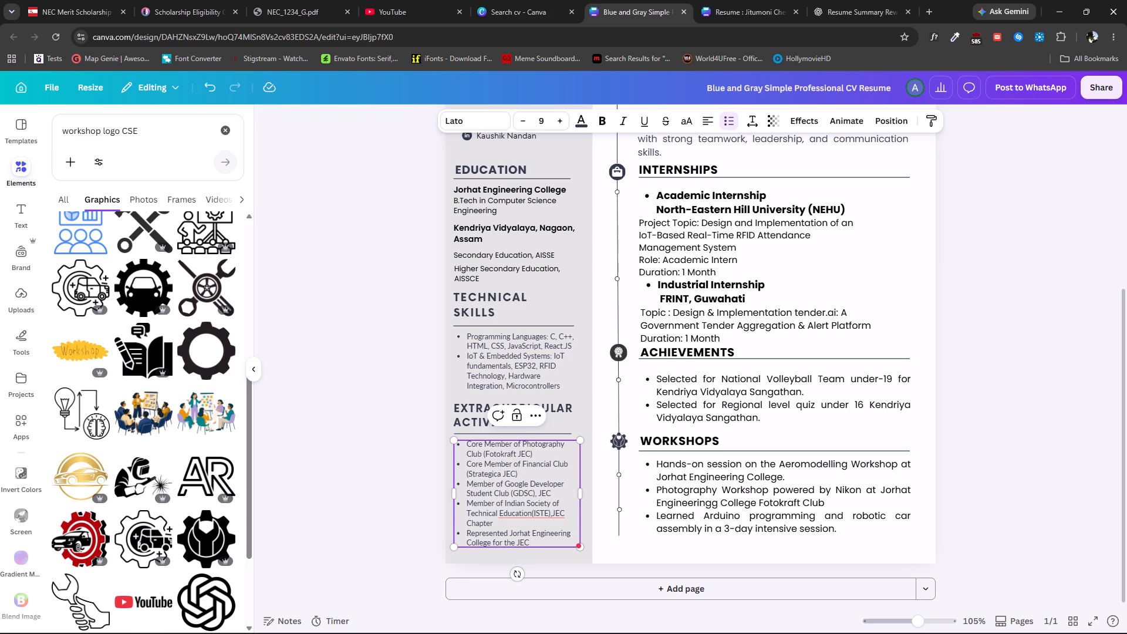
Replace "for the JEC" at the end of the last Extracurricular Activities bullet with "(JEC) Volleyball Team".
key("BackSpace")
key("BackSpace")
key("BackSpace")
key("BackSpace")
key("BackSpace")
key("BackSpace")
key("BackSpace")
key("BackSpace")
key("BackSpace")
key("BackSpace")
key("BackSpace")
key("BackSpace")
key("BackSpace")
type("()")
left_click(494, 544)
key("Right")
key("BackSpace")
key("BackSpace")
key("BackSpace")
key("BackSpace")
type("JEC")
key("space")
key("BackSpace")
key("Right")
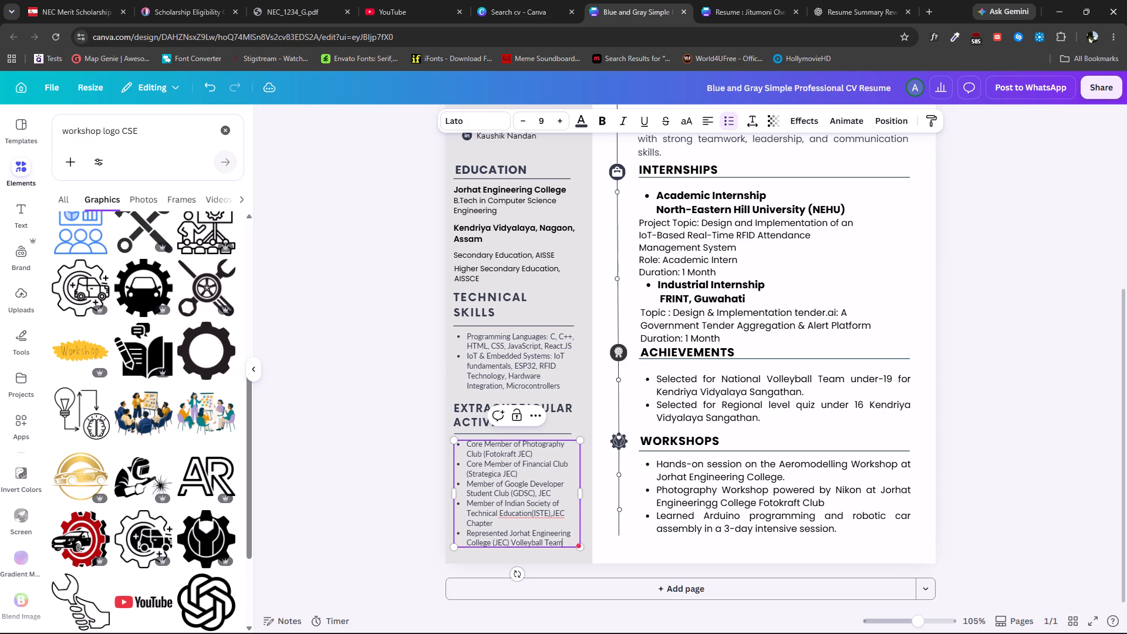
left_click(393, 492)
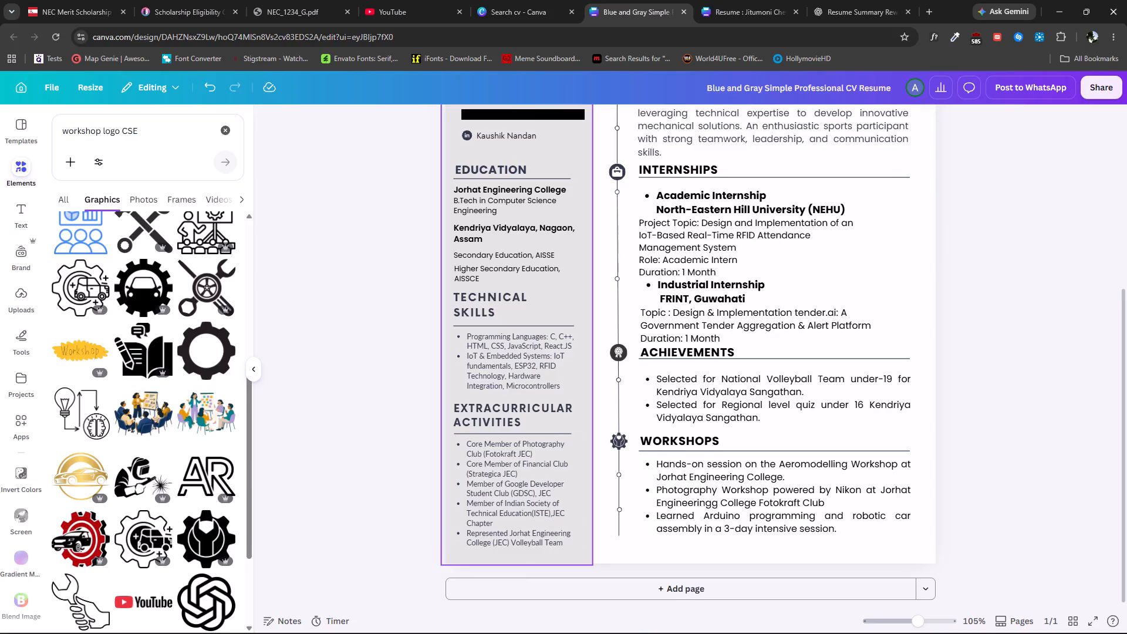
left_click(554, 558)
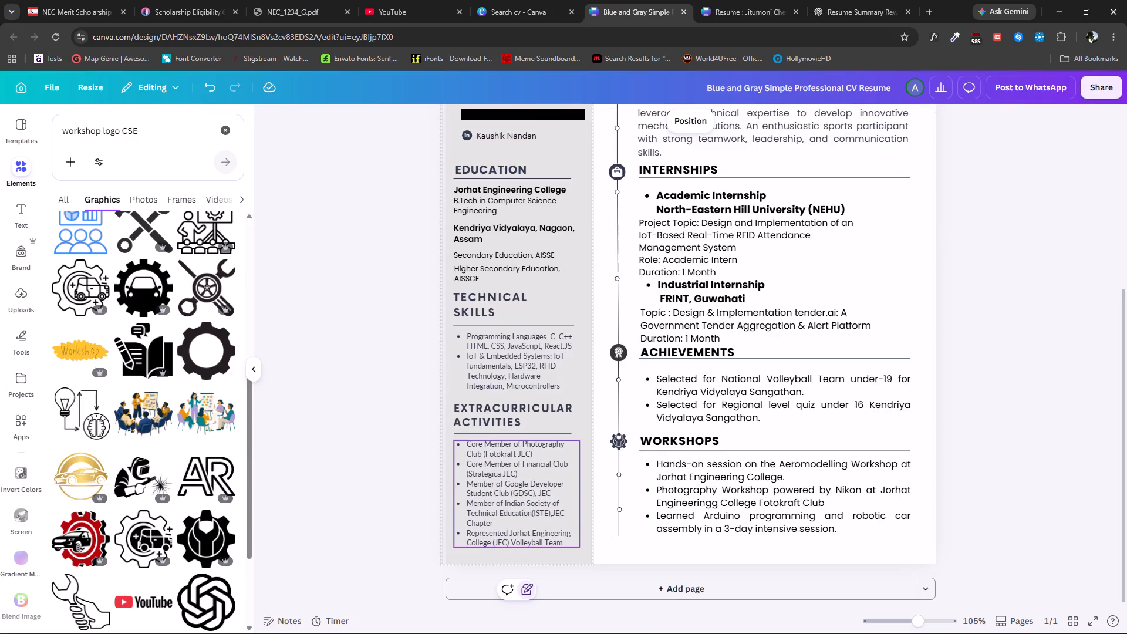
left_click(355, 488)
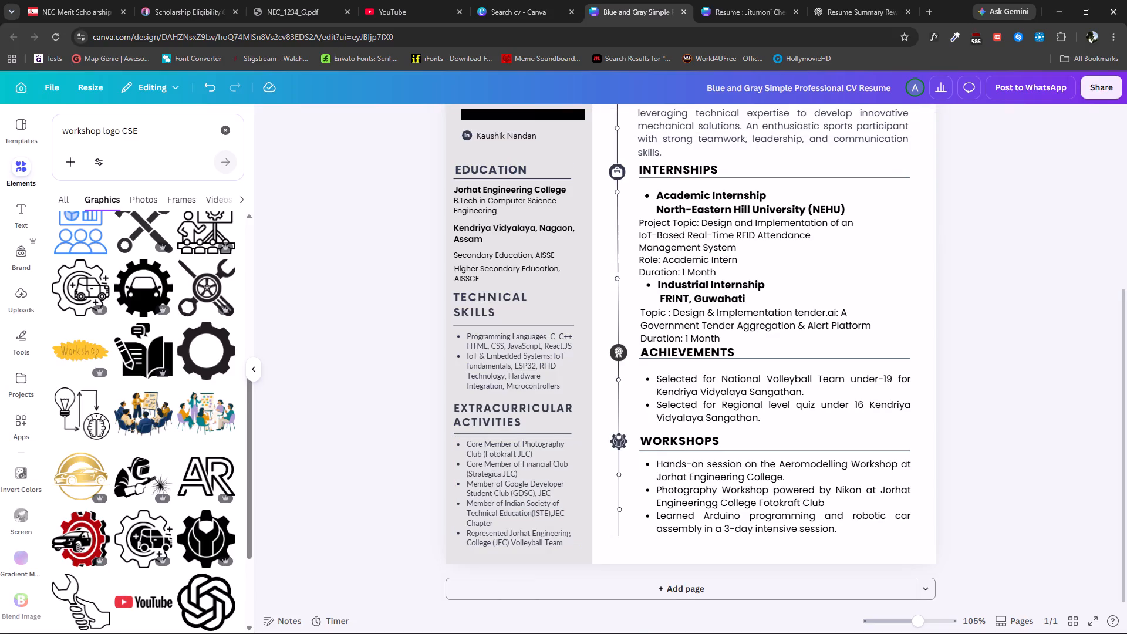
Tighten the Education spacing by moving the Kendriya Vidyalaya, Secondary Education and Higher Secondary Education texts up, keeping their left edges aligned.
scroll(543, 488, "up", 1)
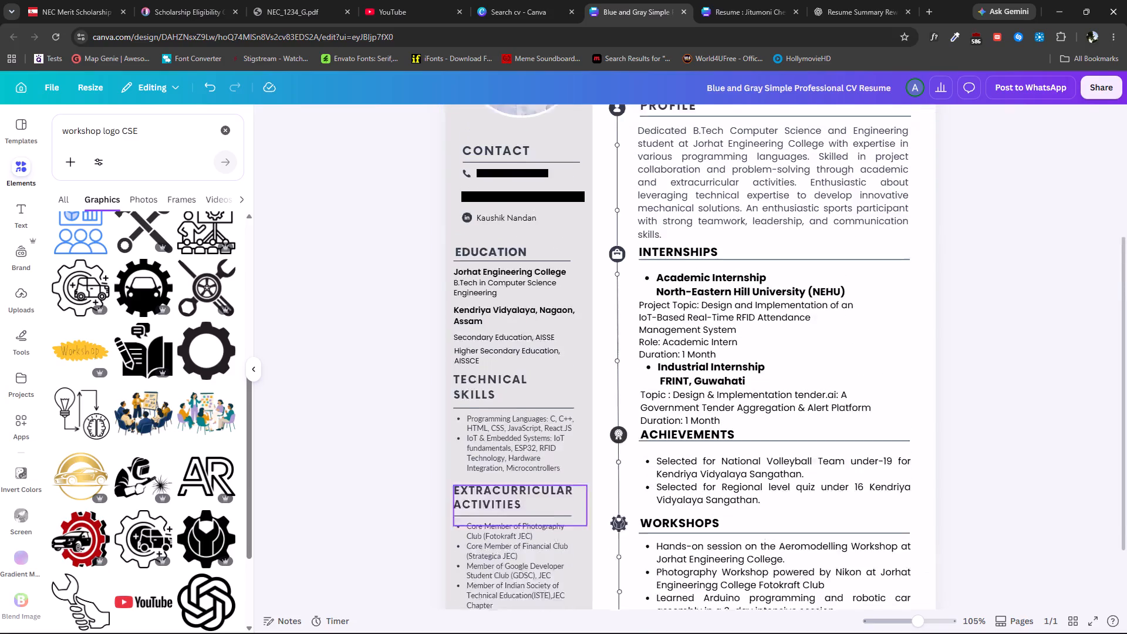
scroll(494, 328, "up", 2, "ctrl")
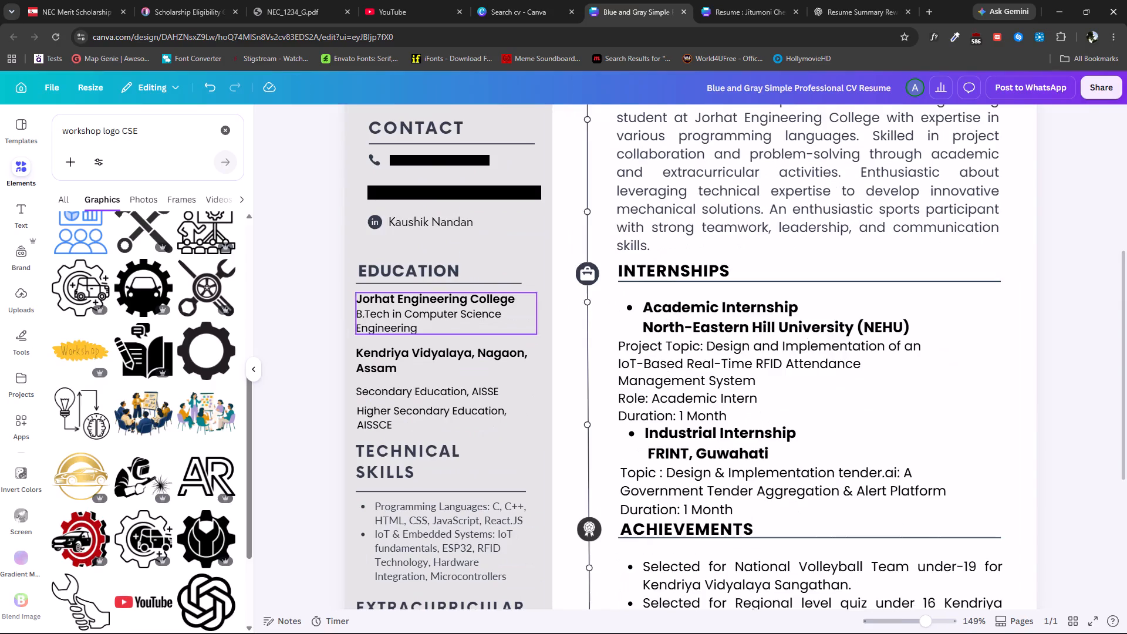
left_click(468, 353)
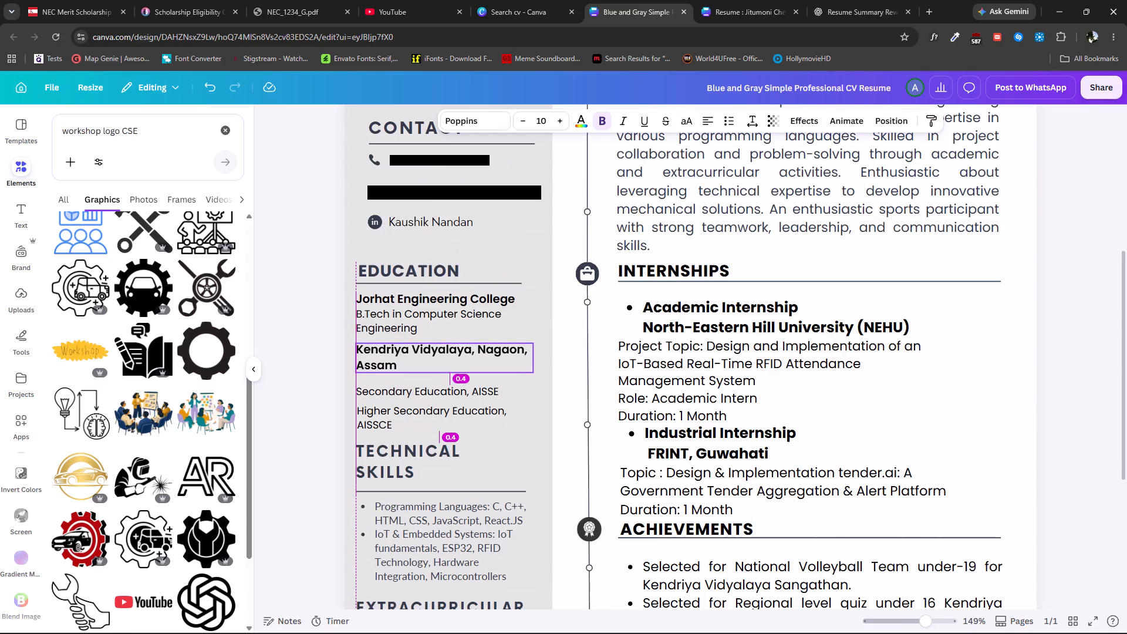
left_click_drag(396, 388, 396, 382)
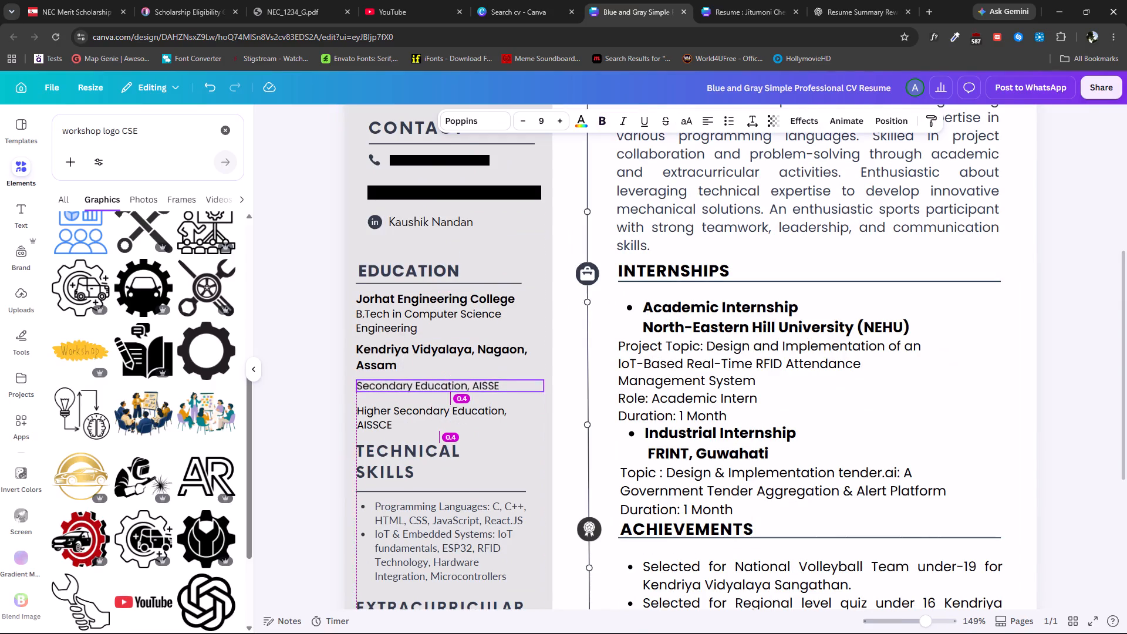
left_click_drag(396, 382, 396, 379)
left_click_drag(398, 417, 399, 408)
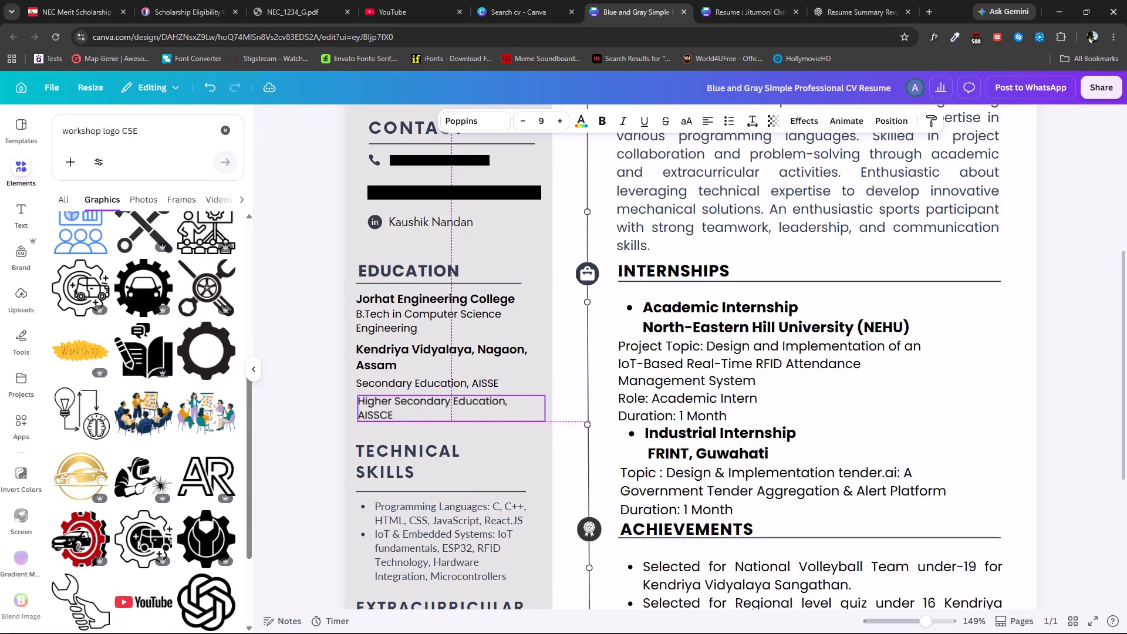
left_click_drag(399, 408, 397, 408)
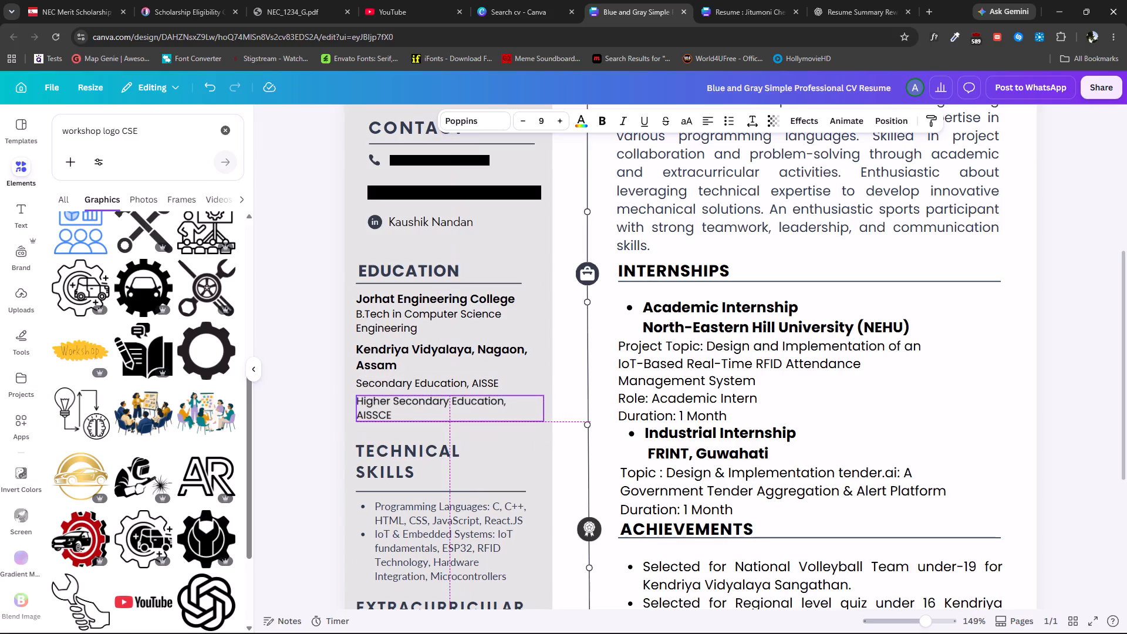
left_click_drag(397, 408, 398, 408)
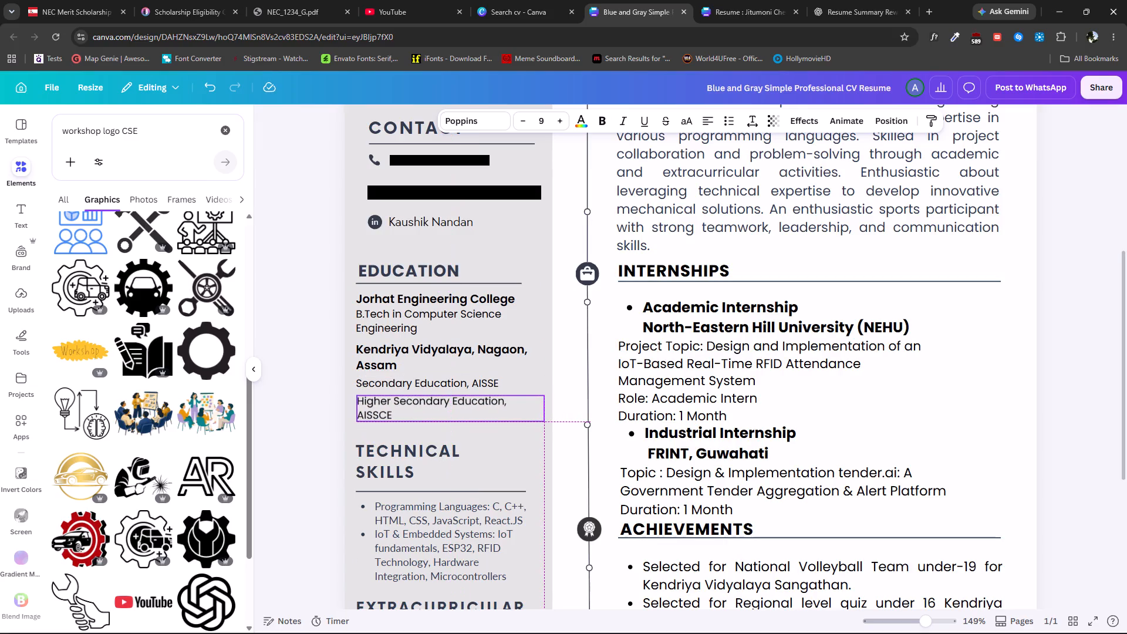
left_click_drag(398, 408, 397, 408)
left_click(330, 392)
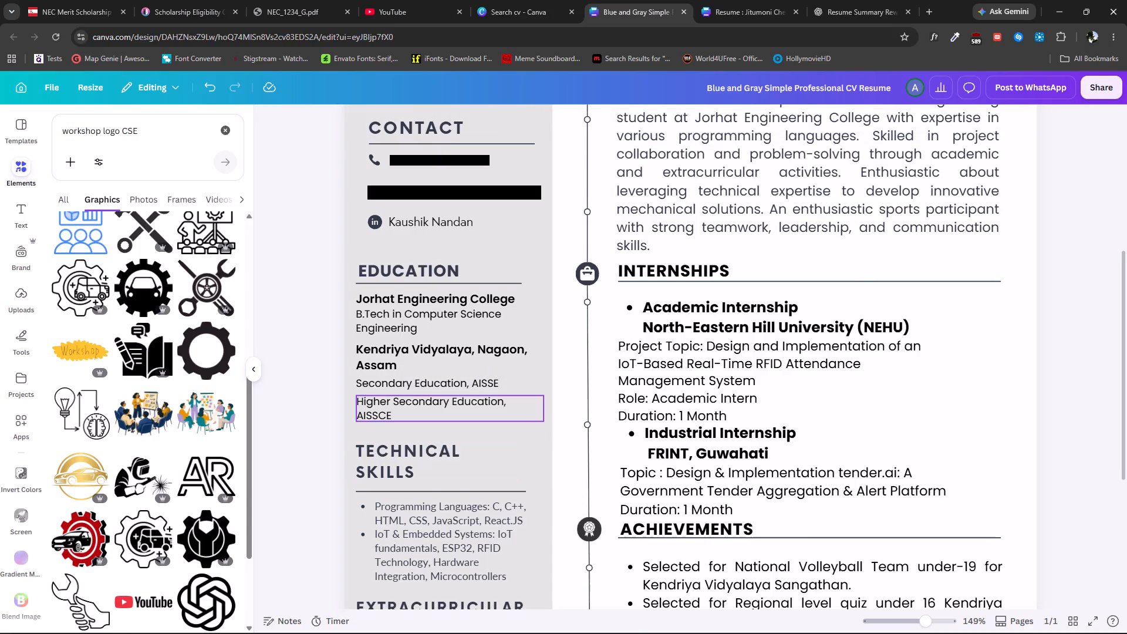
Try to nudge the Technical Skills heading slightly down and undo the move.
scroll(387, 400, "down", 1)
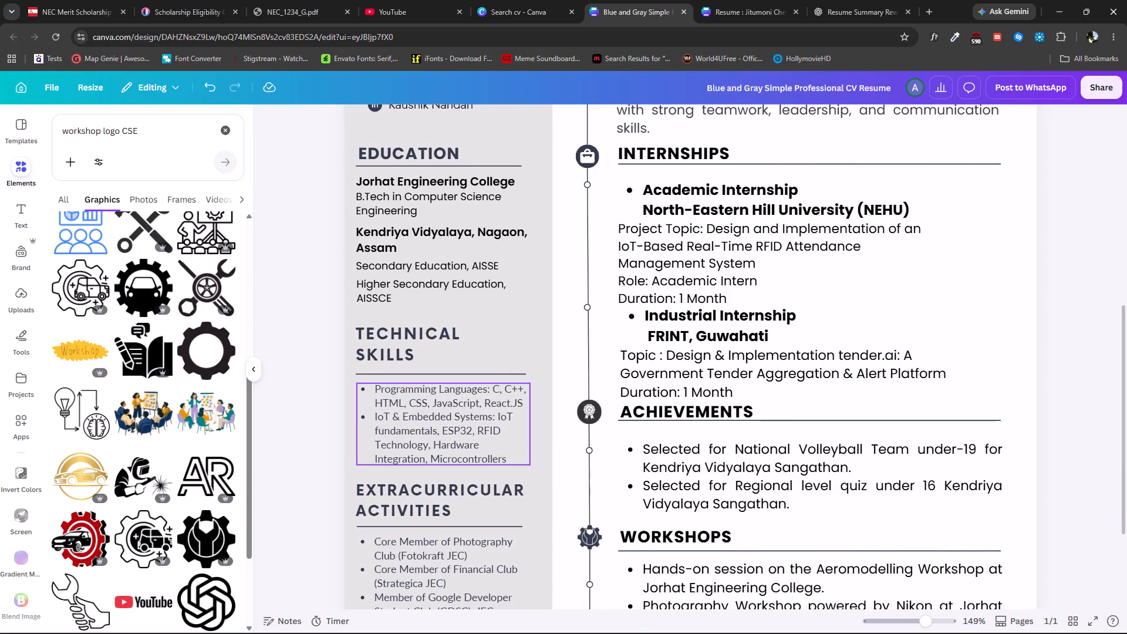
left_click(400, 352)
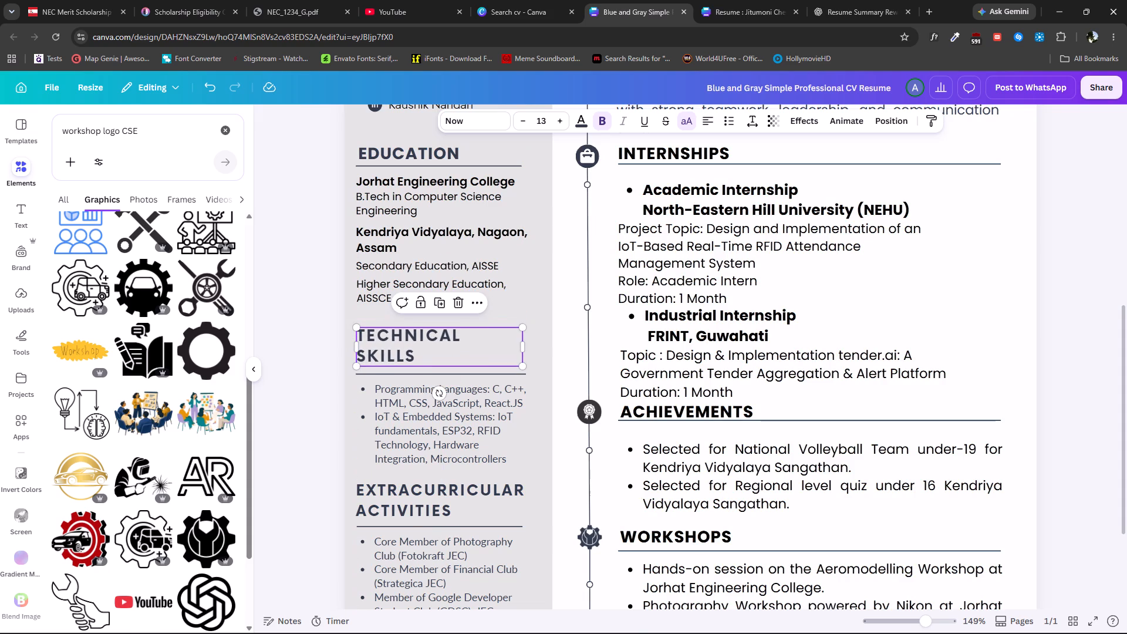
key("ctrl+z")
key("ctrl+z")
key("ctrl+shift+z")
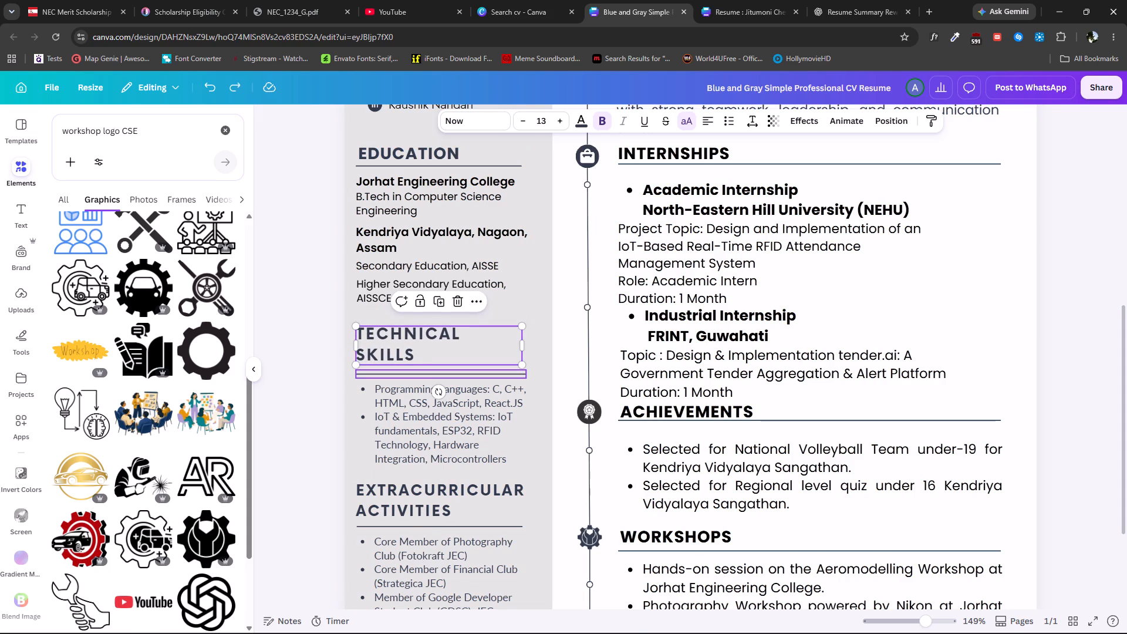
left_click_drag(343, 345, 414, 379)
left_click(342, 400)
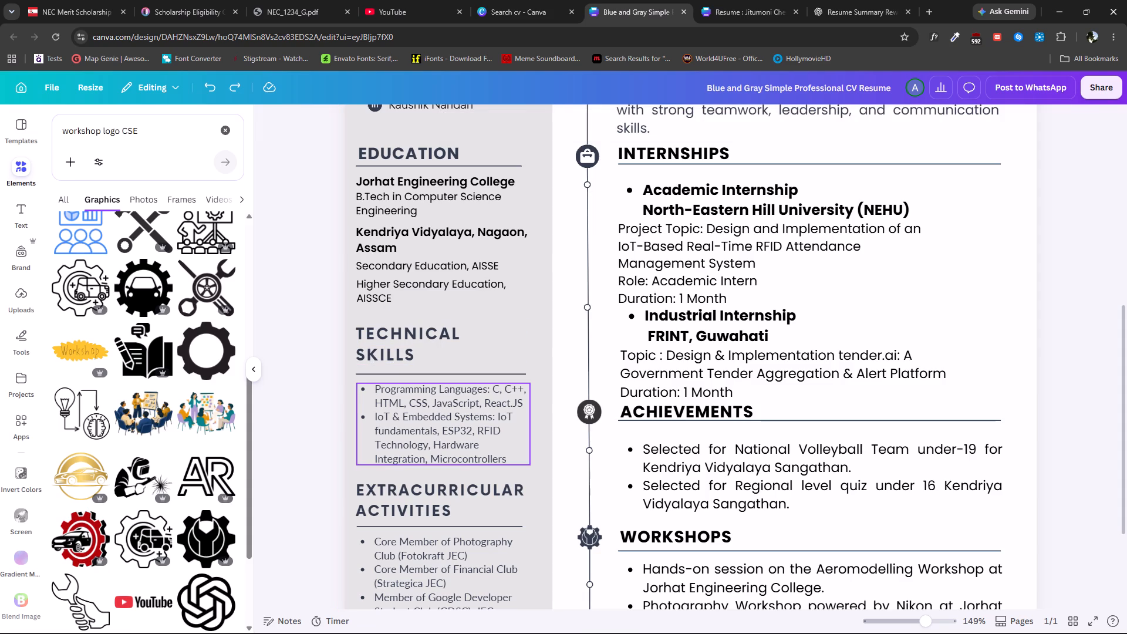
Ungroup the Education heading from its divider line and shift the line slightly down.
left_click(445, 153)
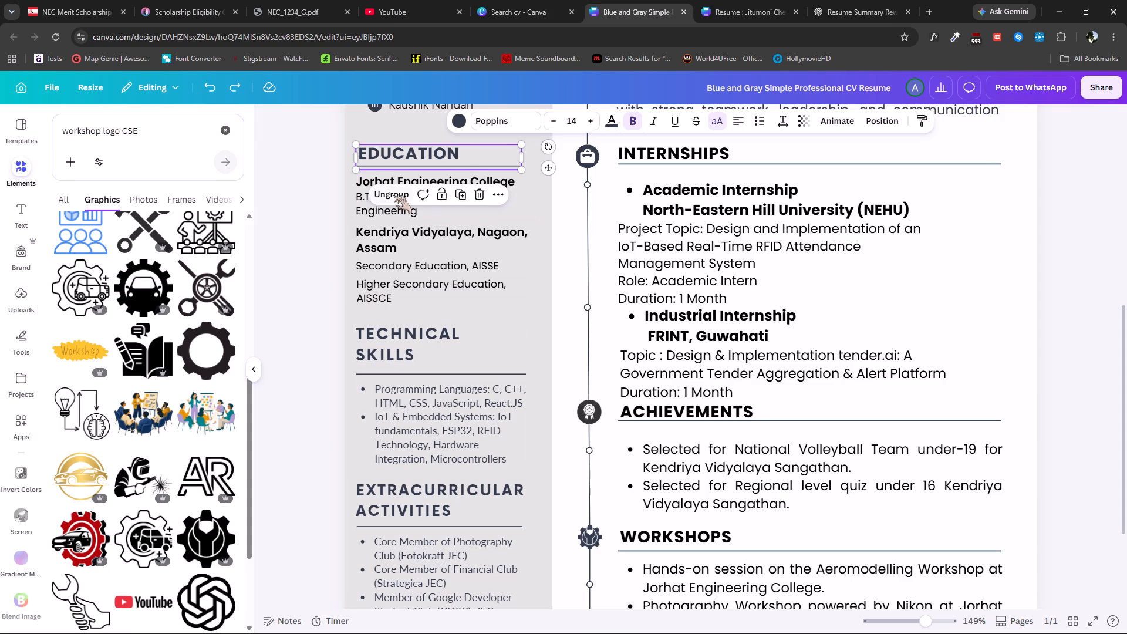
left_click(393, 195)
left_click(536, 169)
left_click(495, 166)
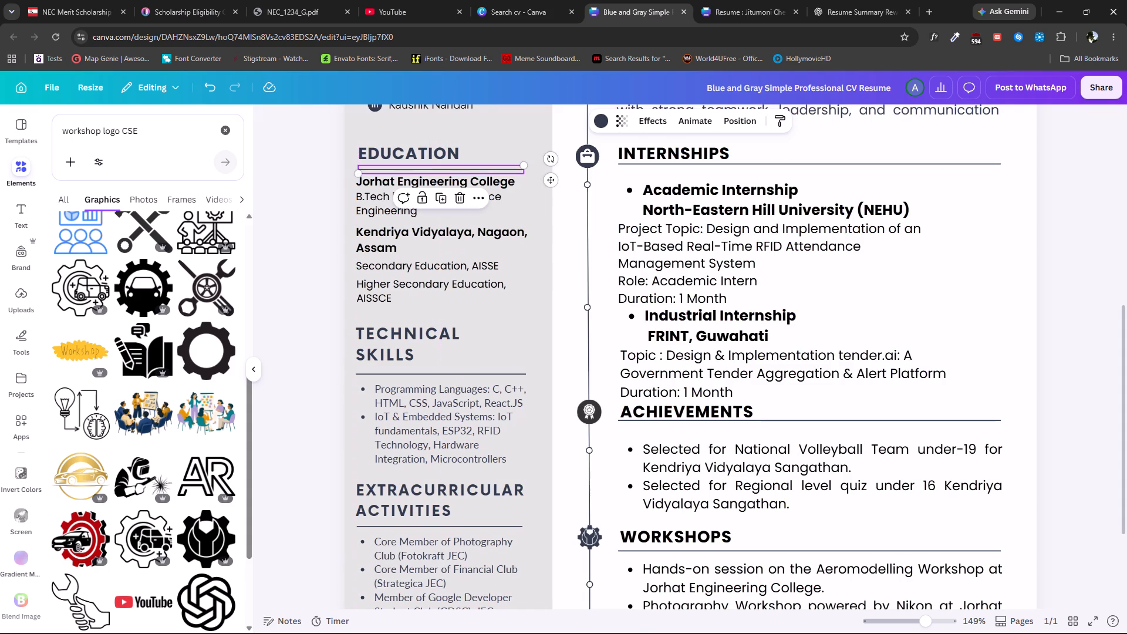
left_click(548, 212)
scroll(471, 226, "up", 1)
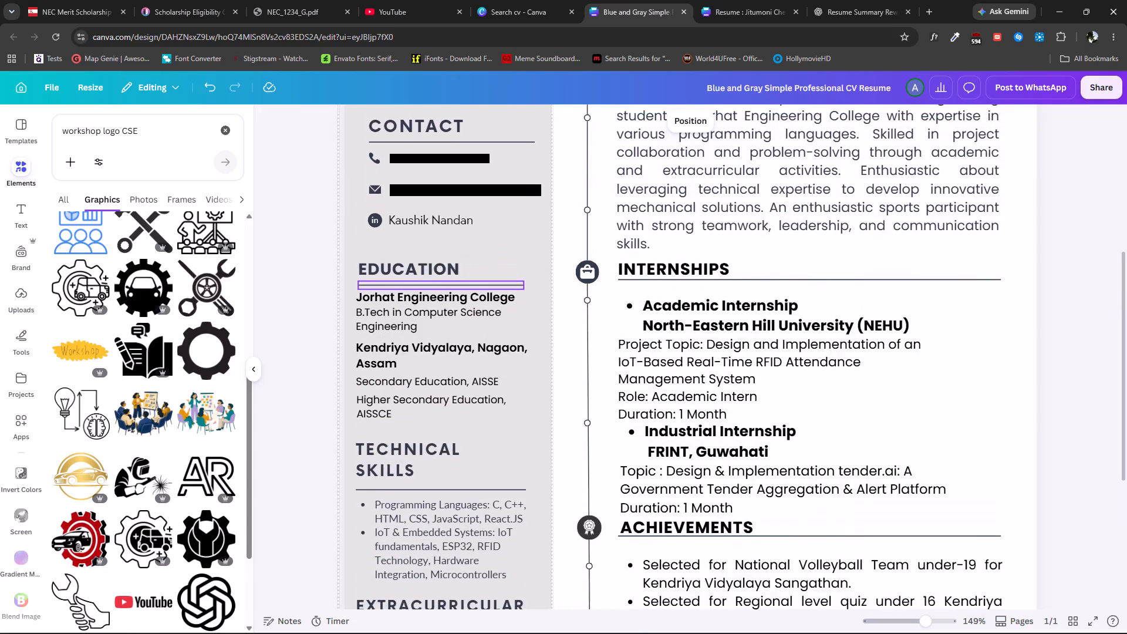
Group the Education heading with its divider line.
left_click(459, 285)
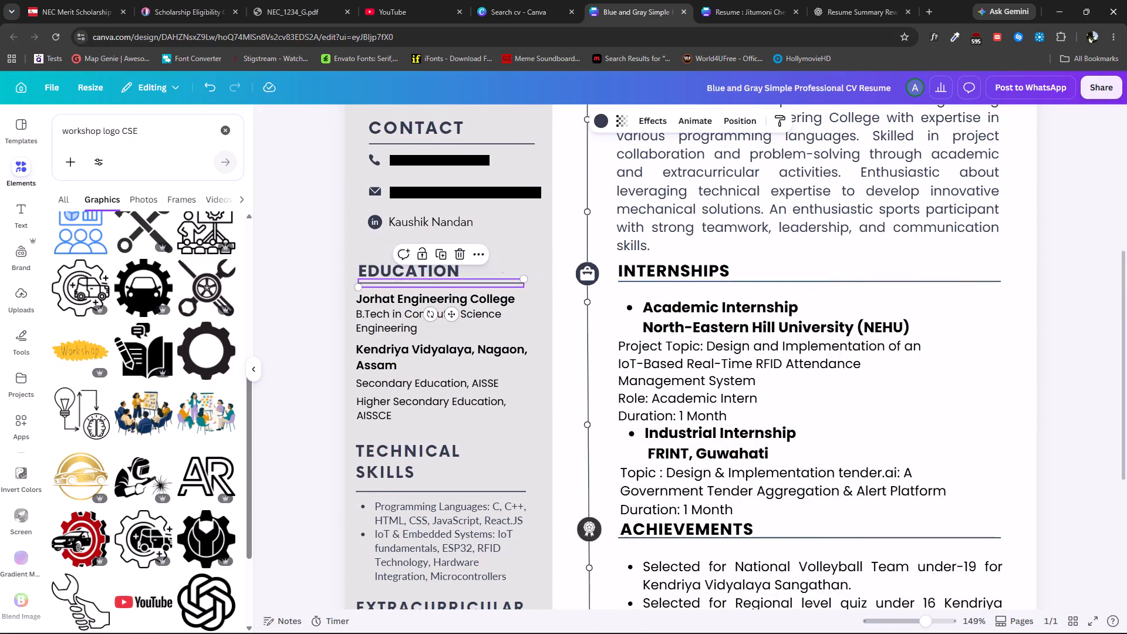
left_click(495, 249)
left_click(432, 274)
left_click(440, 283, "shift")
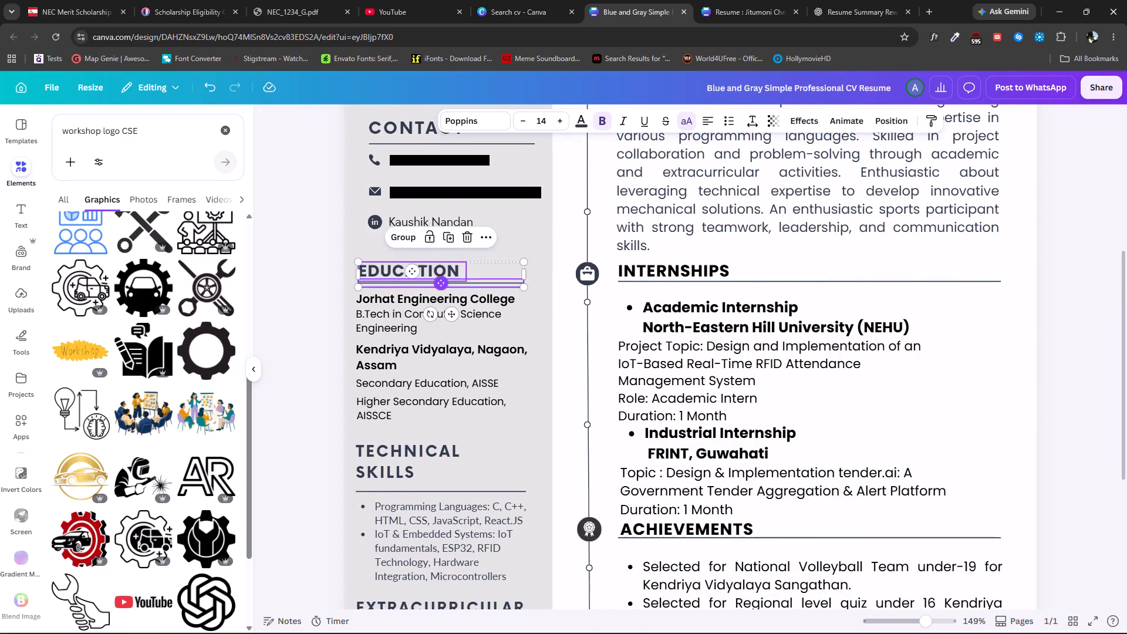
left_click(400, 239)
Group the Technical Skills heading with its divider line.
scroll(397, 325, "down", 2)
left_click(407, 312)
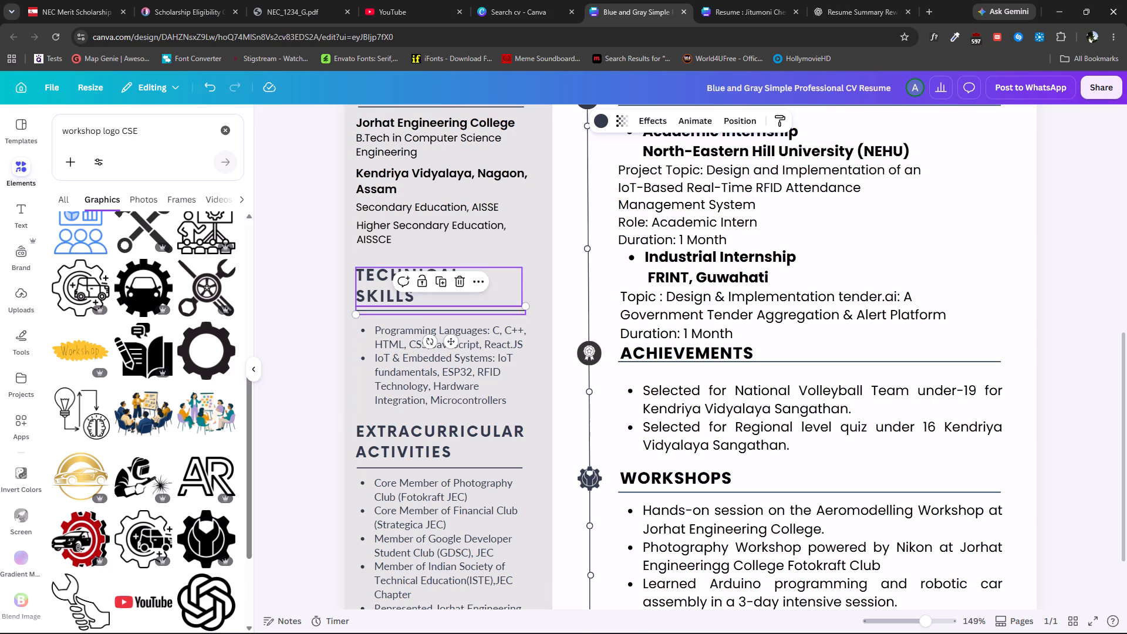
left_click(390, 295, "shift")
left_click(395, 242)
left_click(343, 302)
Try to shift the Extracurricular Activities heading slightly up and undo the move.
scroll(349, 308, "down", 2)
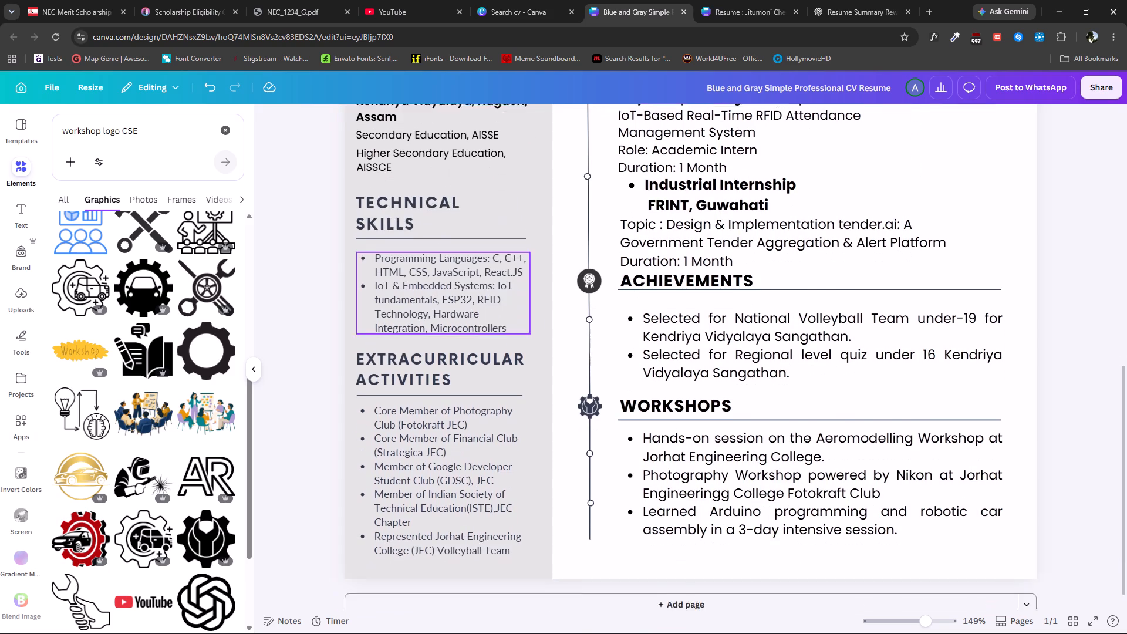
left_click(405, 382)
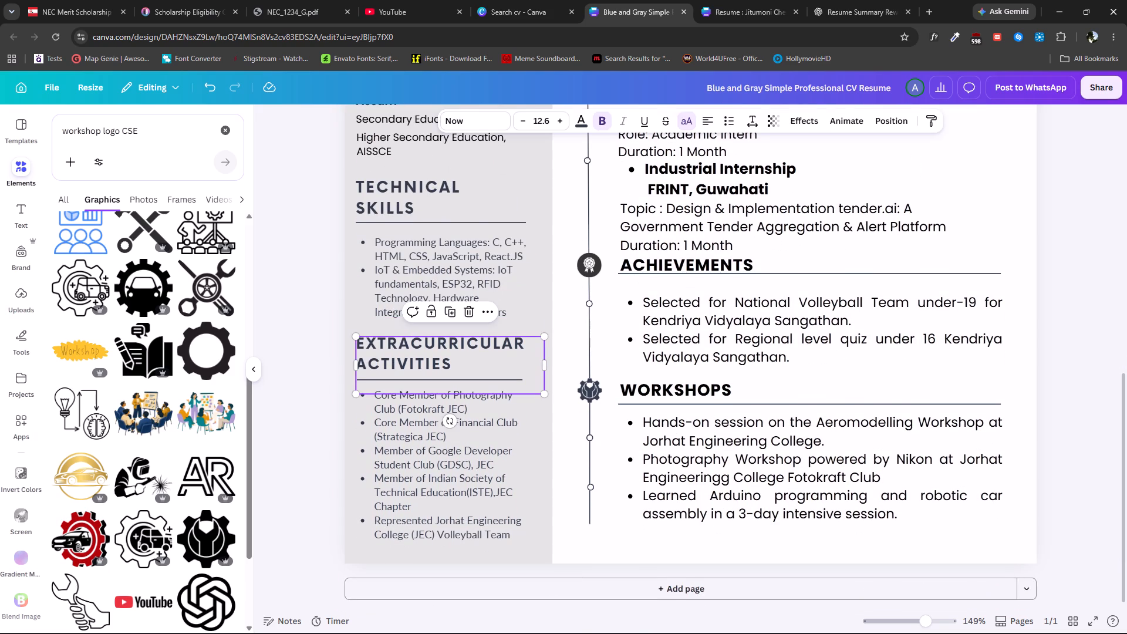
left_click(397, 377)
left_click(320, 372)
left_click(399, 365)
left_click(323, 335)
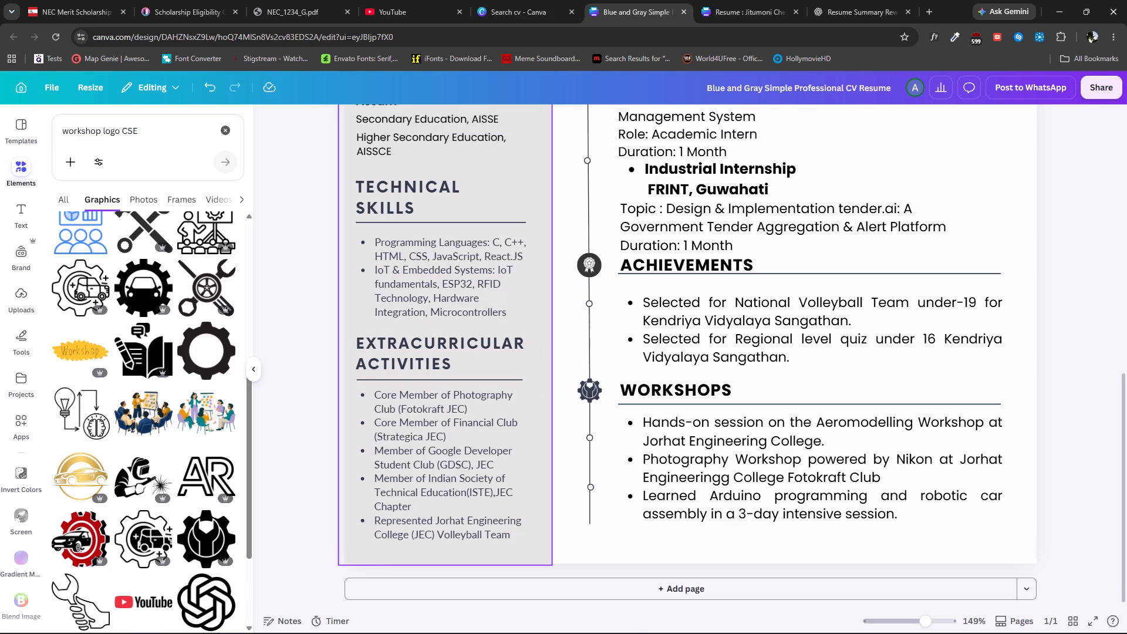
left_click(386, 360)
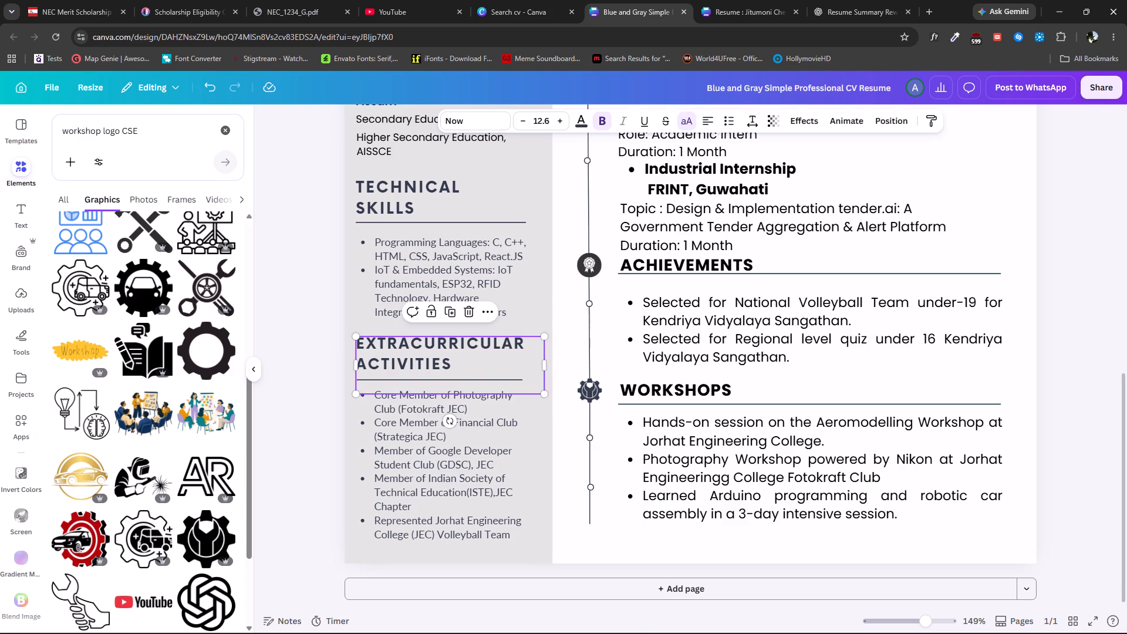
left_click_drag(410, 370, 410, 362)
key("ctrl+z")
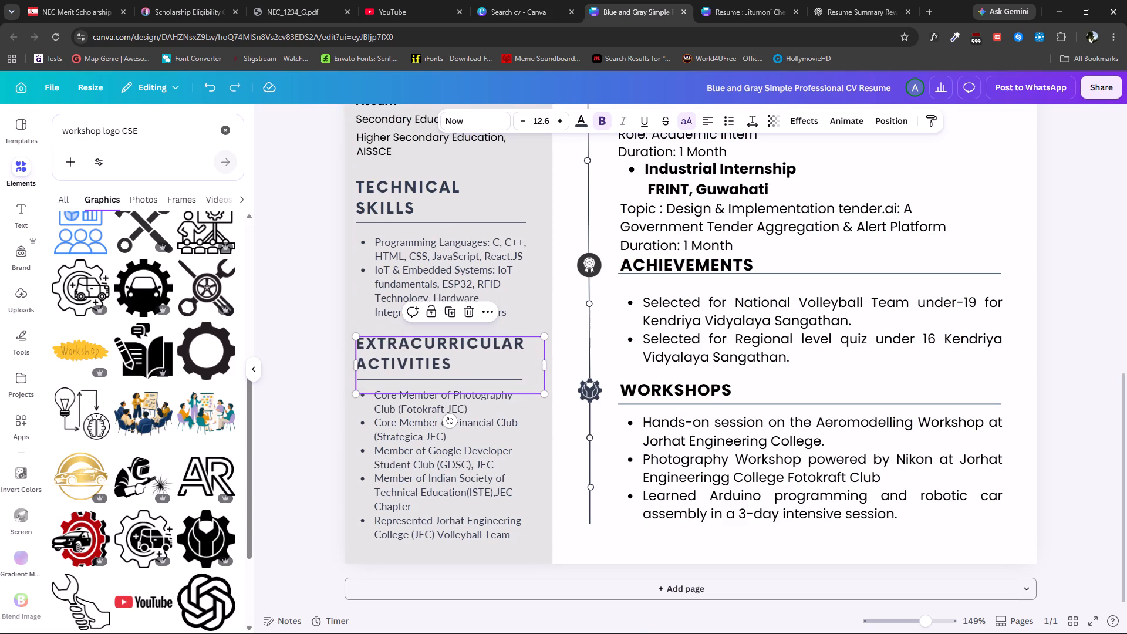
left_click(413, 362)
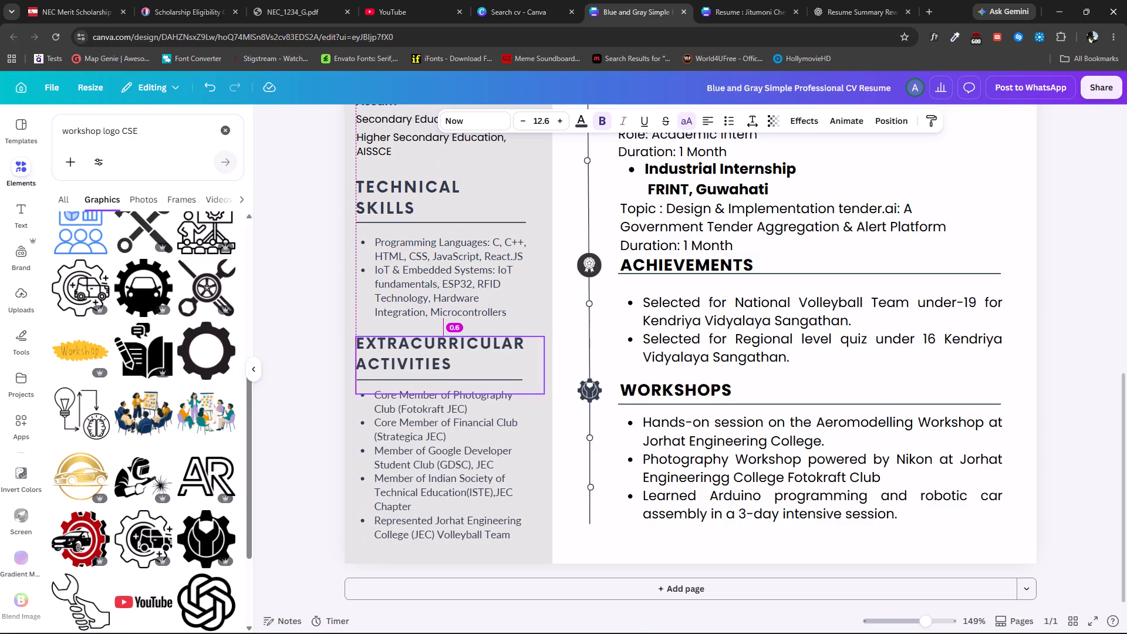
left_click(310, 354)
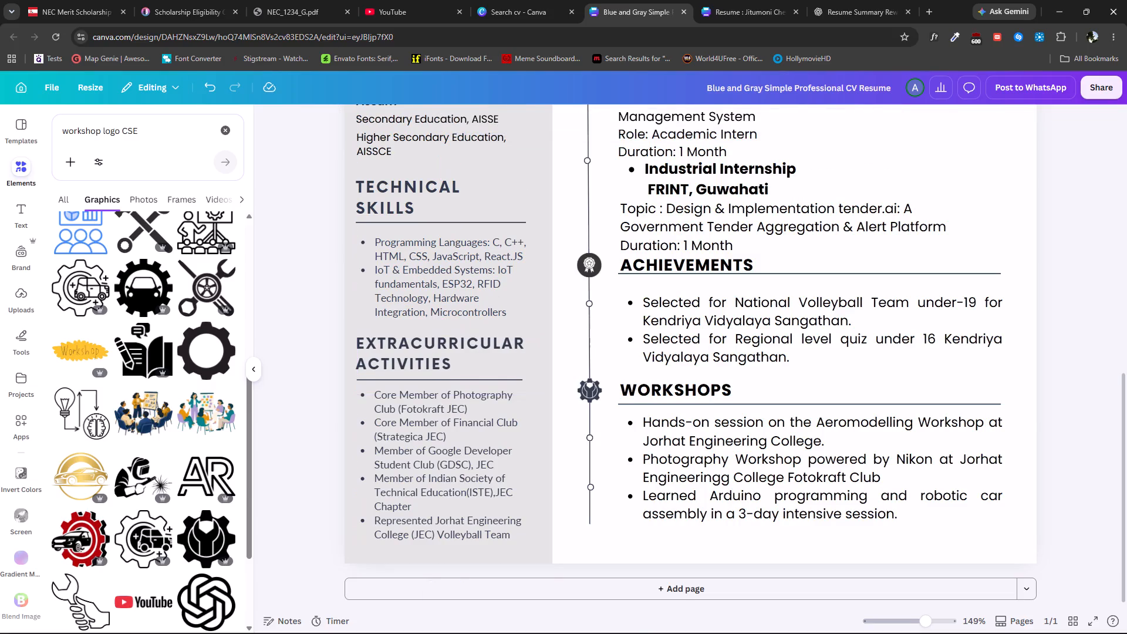
Shift the four Education text blocks slightly right together so their left edges align with the Education heading.
scroll(319, 355, "up", 3)
scroll(319, 355, "down", 1, "ctrl")
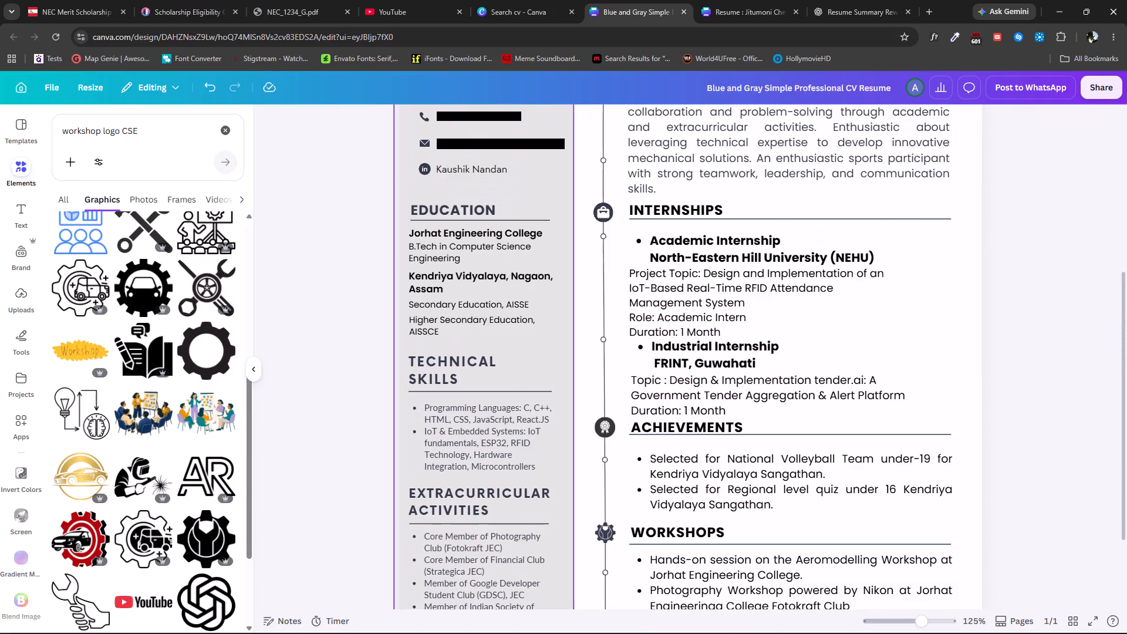
scroll(479, 331, "up", 1)
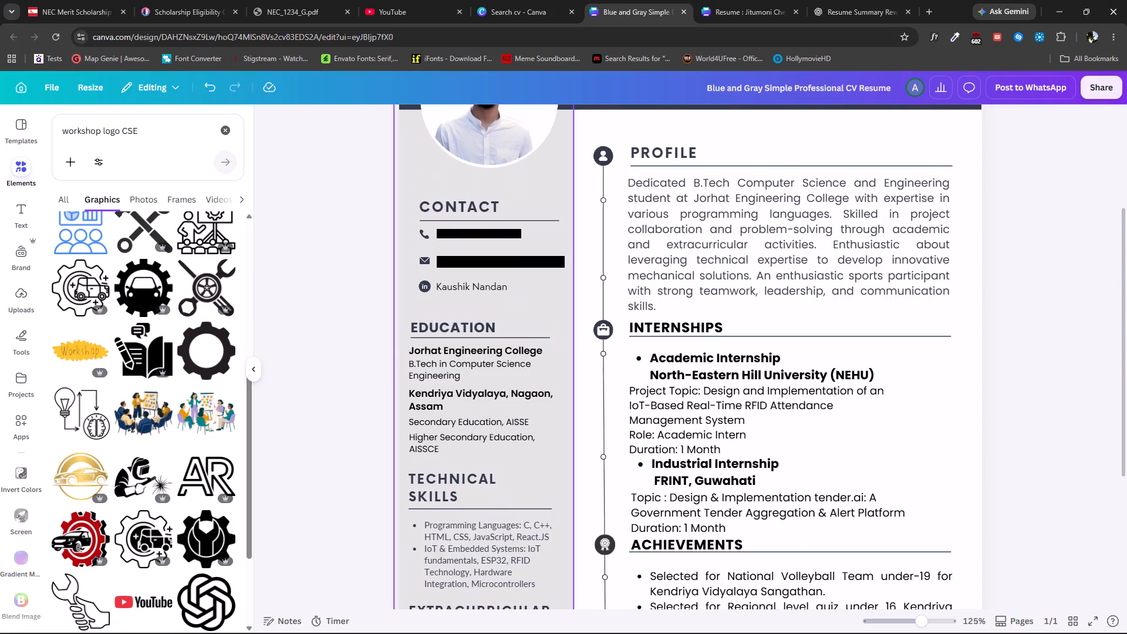
left_click_drag(404, 352, 490, 447)
left_click(514, 445)
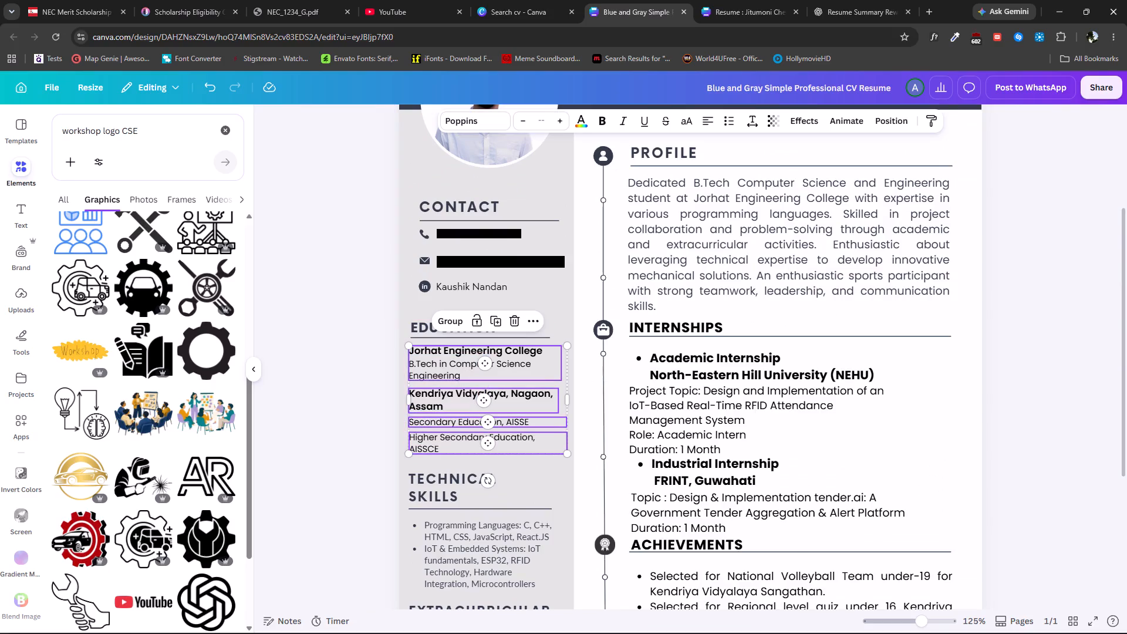
left_click(559, 474)
Slightly narrow the Kendriya Vidyalaya, Nagaon, Assam text box from its right edge.
left_click(539, 399)
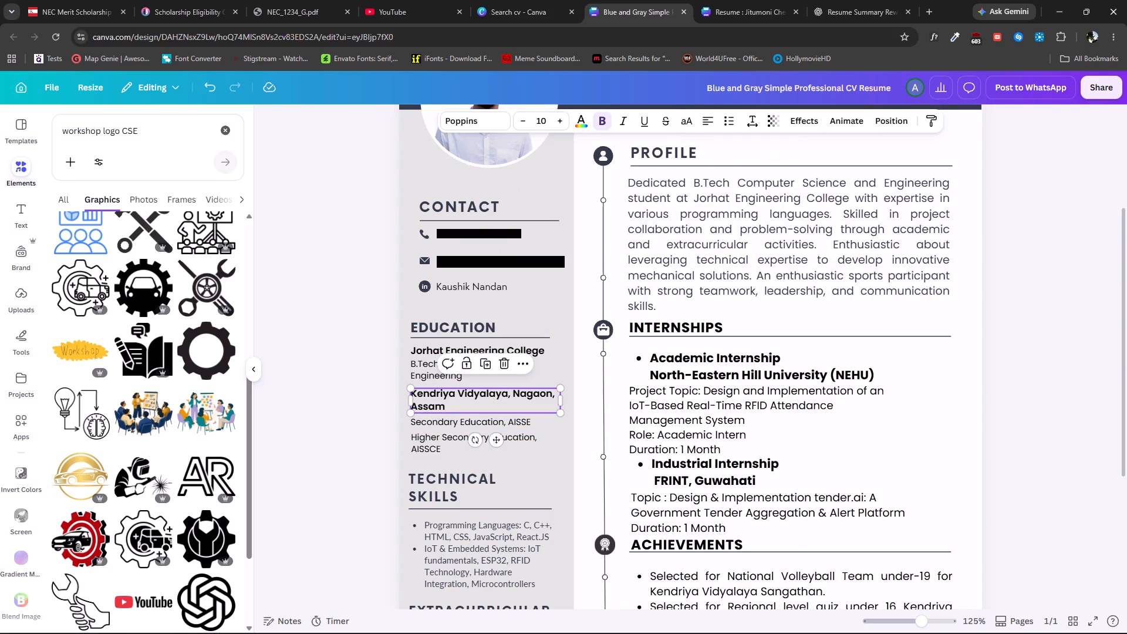
left_click(561, 401)
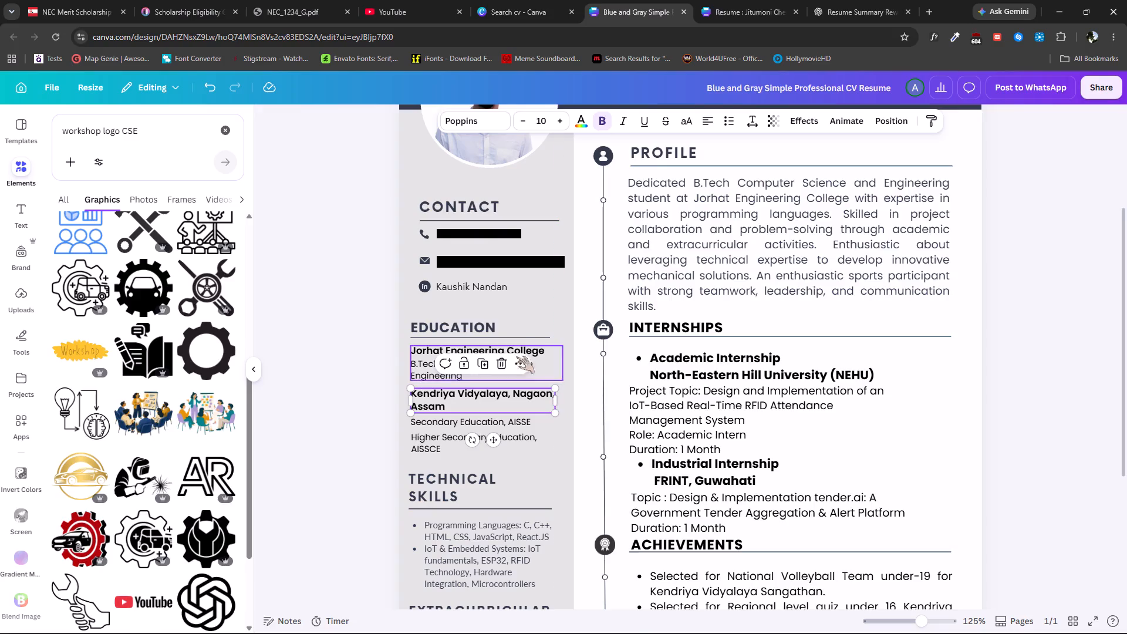
left_click(473, 326)
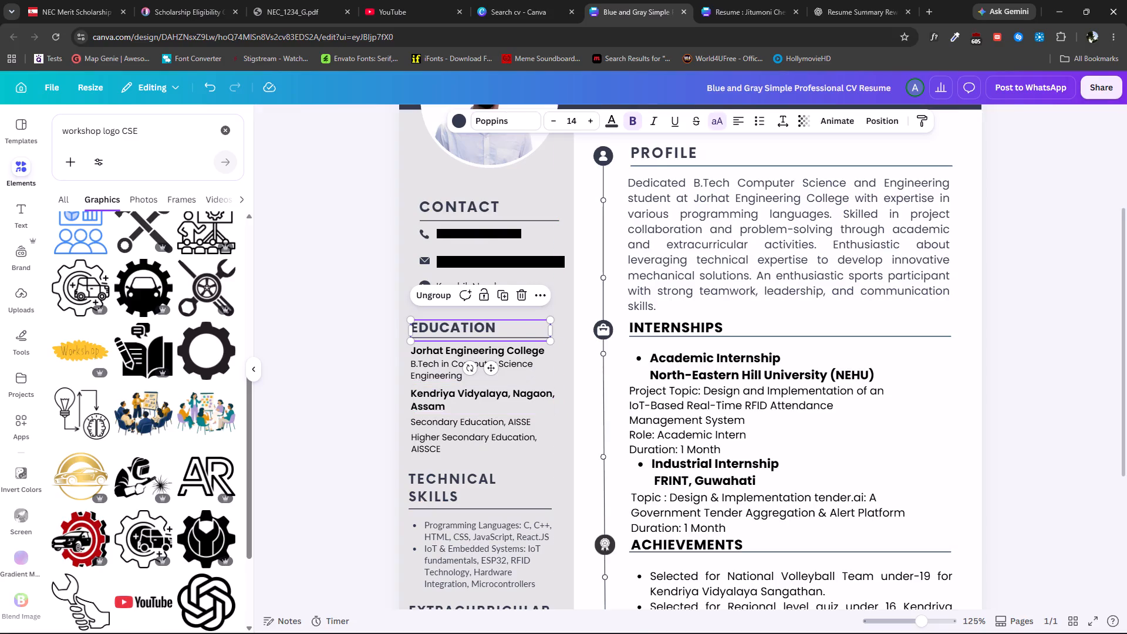
left_click(561, 342)
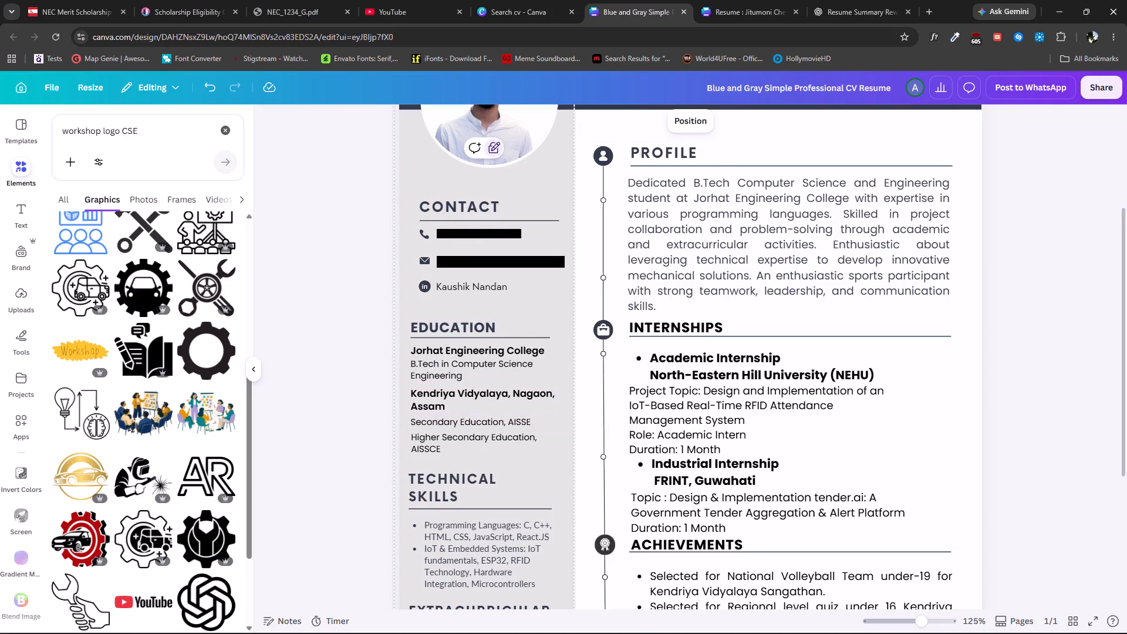
Add bullet points to the Jorhat Engineering College and Kendriya Vidyalaya, Nagaon, Assam lines in the Education section.
left_click(419, 352)
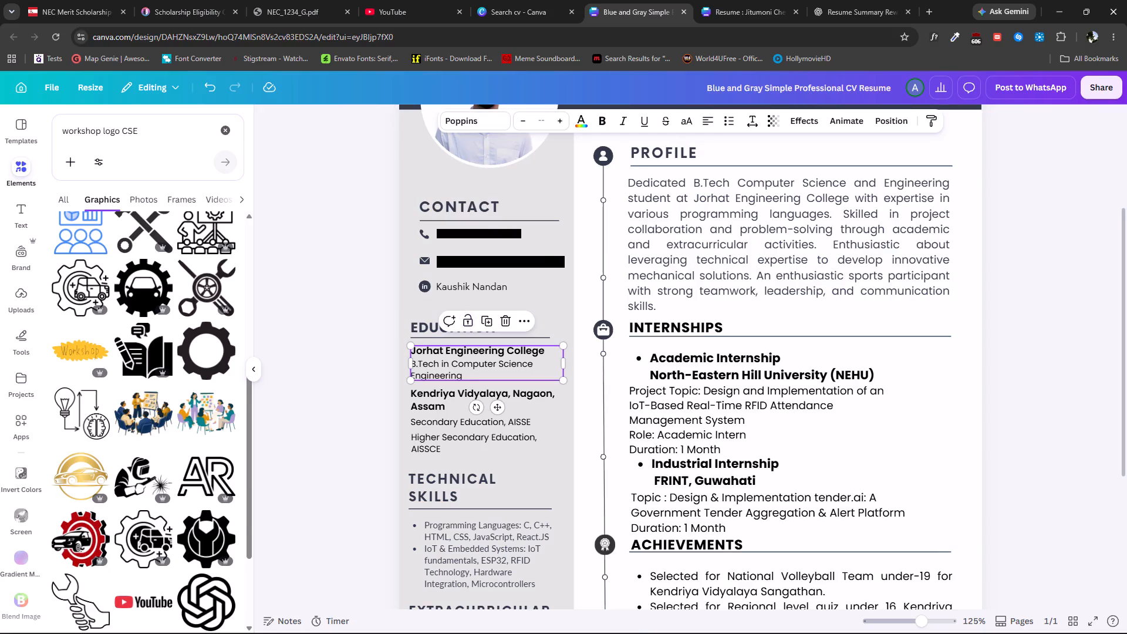
left_click(413, 352)
key("Left")
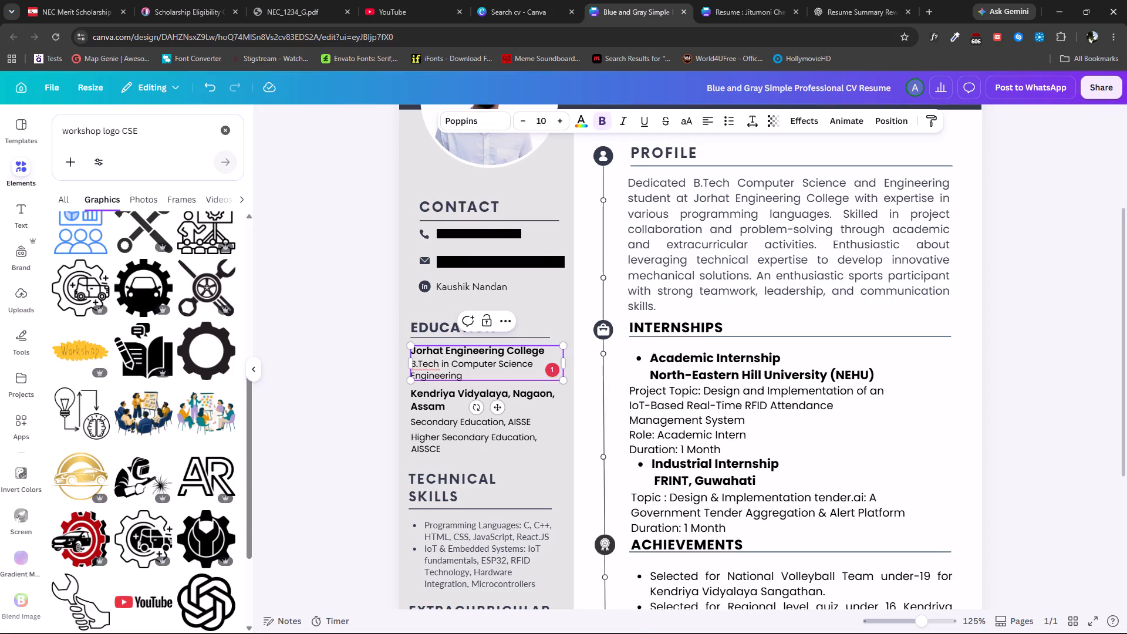
left_click(731, 118)
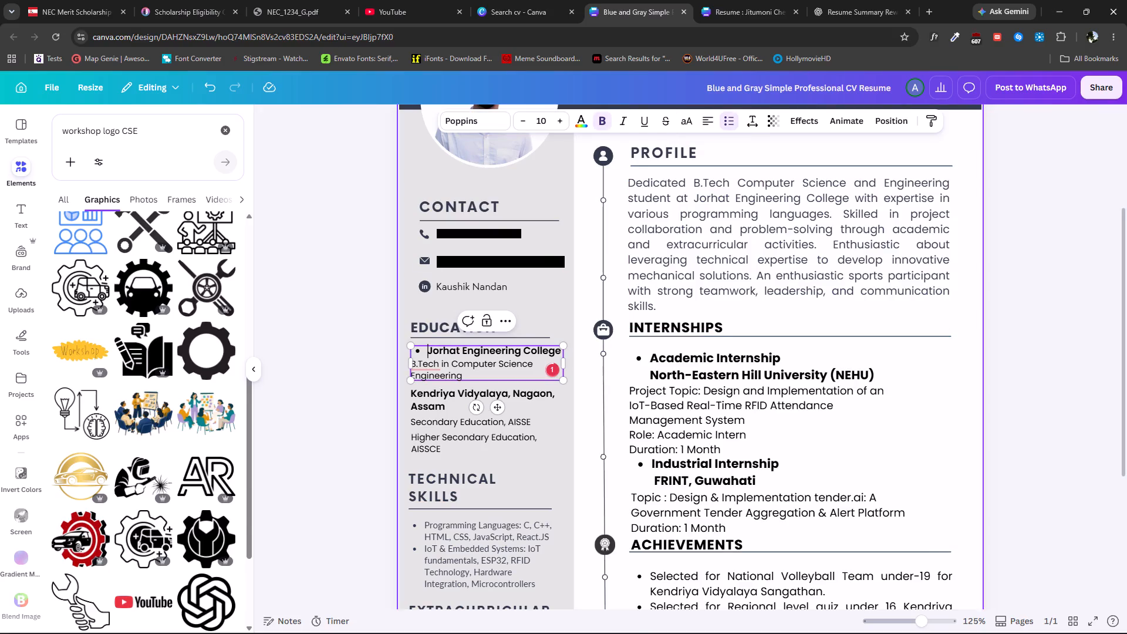
left_click(417, 397)
left_click(412, 396)
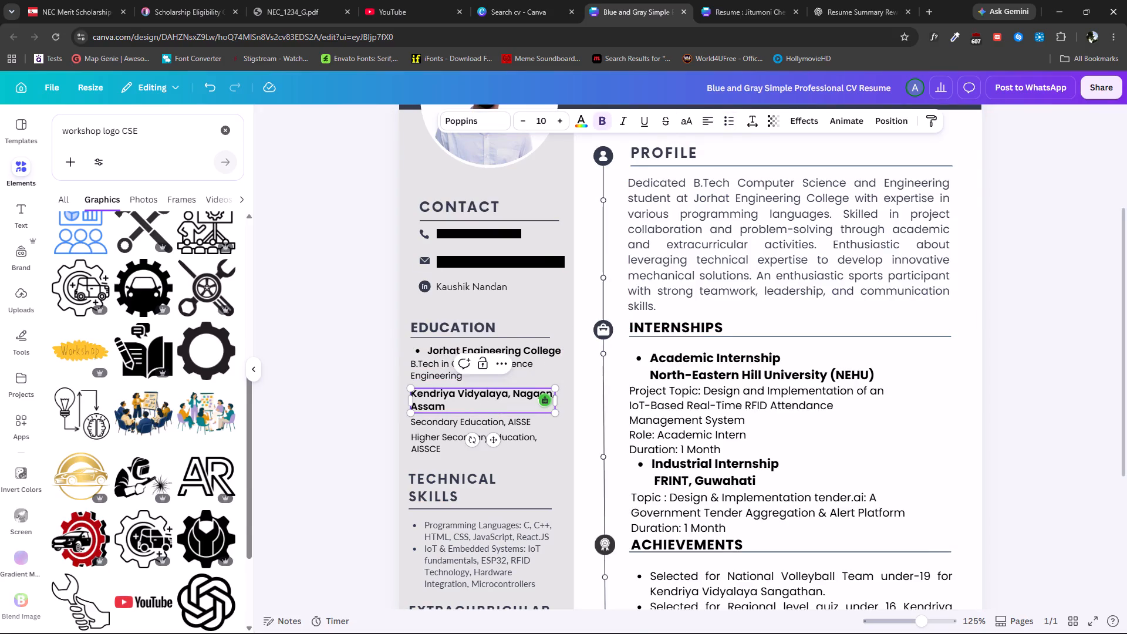
left_click(731, 116)
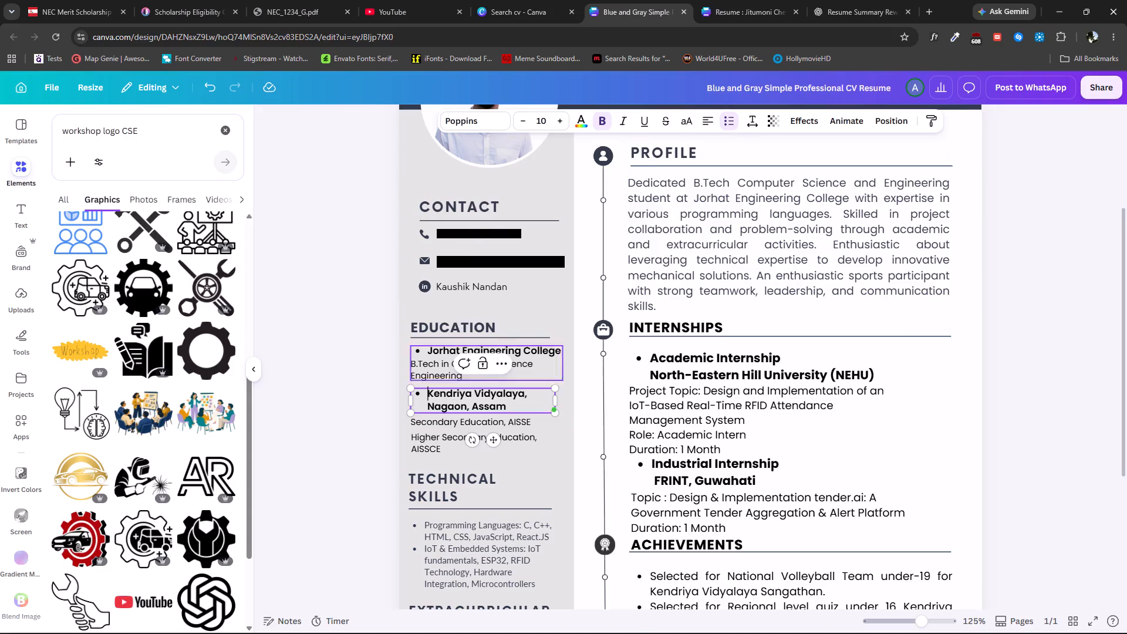
left_click(574, 402)
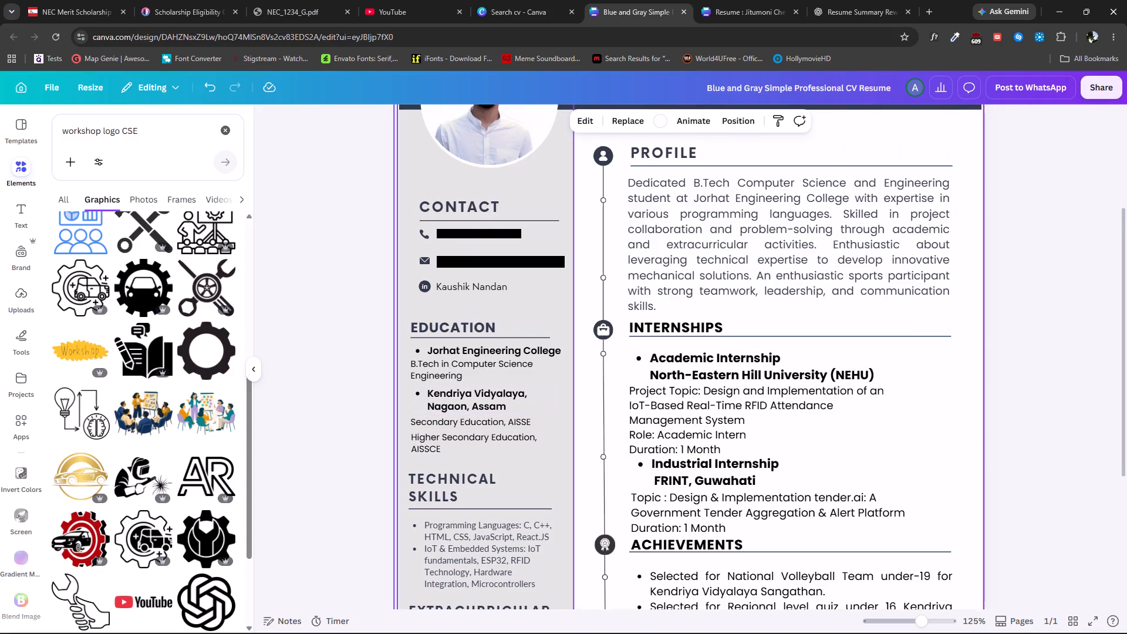
Narrow the Jorhat Engineering College text box so the college name wraps onto two lines.
left_click(541, 353)
left_click_drag(565, 363, 555, 363)
Move the Kendriya Vidyalaya, Secondary Education and Higher Secondary Education texts slightly down to clear the wrapped college entry.
left_click_drag(457, 408, 455, 416)
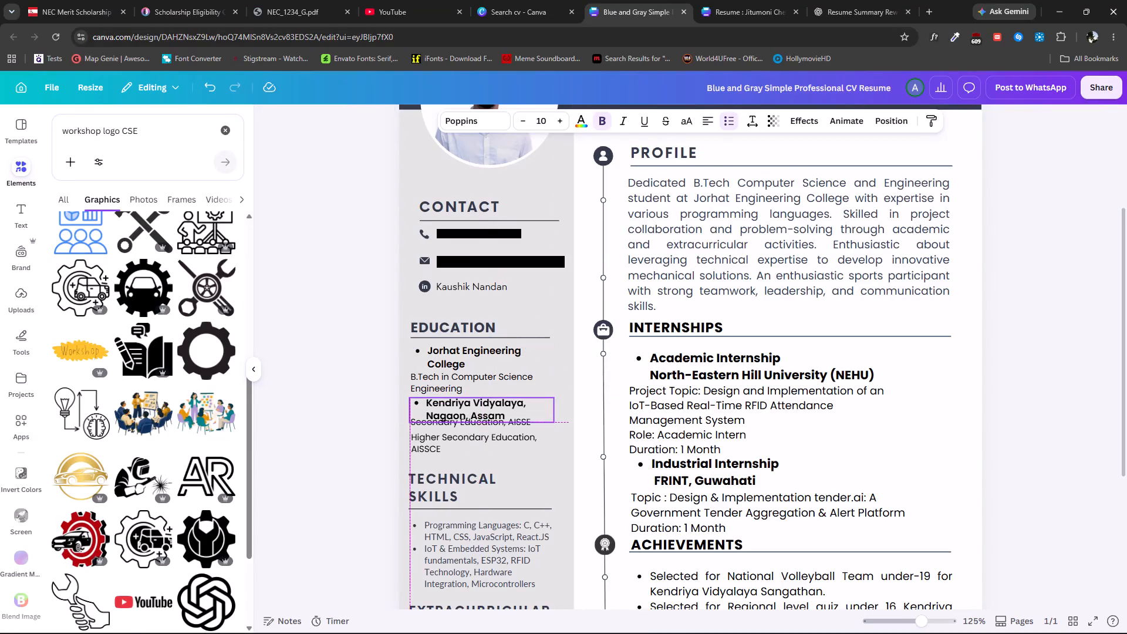
left_click_drag(455, 416, 455, 414)
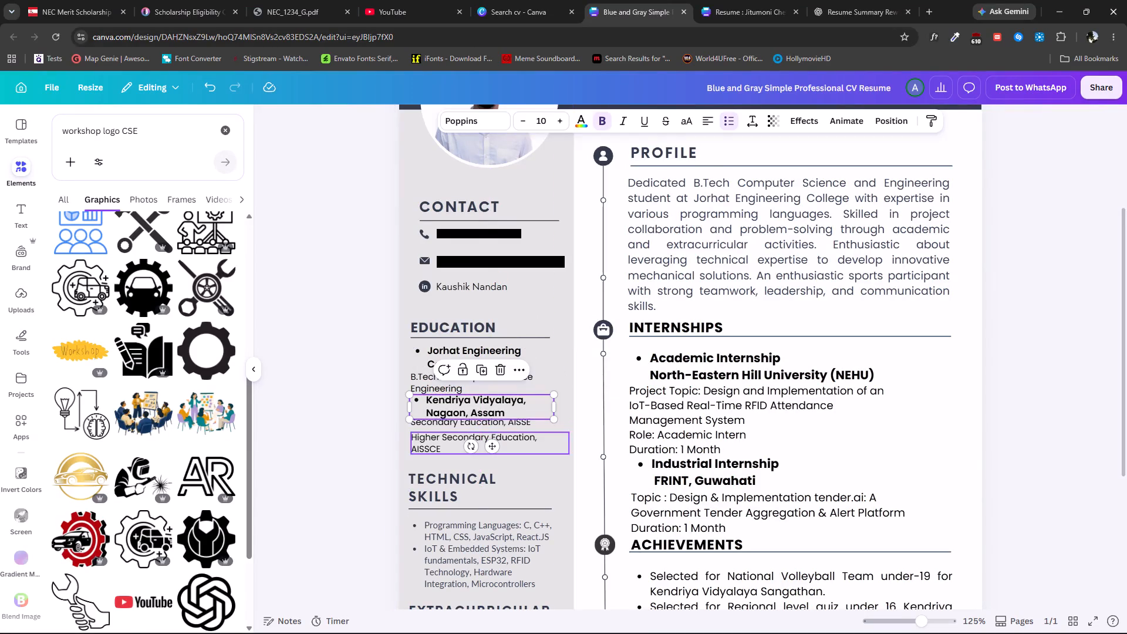
left_click(448, 425)
left_click(446, 438)
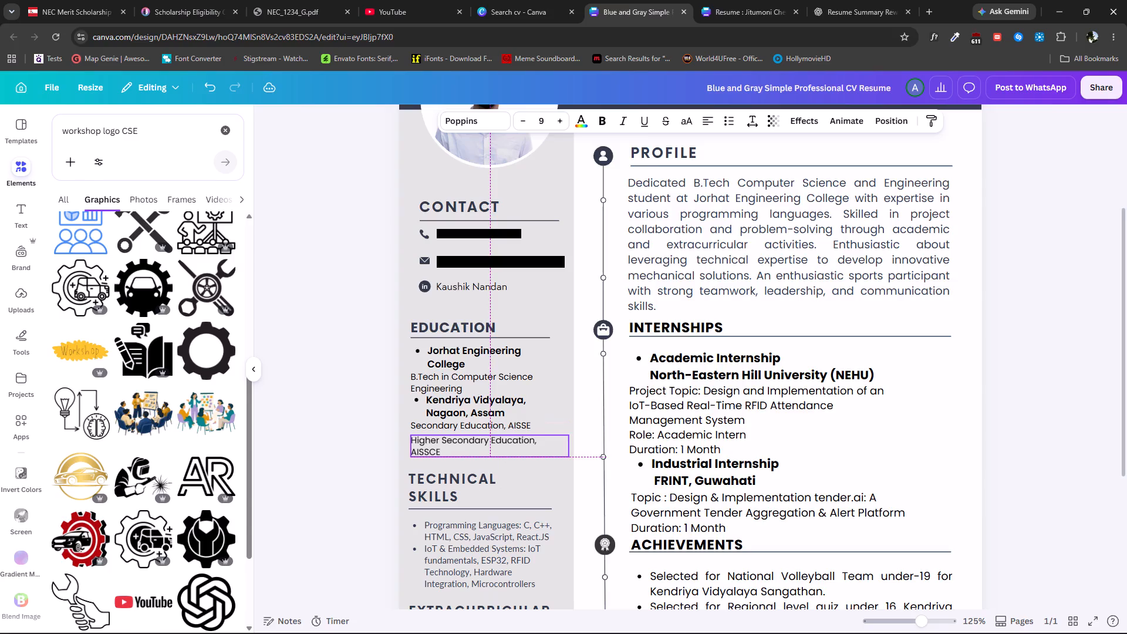
left_click(365, 421)
Examine the whole CV page to check its overall layout and spacing.
scroll(385, 424, "down", 1, "ctrl")
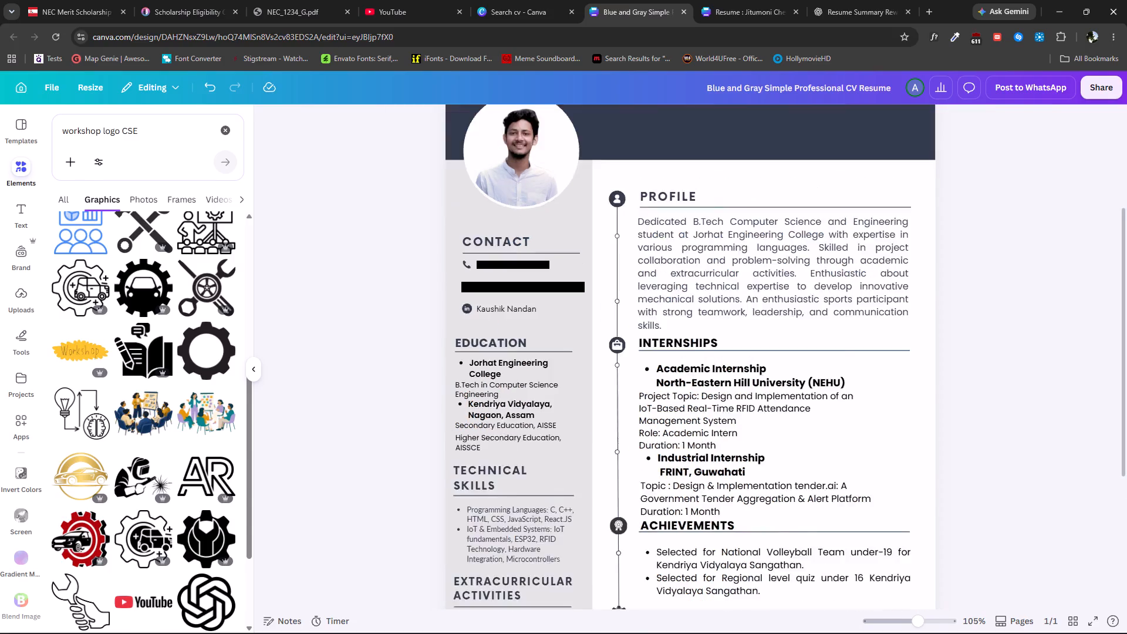
scroll(386, 424, "down", 3, "ctrl")
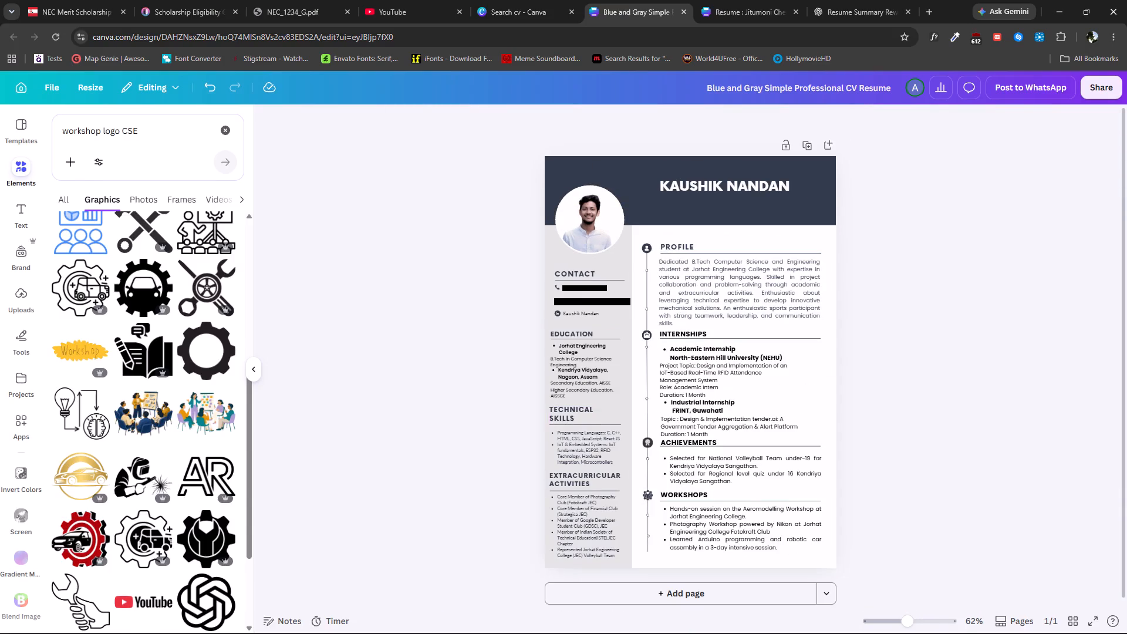
left_click(952, 389)
scroll(883, 436, "up", 2, "ctrl")
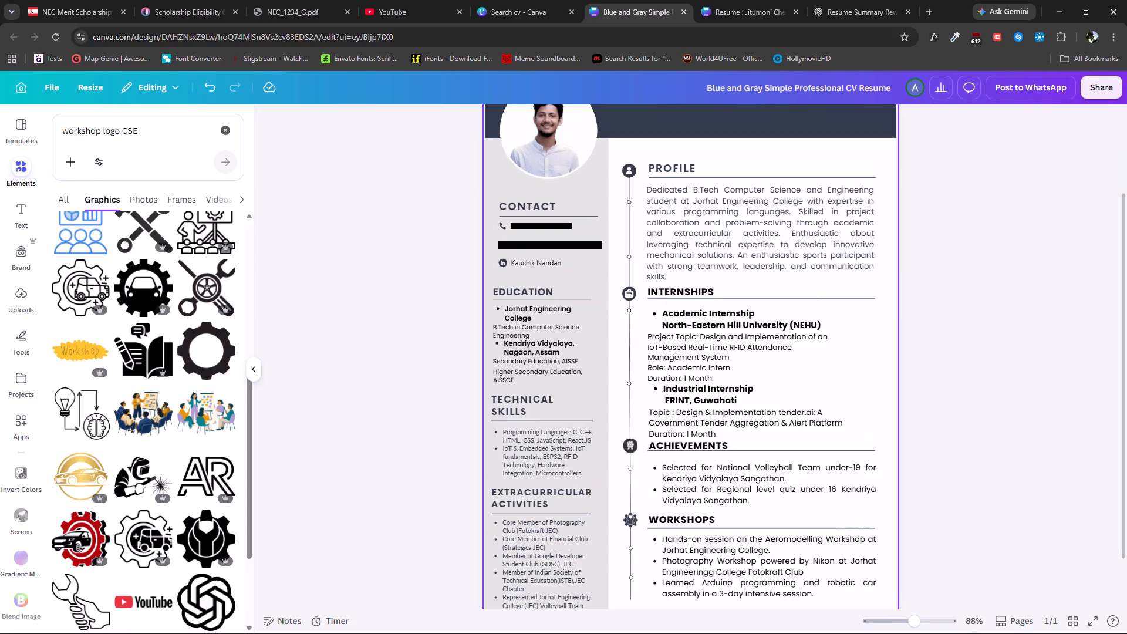
scroll(883, 436, "down", 2, "ctrl")
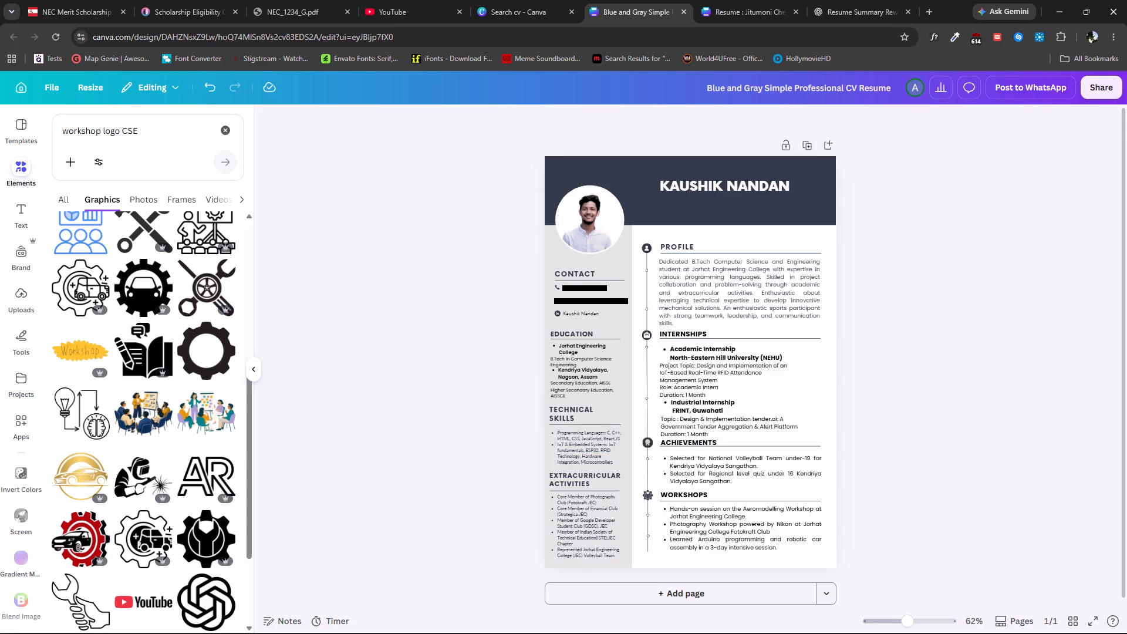
Cut the Academic Internship's project topic, role and duration lines, paste them as a separate text box, and justify the text.
scroll(757, 436, "up", 3, "ctrl")
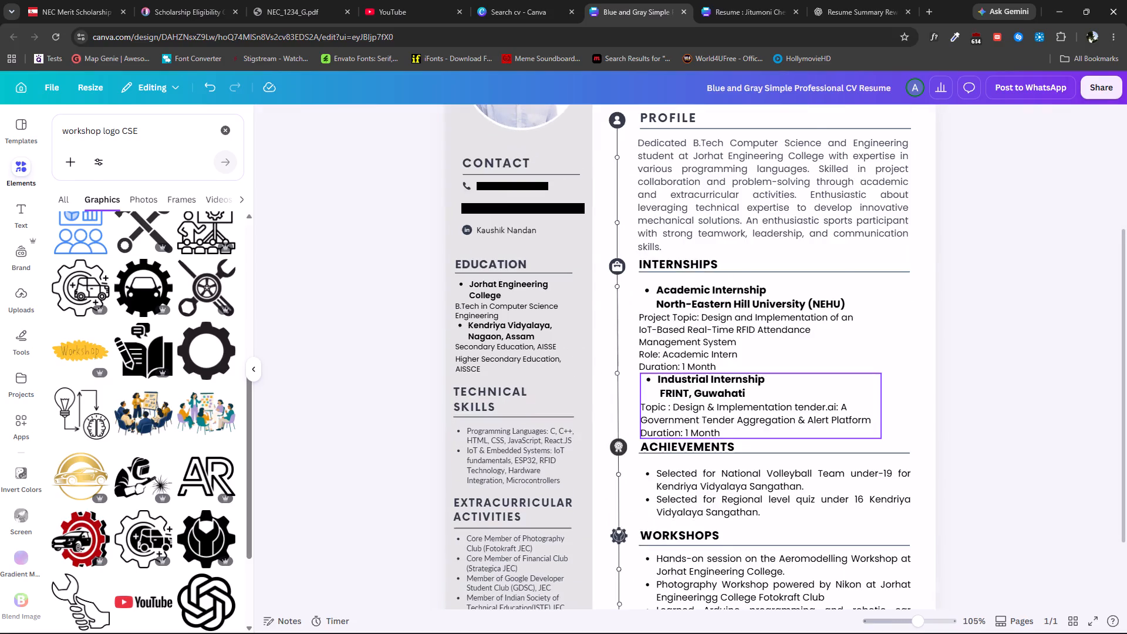
scroll(757, 436, "up", 1, "ctrl")
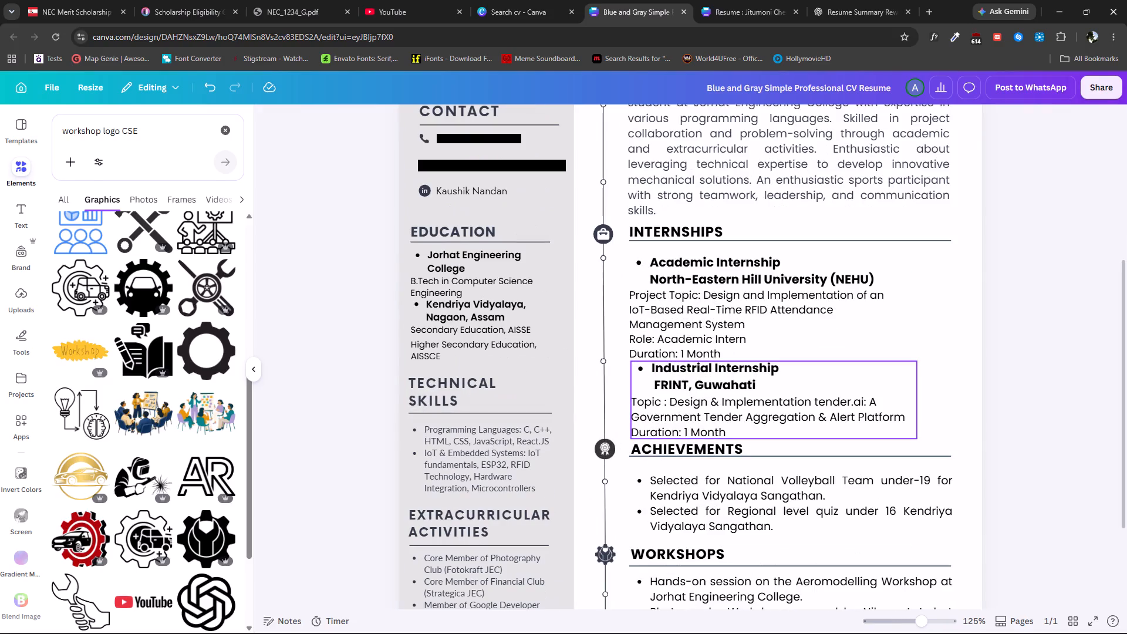
left_click(681, 333)
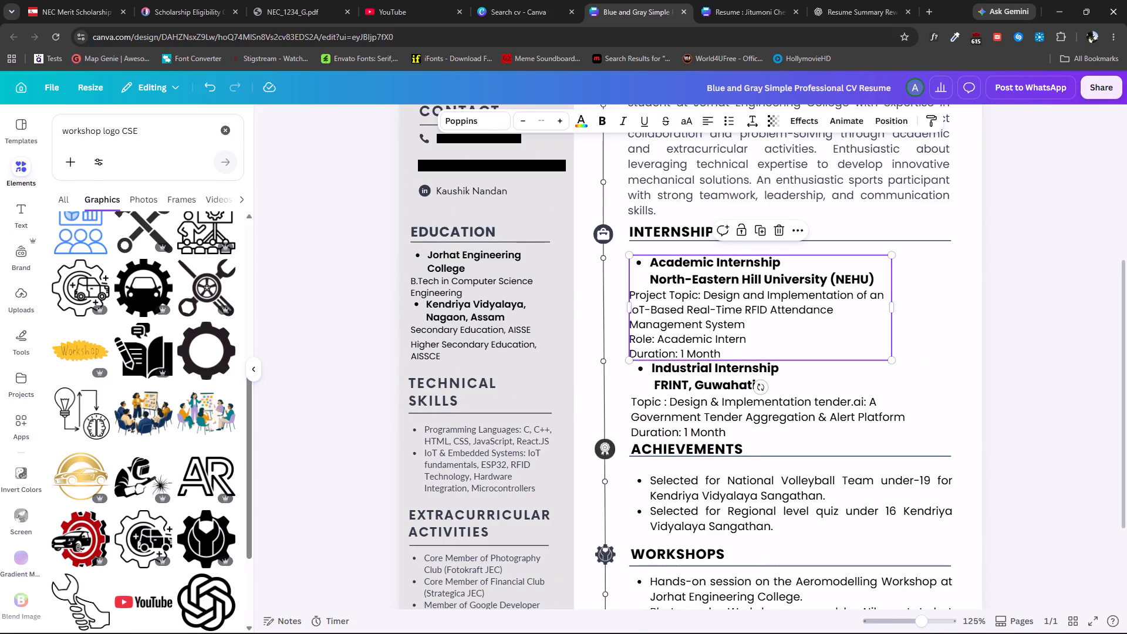
double_click(751, 294)
left_click(628, 305)
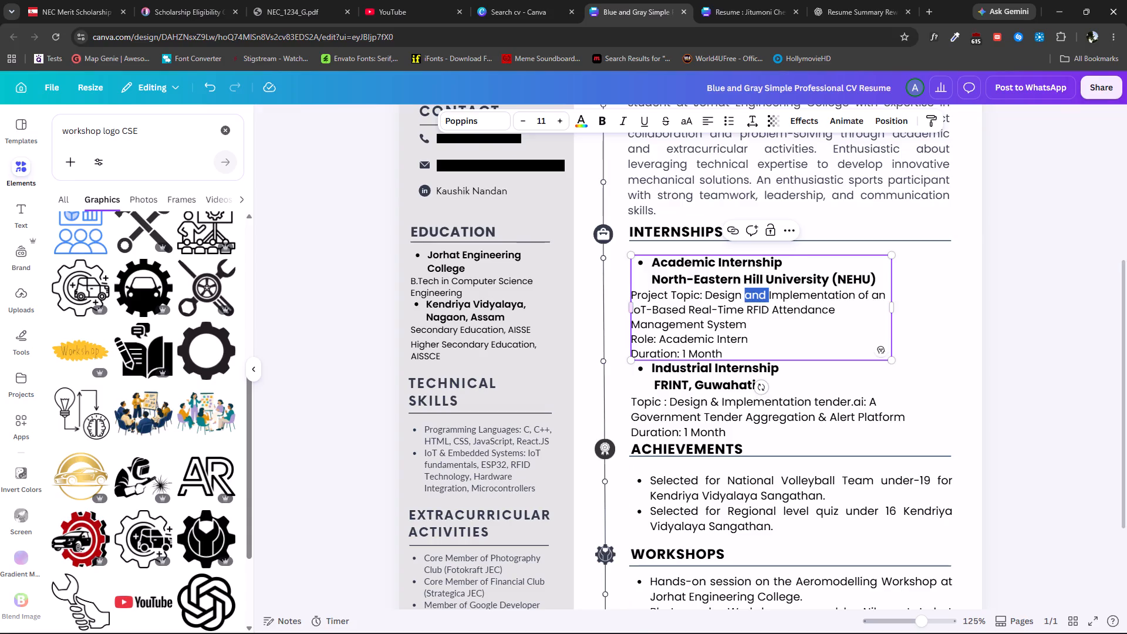
key("ctrl+z")
left_click(635, 295)
left_click_drag(632, 295, 721, 349)
key("ctrl+x")
left_click(754, 342)
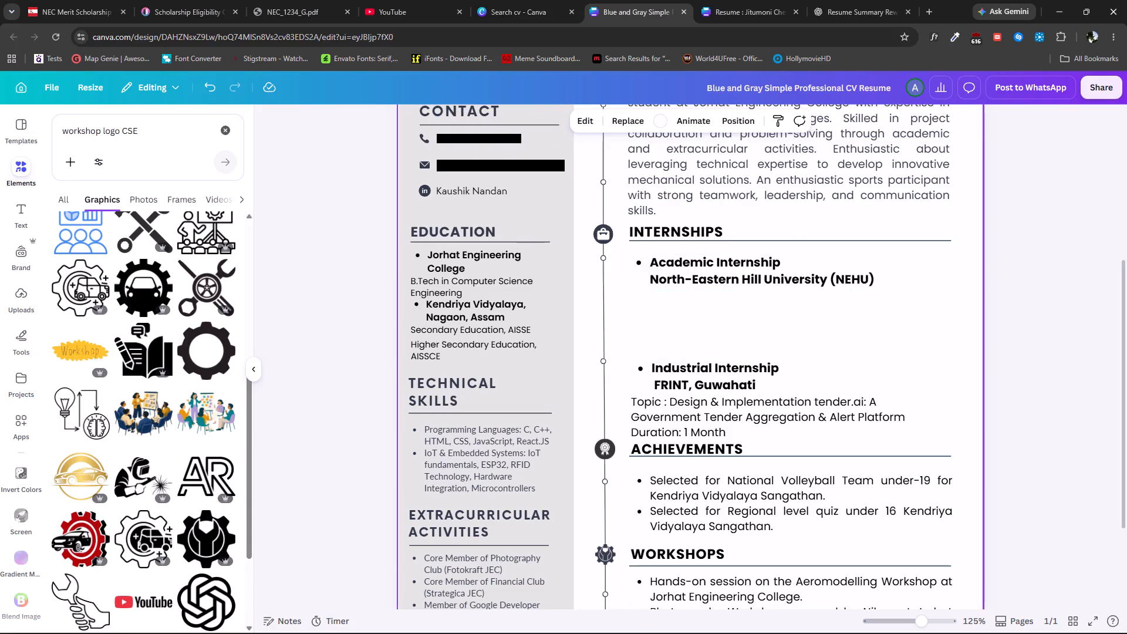
key("ctrl+v")
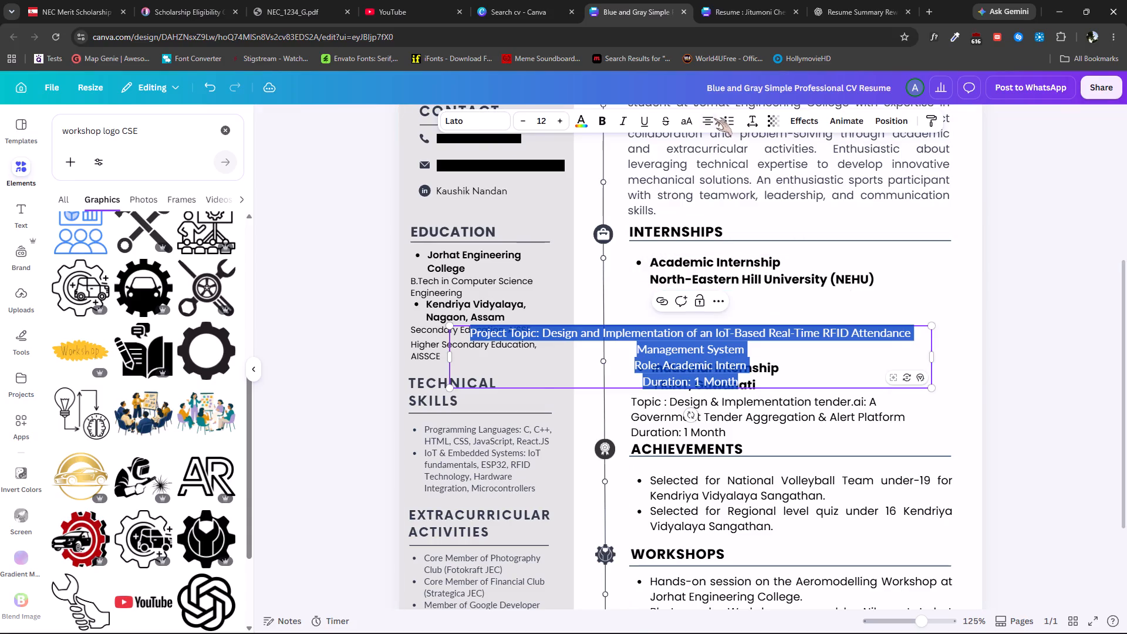
left_click(713, 118)
left_click(711, 120)
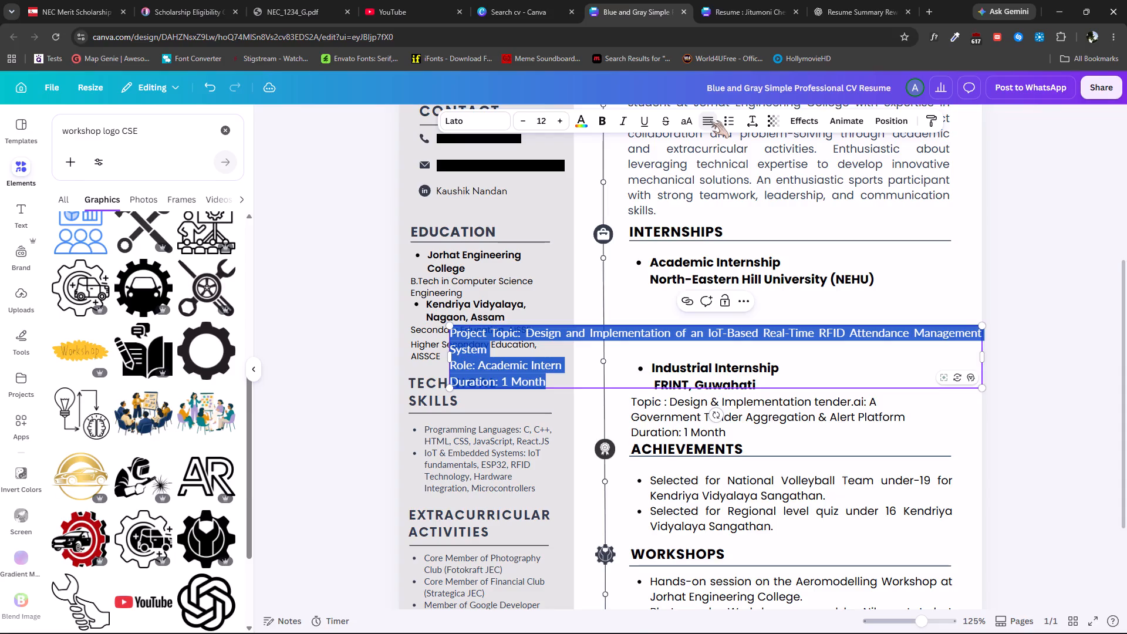
Resize the Academic Internship details box to the section's right margin and place it slightly indented beneath North-Eastern Hill University (NEHU).
left_click_drag(983, 361, 593, 365)
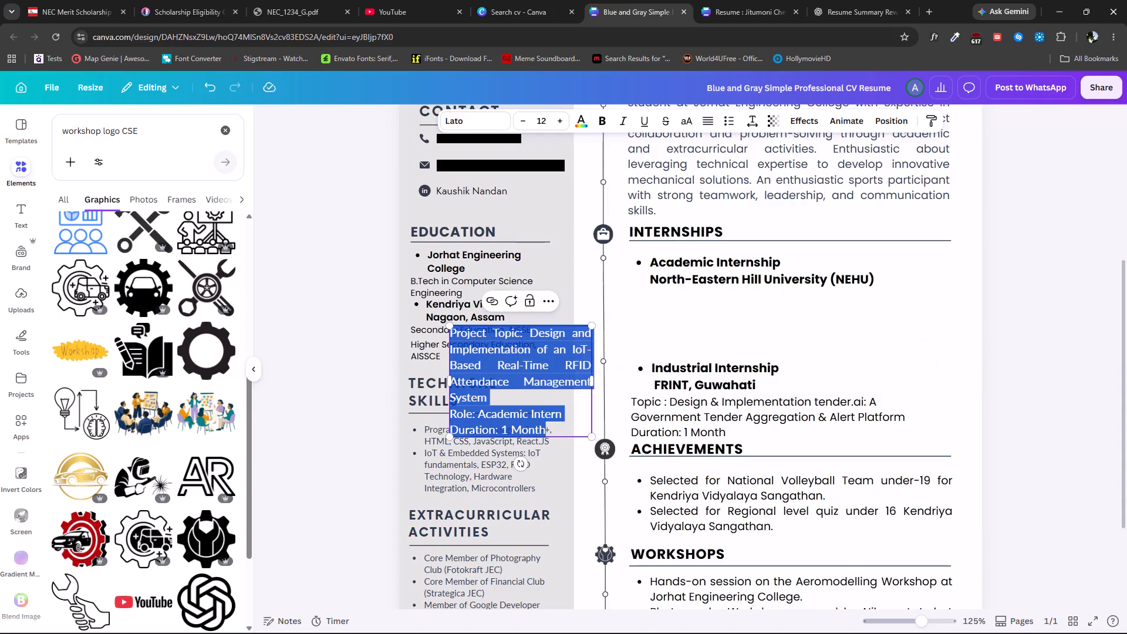
left_click(665, 323)
left_click_drag(565, 356, 728, 319)
left_click(753, 344)
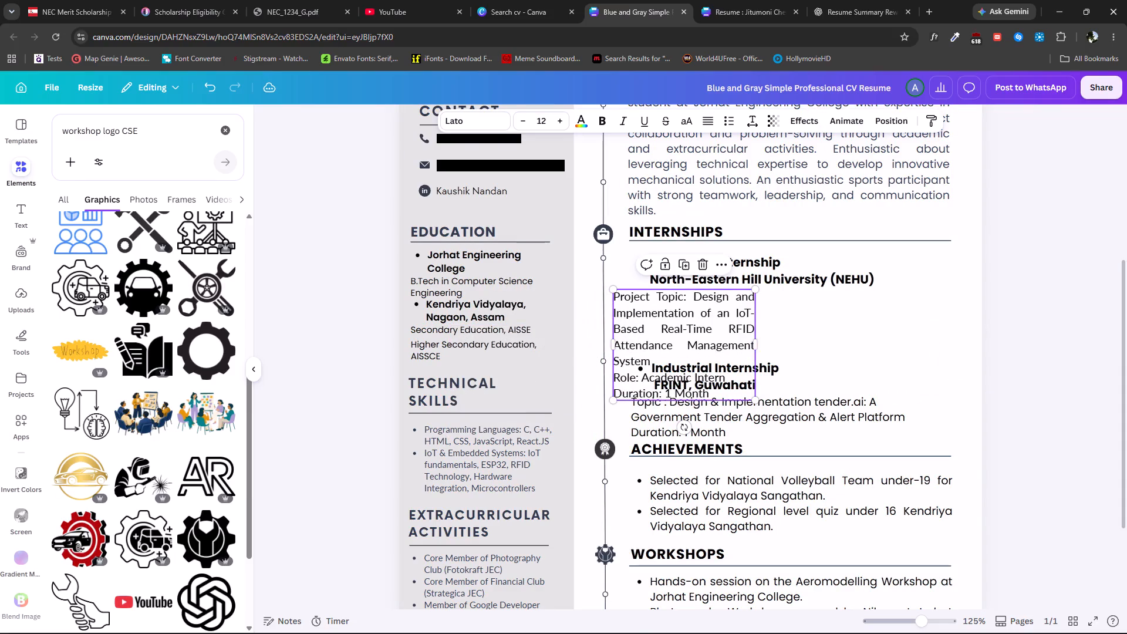
left_click(789, 340)
left_click(750, 342)
left_click_drag(758, 347, 882, 335)
left_click_drag(883, 328, 960, 316)
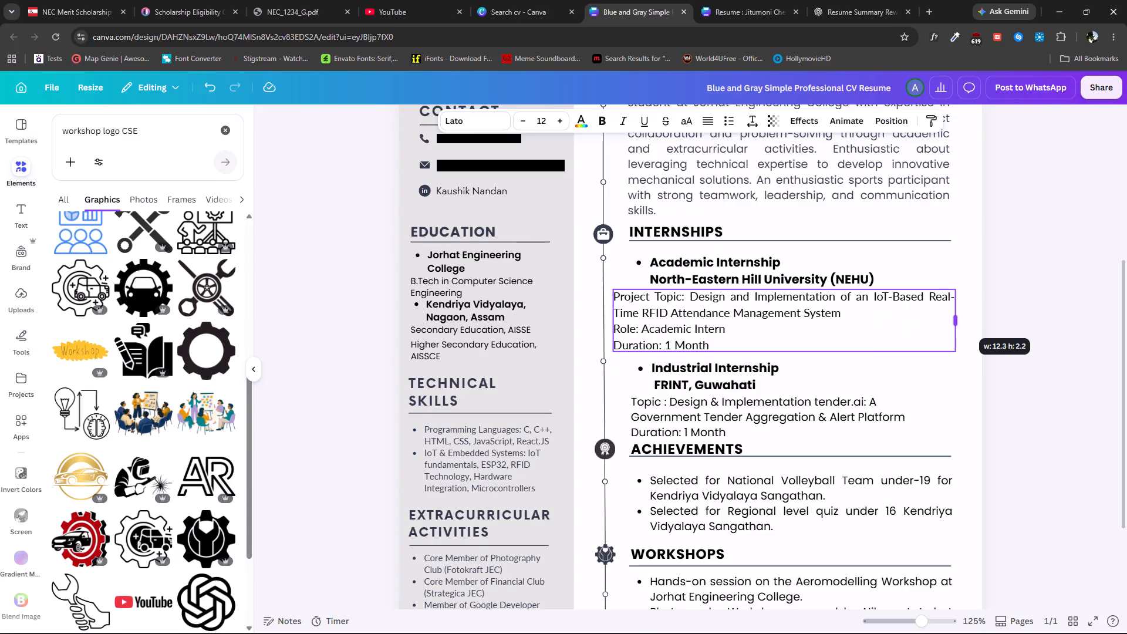
left_click_drag(960, 316, 960, 316)
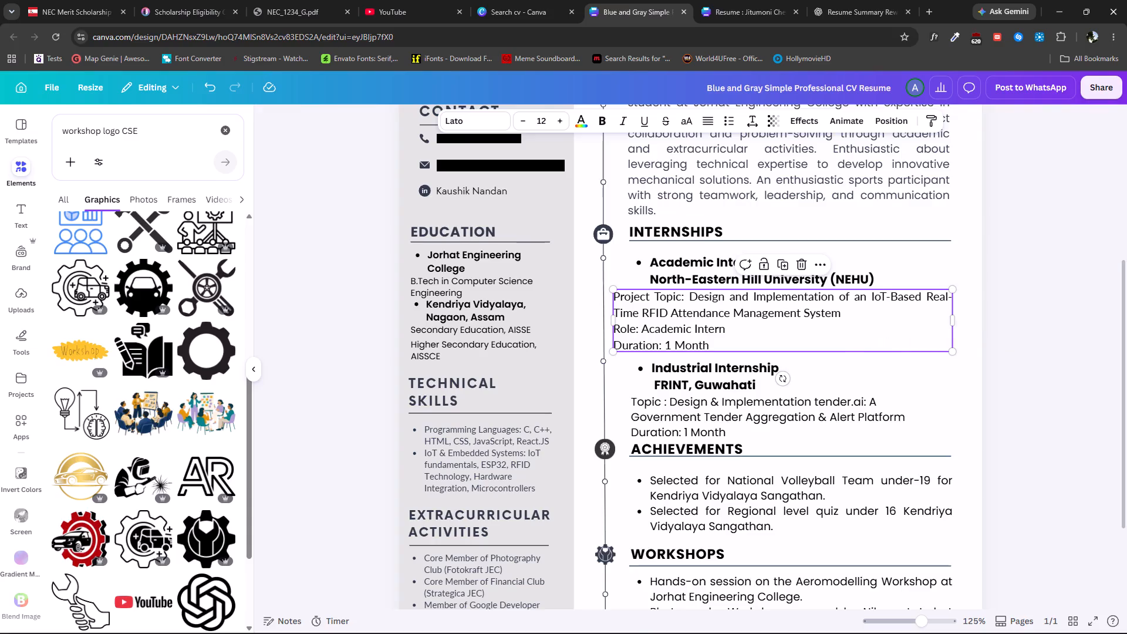
left_click_drag(953, 320, 893, 322)
left_click_drag(828, 323, 854, 322)
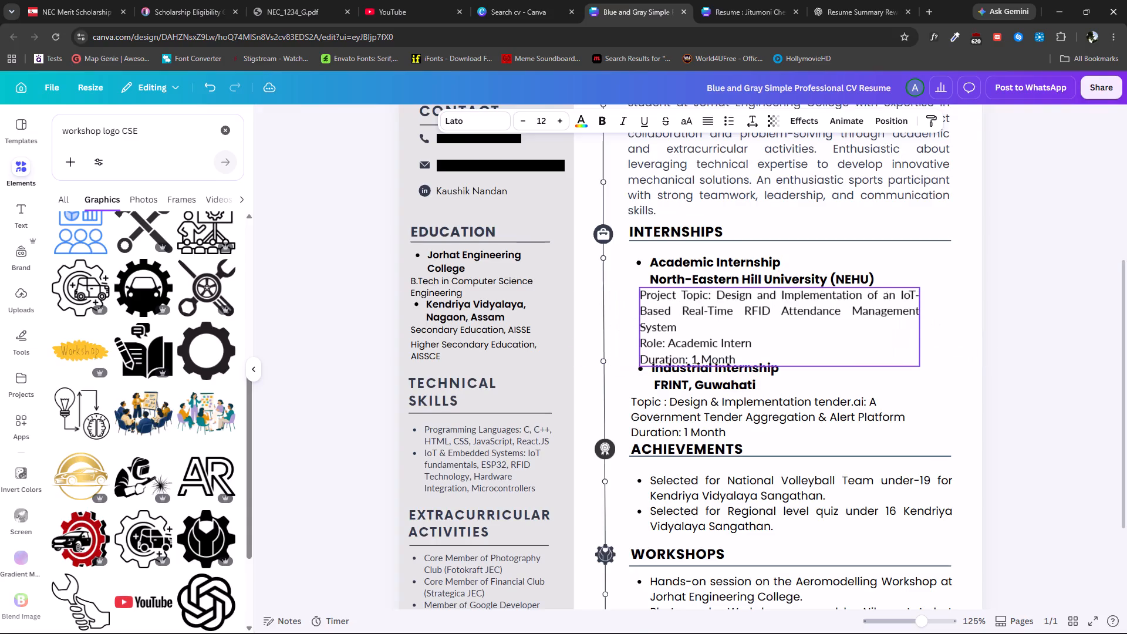
left_click_drag(854, 322, 852, 323)
left_click_drag(919, 328, 951, 323)
left_click(1027, 306)
left_click(793, 317)
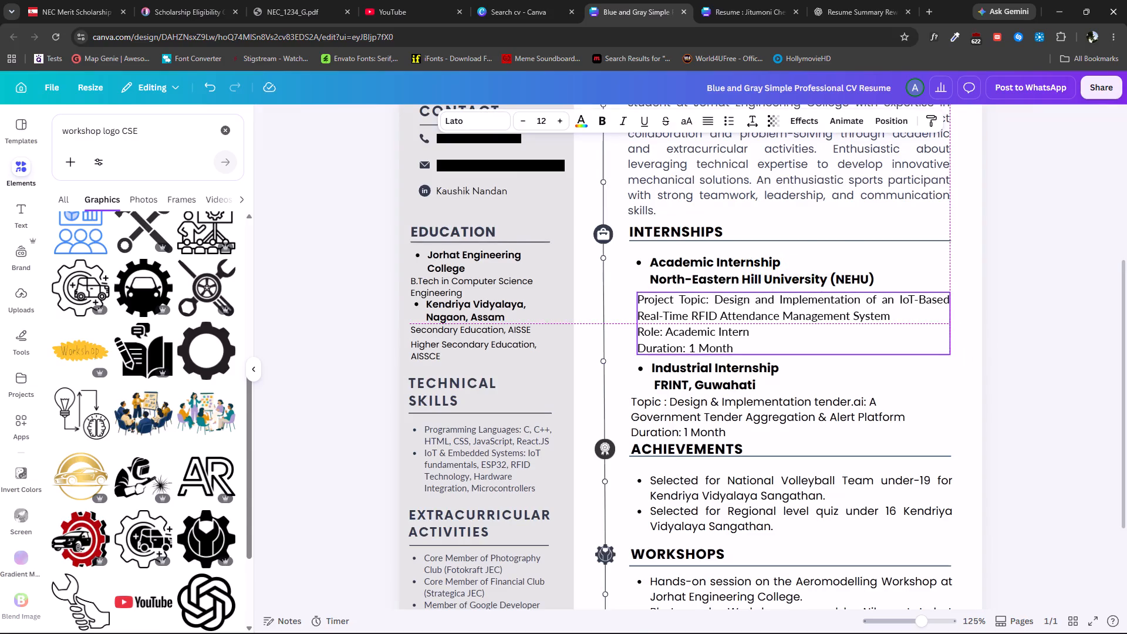
left_click(1010, 300)
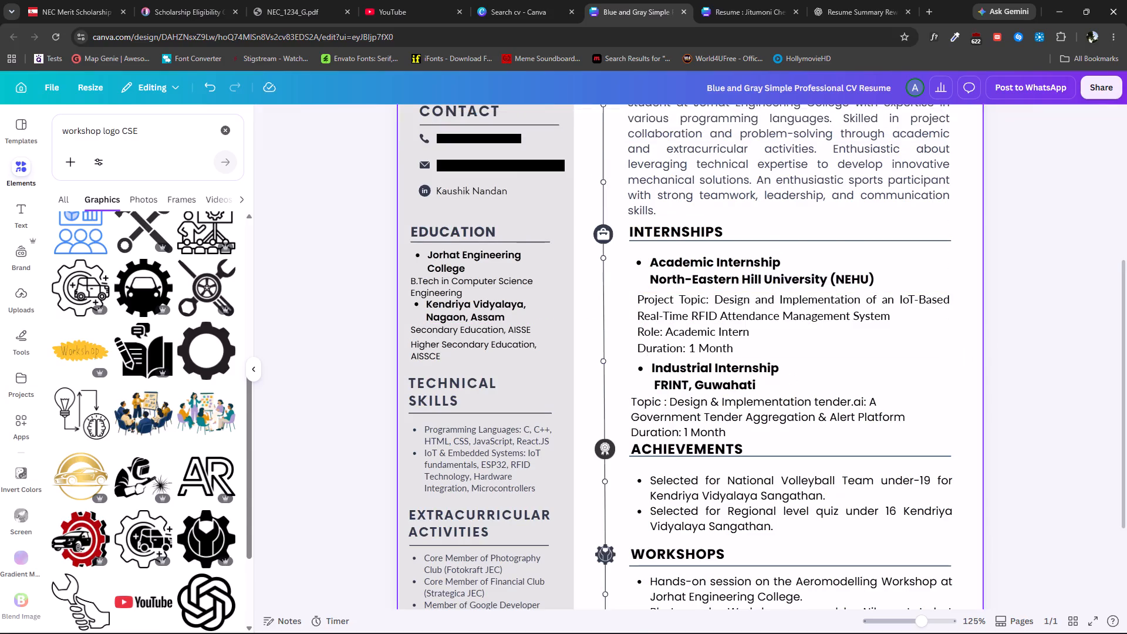
Cut the Industrial Internship's topic and duration lines, paste them as a separate text box, and justify the text.
left_click(693, 422)
double_click(634, 404)
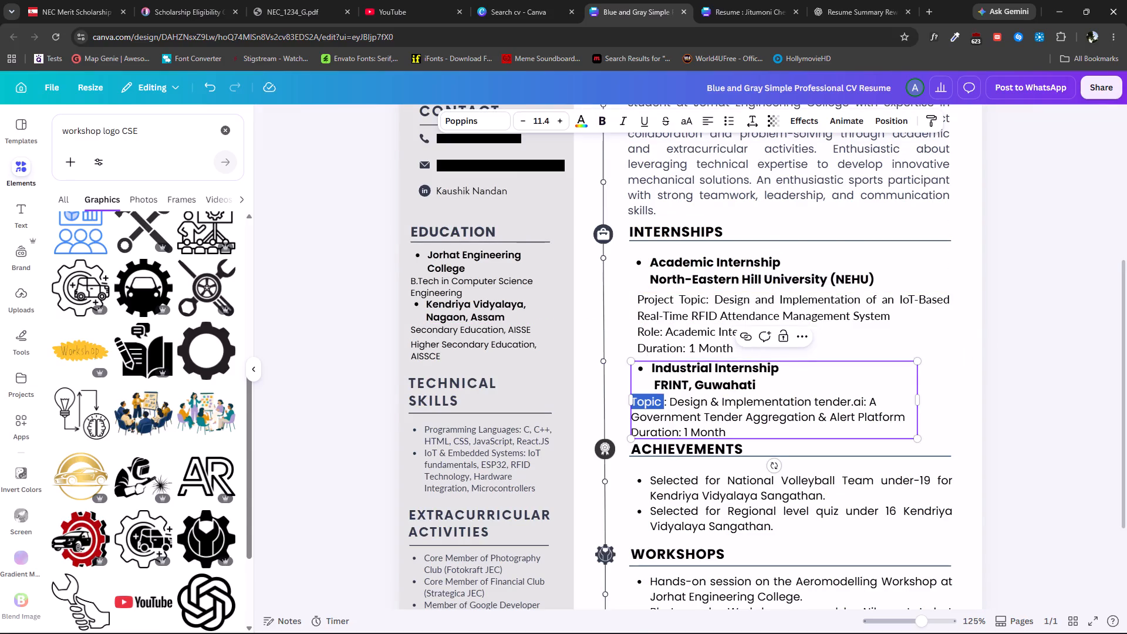
left_click(667, 406)
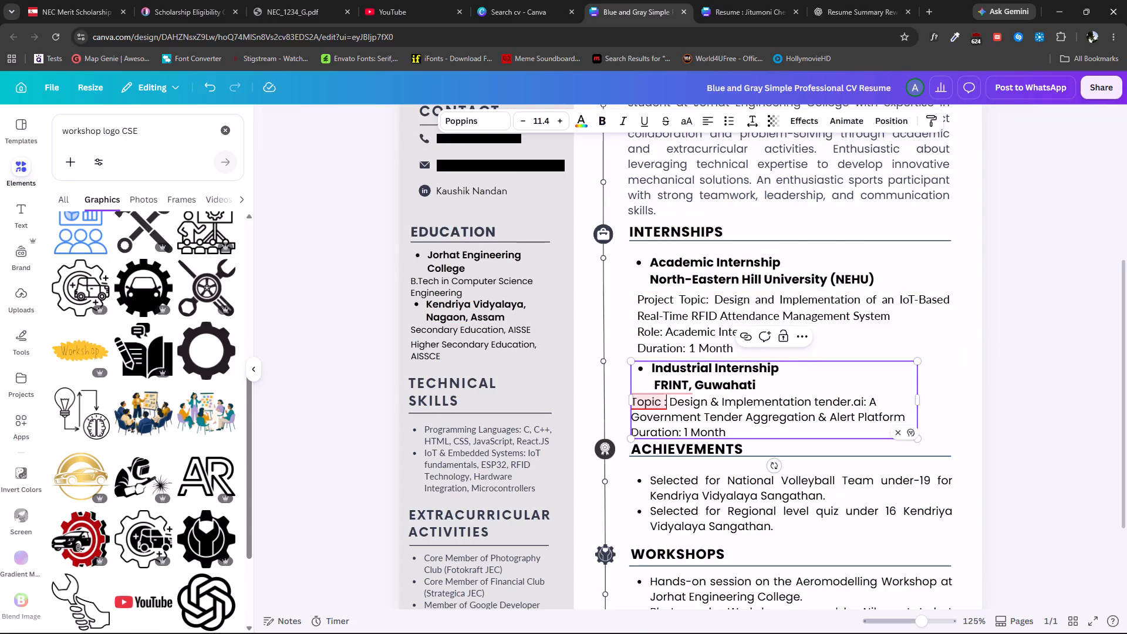
left_click_drag(747, 434, 633, 403)
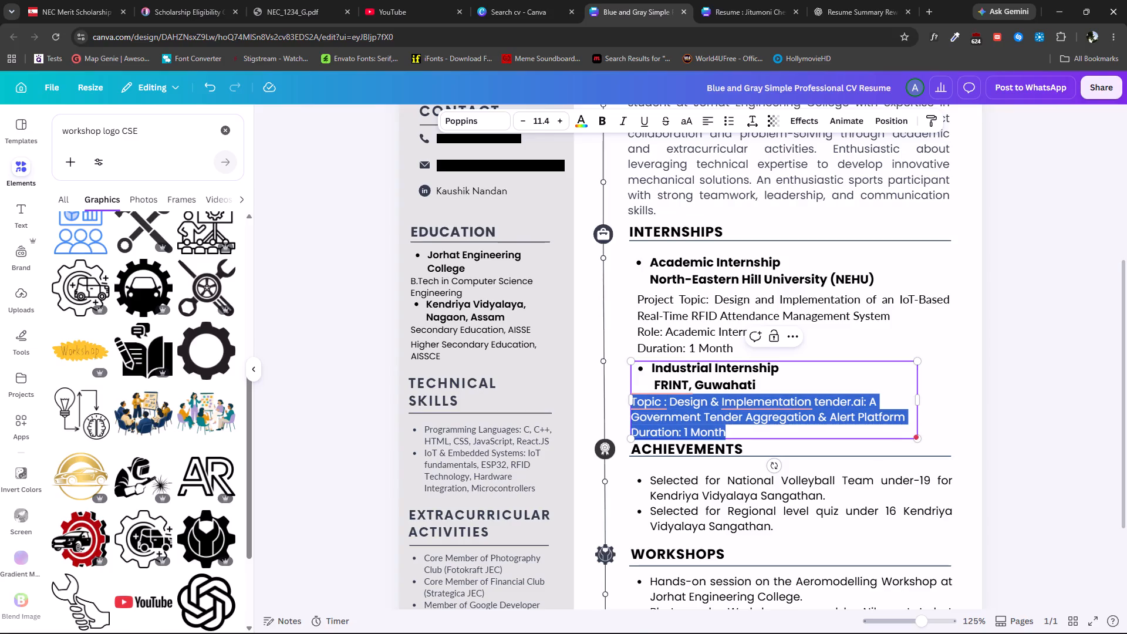
left_click_drag(633, 403, 632, 403)
key("ctrl+x")
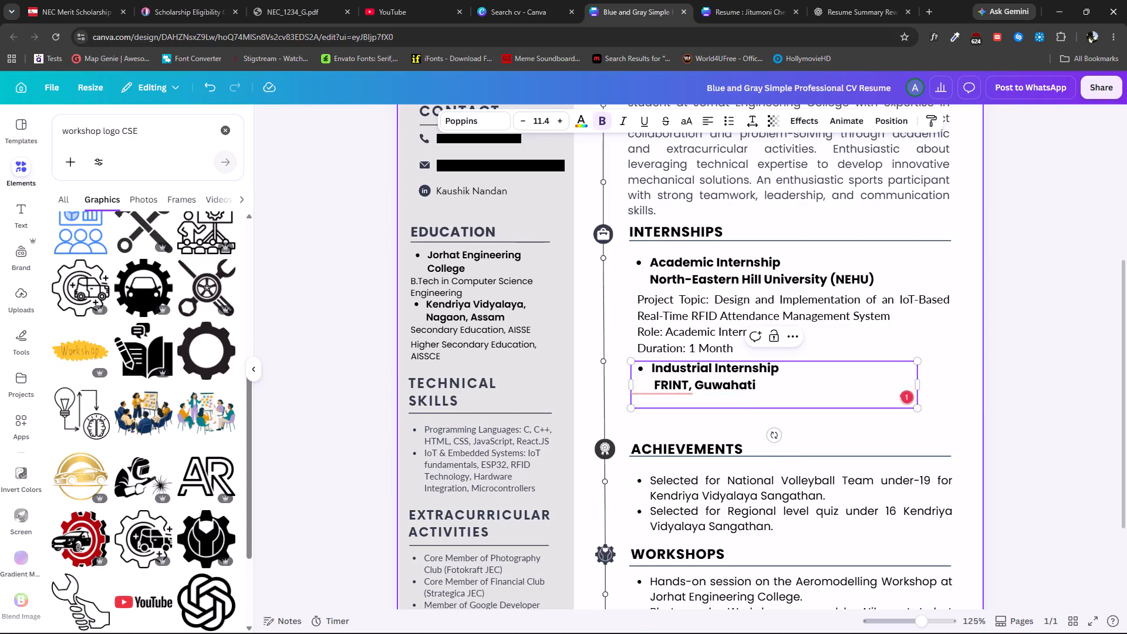
key("BackSpace")
left_click(708, 413)
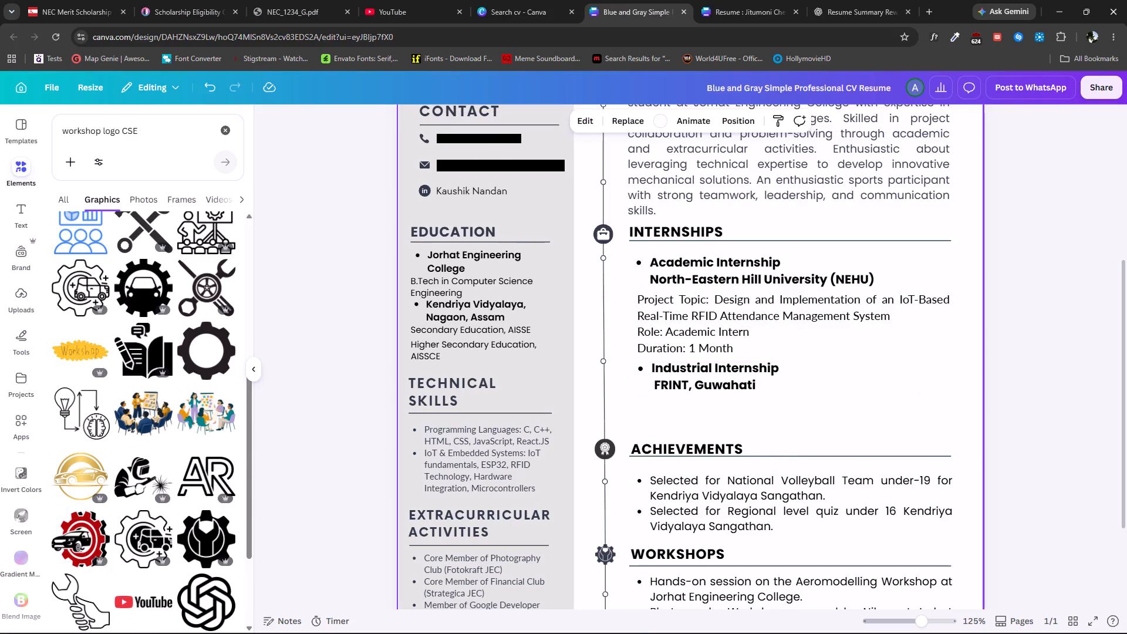
key("ctrl+v")
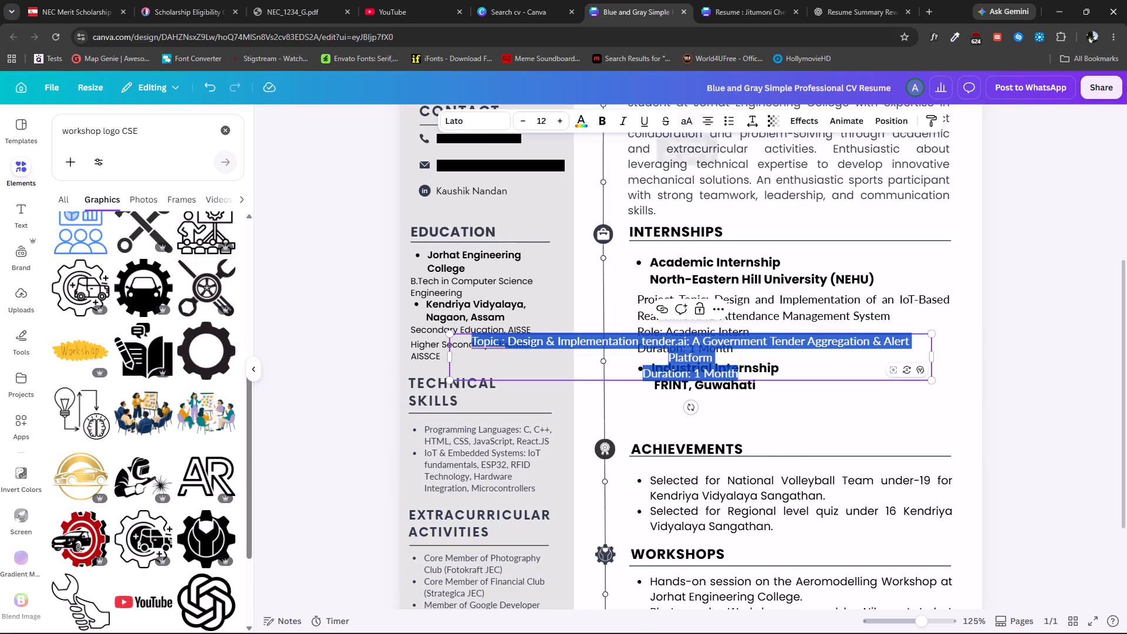
triple_click(707, 119)
double_click(707, 120)
left_click(707, 120)
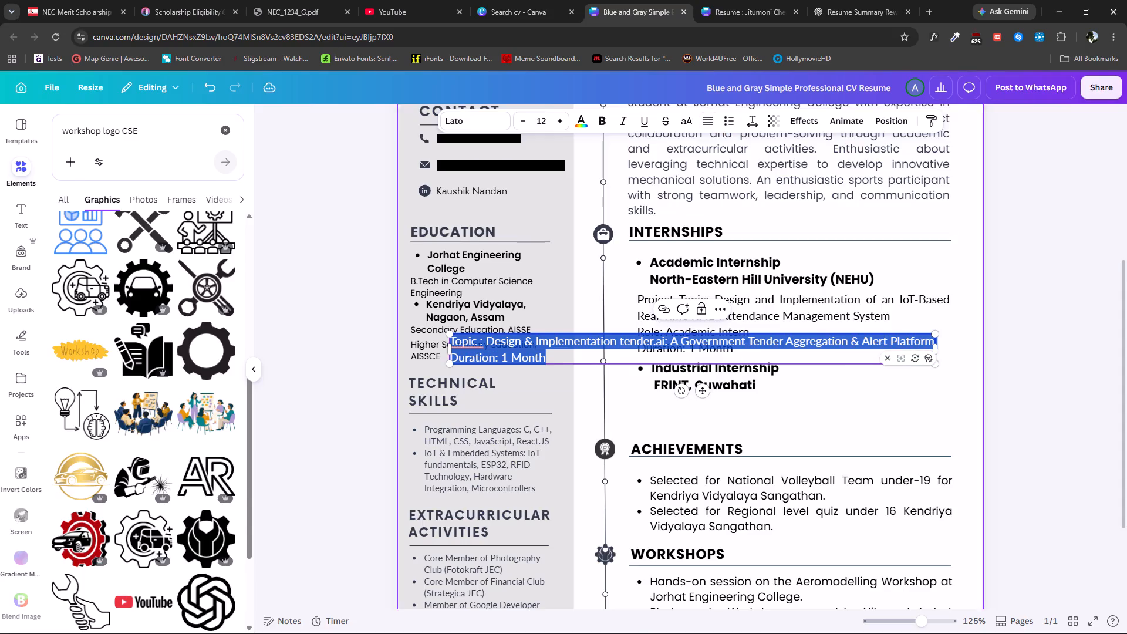
Place the Industrial Internship details box beneath FRINT, Guwahati, left-aligned with the academic details, and resize it to the section's right margin.
left_click(581, 399)
left_click_drag(592, 361, 781, 419)
left_click_drag(636, 410, 843, 404)
left_click_drag(923, 407, 863, 409)
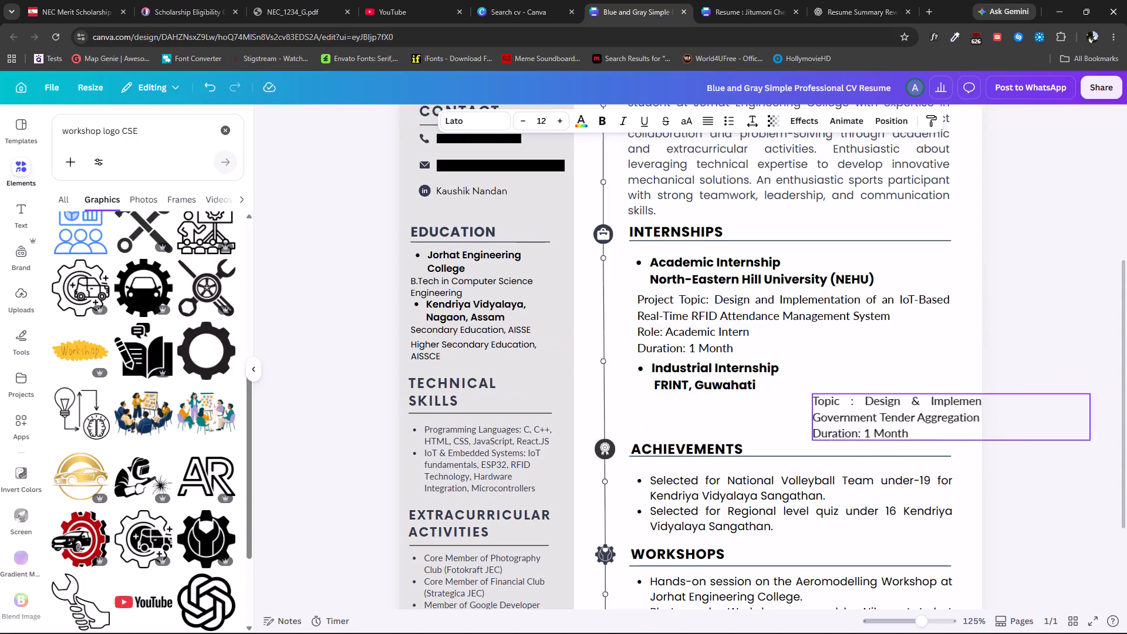
left_click_drag(863, 409, 714, 409)
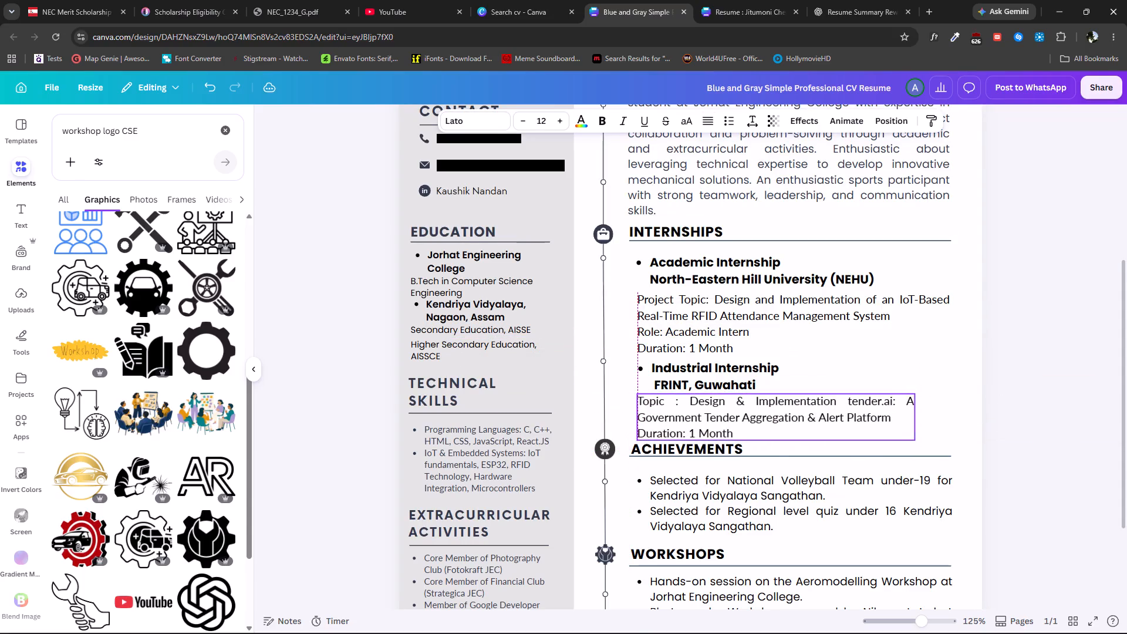
left_click_drag(714, 409, 716, 409)
left_click(816, 426)
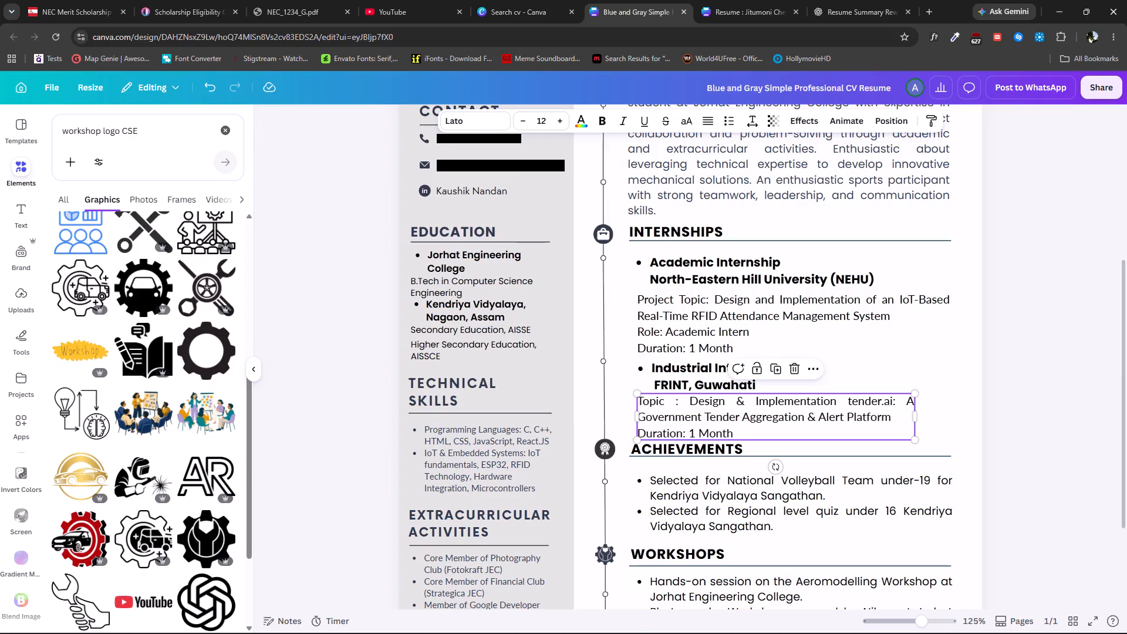
left_click_drag(916, 419, 966, 413)
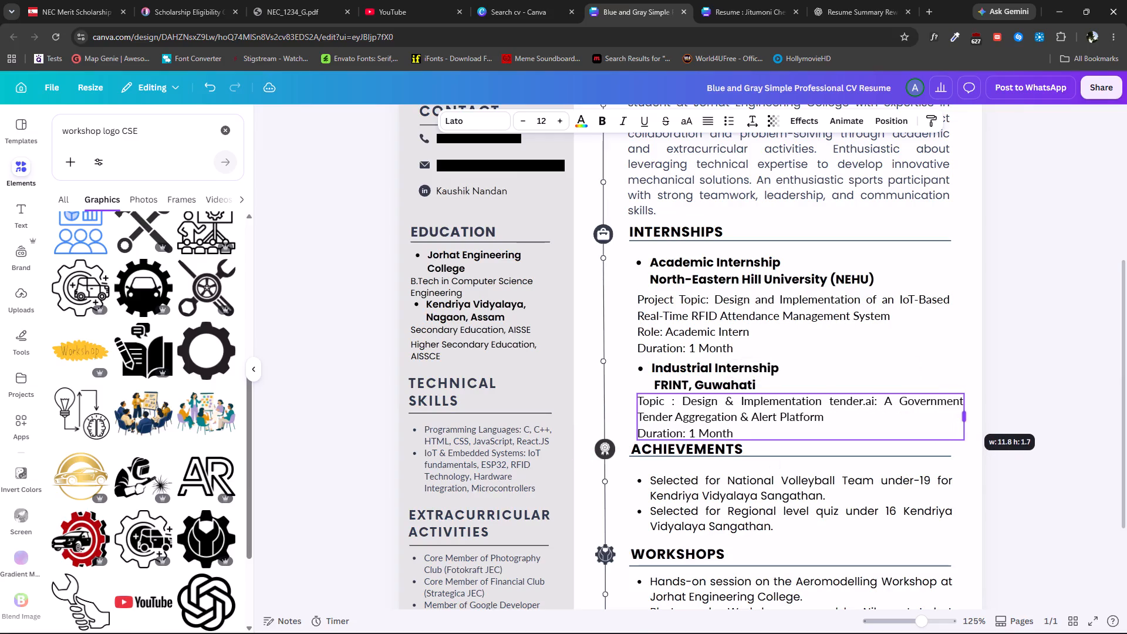
left_click_drag(966, 413, 959, 411)
left_click(1023, 383)
left_click(947, 410)
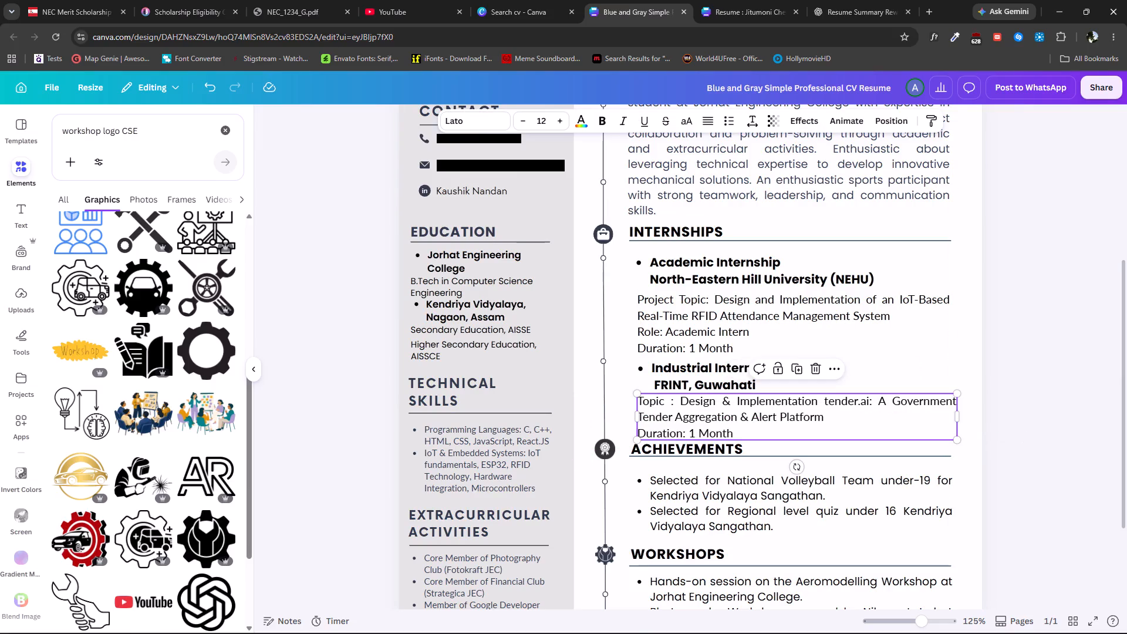
left_click(958, 415)
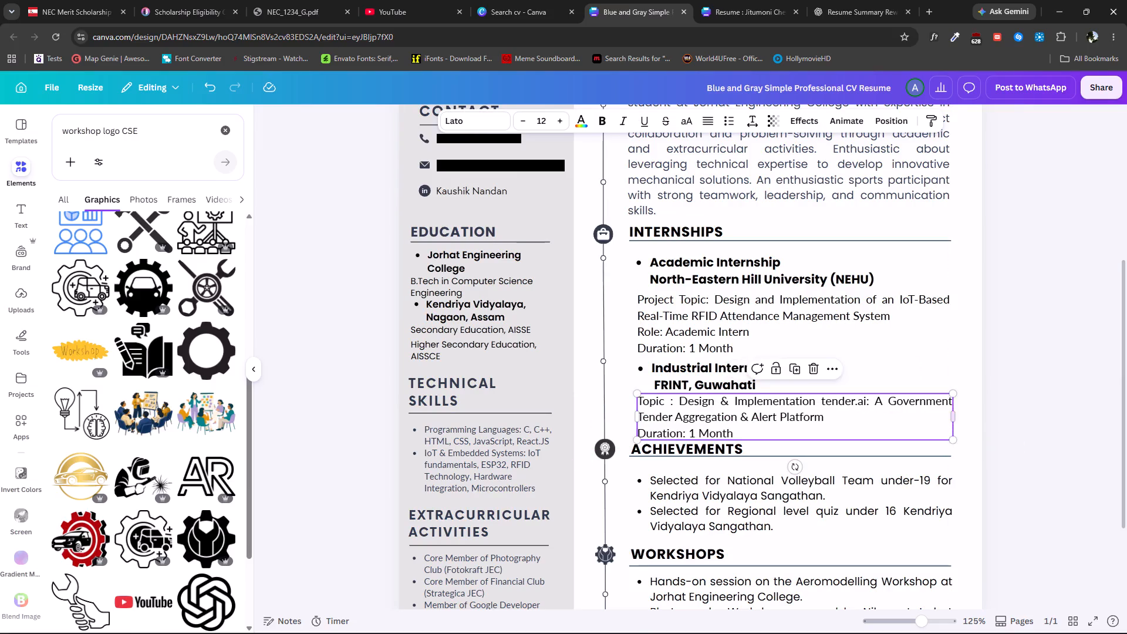
left_click(1037, 391)
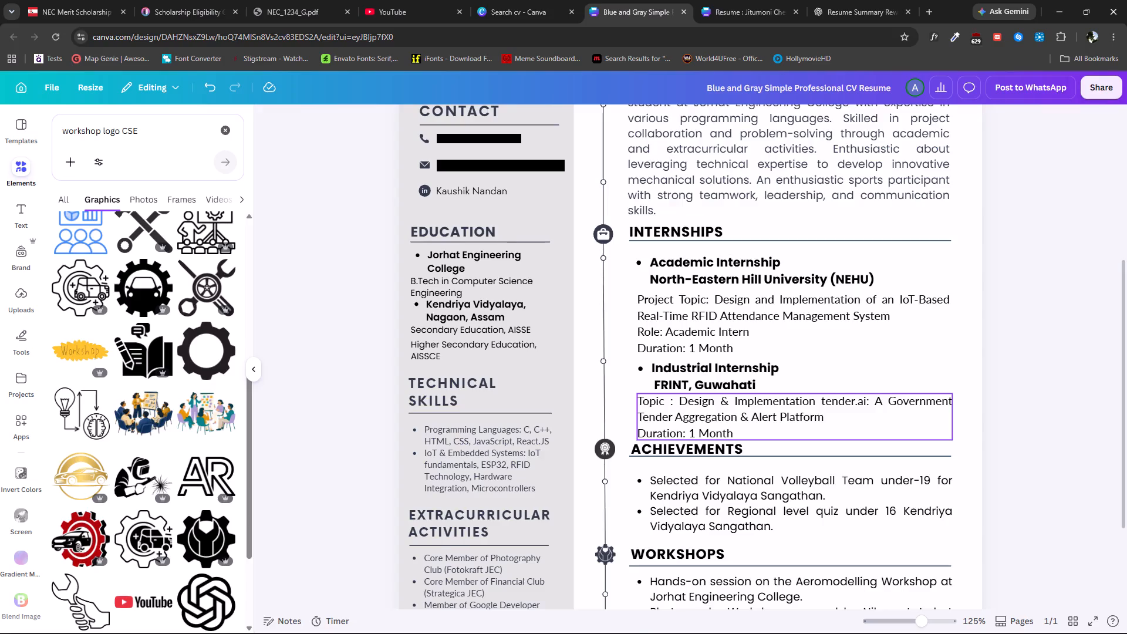
Move the Achievements heading, its underline and its timeline icon slightly down to clear the Industrial Internship details.
scroll(857, 429, "down", 1)
left_click(653, 333)
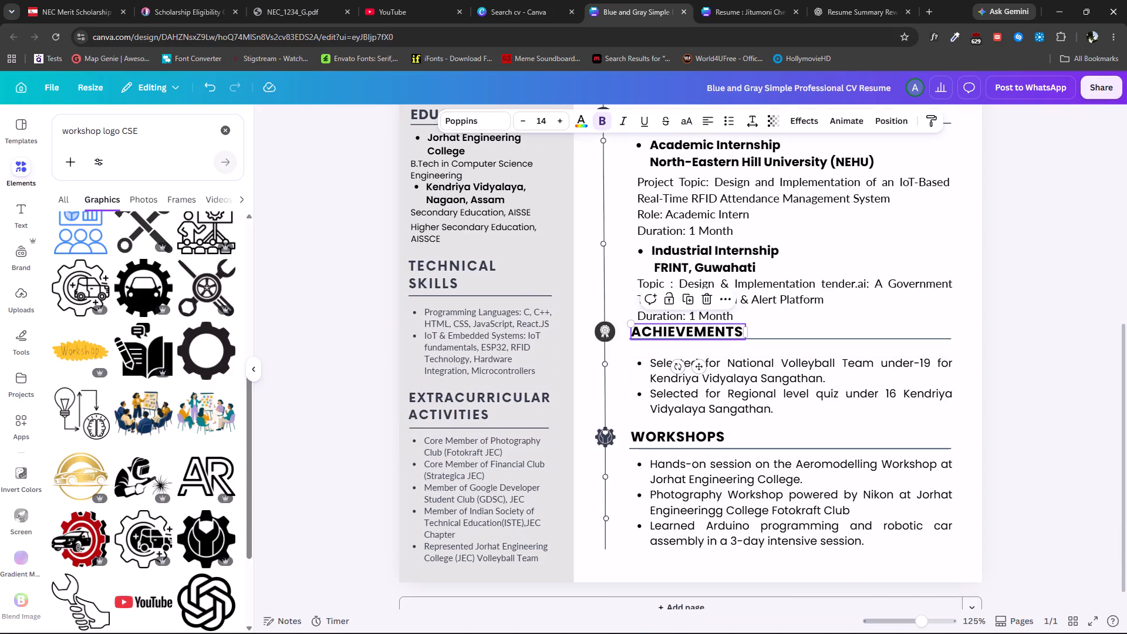
left_click(783, 337, "shift")
left_click(775, 338)
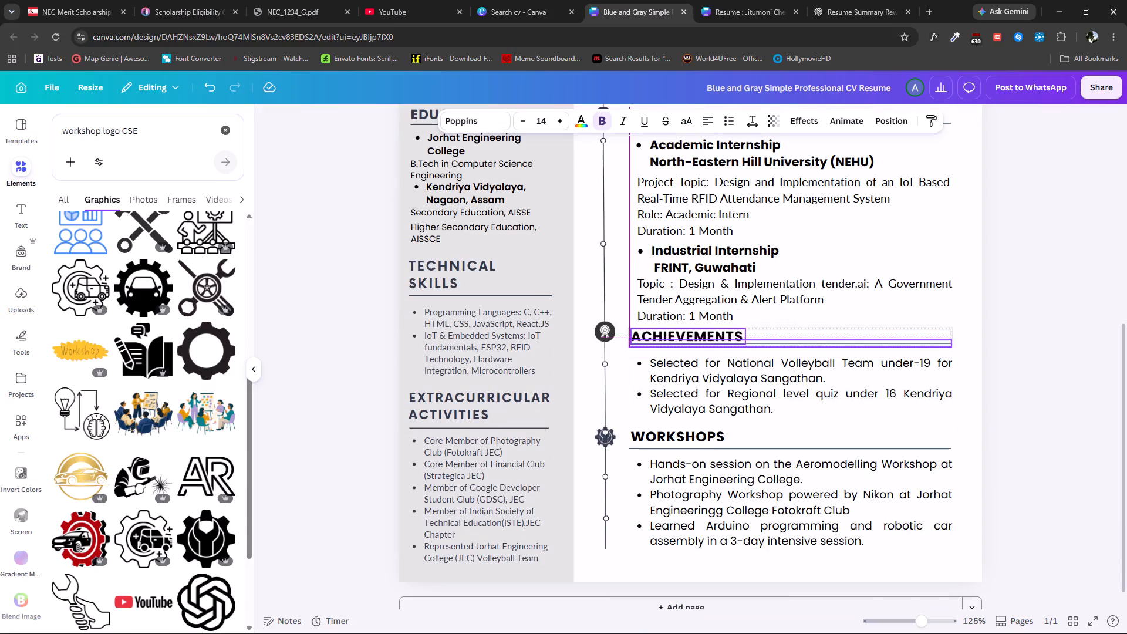
left_click_drag(608, 335, 608, 336)
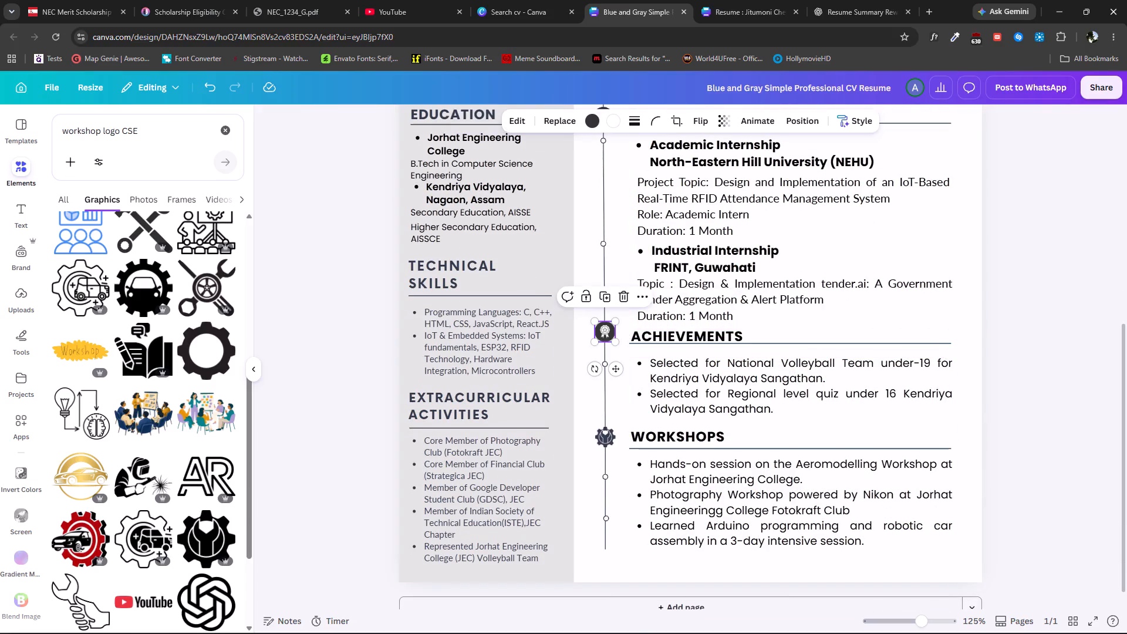
left_click_drag(608, 336, 608, 340)
left_click(791, 420)
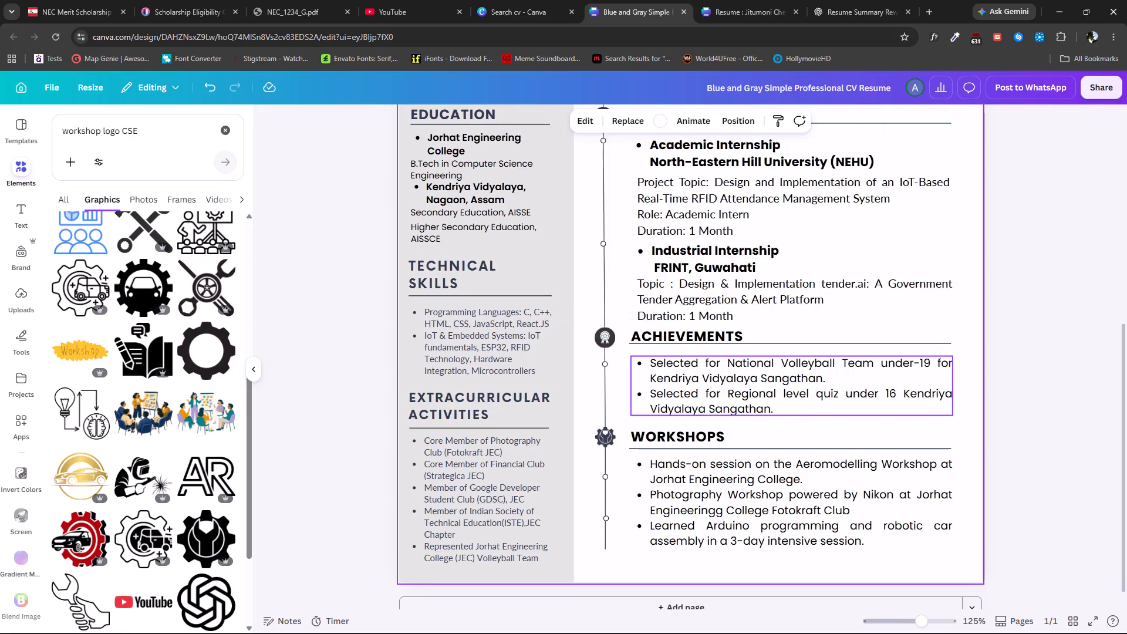
Move the Achievements heading, underline, bullet text and timeline icon slightly further down, shifting the bullet text slightly to the right.
scroll(762, 386, "down", 2, "ctrl")
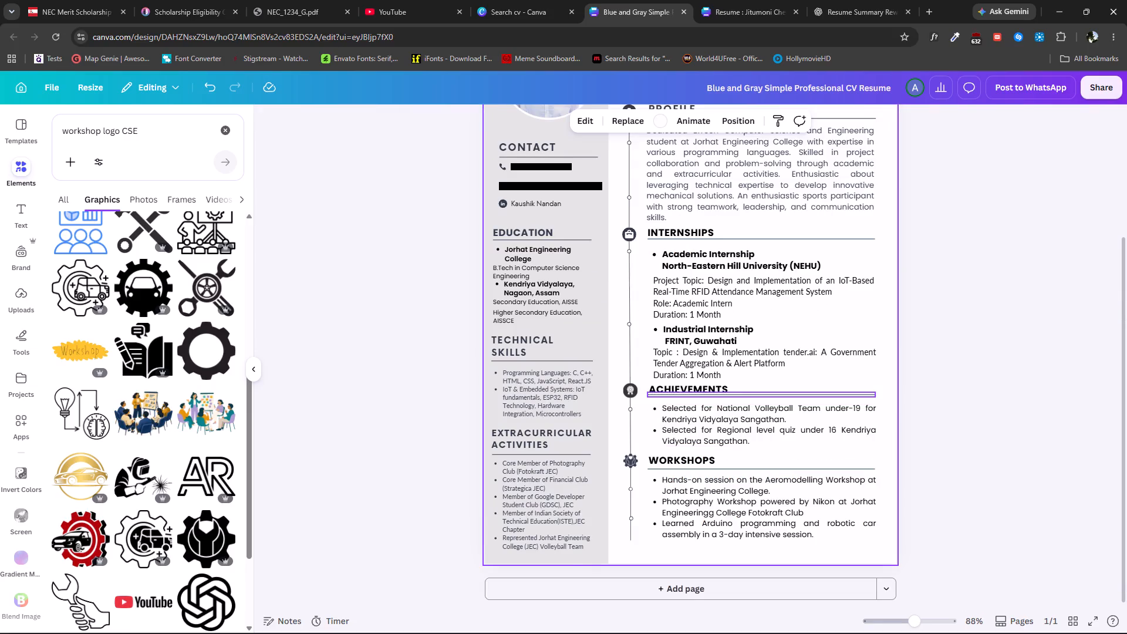
left_click(682, 386)
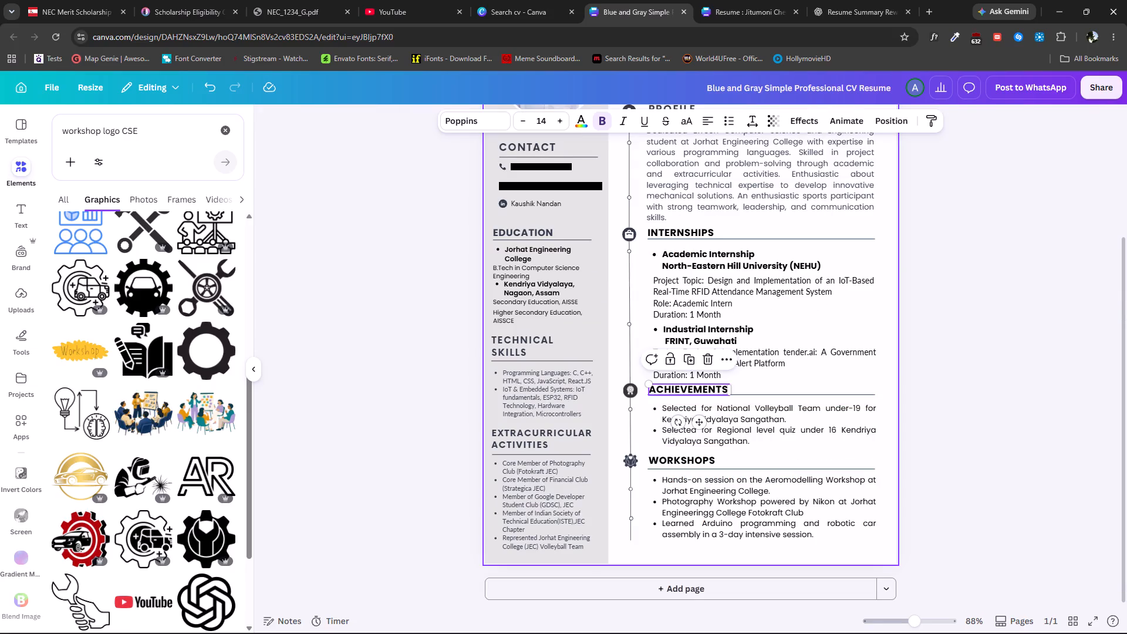
left_click(761, 396, "shift")
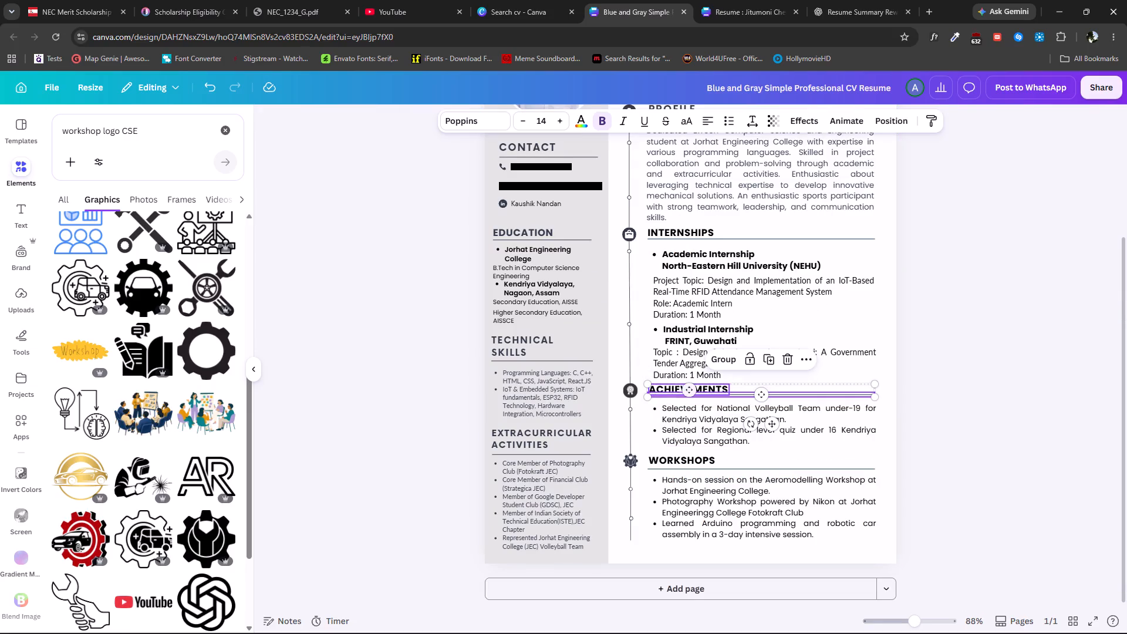
left_click_drag(703, 388, 703, 393)
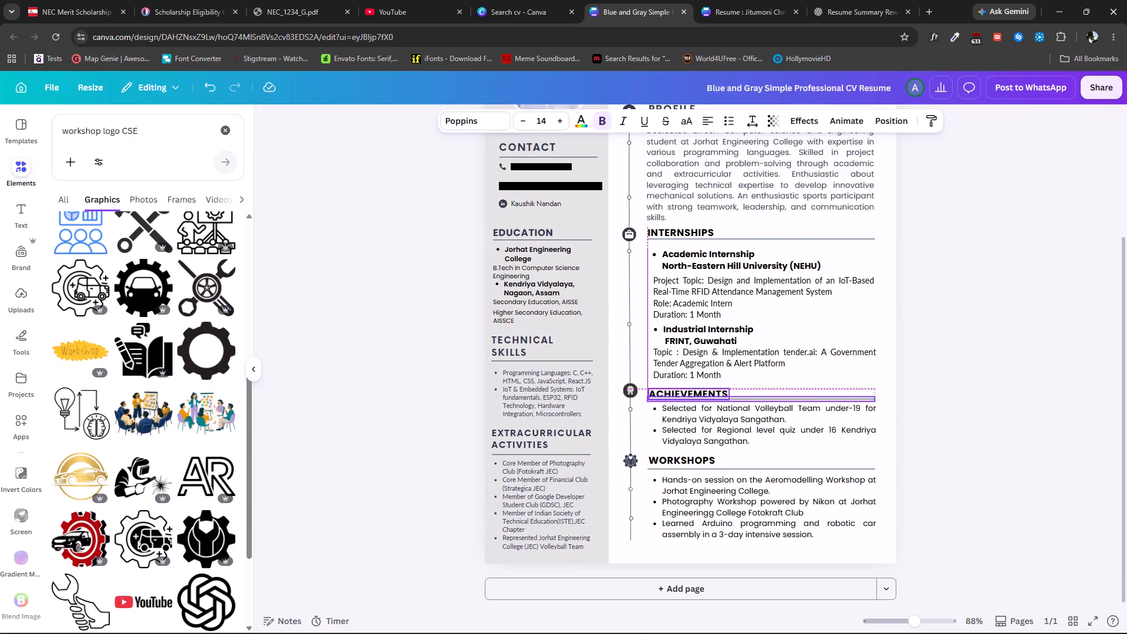
left_click_drag(703, 393, 703, 394)
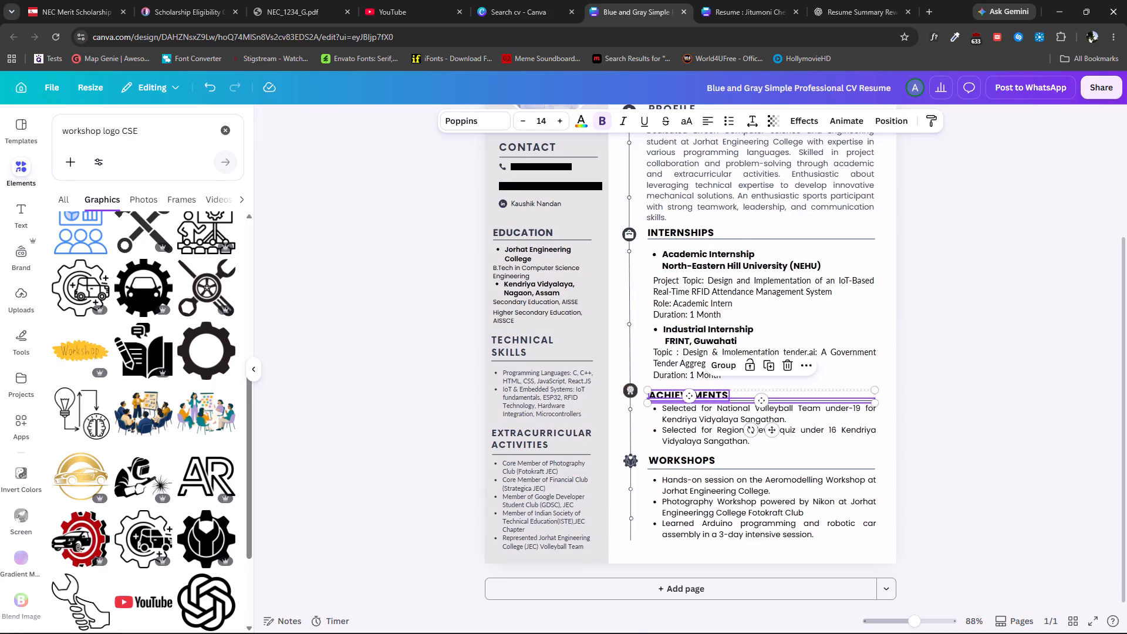
left_click(703, 410)
left_click(703, 413)
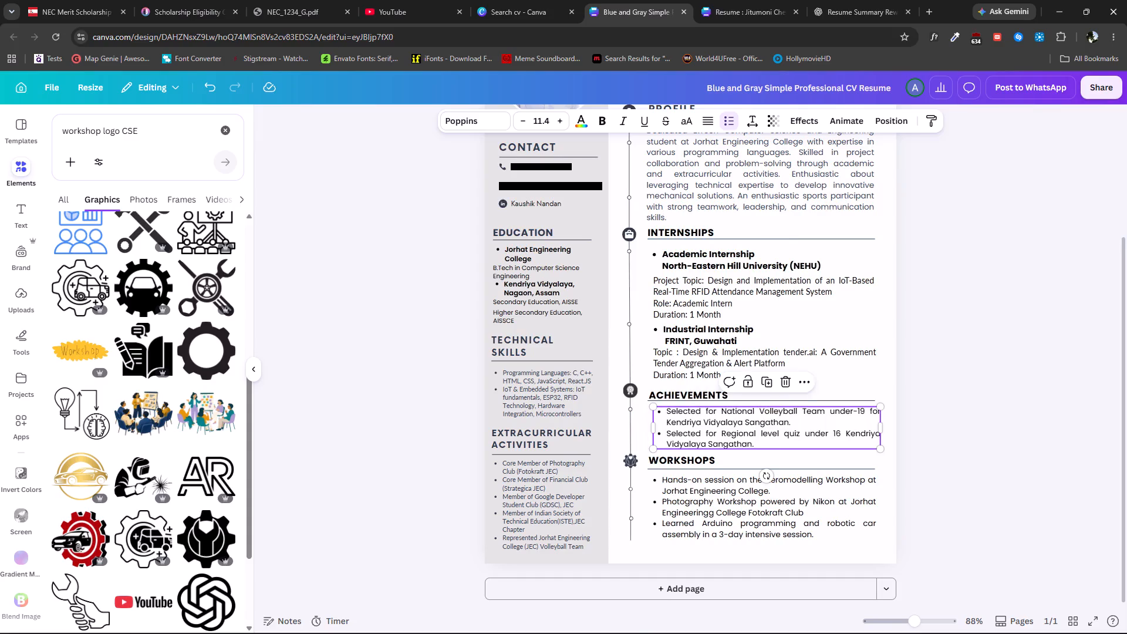
left_click(633, 393)
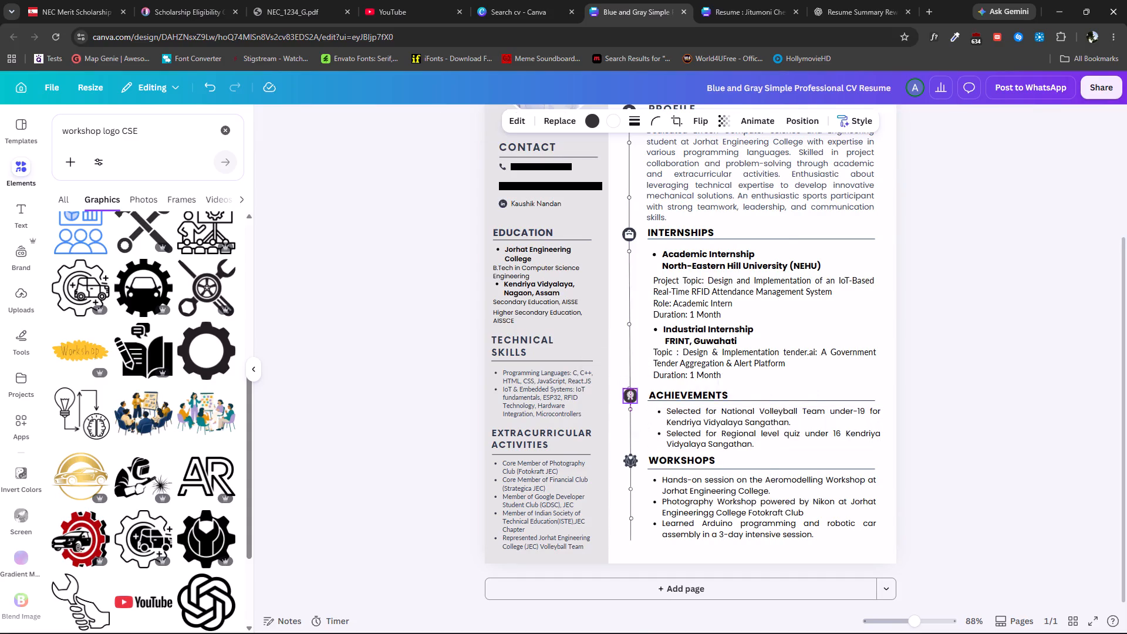
left_click(1017, 357)
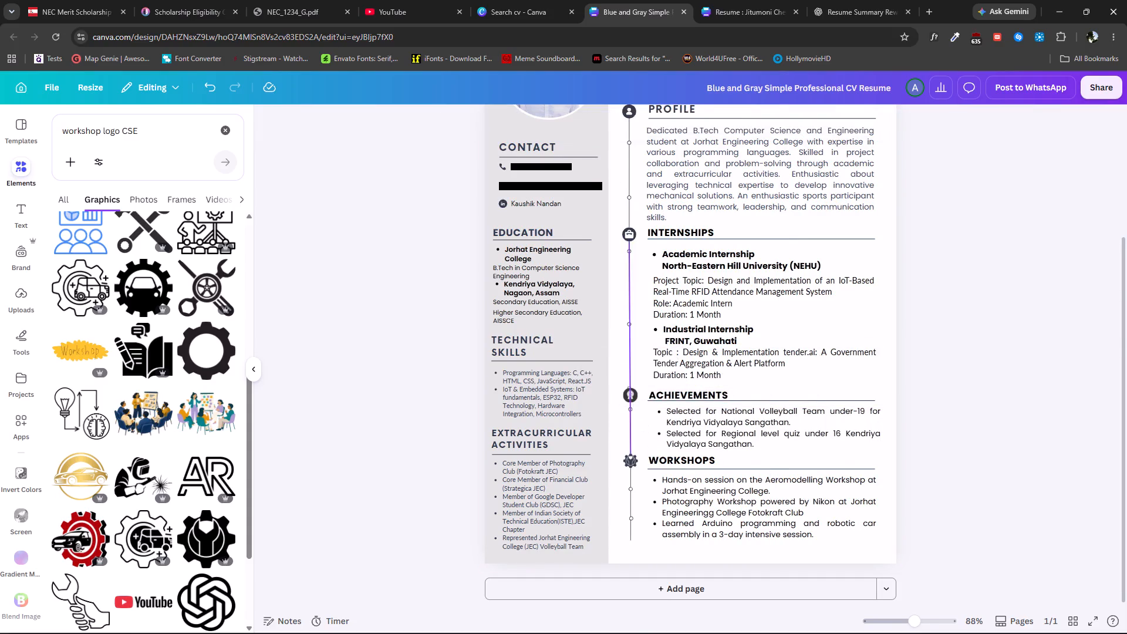
Move the small timeline circle beneath the Achievements icon slightly down the line, beside the first achievement bullet.
scroll(653, 387, "up", 4, "ctrl")
left_click(566, 387)
key("Delete")
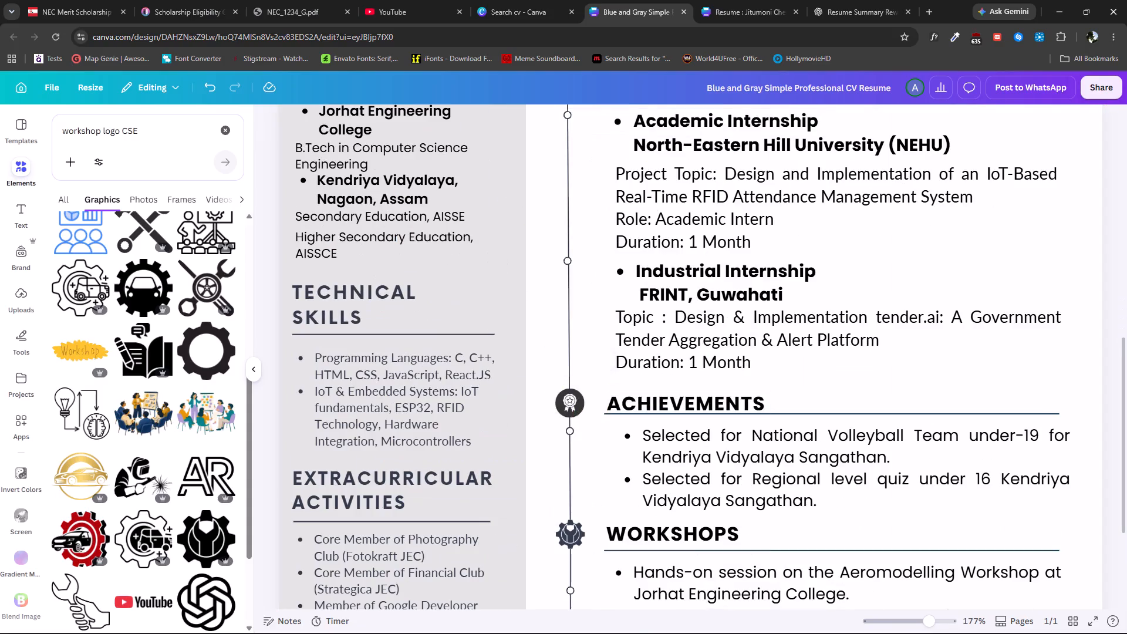
left_click_drag(570, 431, 572, 436)
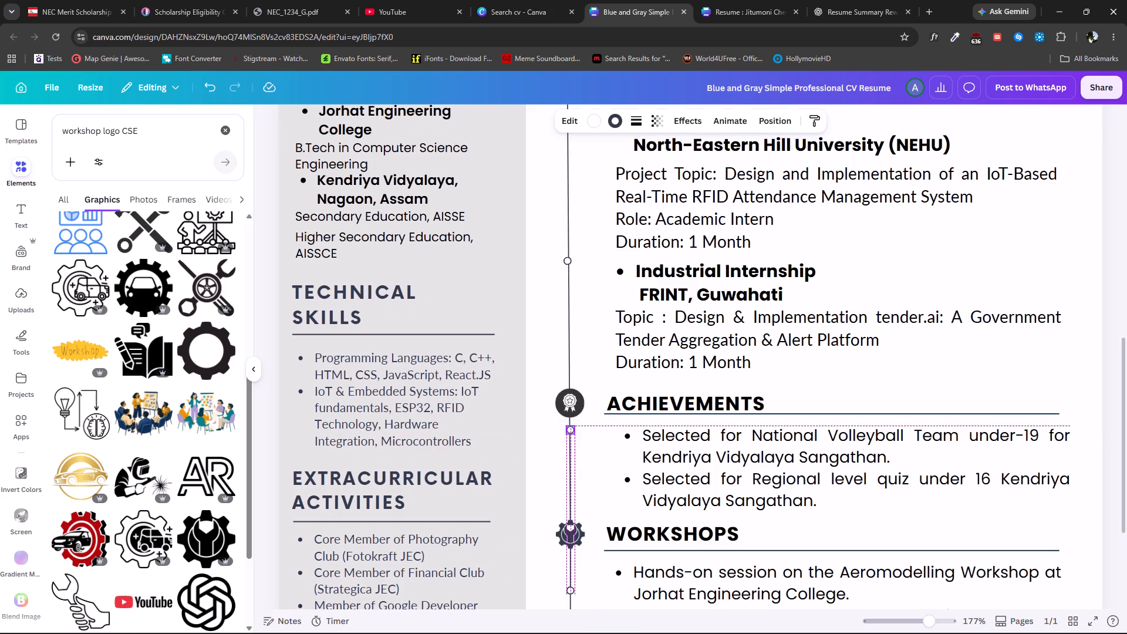
left_click_drag(572, 436, 571, 449)
scroll(610, 450, "down", 2)
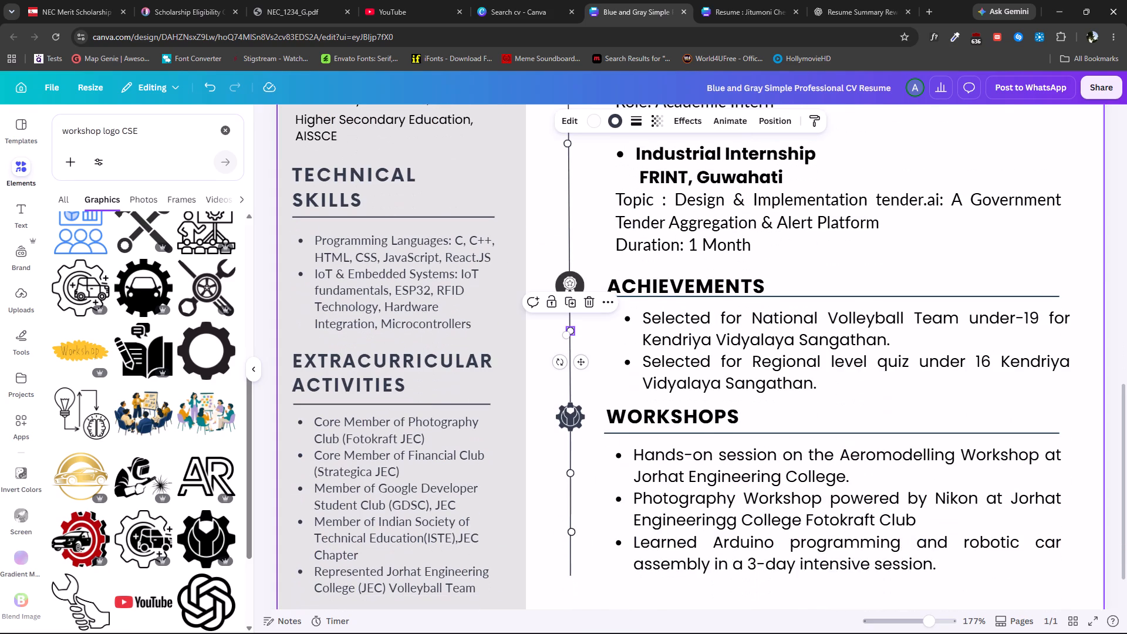
Delete the text of the third Workshops bullet, about Arduino programming and robotic car assembly, keeping the empty bullet.
left_click(592, 485)
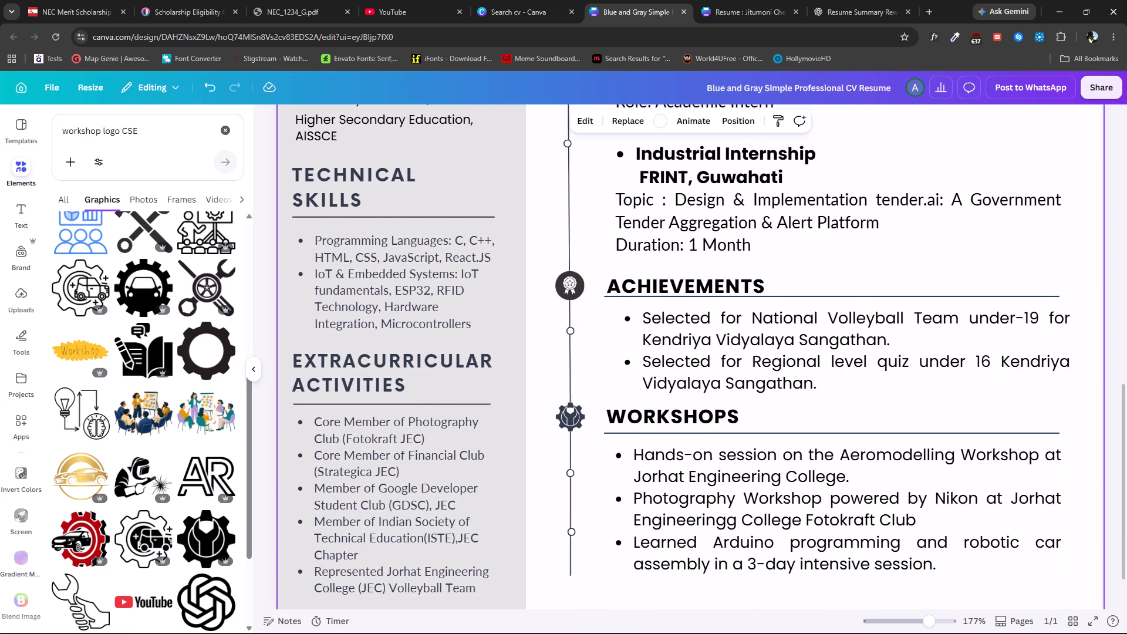
left_click(928, 554)
double_click(957, 564)
left_click_drag(951, 564, 930, 566)
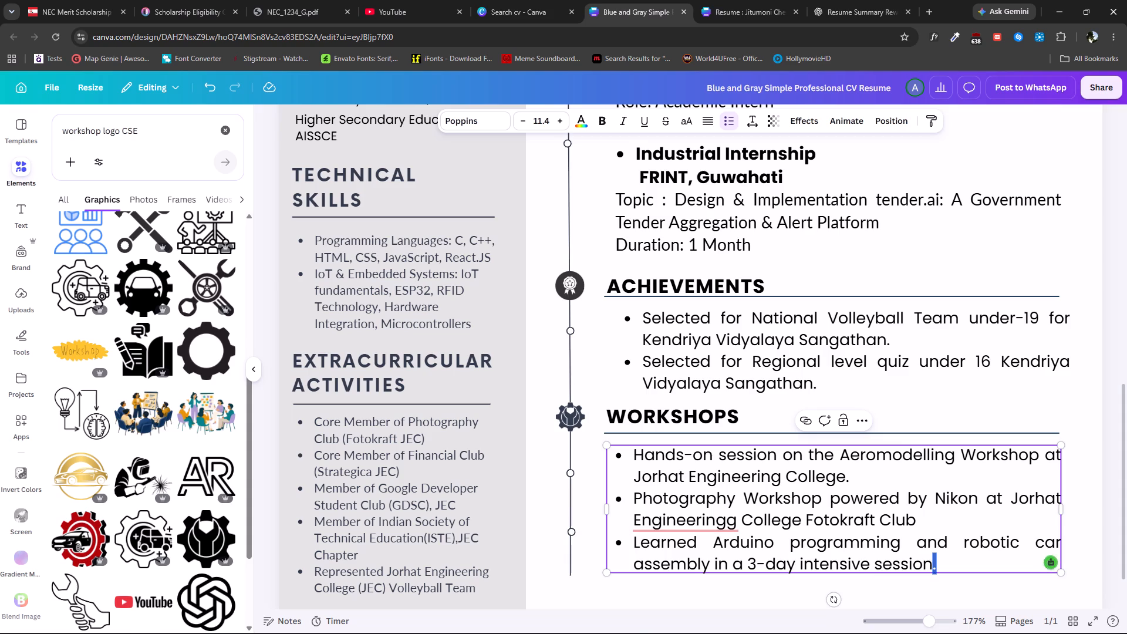
left_click_drag(930, 566, 643, 547)
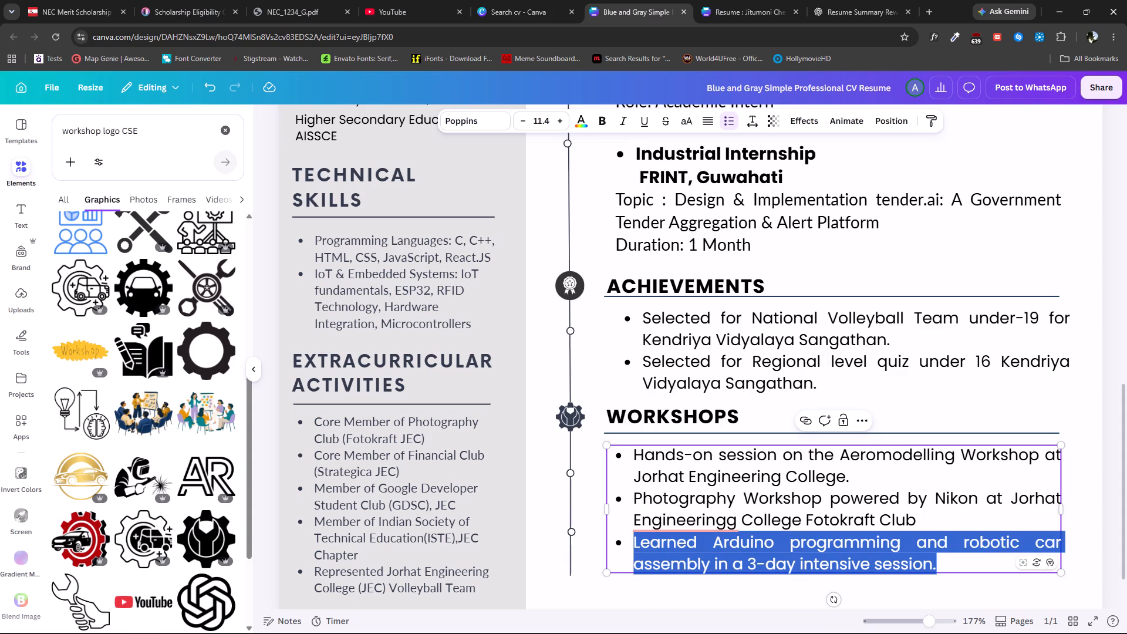
key("BackSpace")
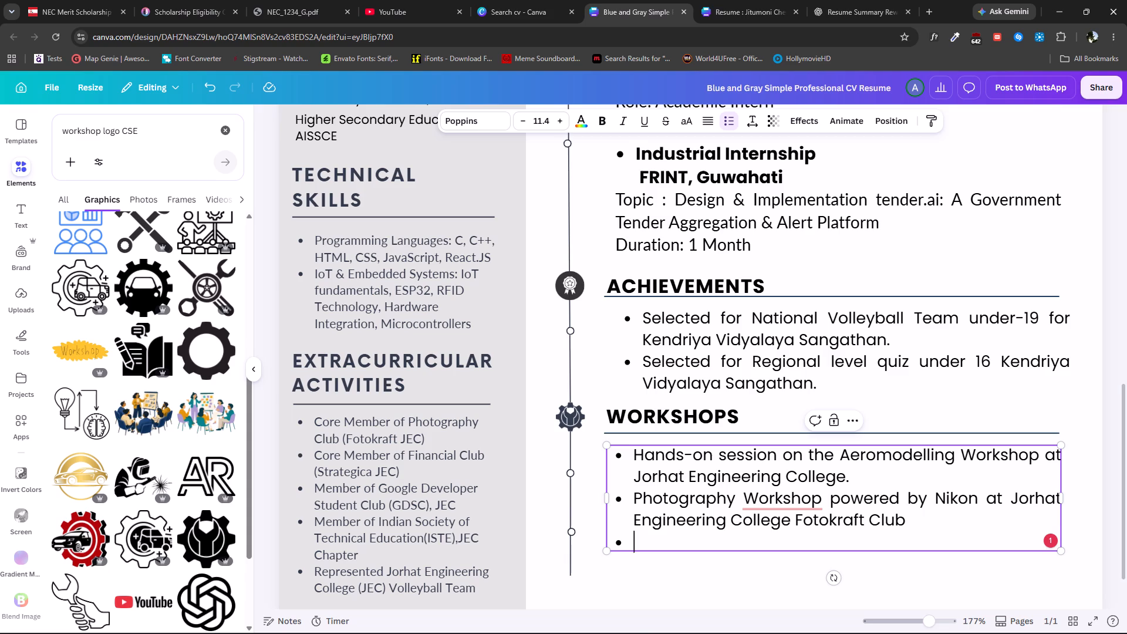
Write "Hands-on session on Financial & Marketing Club on the" as the start of the third Workshops bullet.
left_click(744, 538)
key("BackSpace")
key("BackSpace")
key("BackSpace")
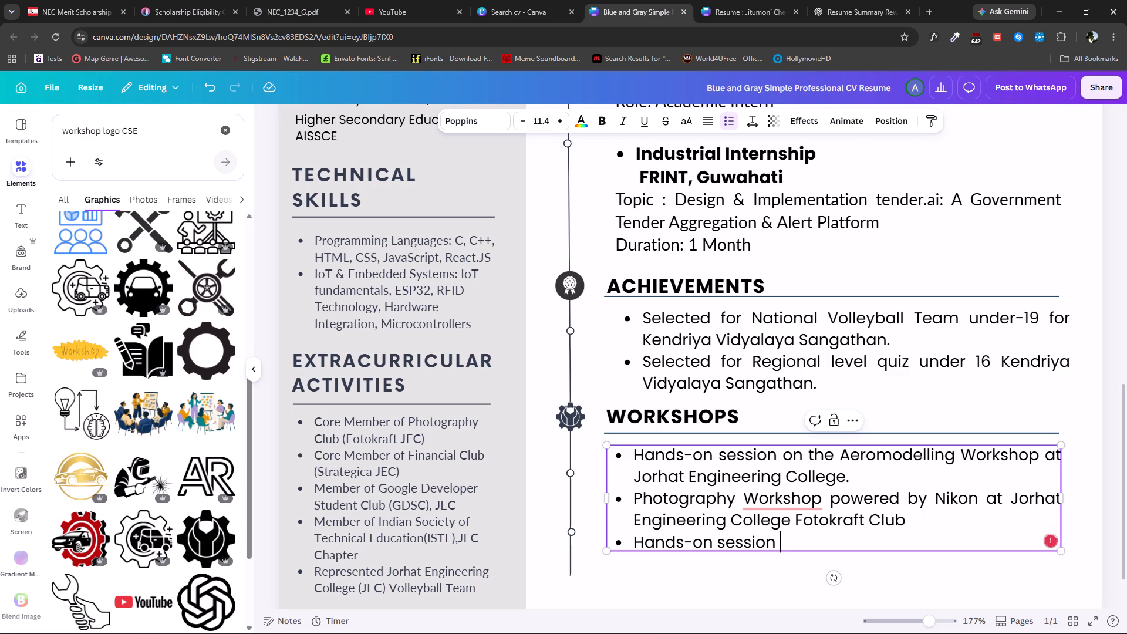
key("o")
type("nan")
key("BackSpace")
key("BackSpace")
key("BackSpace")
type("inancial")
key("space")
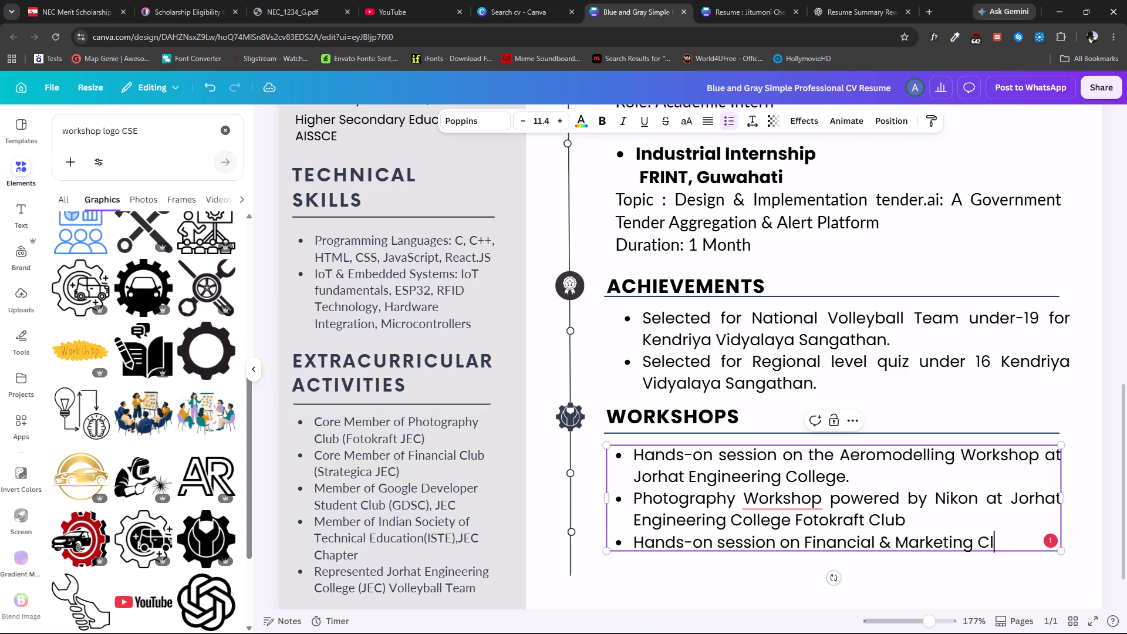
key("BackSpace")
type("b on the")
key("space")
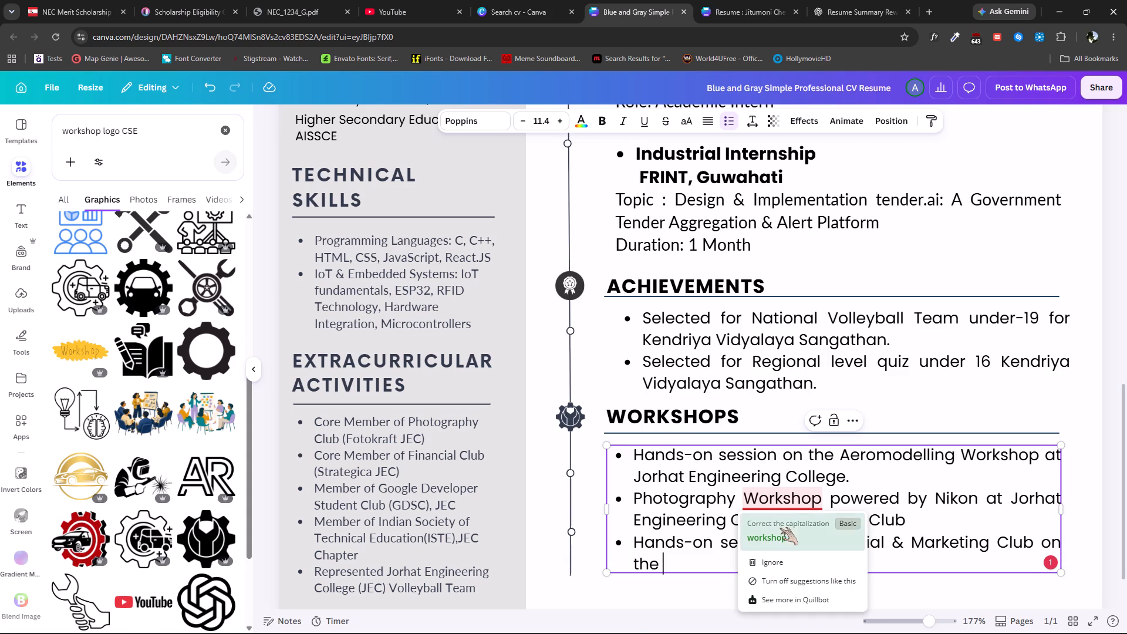
Change "Workshop" to lowercase "workshop" in the Photography bullet using the suggested capitalization correction.
left_click(780, 528)
left_click(718, 565)
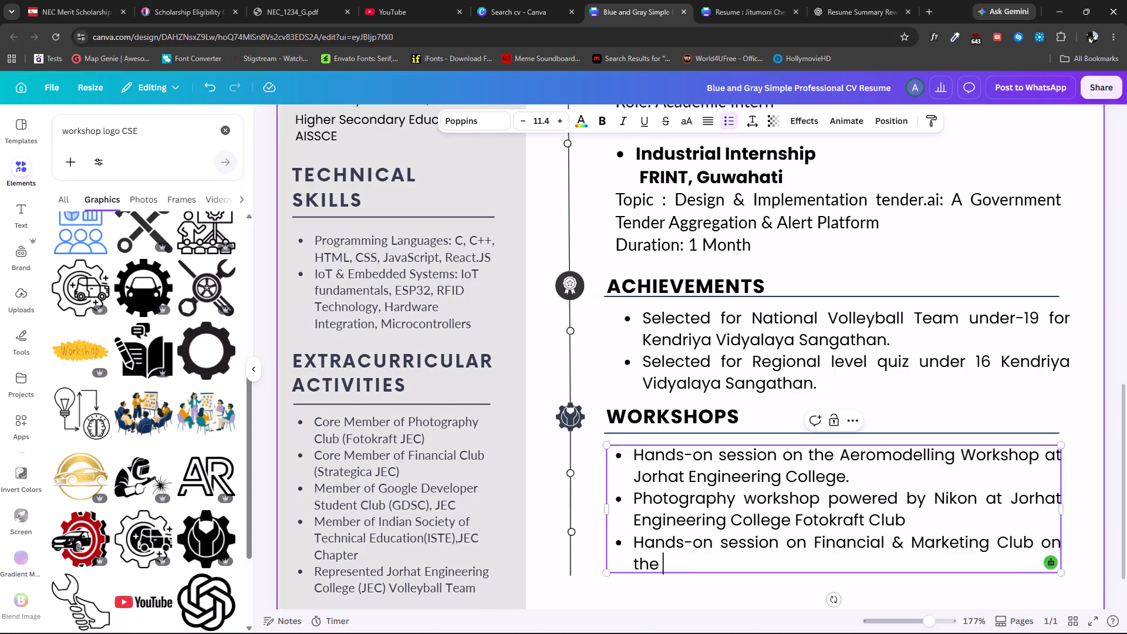
Review the overall CV layout, checking the spacing and alignment of the Internships, Achievements and Workshops sections.
scroll(777, 579, "down", 7, "ctrl")
scroll(778, 585, "up", 1, "ctrl")
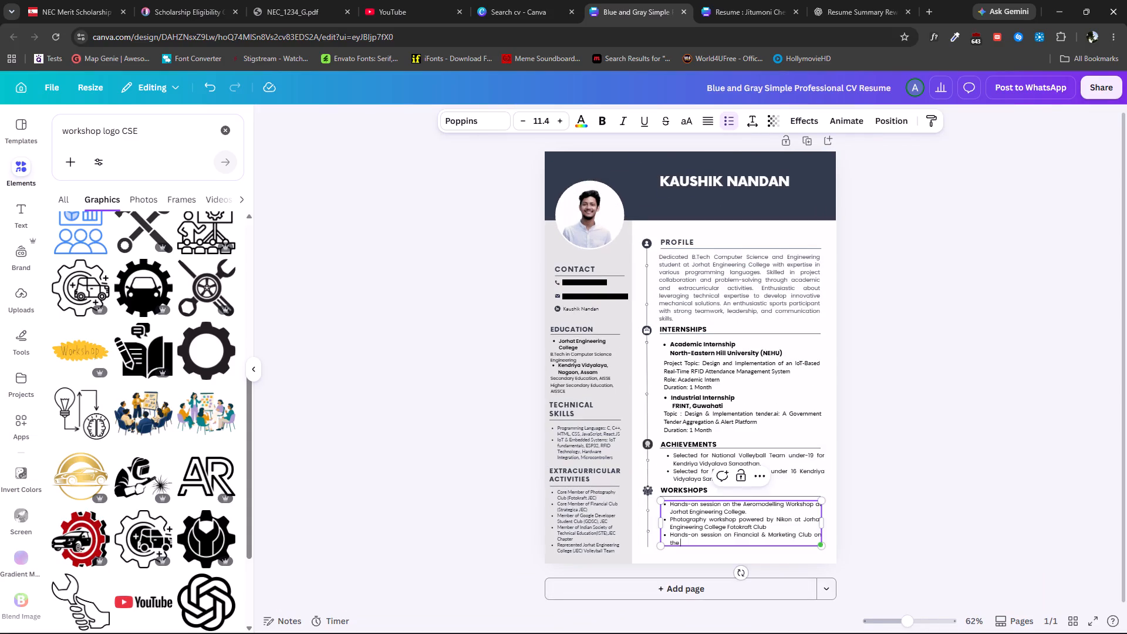
left_click(981, 487)
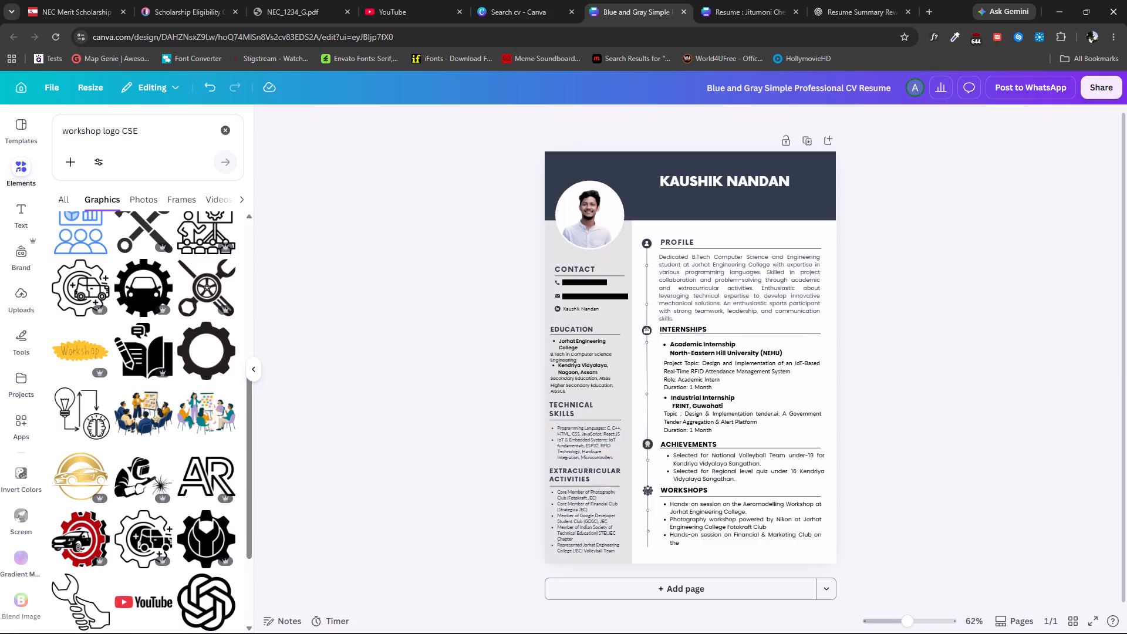
scroll(862, 366, "up", 2, "ctrl")
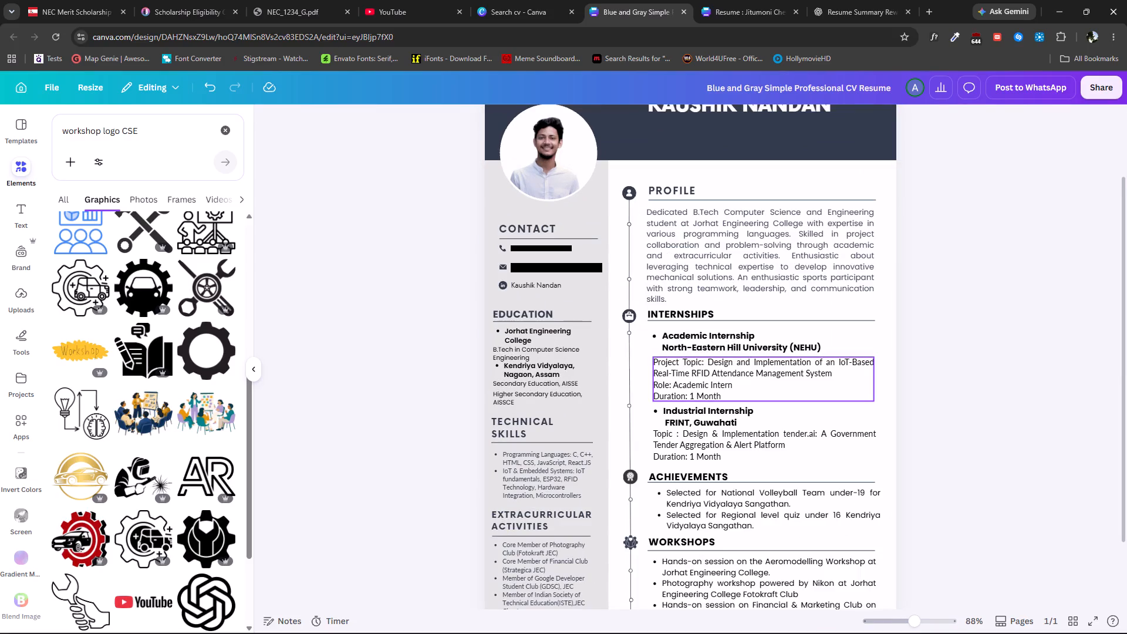
scroll(698, 380, "up", 2, "ctrl")
scroll(698, 380, "down", 1)
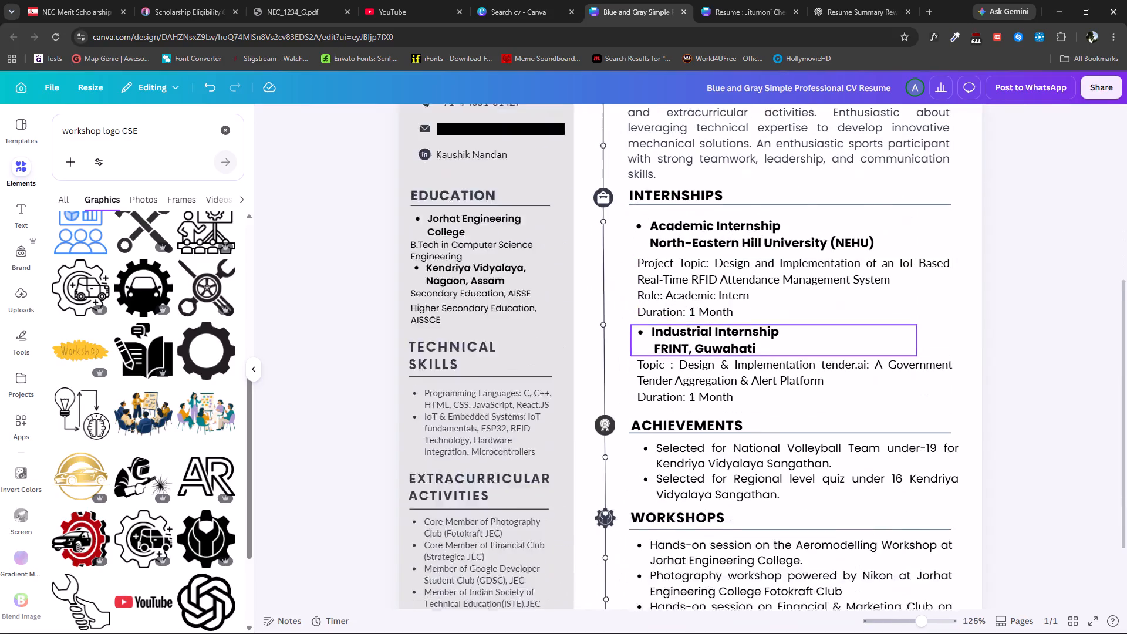
scroll(698, 380, "down", 1)
left_click(1085, 343)
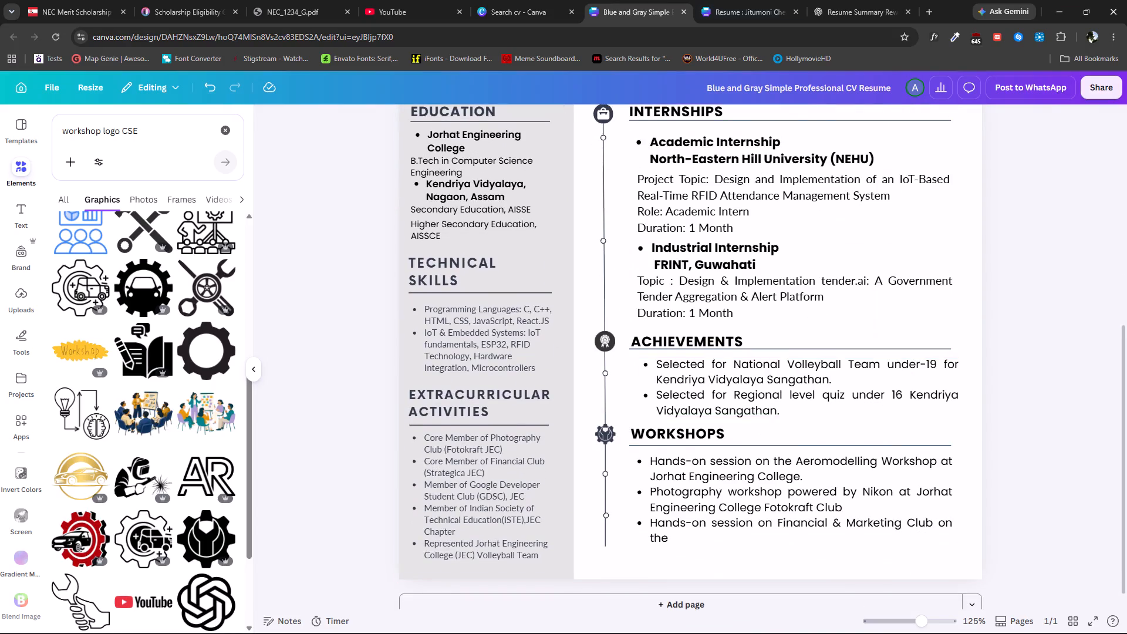
Compare the full-page layout of the other open resume design with the Blue and Gray Simple Professional CV.
left_click(775, 0)
left_click(996, 351)
scroll(598, 403, "down", 3, "ctrl")
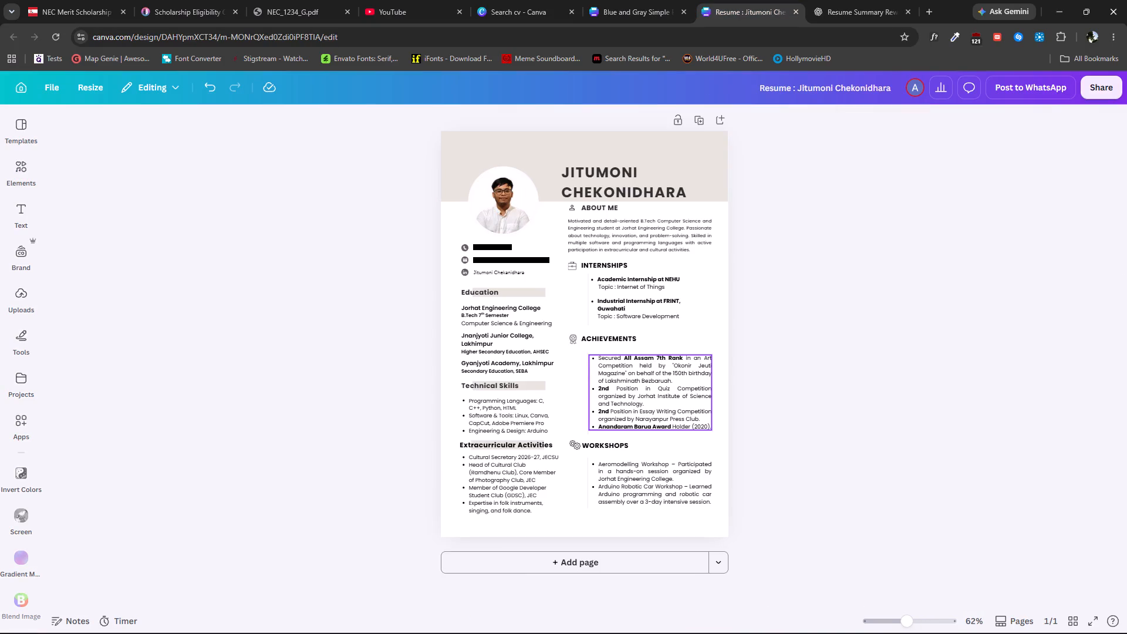
left_click(626, 0)
scroll(744, 262, "down", 1, "ctrl")
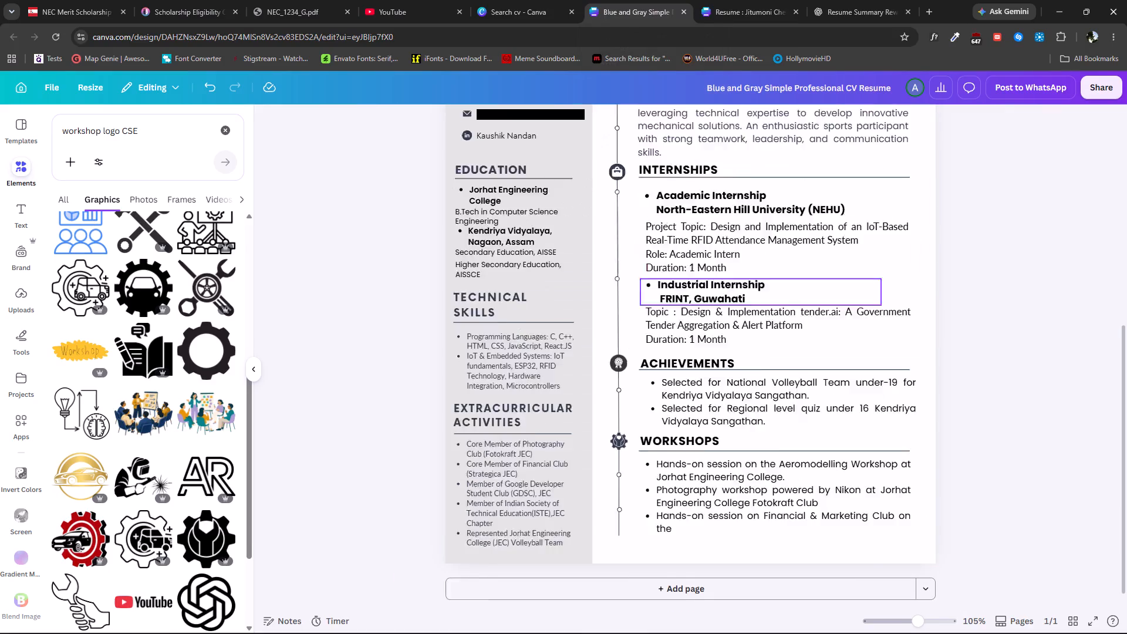
scroll(744, 262, "down", 3, "ctrl")
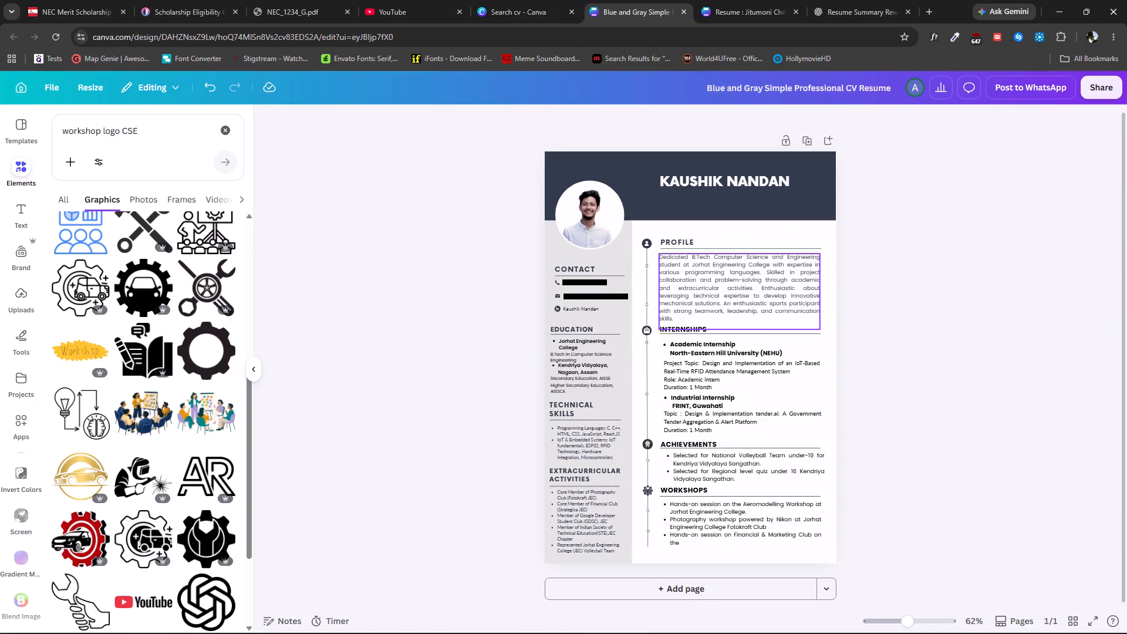
Review the whole CV from the header photo to Workshops, then examine the Internships and Achievements sections and their timeline closely.
scroll(744, 262, "up", 1, "ctrl")
scroll(744, 262, "down", 1)
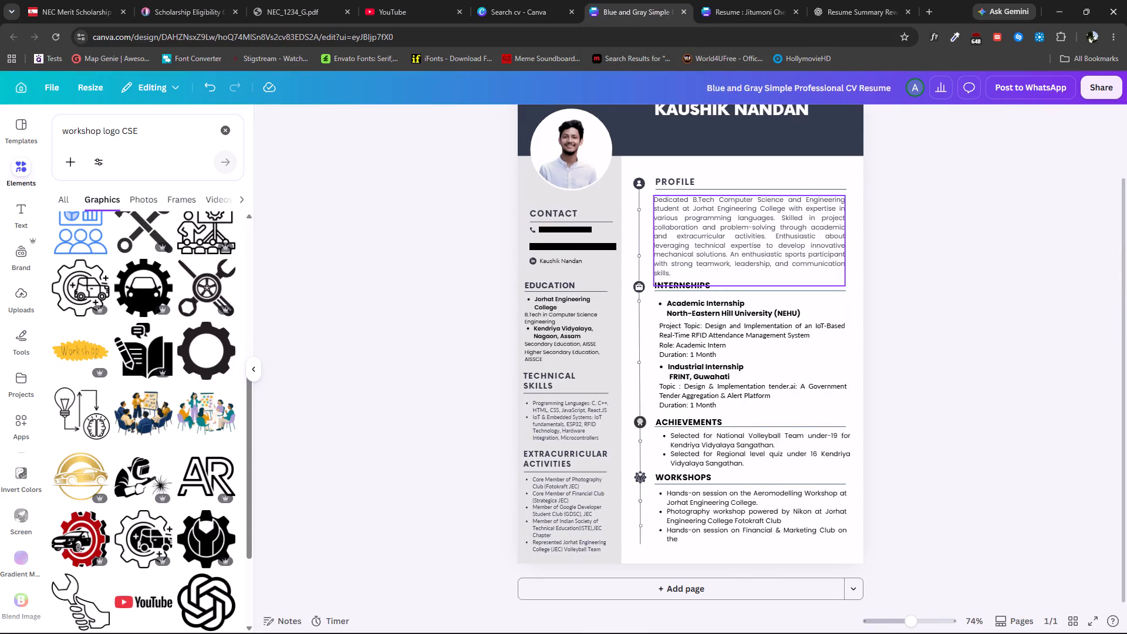
scroll(744, 262, "up", 1)
left_click(940, 262)
scroll(940, 262, "down", 1)
scroll(940, 262, "up", 1)
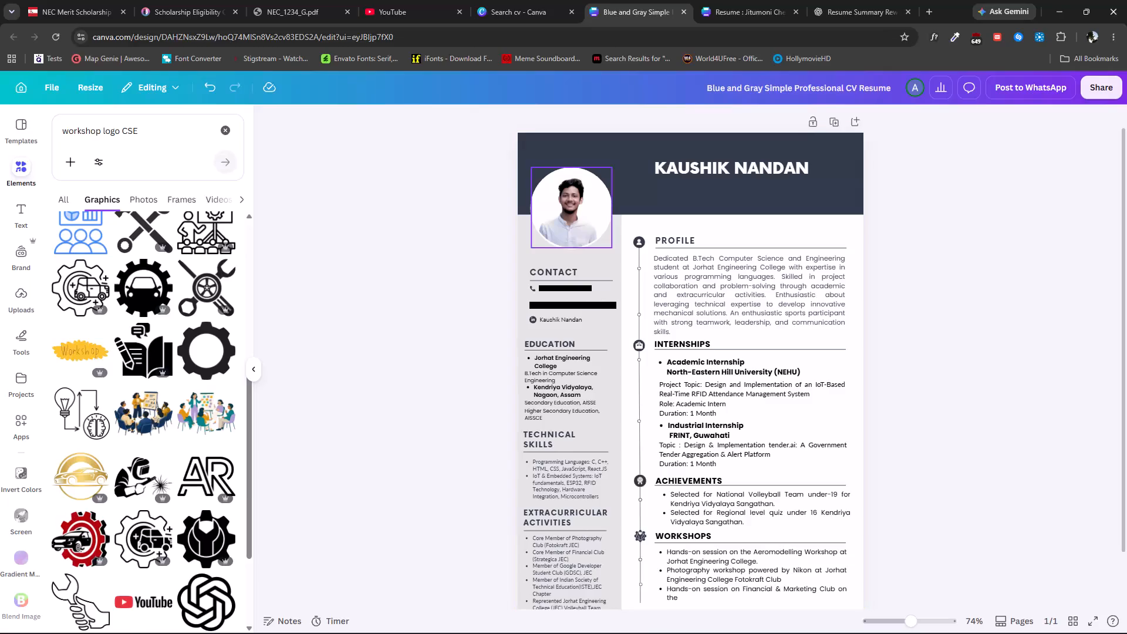
left_click(578, 211)
left_click(952, 180)
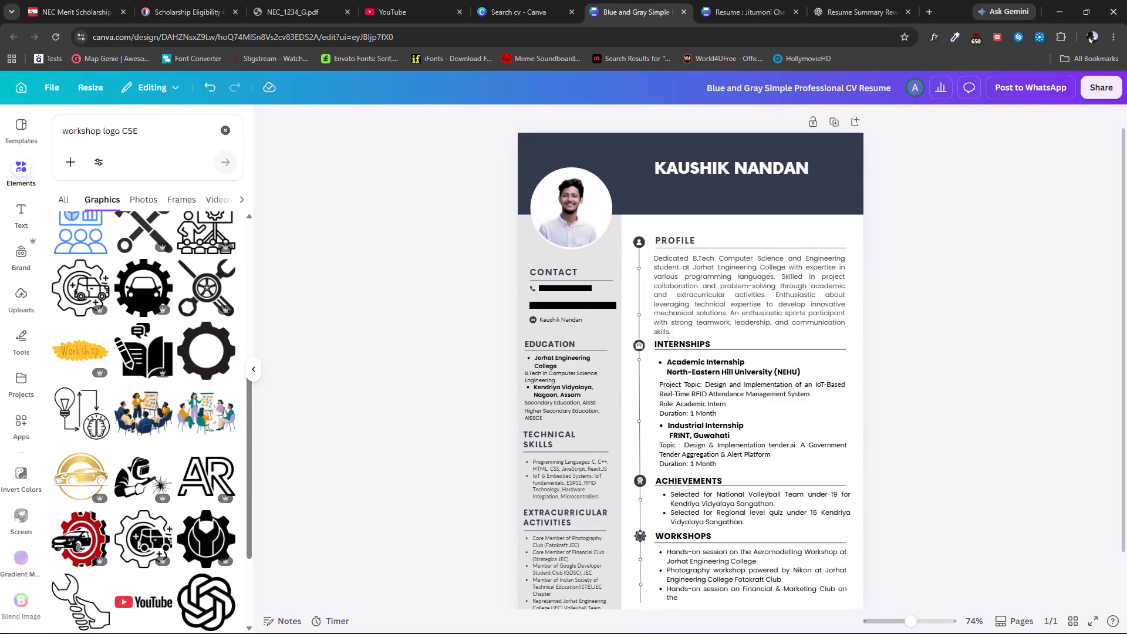
scroll(948, 200, "down", 1)
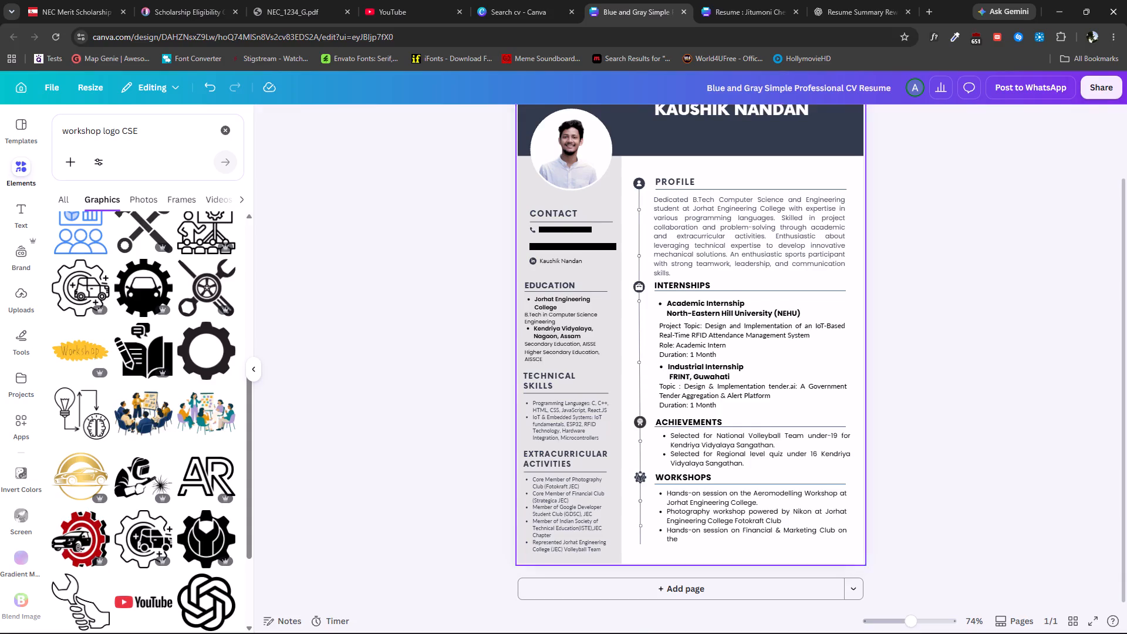
scroll(582, 316, "up", 1)
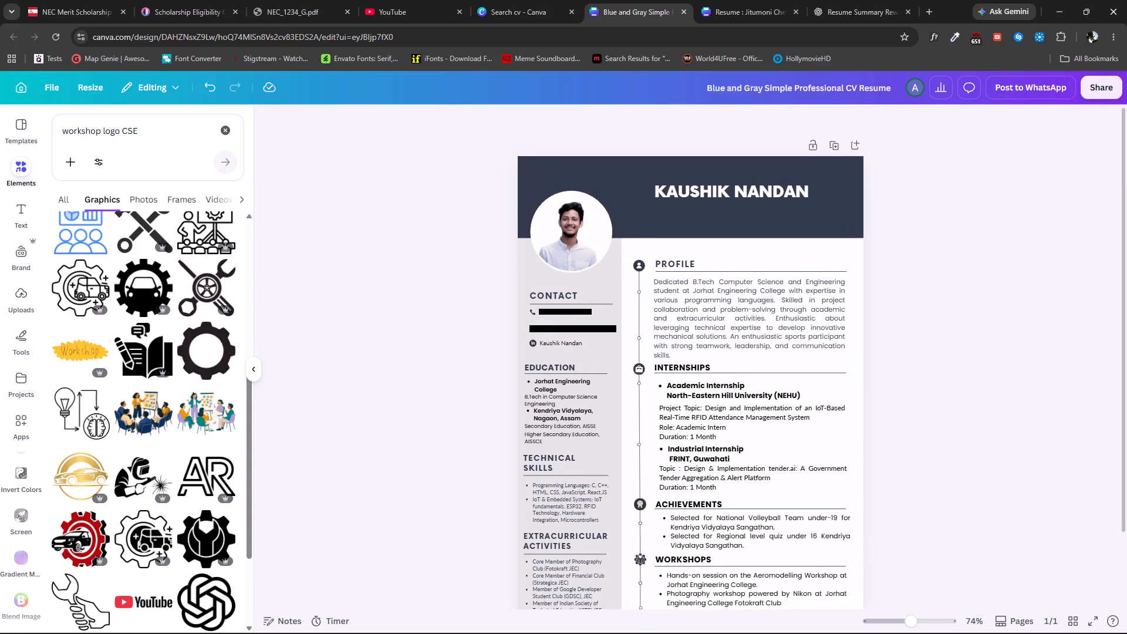
left_click(927, 210)
left_click(907, 291)
scroll(833, 349, "down", 1)
scroll(583, 414, "up", 3, "ctrl")
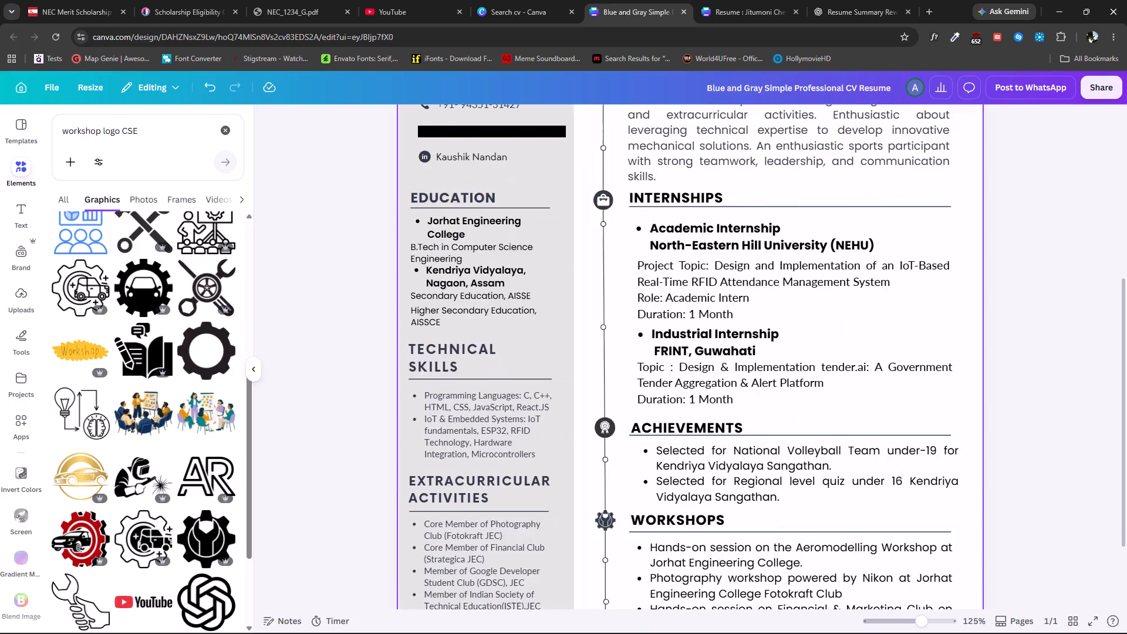
scroll(583, 414, "up", 1, "ctrl")
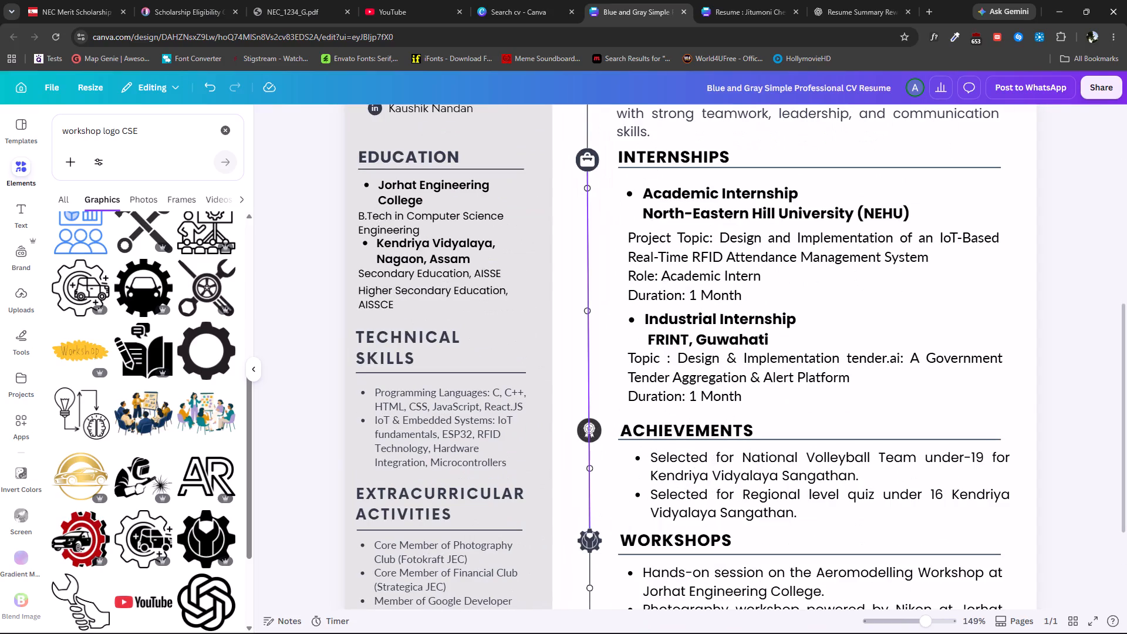
left_click(1078, 308)
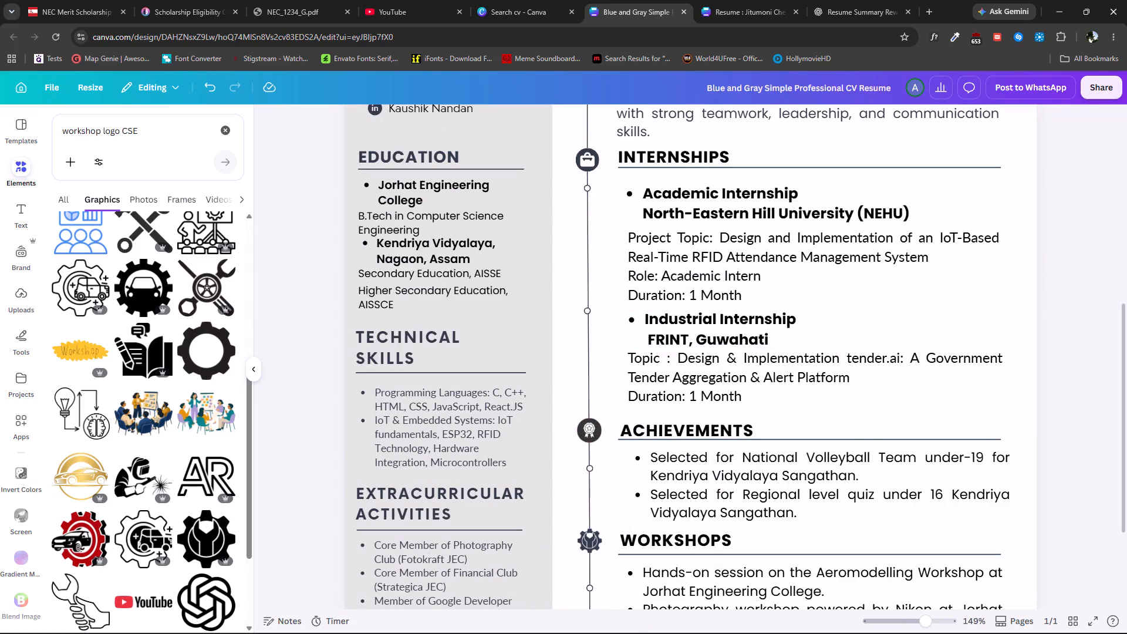
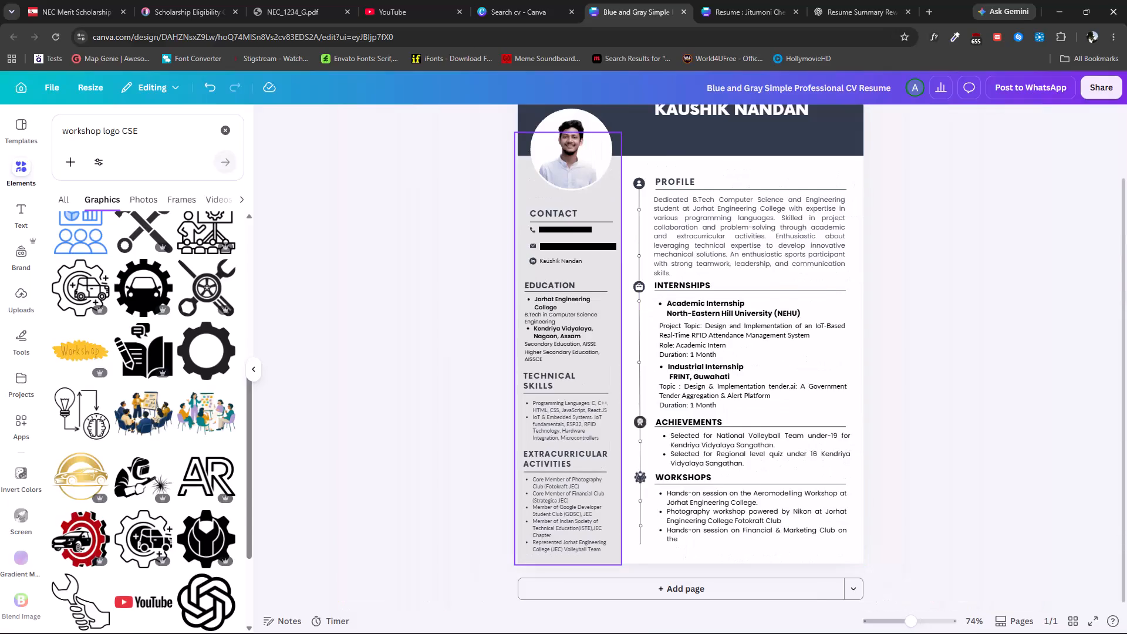
Examine the résumé page's layout, from the header and sidebar sections down to the workshops list.
scroll(619, 375, "down", 1, "ctrl")
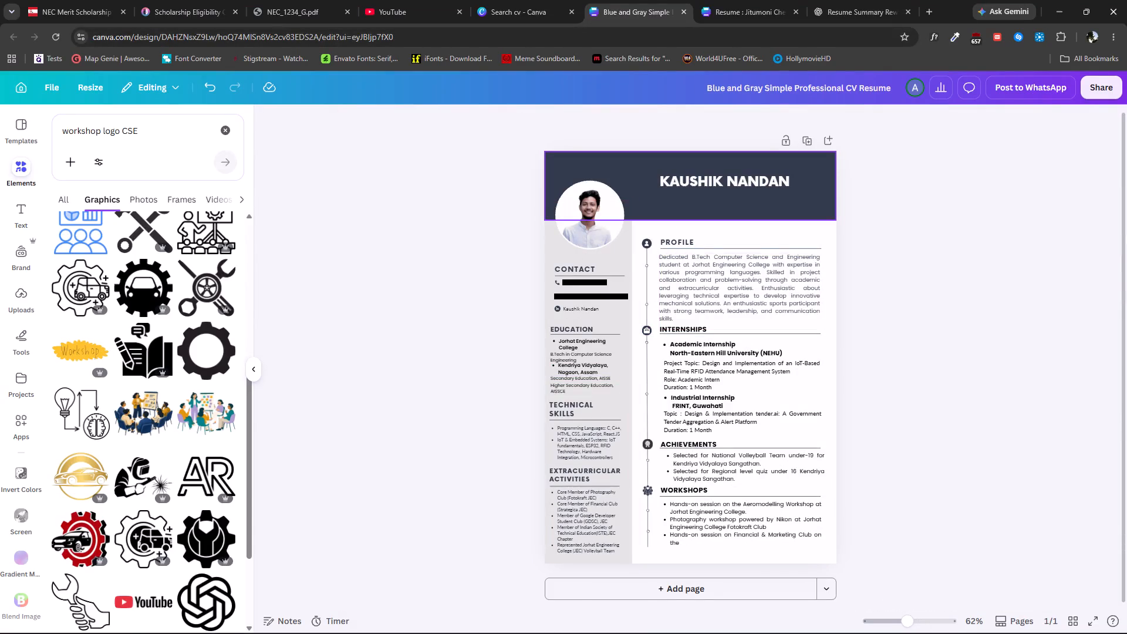
scroll(589, 351, "up", 3, "ctrl")
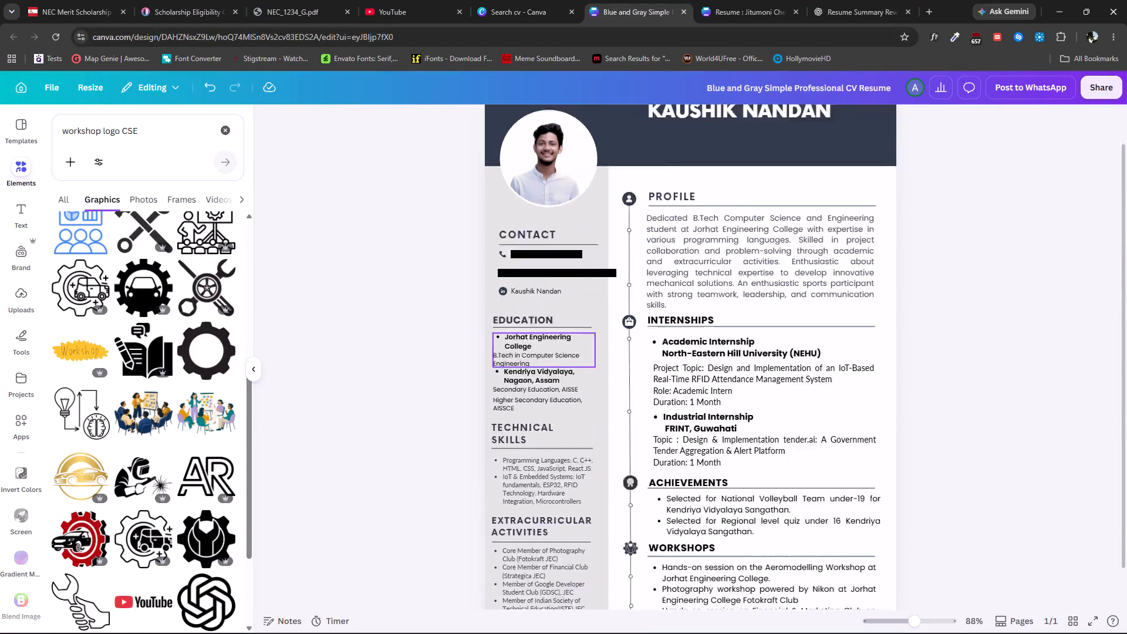
scroll(589, 351, "up", 1)
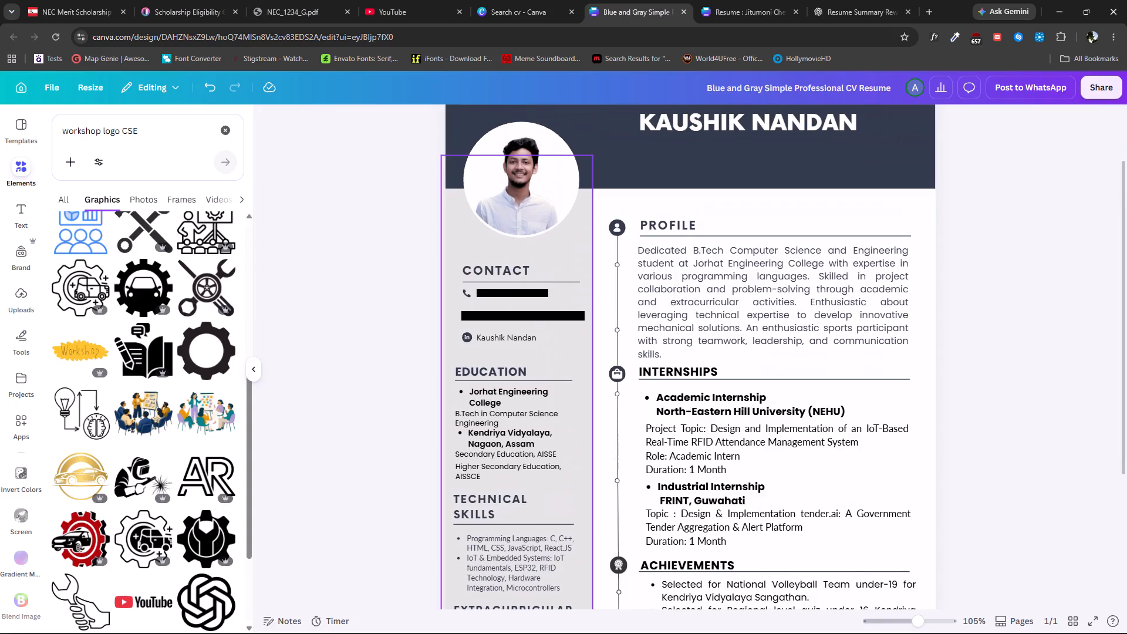
scroll(589, 351, "up", 1)
scroll(589, 351, "down", 2)
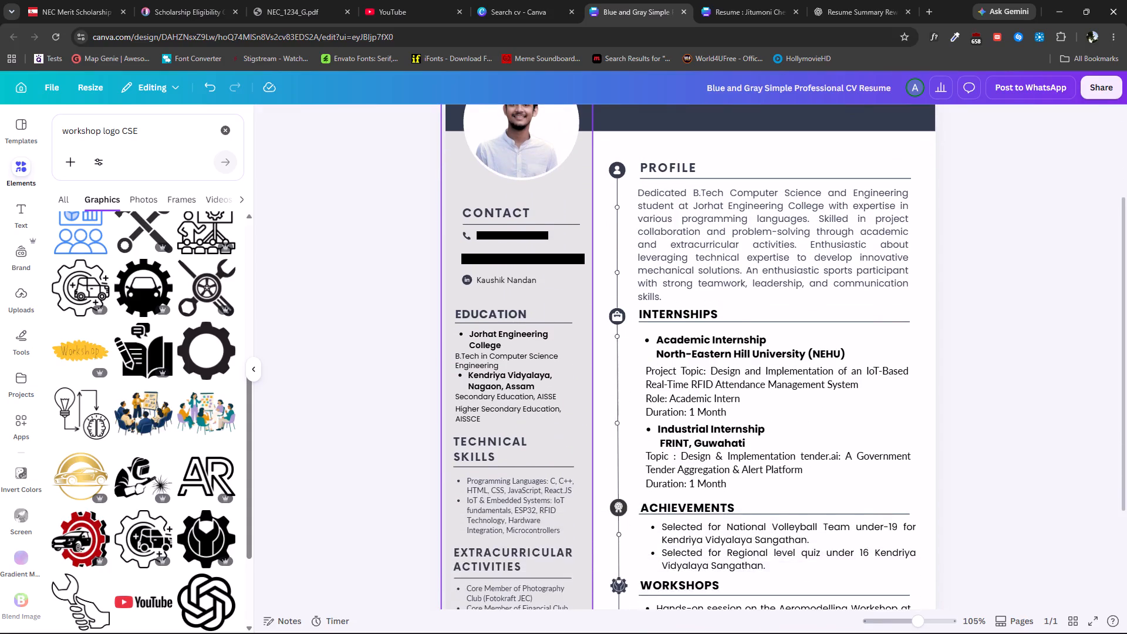
scroll(589, 351, "down", 2)
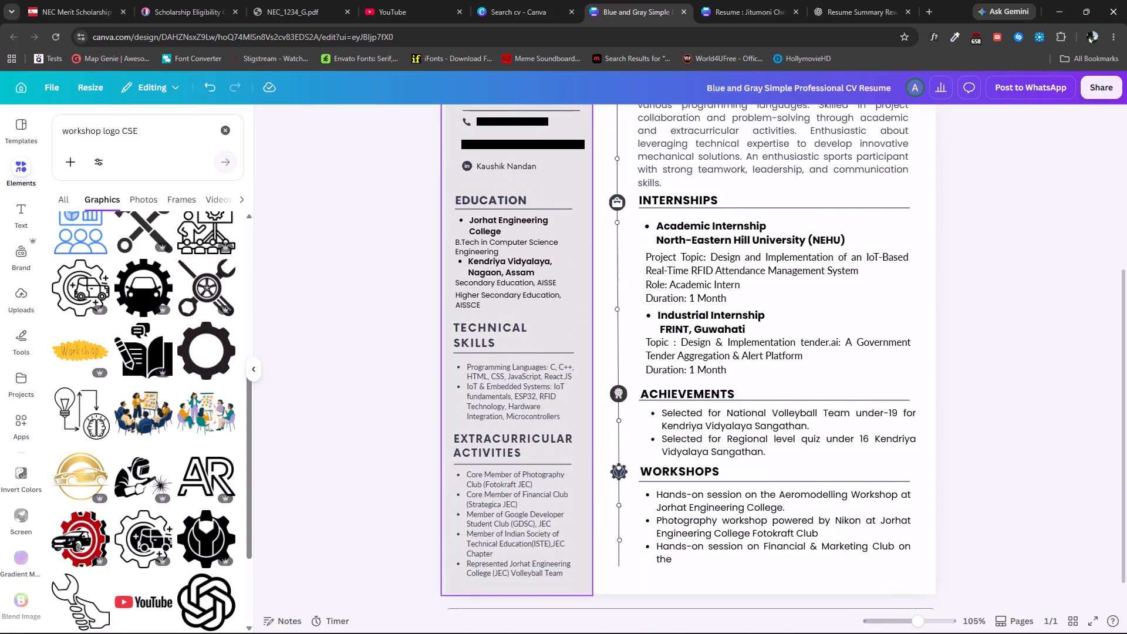
scroll(591, 363, "down", 1, "ctrl")
scroll(591, 363, "up", 1)
left_click(612, 351)
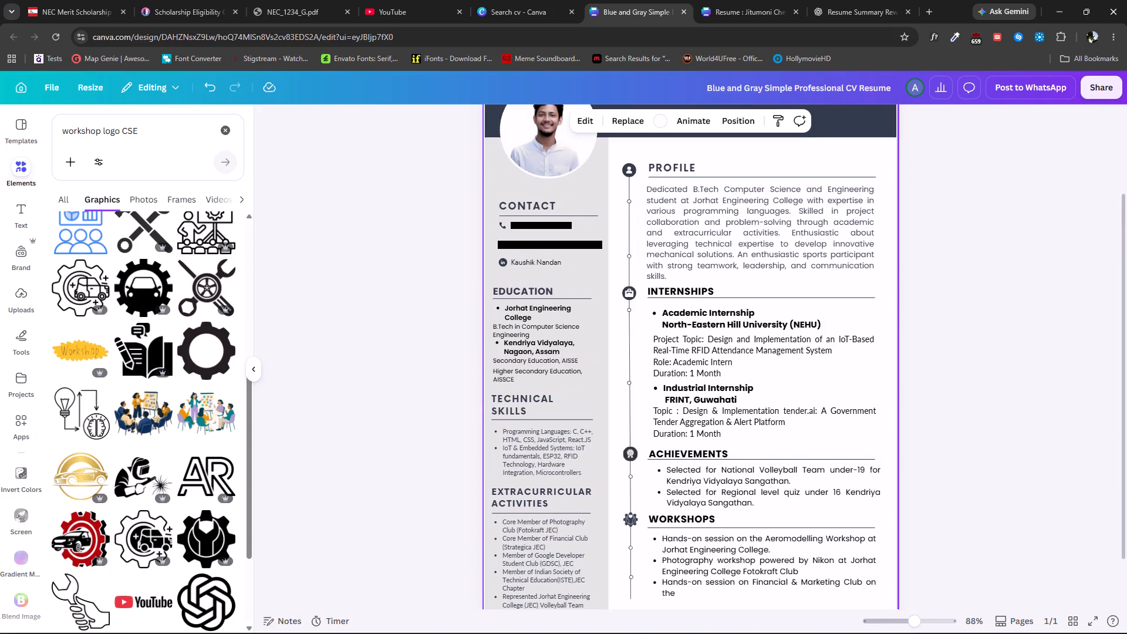
scroll(612, 351, "down", 1, "ctrl")
left_click(955, 319)
scroll(955, 319, "up", 1)
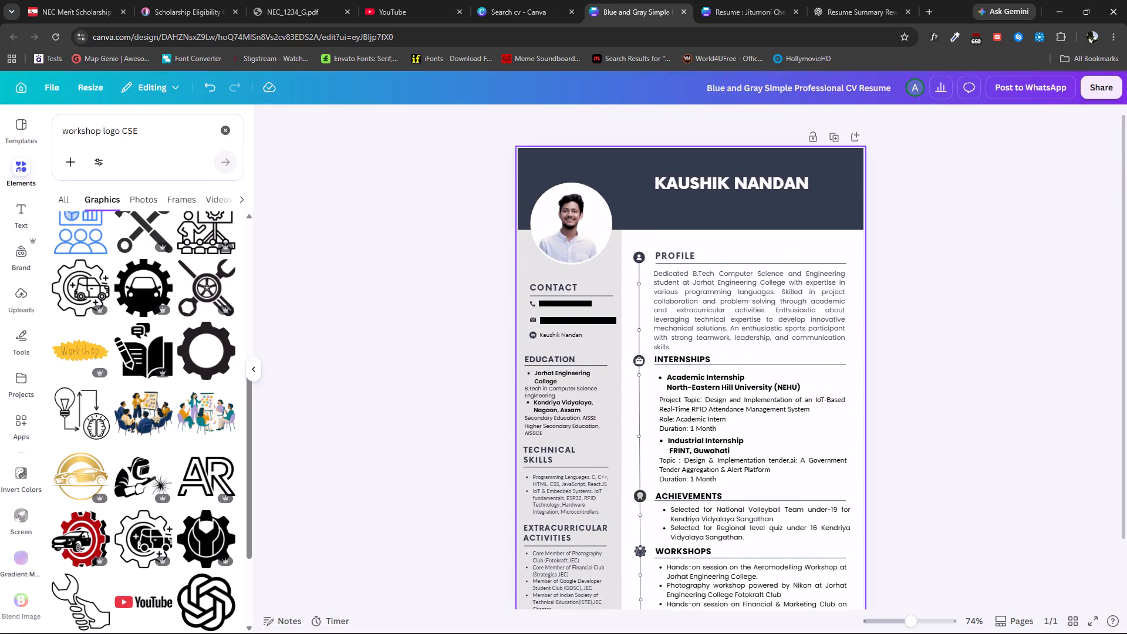
Recolour the INTERNSHIPS, ACHIEVEMENTS and WORKSHOPS headings in the design's dark slate blue used for the PROFILE heading.
left_click(680, 259)
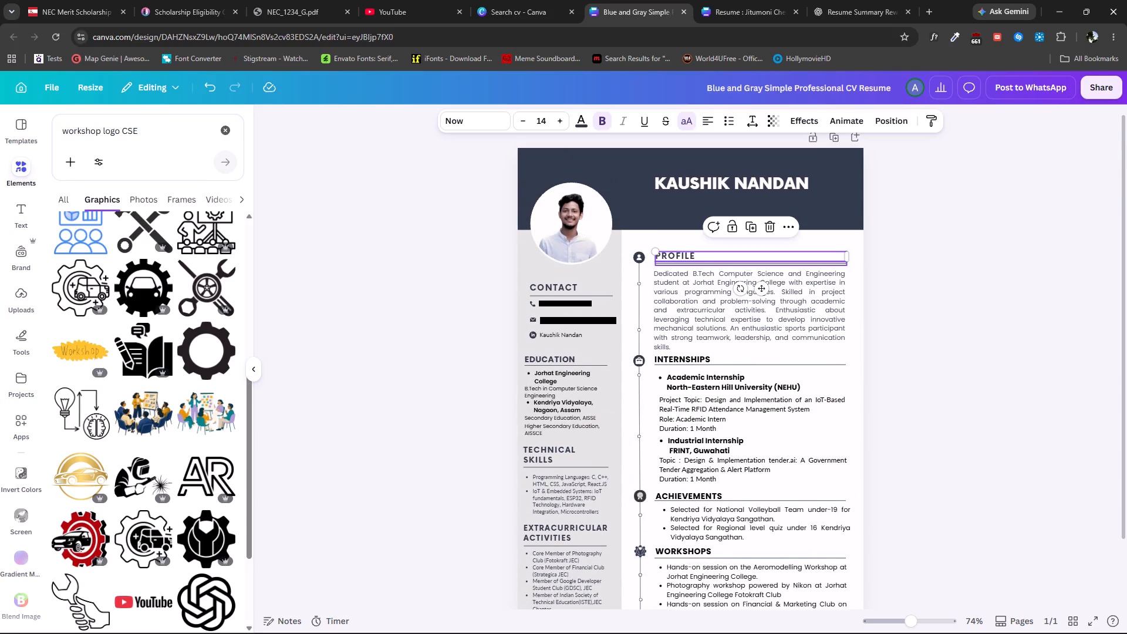
left_click(684, 362)
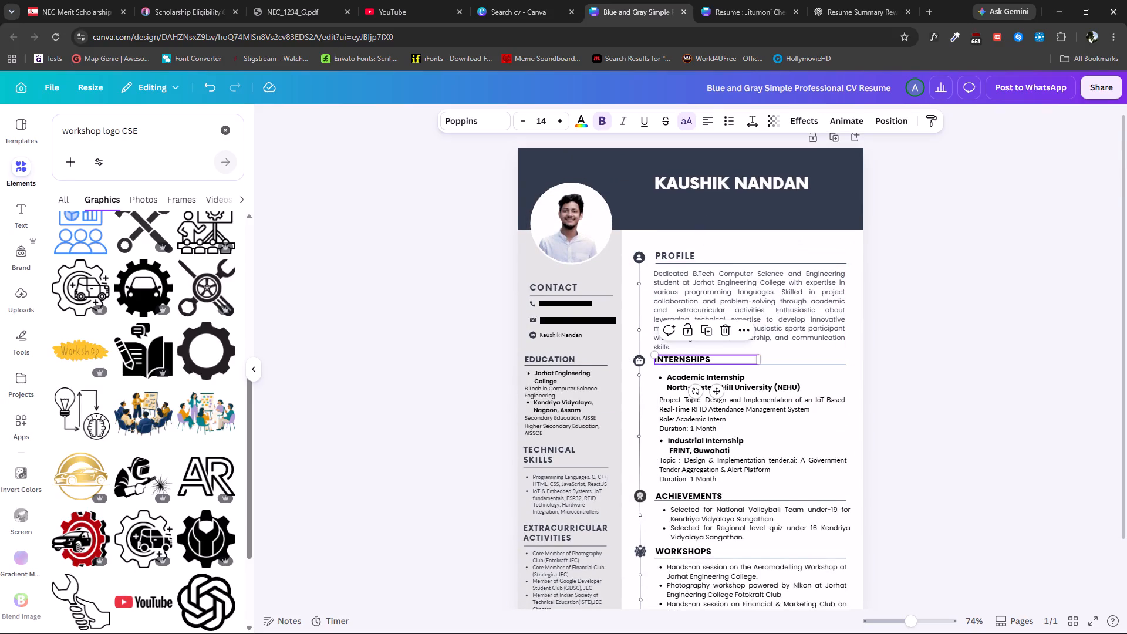
left_click(577, 117)
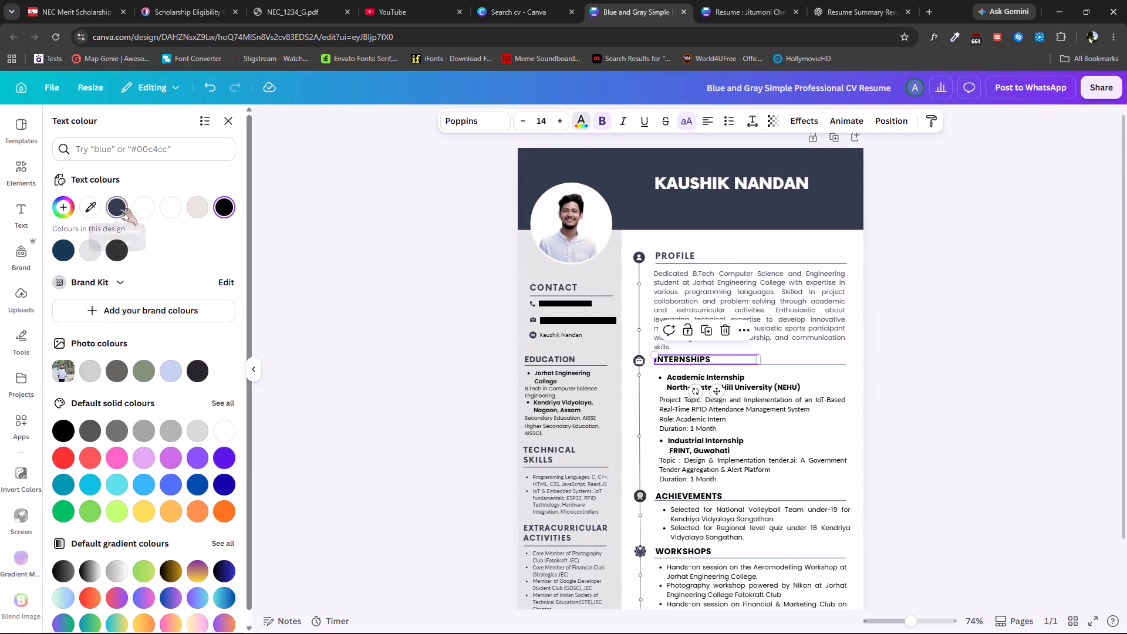
left_click(119, 208)
left_click(976, 330)
left_click(707, 495)
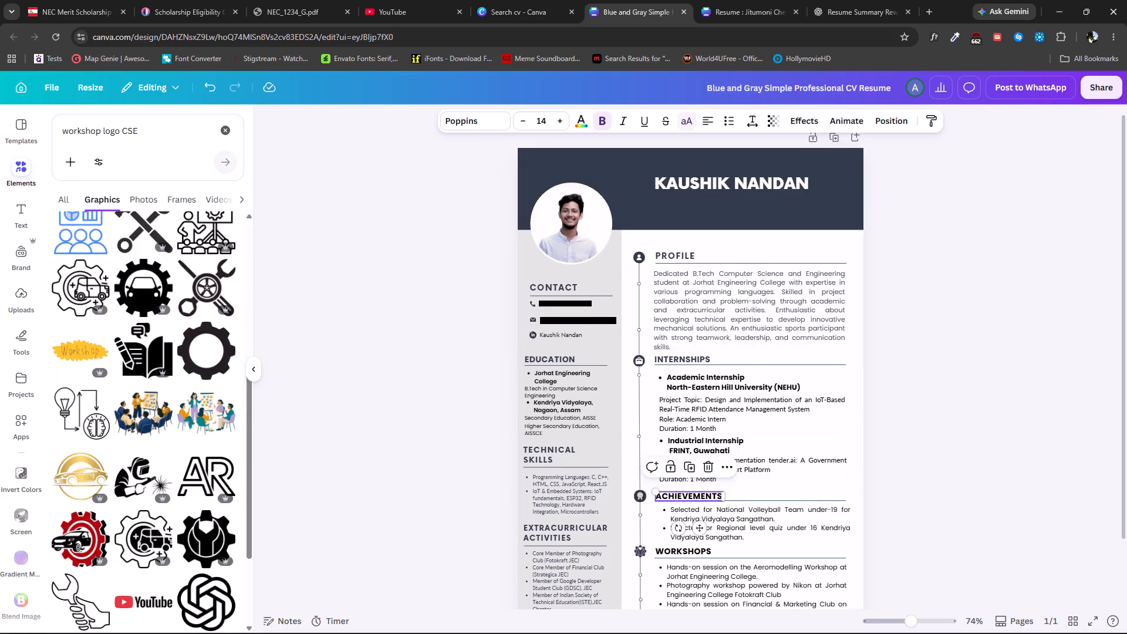
left_click(582, 116)
left_click(115, 211)
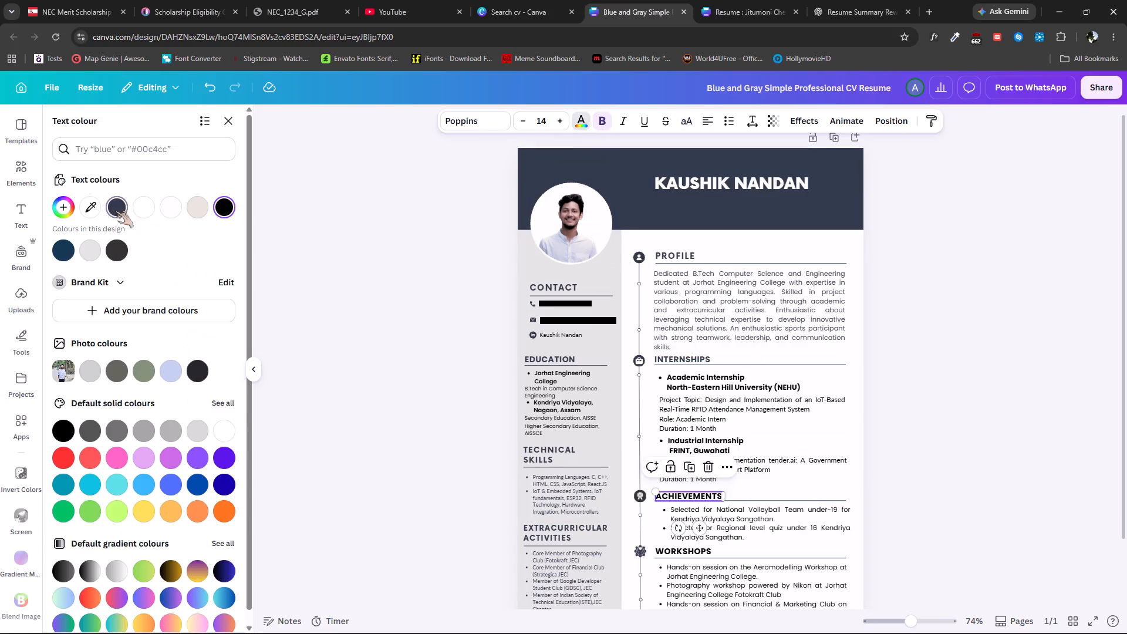
left_click(684, 549)
left_click(117, 211)
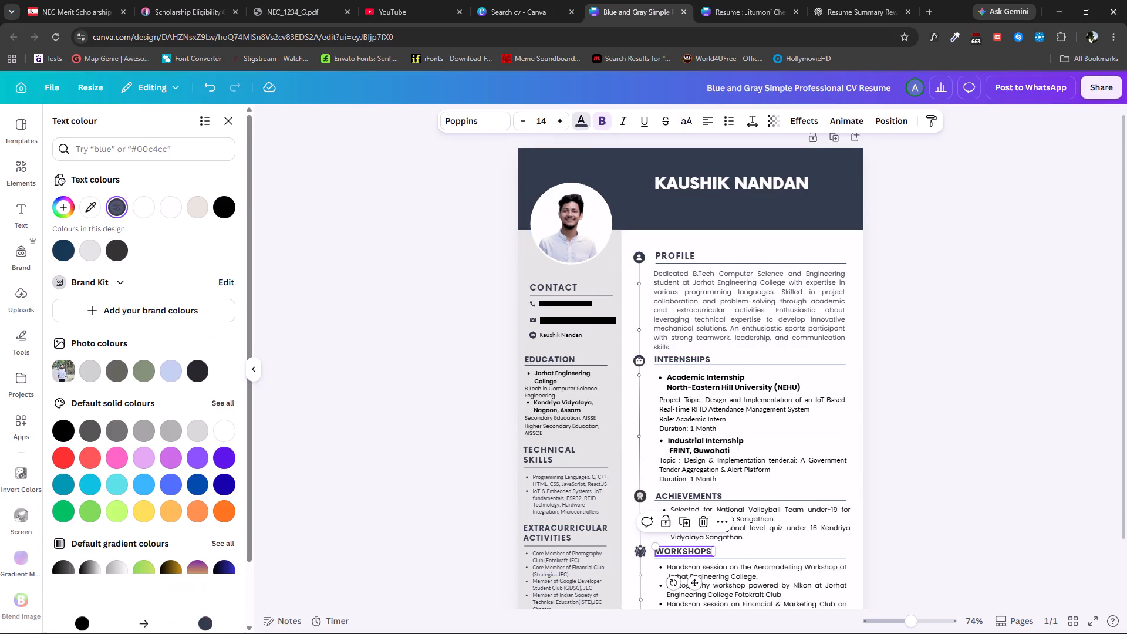
left_click(366, 349)
left_click(915, 400)
Review the whole résumé for consistent heading colours, spacing and alignment across both columns.
scroll(915, 399, "down", 1)
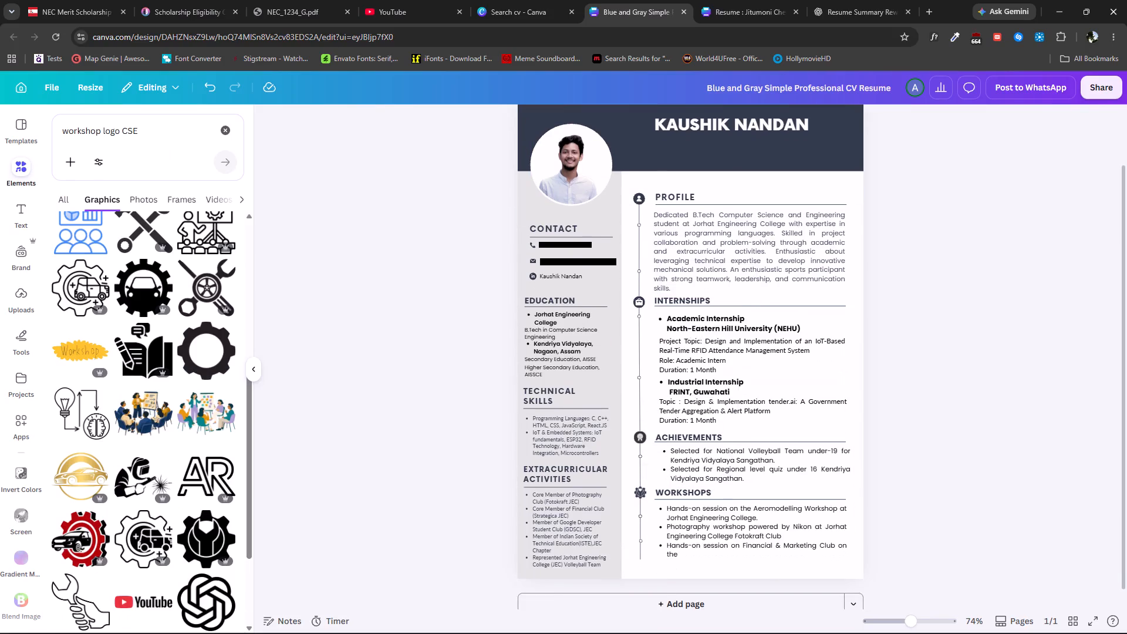
scroll(896, 406, "up", 2, "ctrl")
scroll(896, 406, "down", 2, "ctrl")
scroll(896, 406, "up", 1, "ctrl")
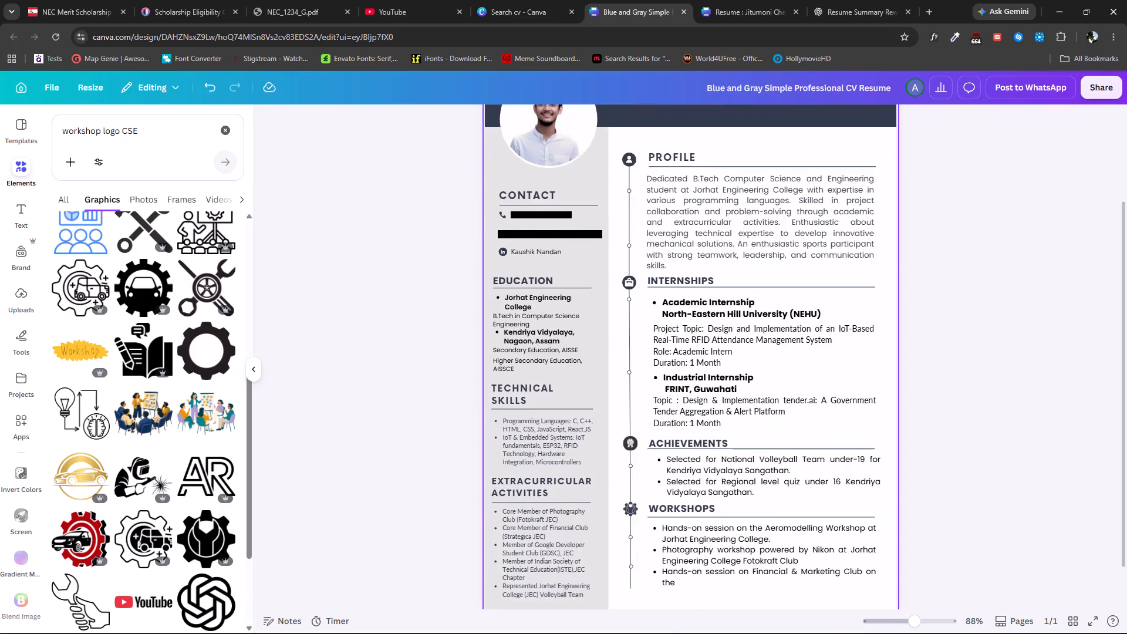
scroll(785, 395, "down", 1, "ctrl")
scroll(771, 395, "up", 1, "ctrl")
scroll(771, 395, "down", 1, "ctrl")
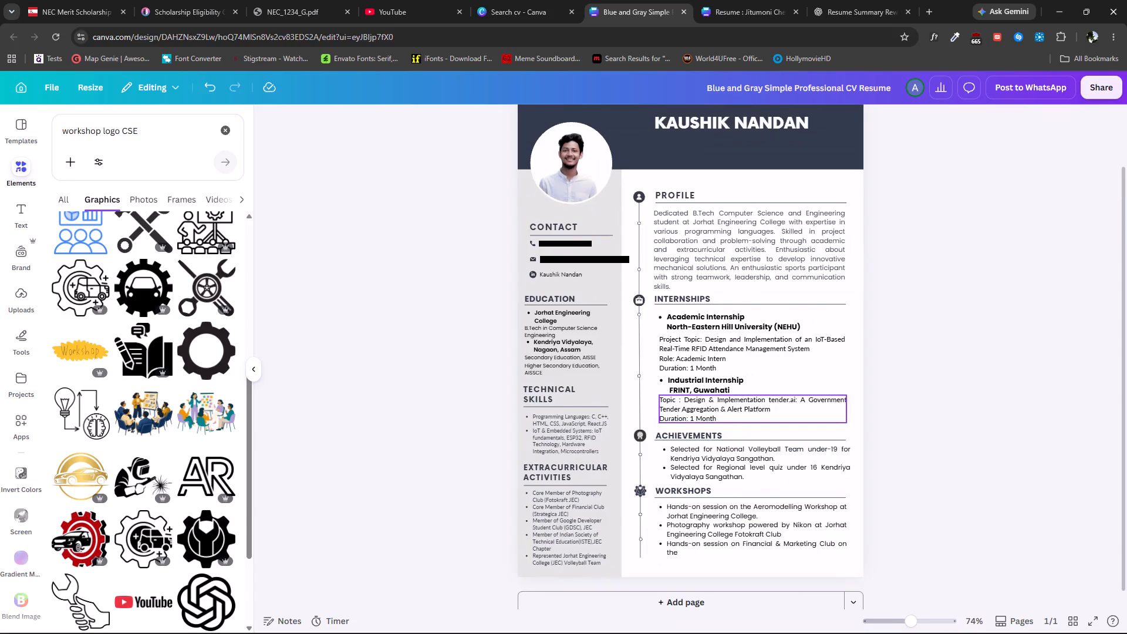
scroll(771, 395, "down", 1, "ctrl")
scroll(771, 395, "up", 1)
scroll(771, 395, "up", 1, "ctrl")
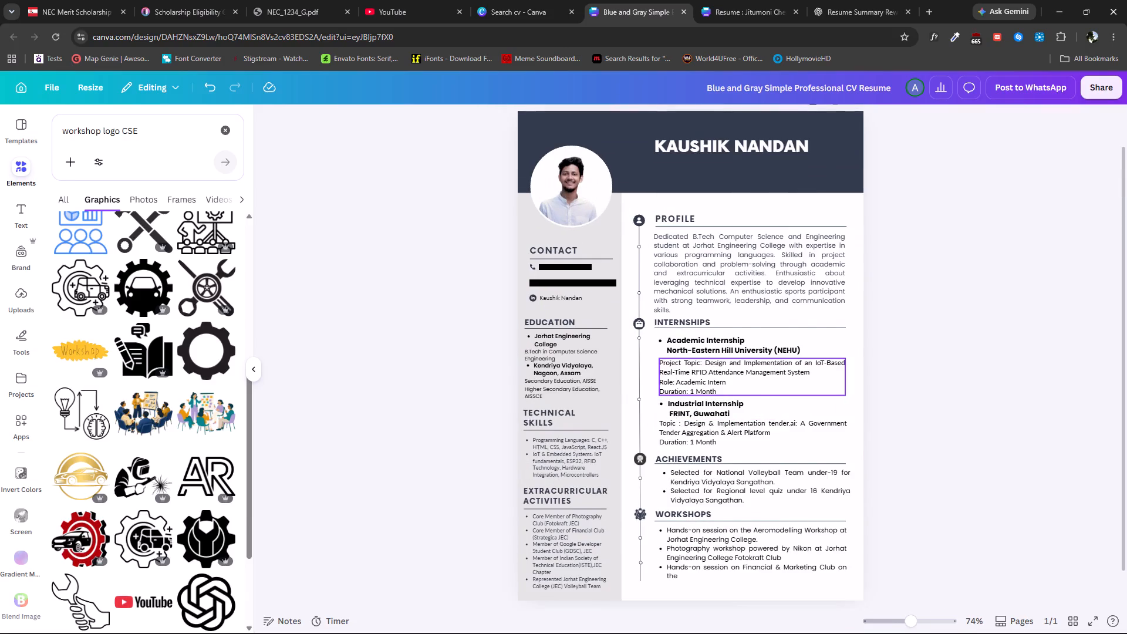
scroll(745, 393, "up", 1)
left_click(951, 346)
scroll(952, 346, "down", 1)
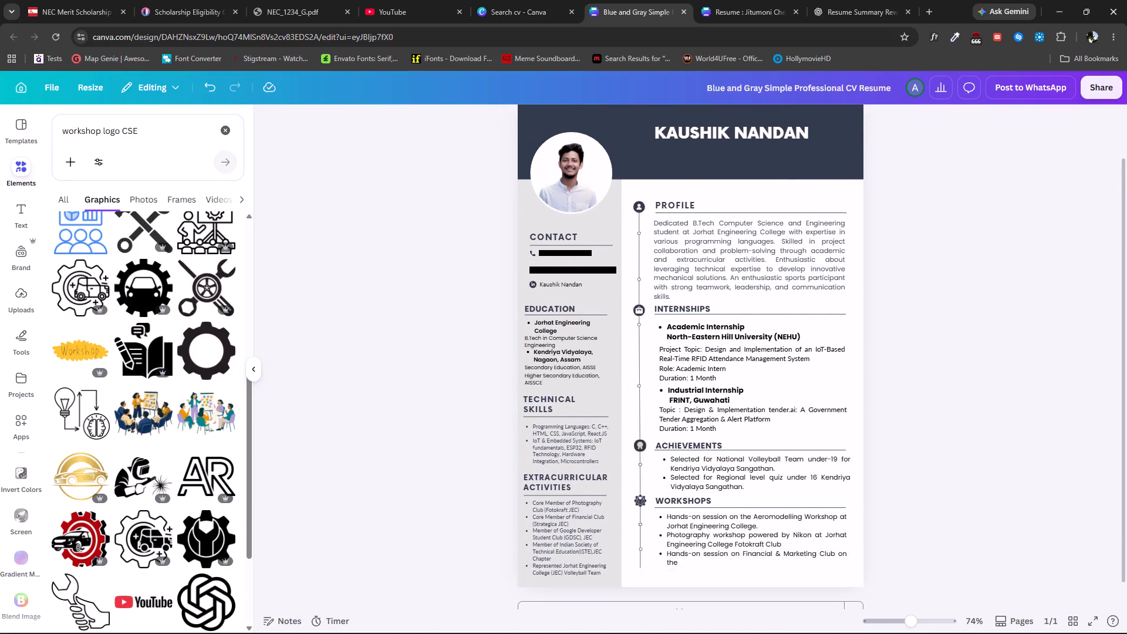
scroll(952, 346, "down", 1, "ctrl")
scroll(952, 346, "up", 1, "ctrl")
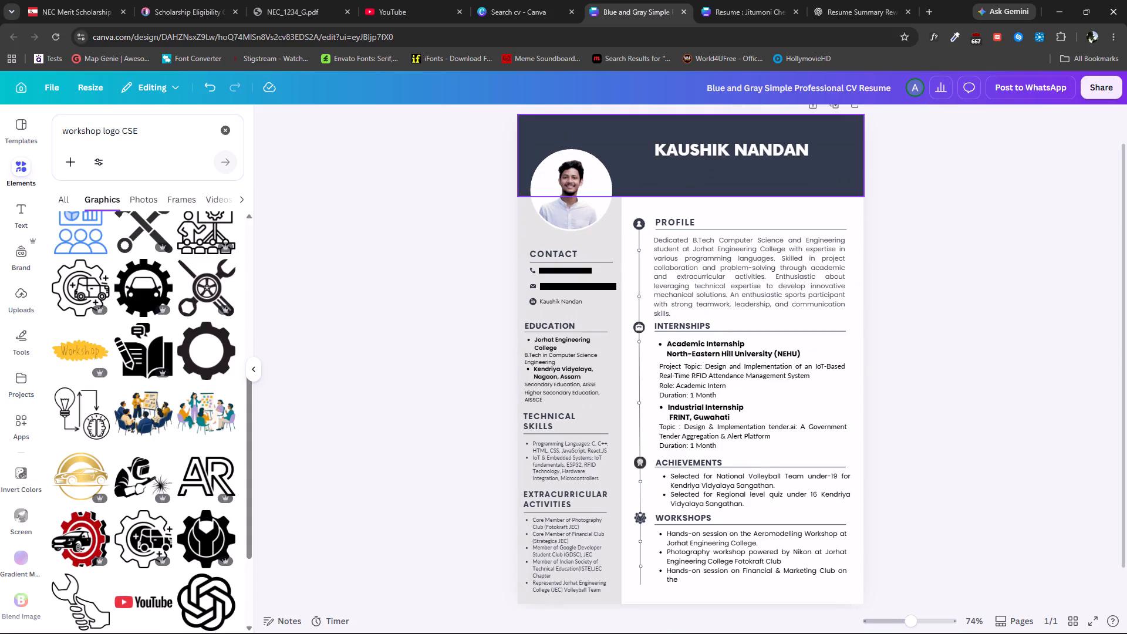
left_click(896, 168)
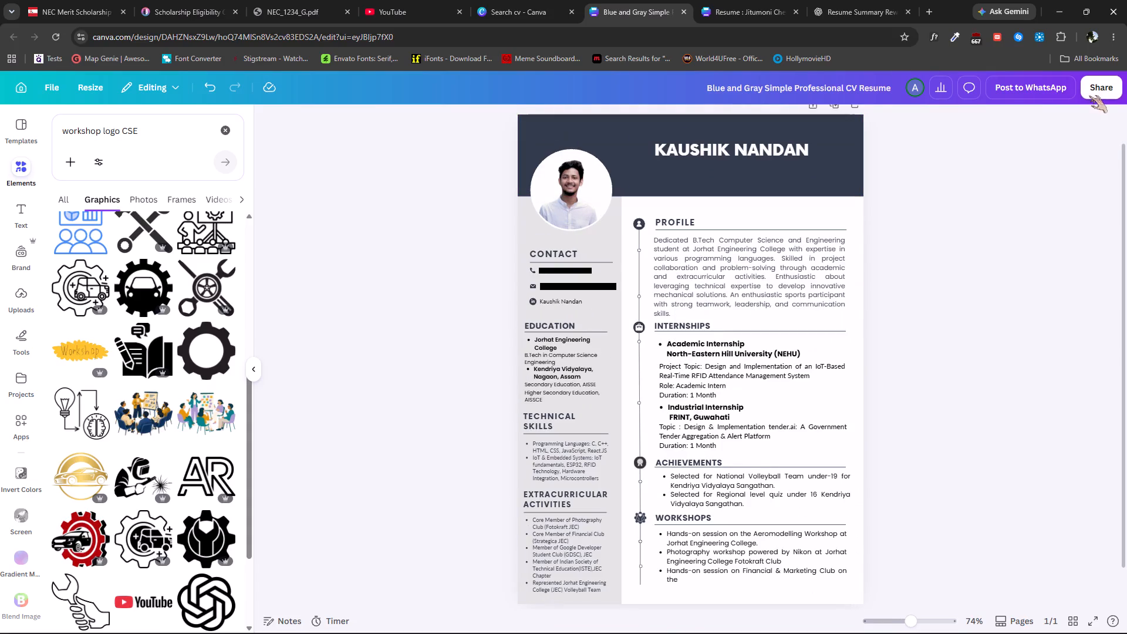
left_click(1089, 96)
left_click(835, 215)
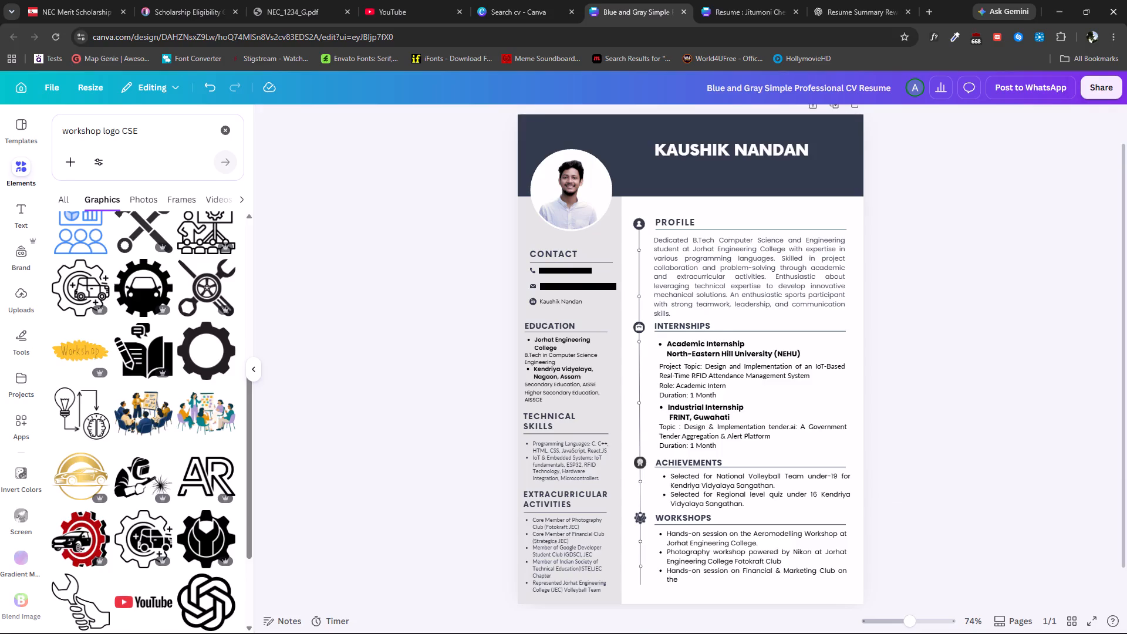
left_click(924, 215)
Narrow the PROFILE heading's text box so it fits closely around the word.
scroll(681, 225, "up", 3, "ctrl")
scroll(681, 225, "down", 1, "ctrl")
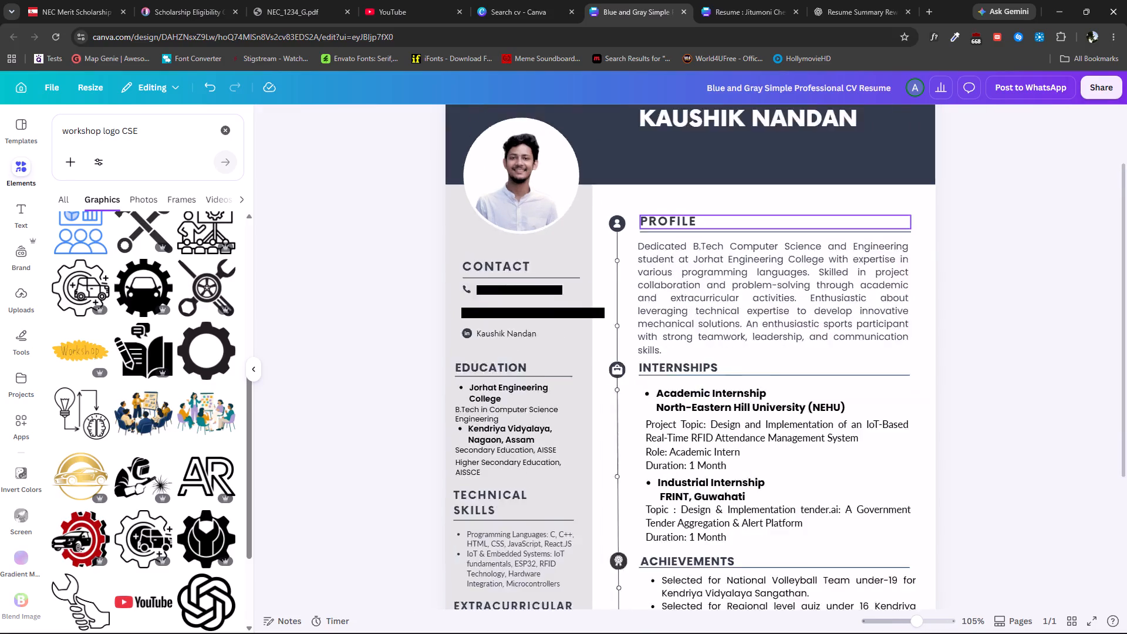
scroll(681, 225, "down", 1, "ctrl")
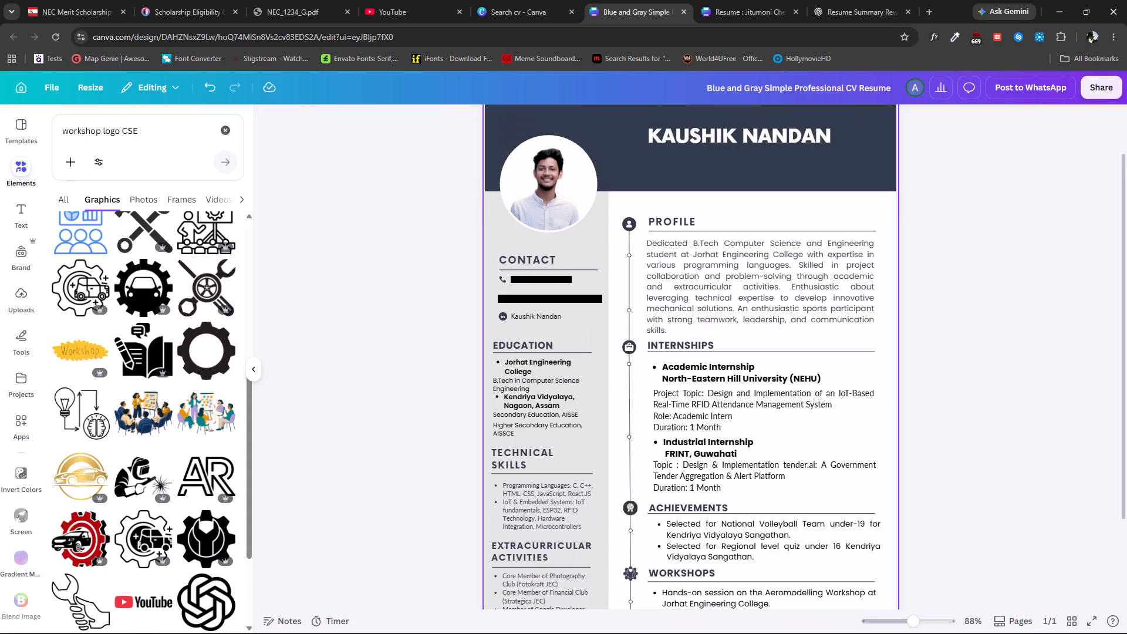
left_click(695, 221)
left_click_drag(876, 225, 723, 231)
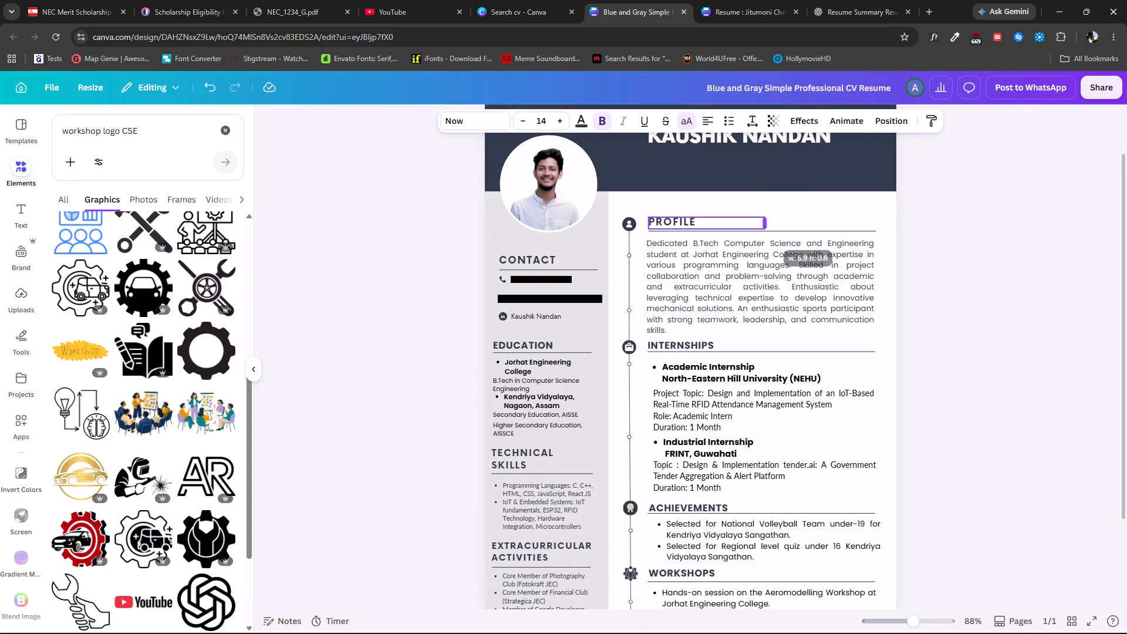
left_click_drag(723, 231, 699, 230)
left_click(994, 206)
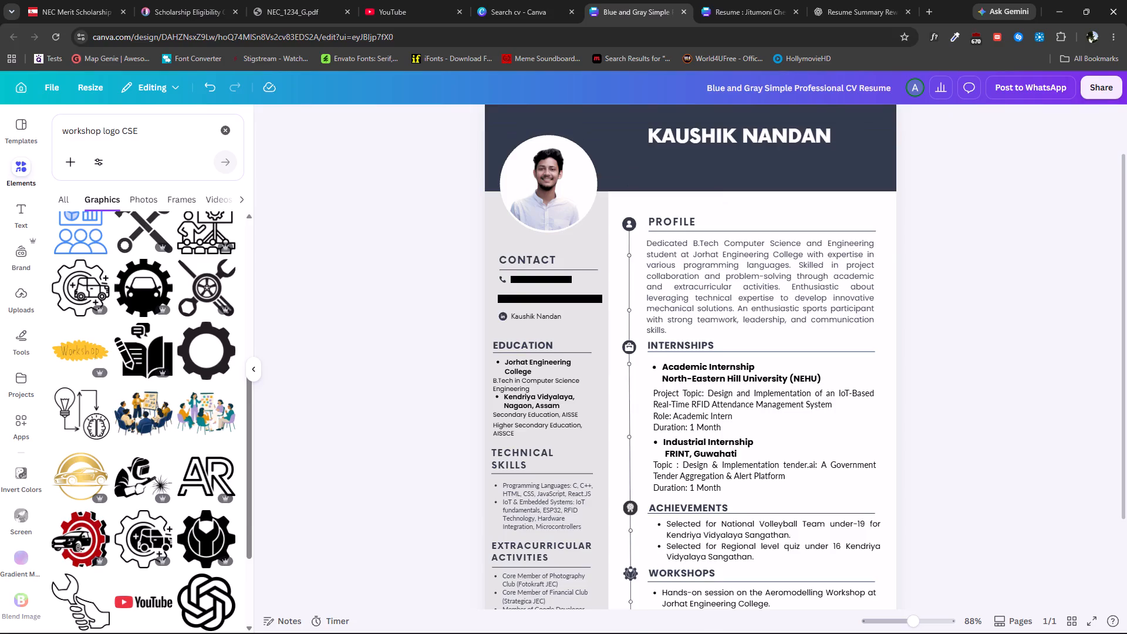
Shift the profile summary paragraph slightly left and up beneath the PROFILE heading.
left_click(797, 261)
left_click(997, 245)
left_click(824, 281)
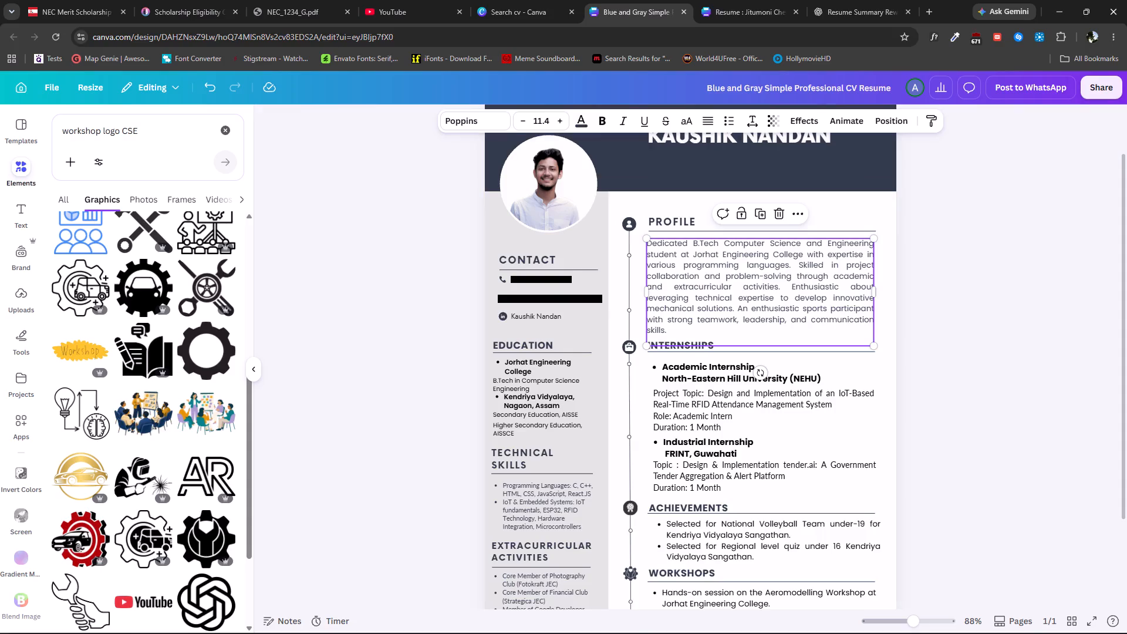
left_click(876, 292)
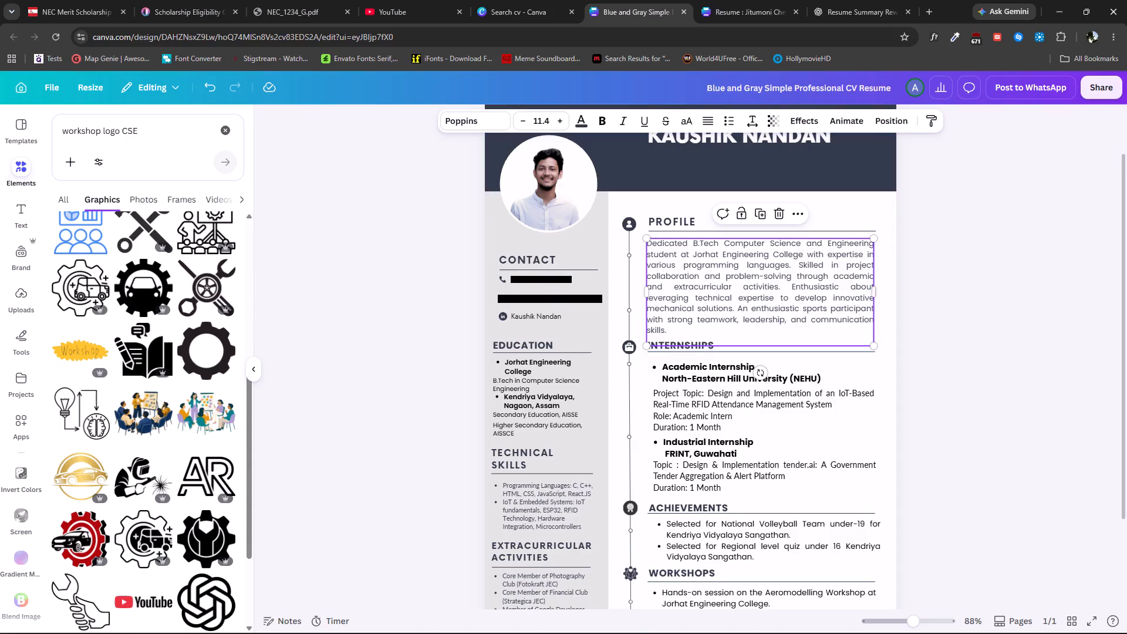
left_click(876, 292)
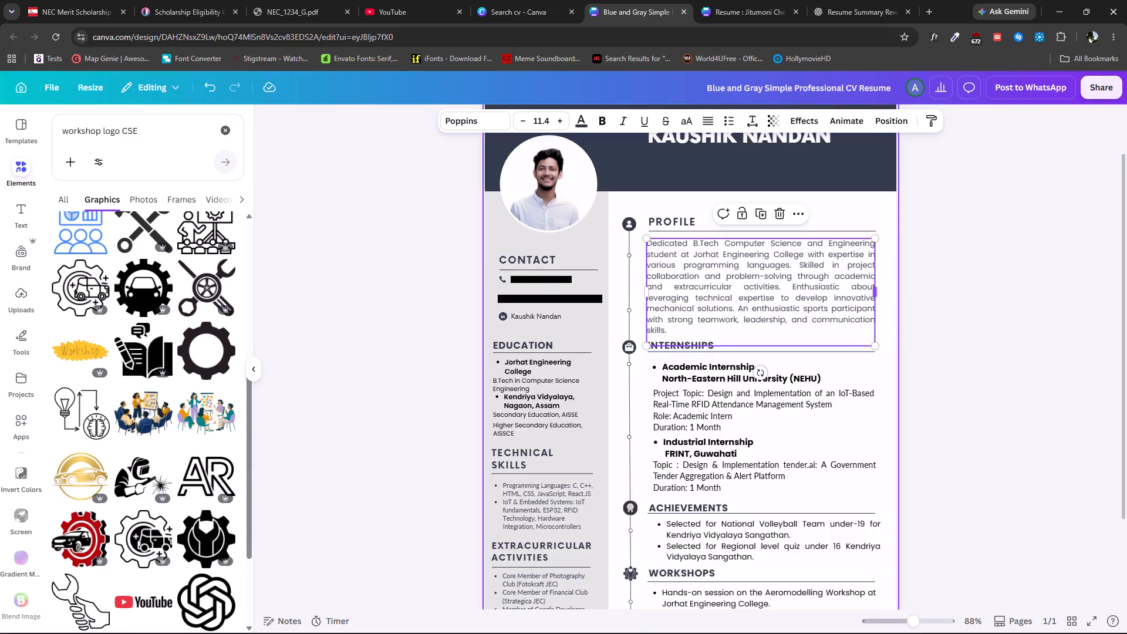
left_click(933, 291)
left_click_drag(827, 291, 830, 289)
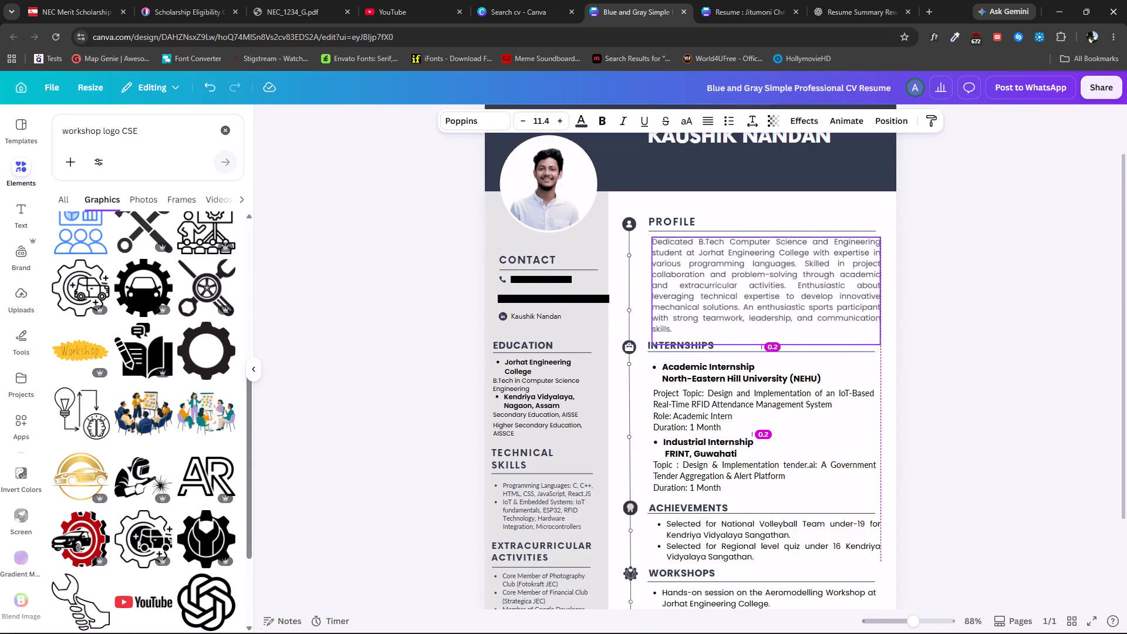
left_click_drag(830, 289, 820, 289)
left_click(953, 278)
left_click(971, 282)
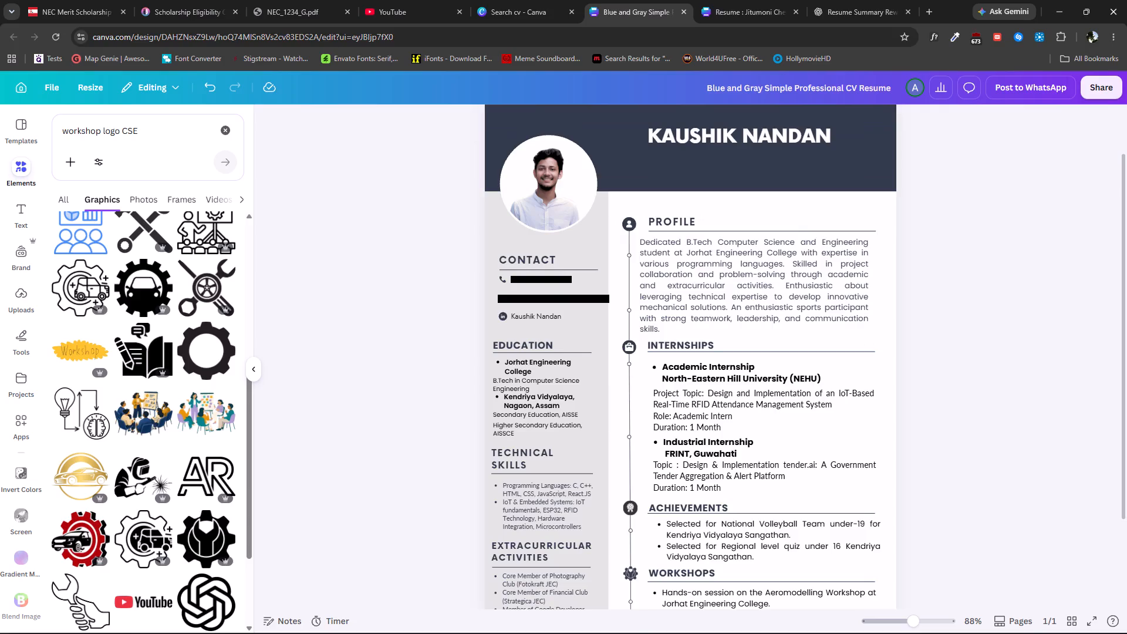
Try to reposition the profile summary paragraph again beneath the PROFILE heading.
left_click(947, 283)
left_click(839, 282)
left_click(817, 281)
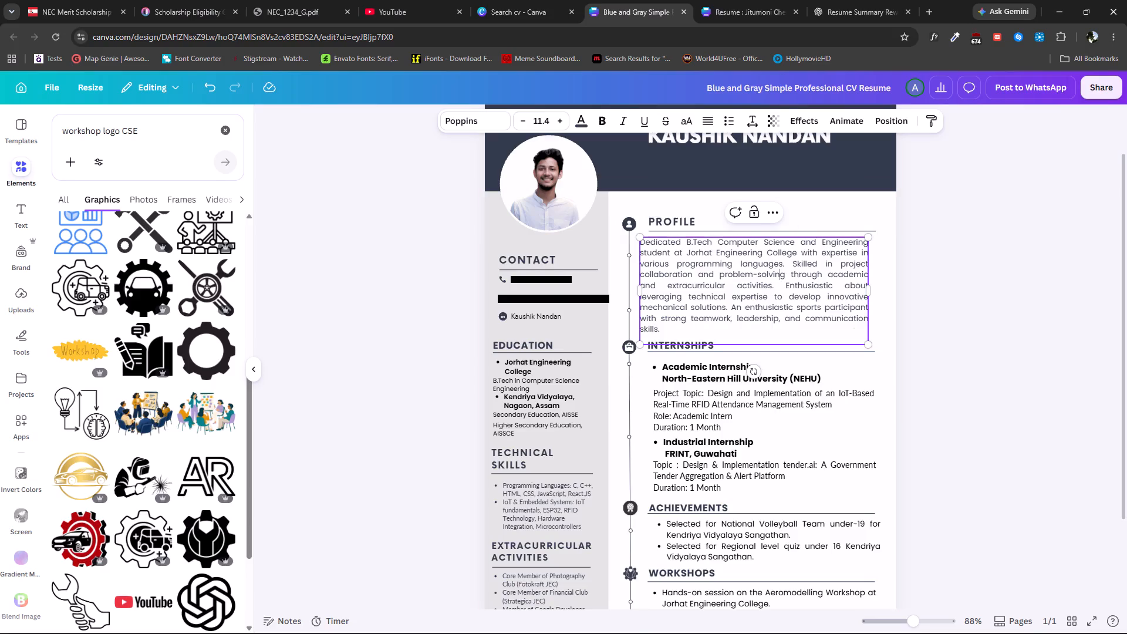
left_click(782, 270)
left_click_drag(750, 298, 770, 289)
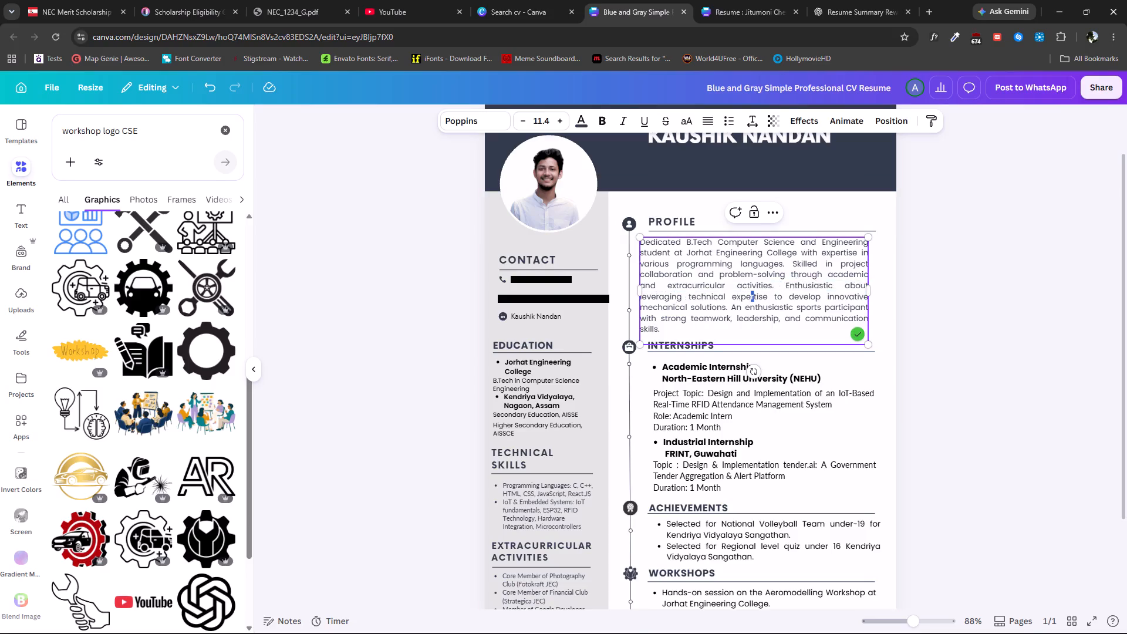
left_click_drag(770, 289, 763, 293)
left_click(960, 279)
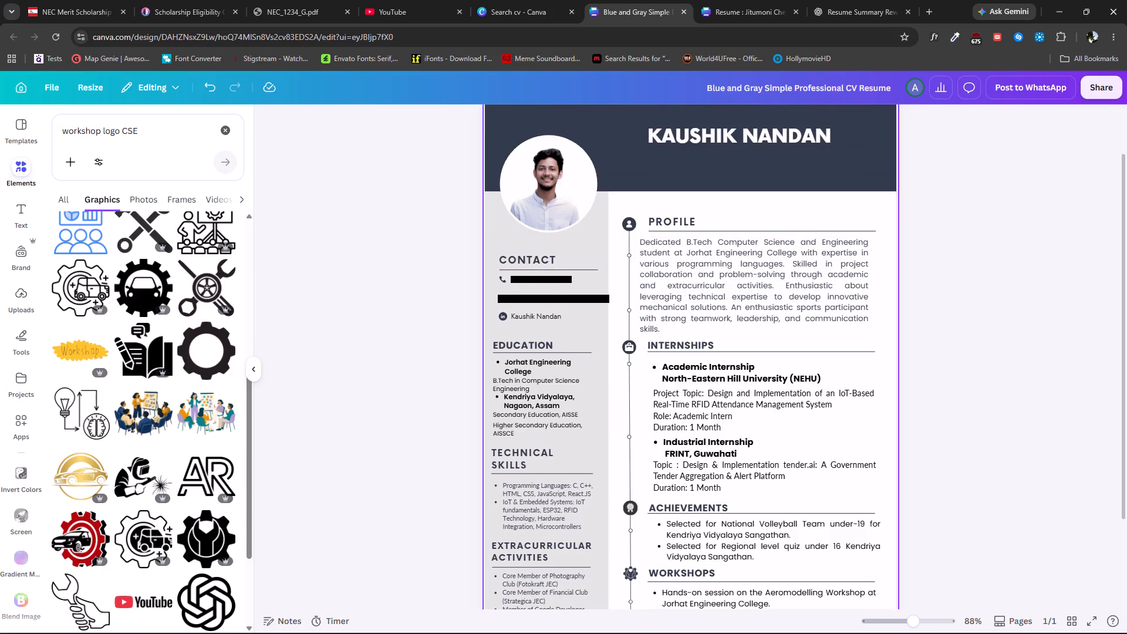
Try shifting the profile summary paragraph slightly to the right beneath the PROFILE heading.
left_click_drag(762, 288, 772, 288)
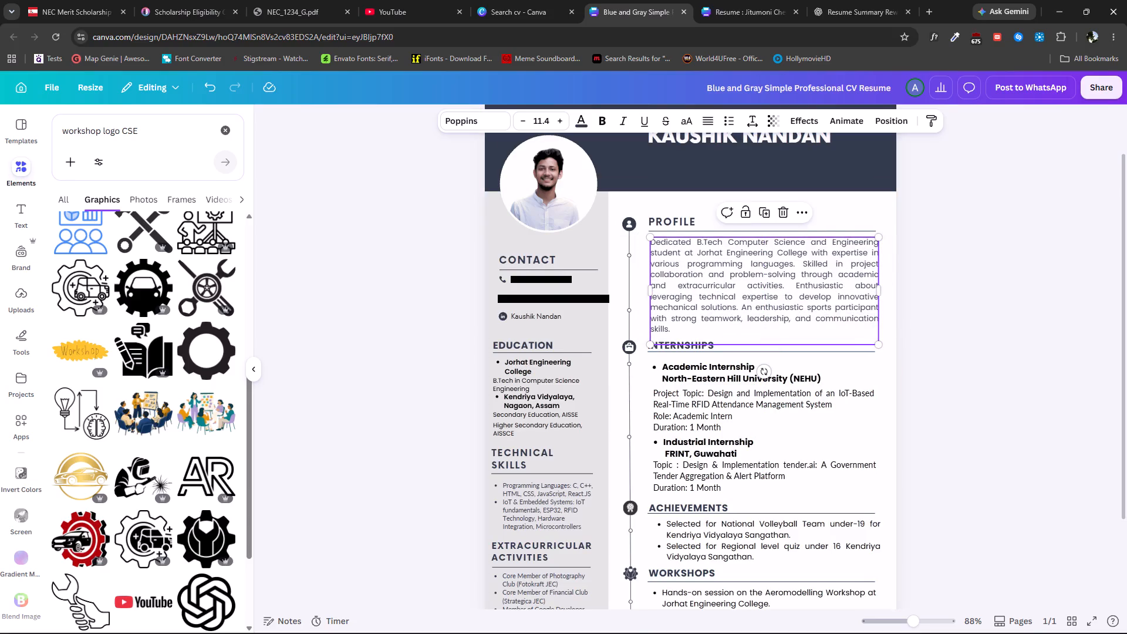
Undo the recent moves of the profile summary paragraph until it lines up under the PROFILE heading again.
key("ctrl+z")
key("ctrl+z")
left_click(932, 280)
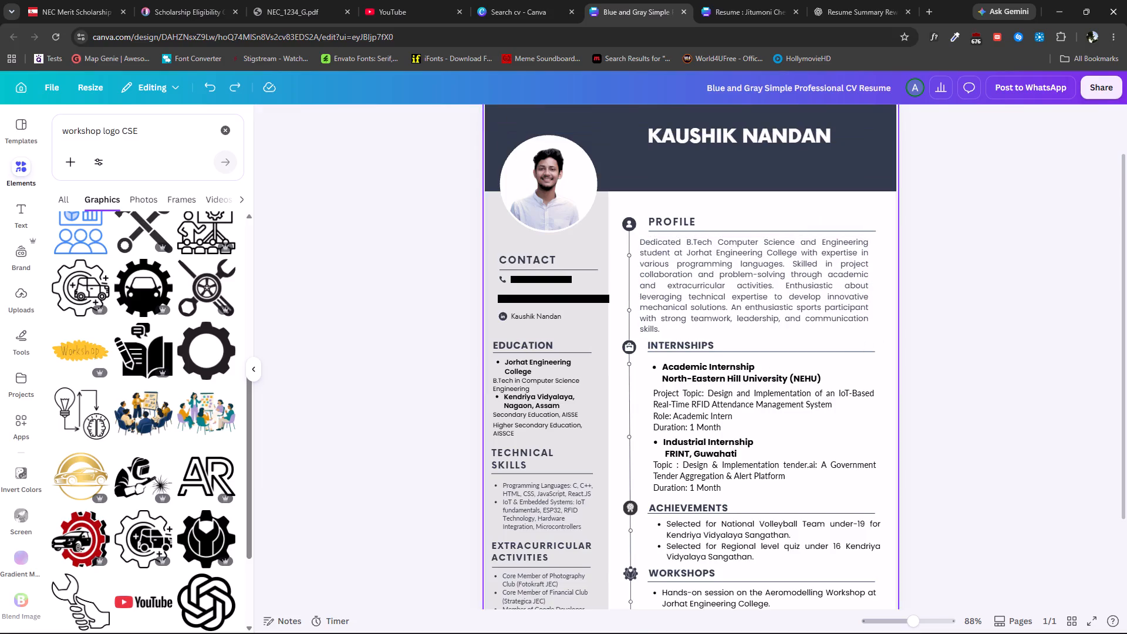
left_click(833, 286)
key("ctrl+z")
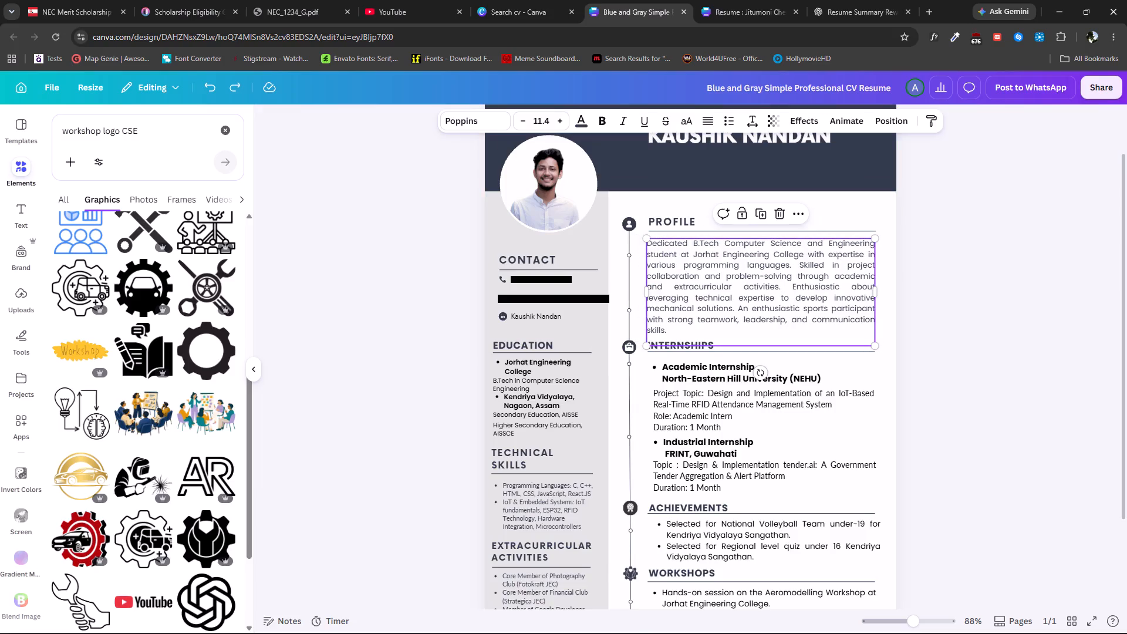
left_click(940, 282)
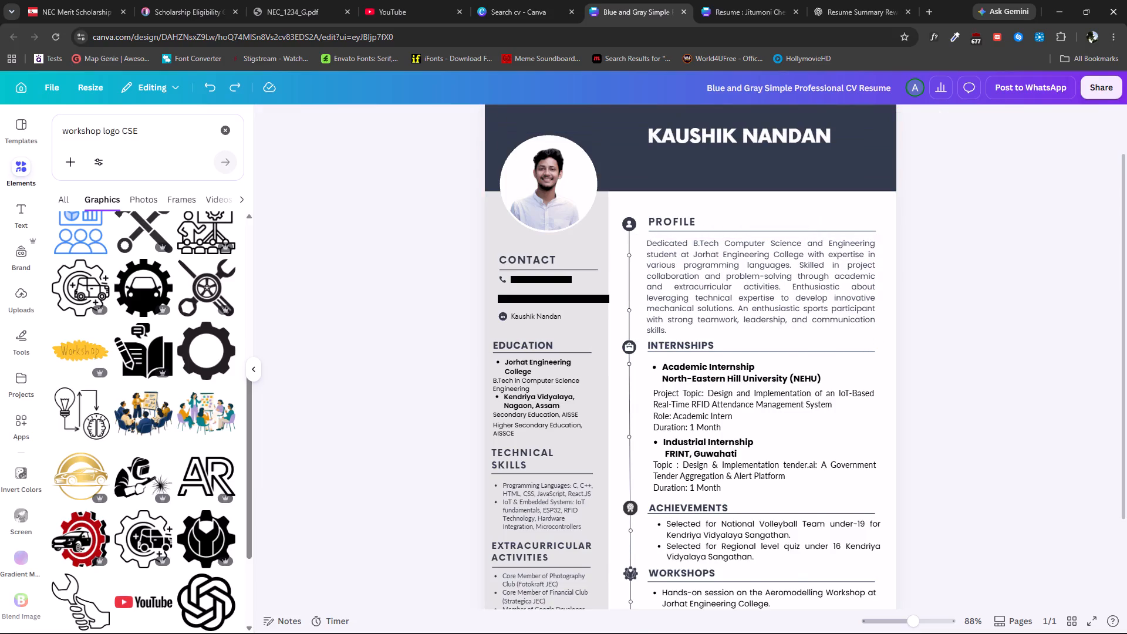
Review the whole résumé page at different zoom levels for overall layout, spacing and alignment.
scroll(940, 282, "down", 1, "ctrl")
scroll(940, 282, "down", 1)
scroll(940, 282, "up", 1)
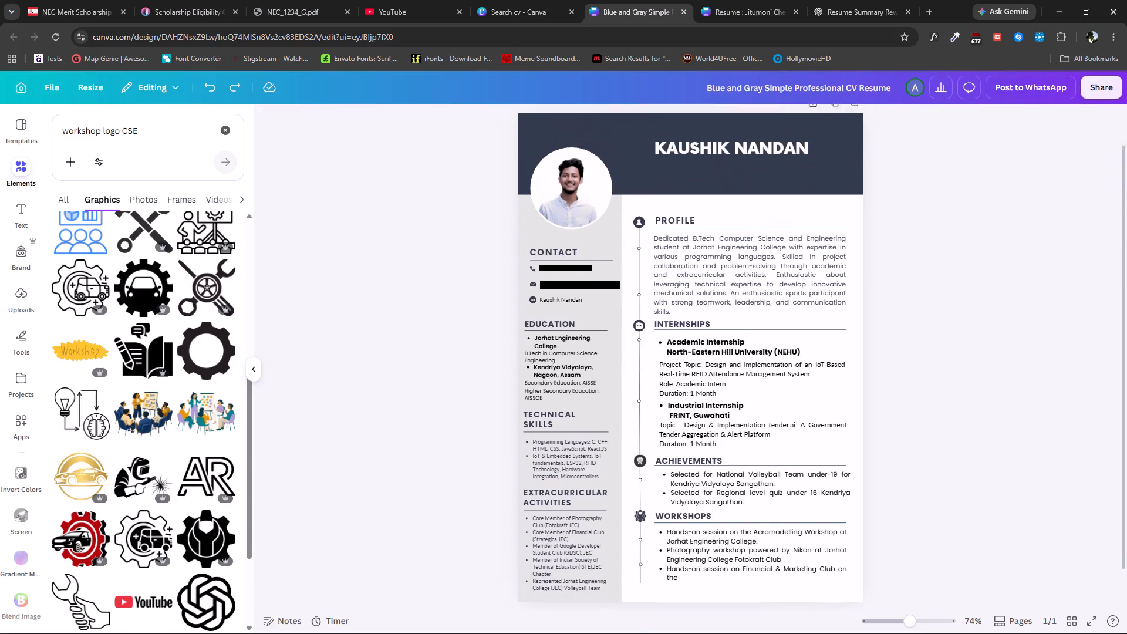
scroll(940, 282, "up", 1, "ctrl")
scroll(940, 282, "down", 1, "ctrl")
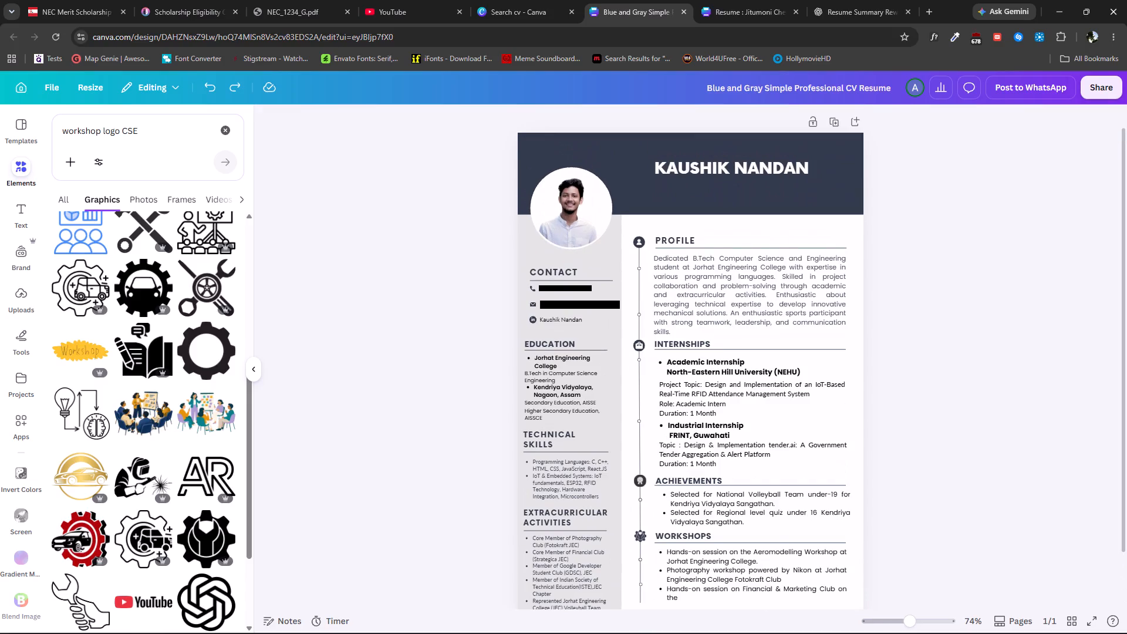
scroll(940, 282, "down", 1)
scroll(940, 282, "up", 1, "ctrl")
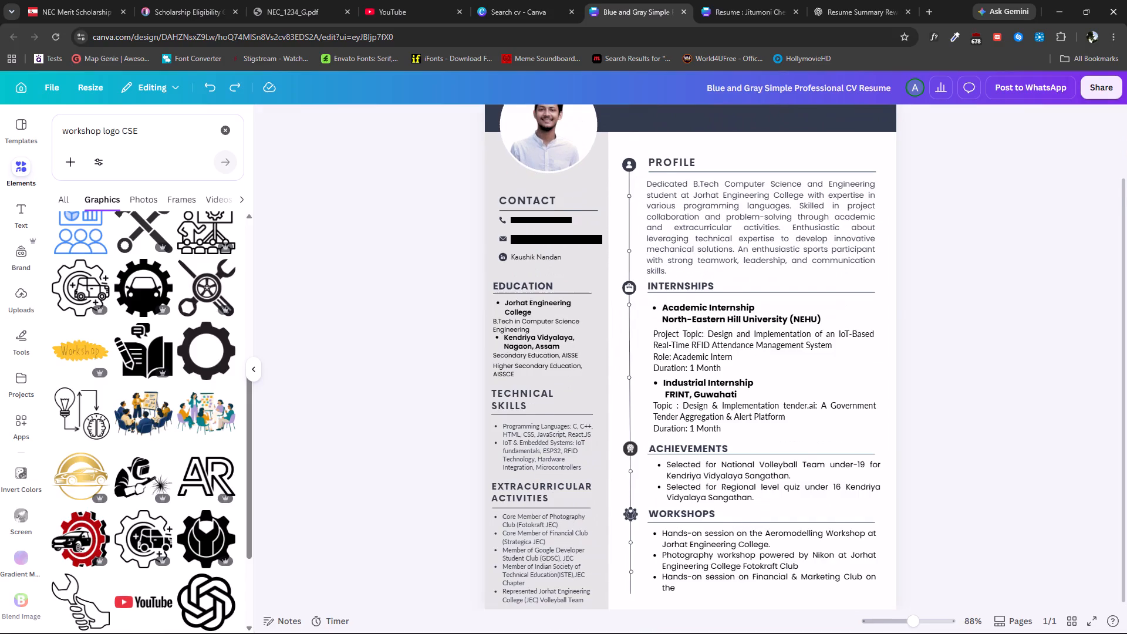
scroll(940, 282, "down", 1, "ctrl")
scroll(940, 282, "up", 1)
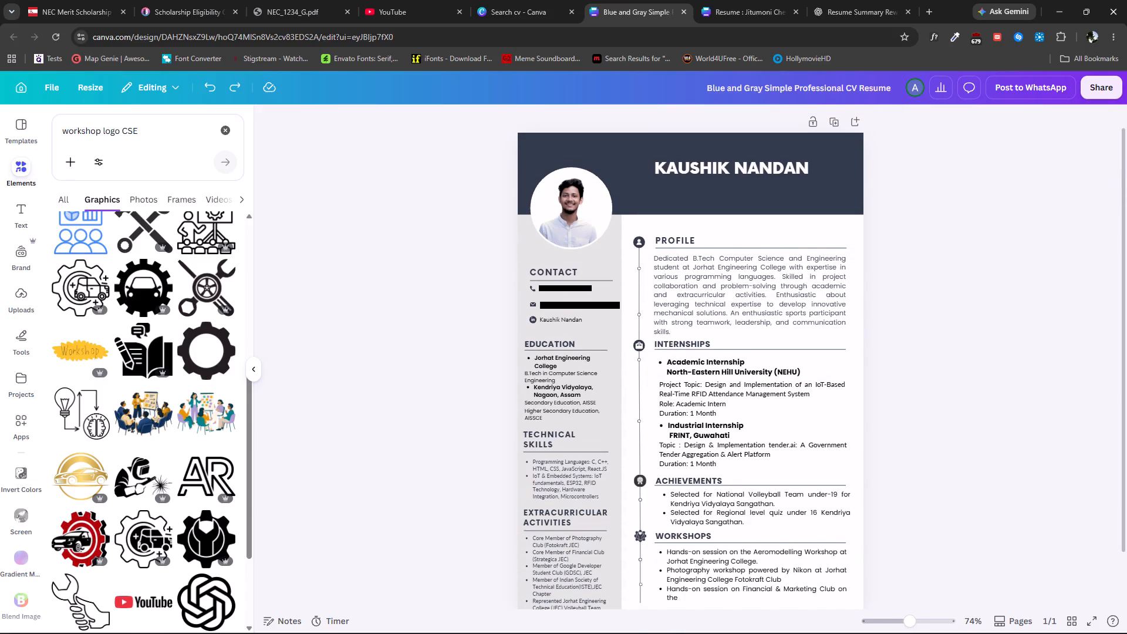
scroll(974, 273, "down", 1, "ctrl")
scroll(929, 318, "up", 1, "ctrl")
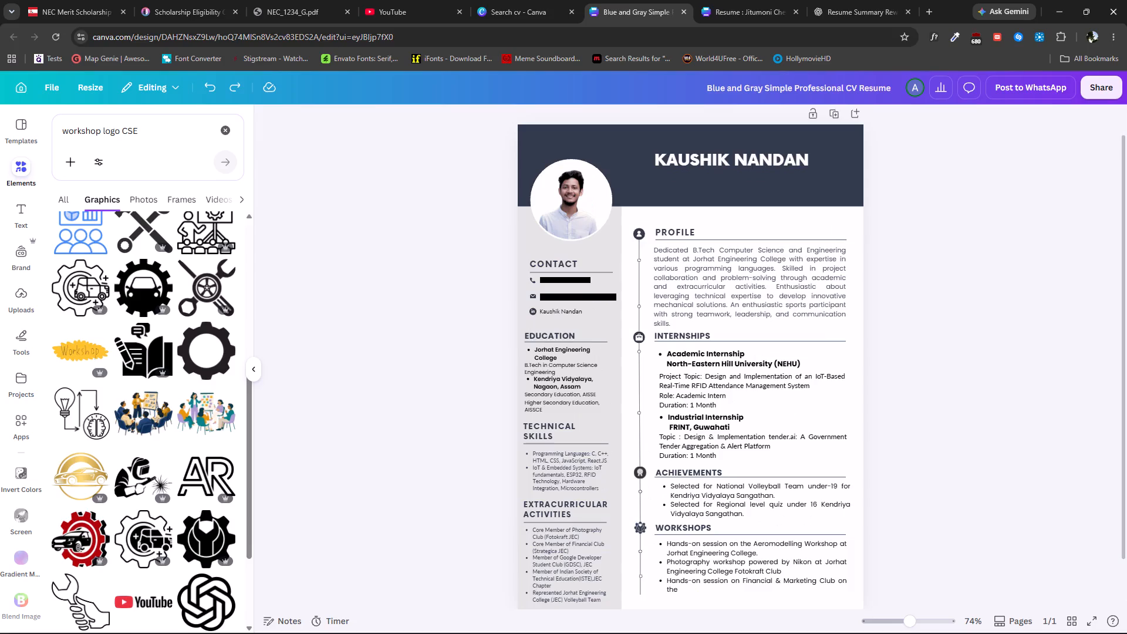
scroll(929, 318, "down", 1)
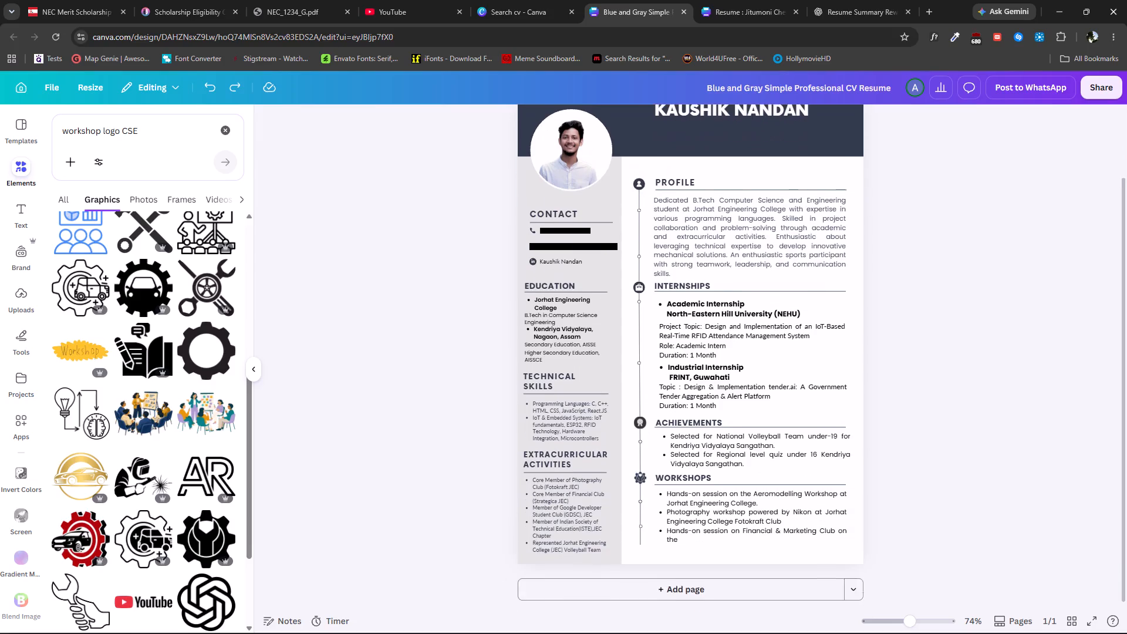
scroll(929, 318, "up", 1)
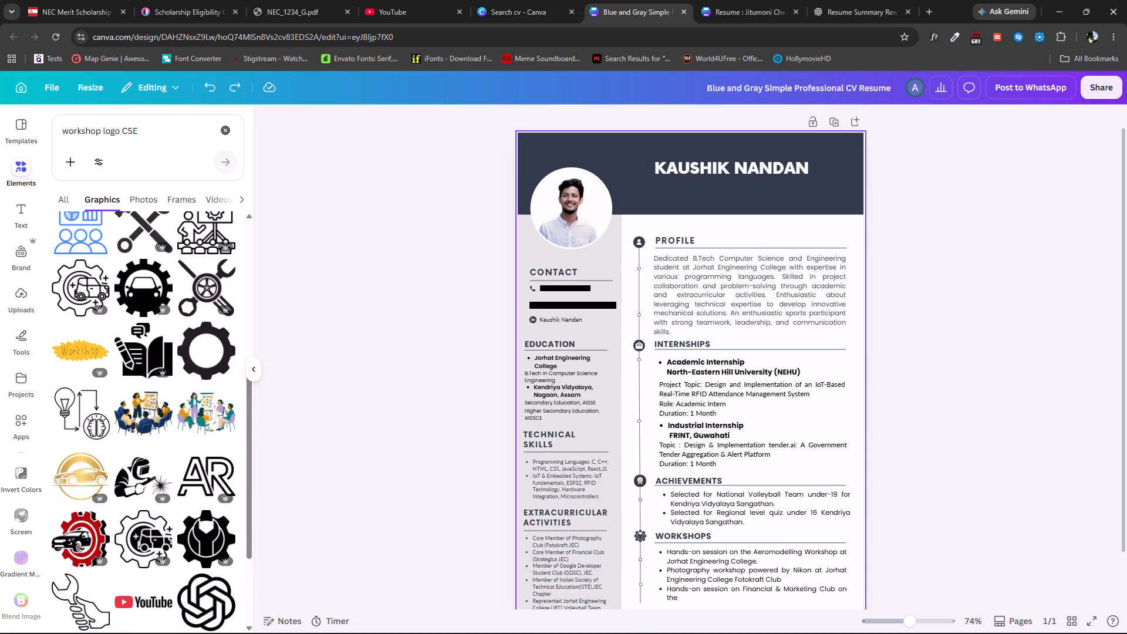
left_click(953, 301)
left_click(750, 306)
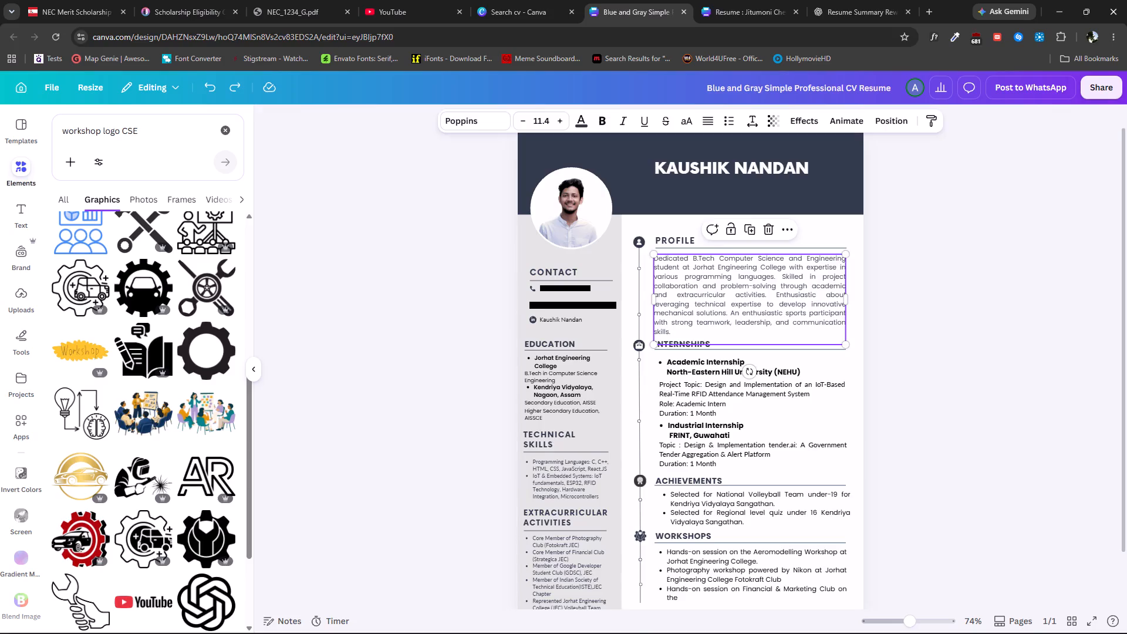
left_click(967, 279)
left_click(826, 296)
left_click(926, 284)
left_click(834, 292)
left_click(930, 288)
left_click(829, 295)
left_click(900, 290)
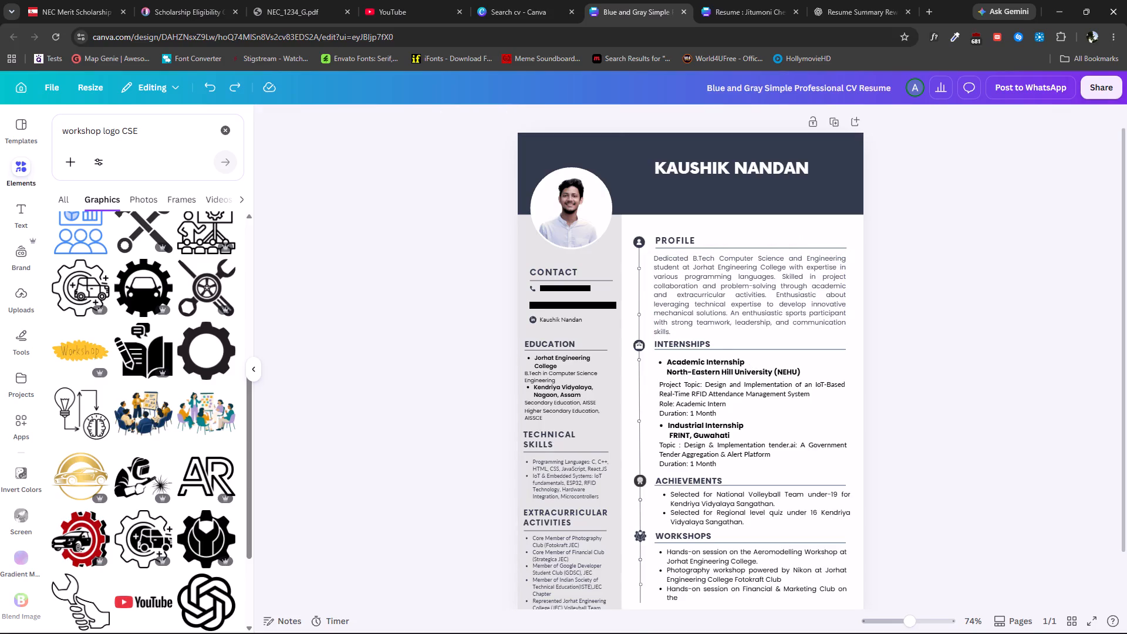
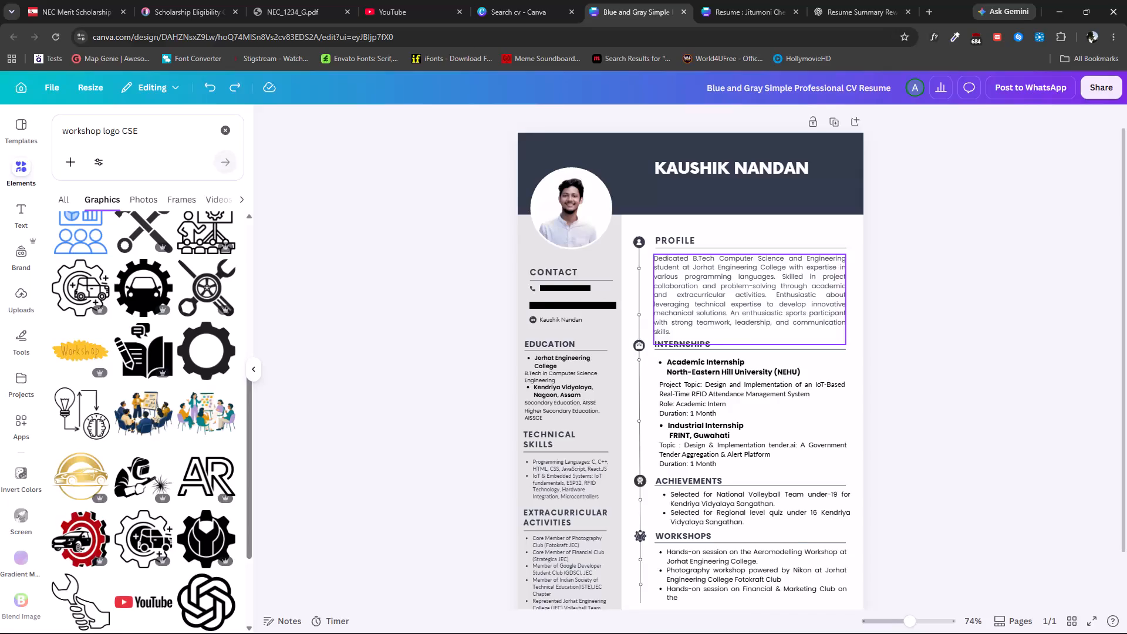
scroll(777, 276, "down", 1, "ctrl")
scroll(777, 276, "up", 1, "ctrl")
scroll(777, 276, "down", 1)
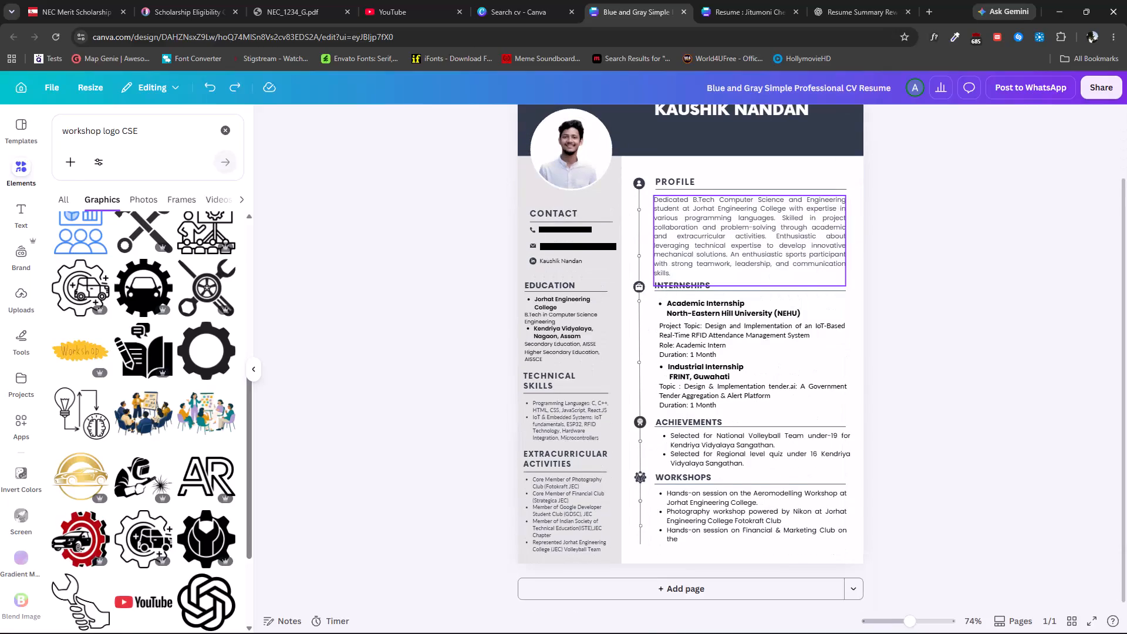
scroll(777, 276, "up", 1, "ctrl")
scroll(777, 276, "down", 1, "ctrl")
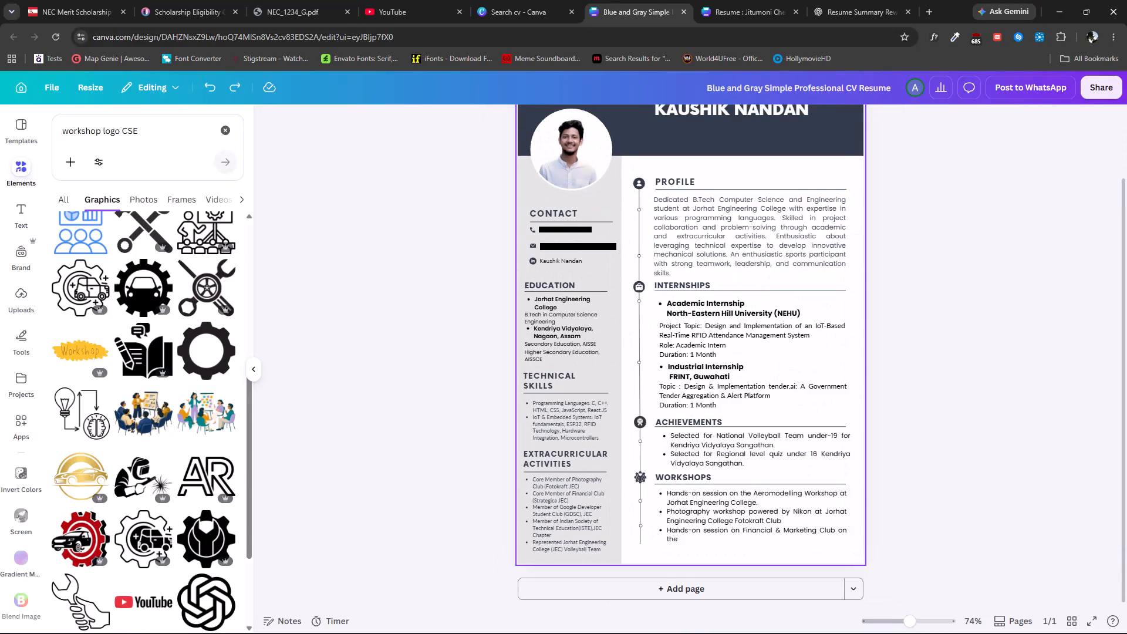
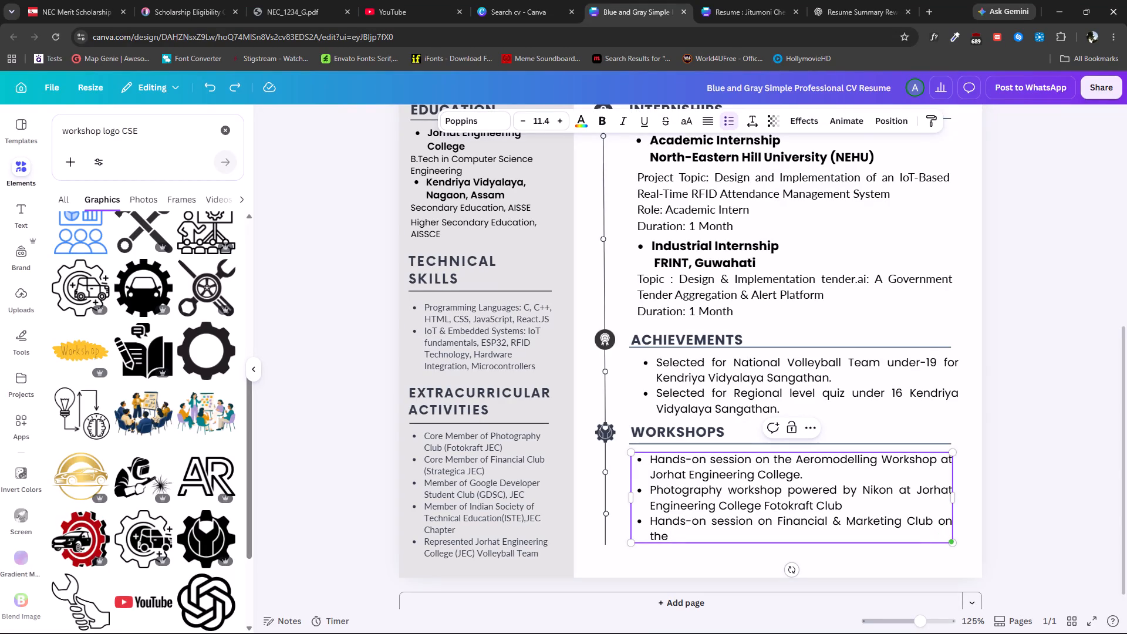
Replace the trailing "on the" of the third workshop bullet with "at Strategica Club".
left_click_drag(702, 538, 679, 538)
left_click_drag(683, 538, 652, 540)
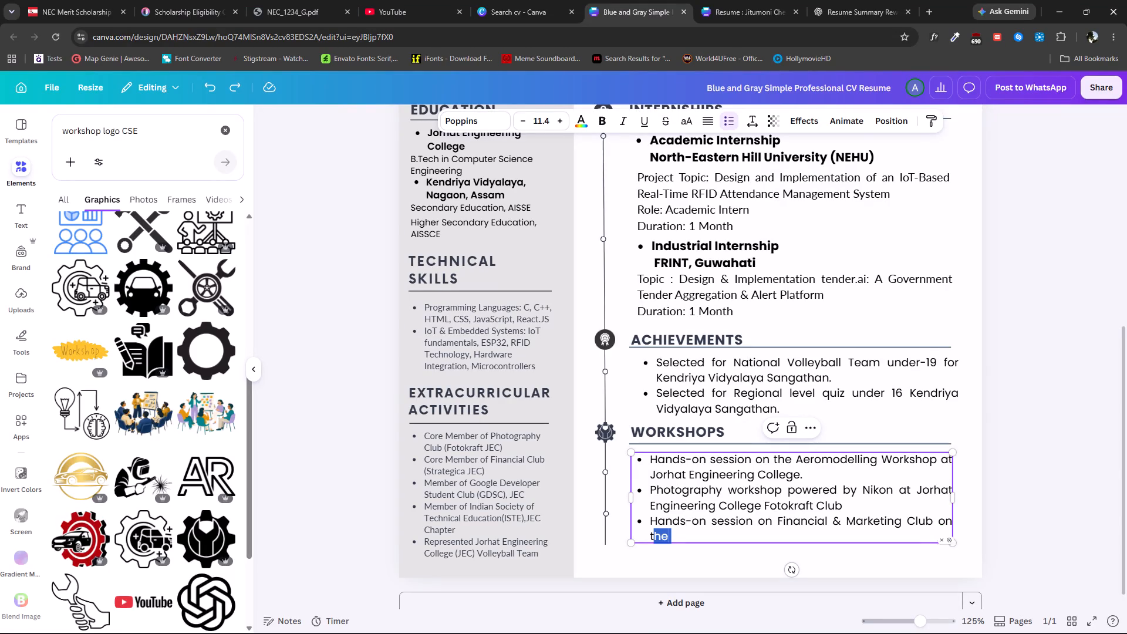
left_click_drag(652, 540, 651, 539)
key("BackSpace")
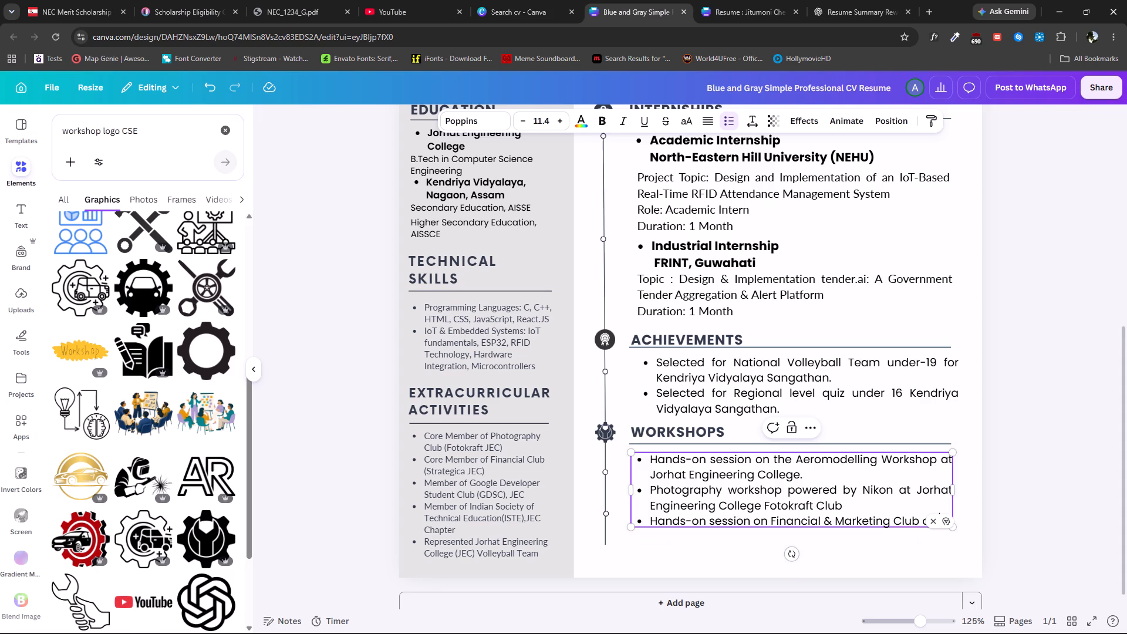
key("BackSpace")
key("BackSpace")
key("BackSpace")
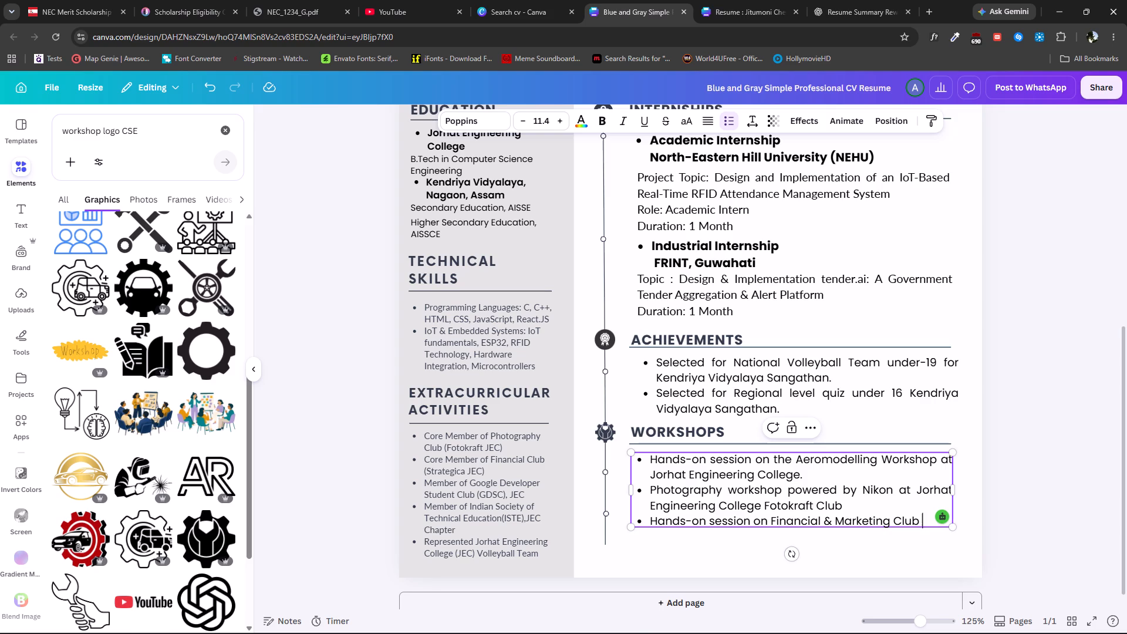
type("at")
key("space")
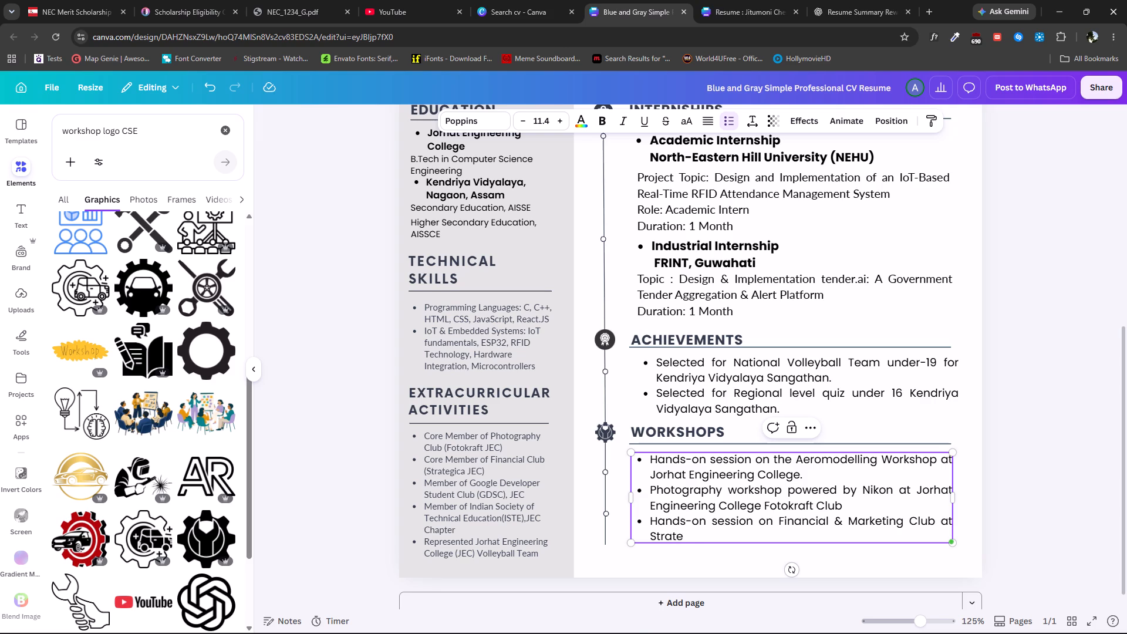
type("gica")
key("space")
type("lub")
left_click(1062, 430)
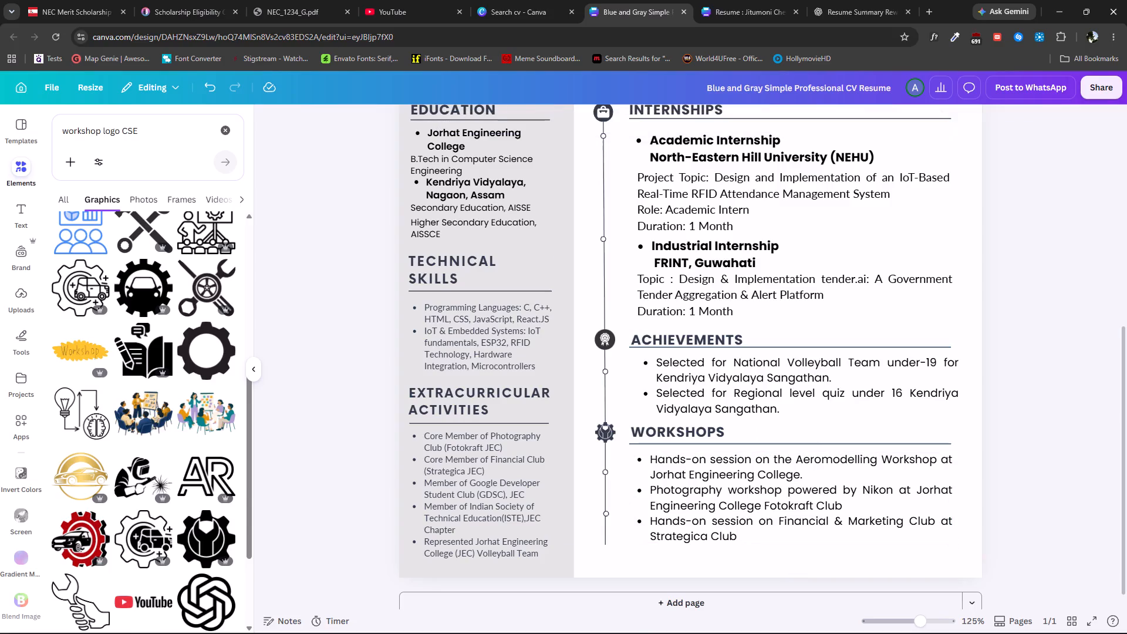
Review the whole CV page, checking the profile, internships, achievements and workshops sections for layout and spacing.
scroll(781, 380, "down", 4, "ctrl")
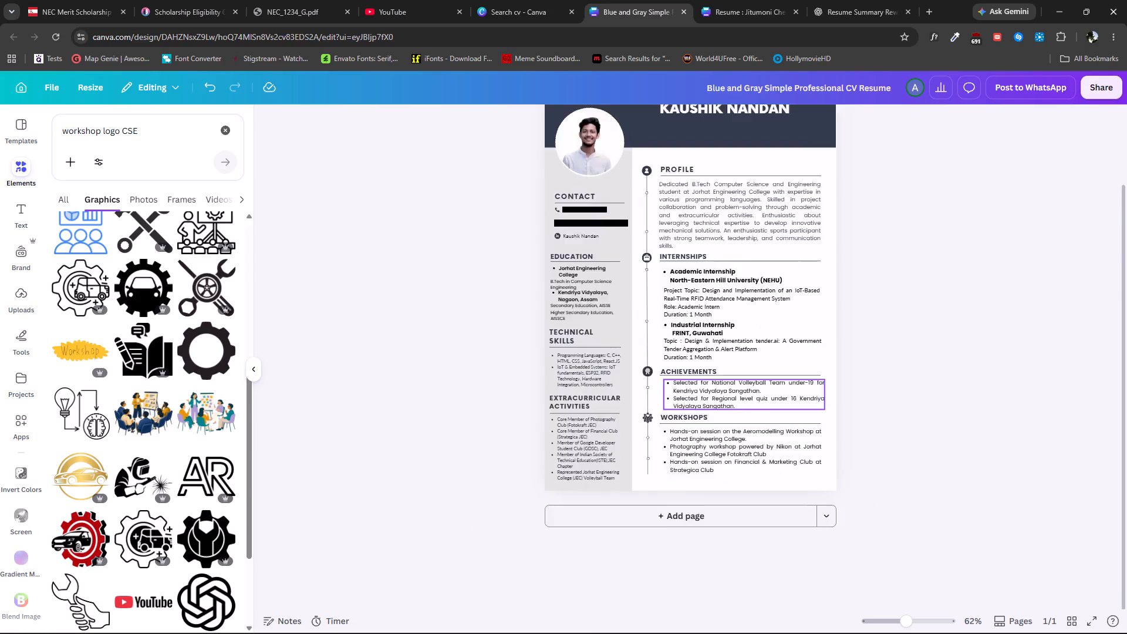
scroll(783, 385, "up", 1)
scroll(783, 388, "up", 1, "ctrl")
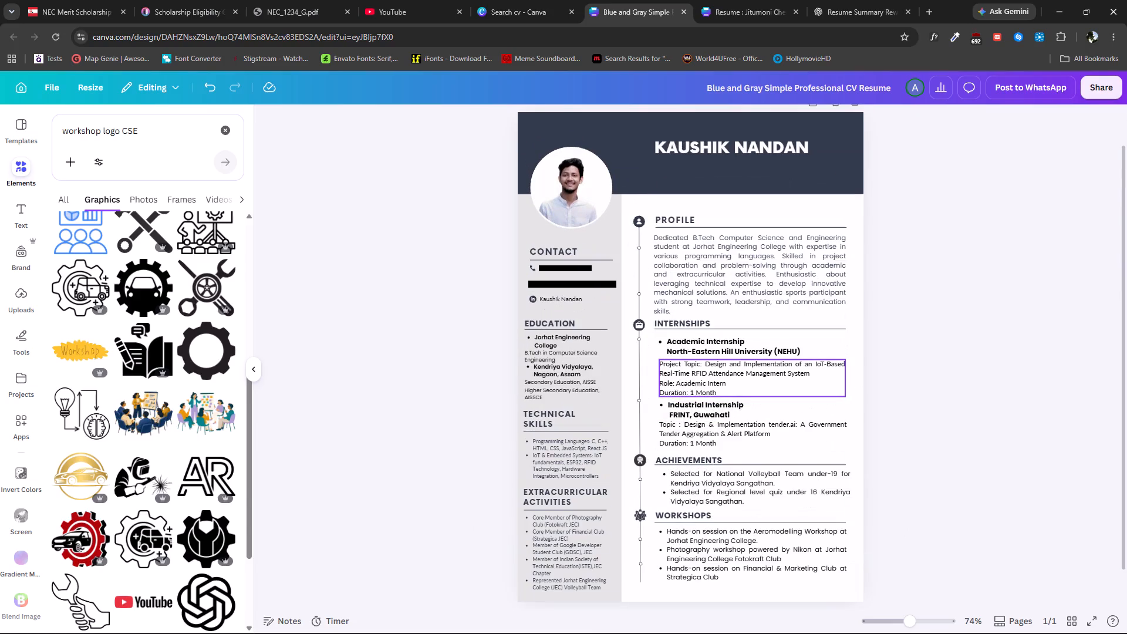
scroll(783, 388, "down", 1, "ctrl")
scroll(783, 388, "up", 1, "ctrl")
left_click(957, 372)
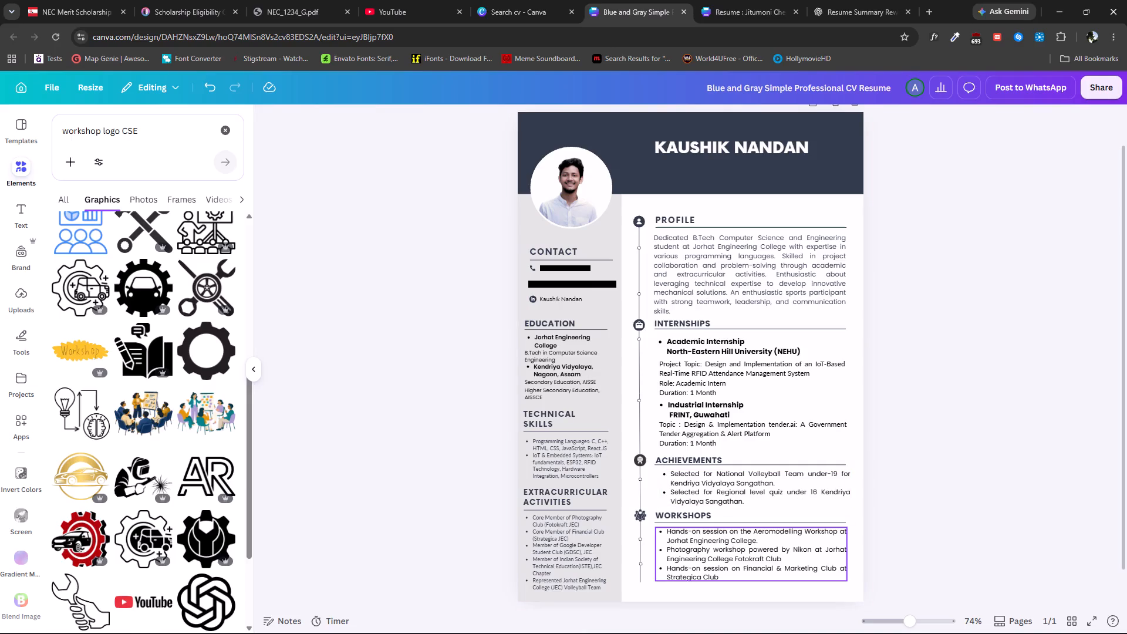
scroll(741, 552, "up", 3, "ctrl")
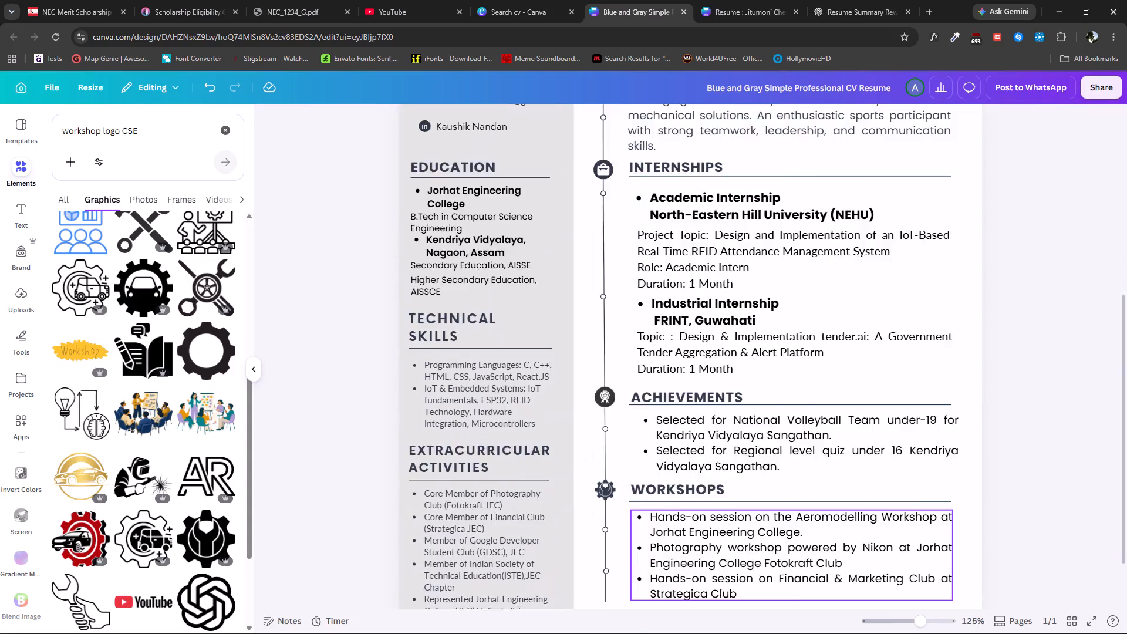
scroll(743, 557, "up", 2, "ctrl")
scroll(768, 567, "down", 1)
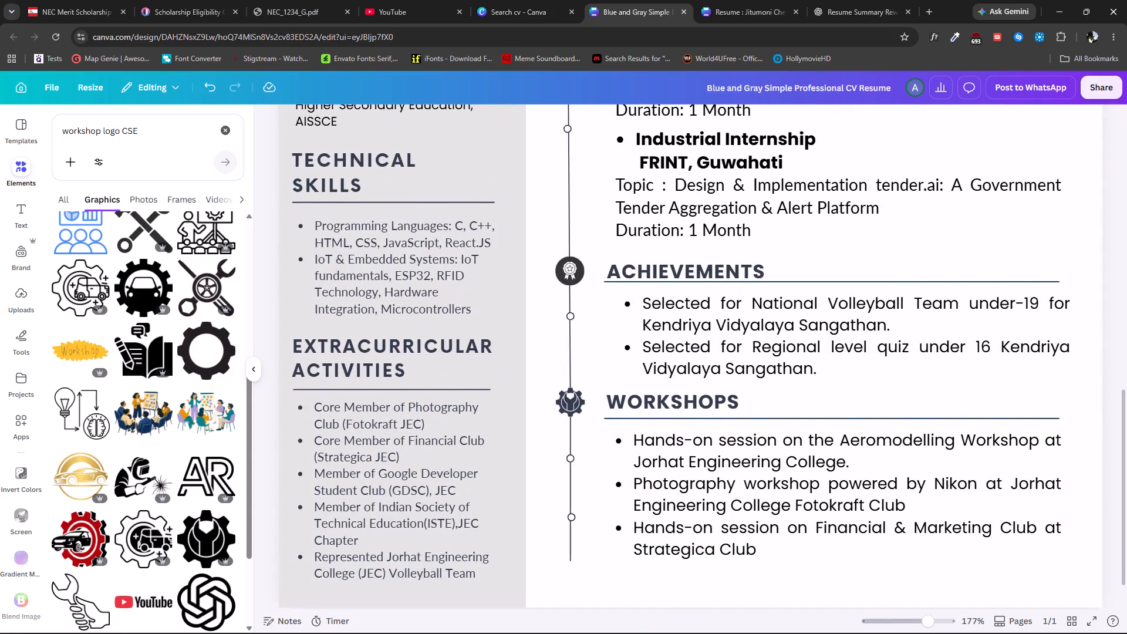
scroll(1049, 482, "down", 2, "ctrl")
left_click(1010, 490)
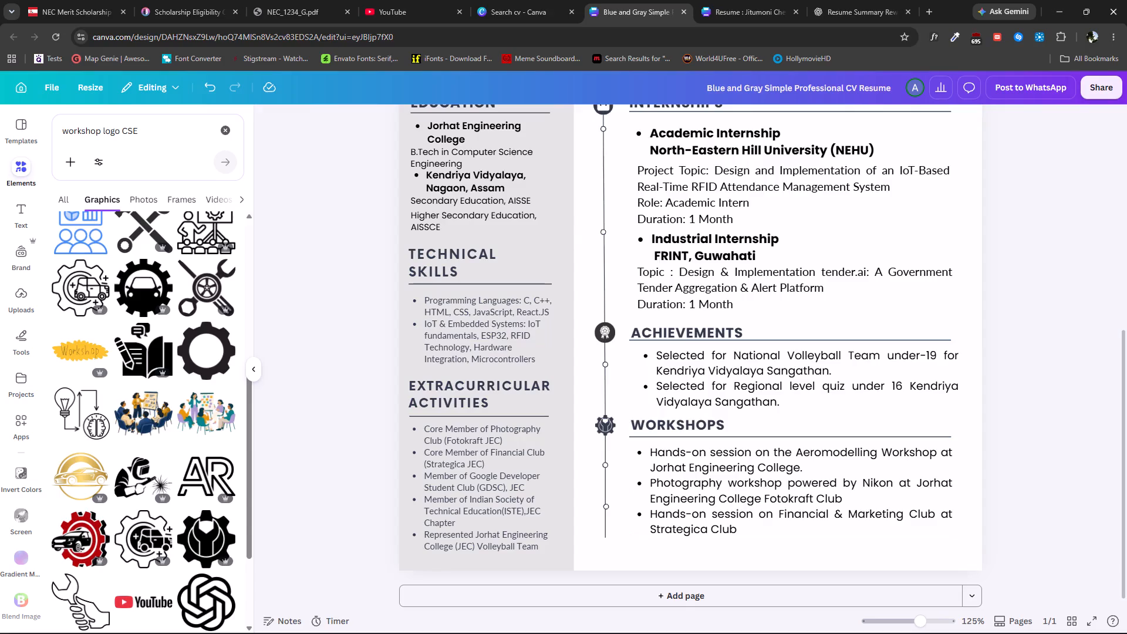
left_click(1037, 407)
scroll(904, 474, "down", 1, "ctrl")
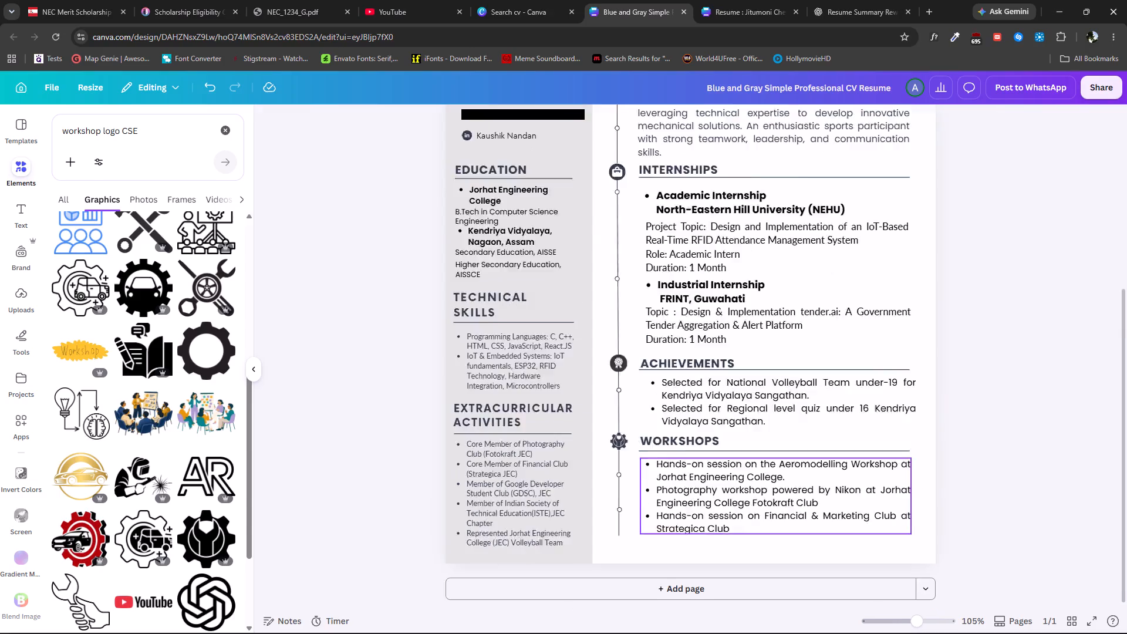
scroll(904, 474, "down", 2, "ctrl")
scroll(907, 473, "up", 1)
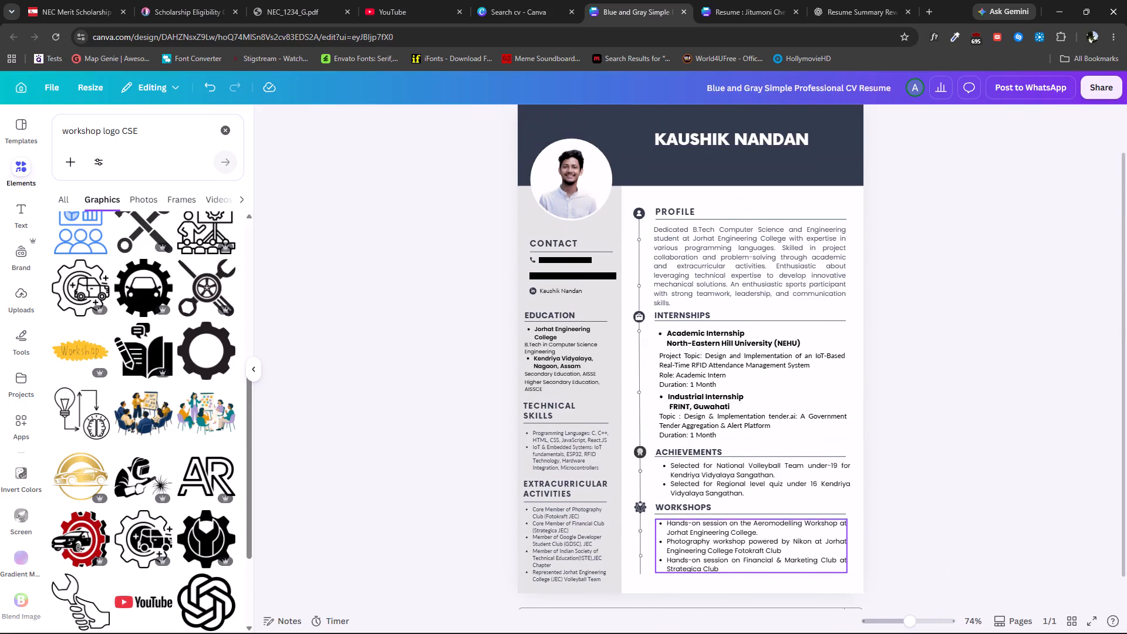
left_click(966, 345)
left_click(787, 256)
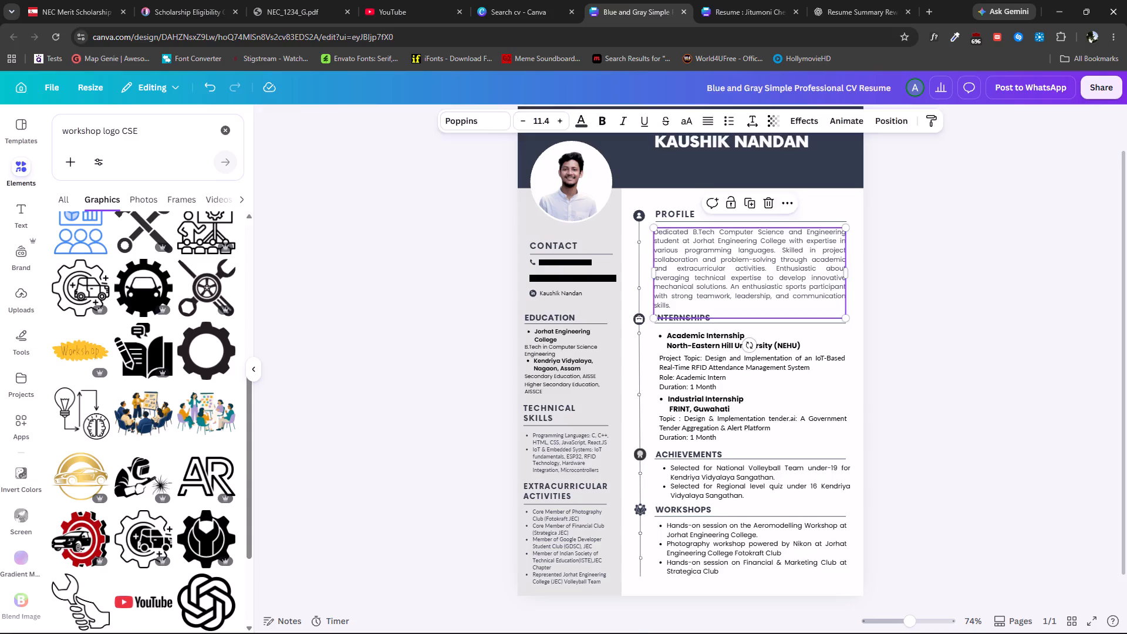
left_click(932, 258)
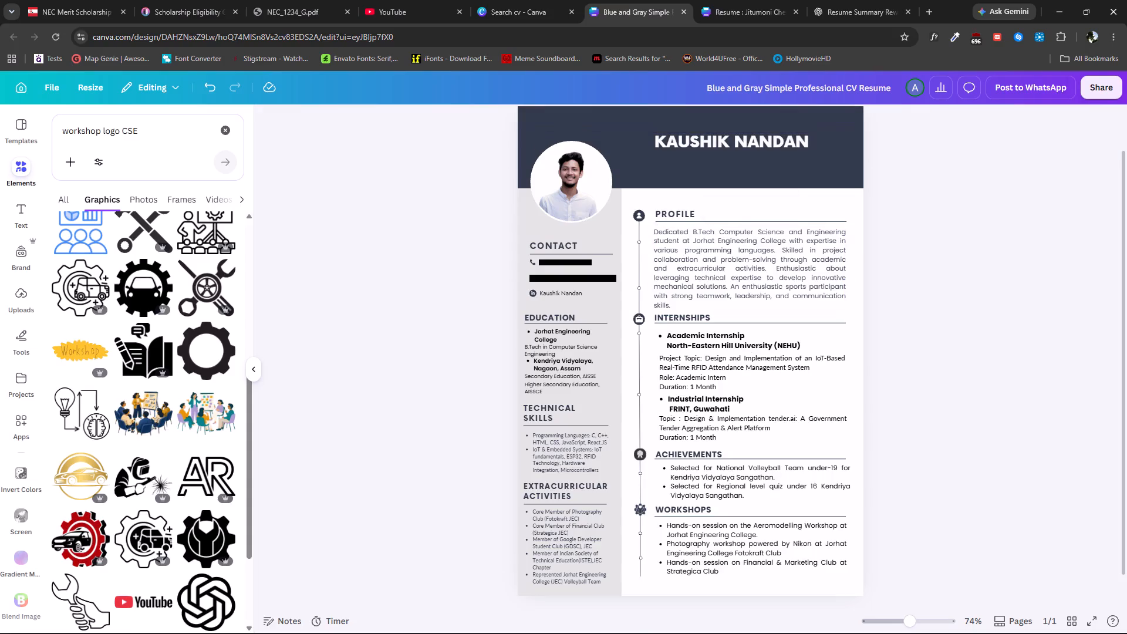
scroll(932, 258, "down", 1, "ctrl")
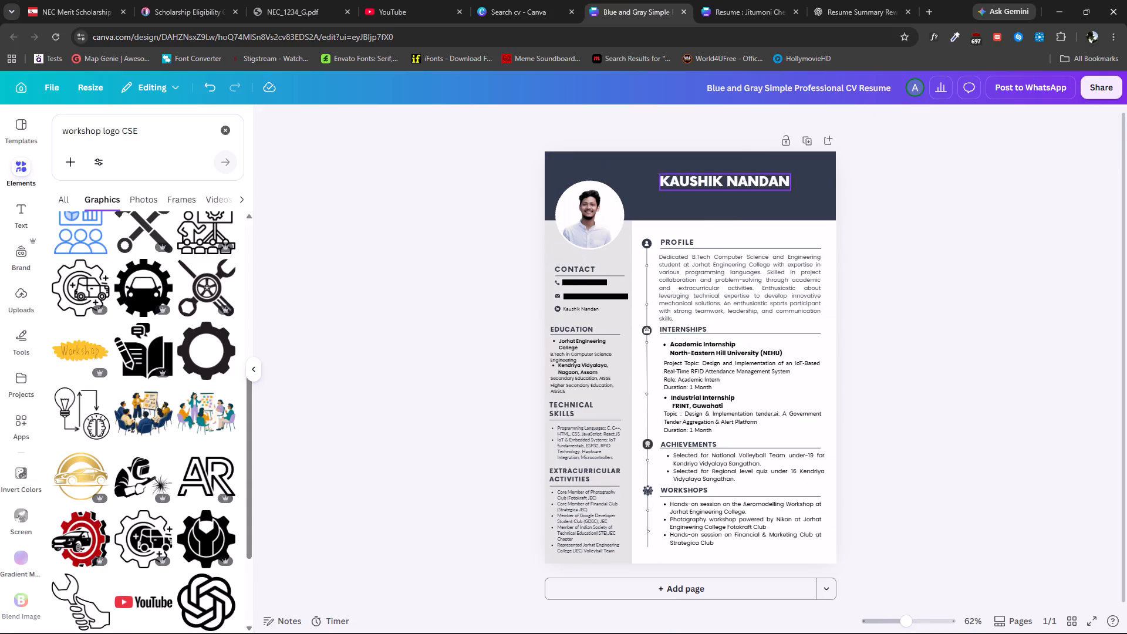
Enlarge the name heading in the dark header band to size 33.3 and reposition it slightly higher.
left_click(768, 177)
left_click_drag(663, 176, 633, 168)
left_click_drag(688, 182, 696, 179)
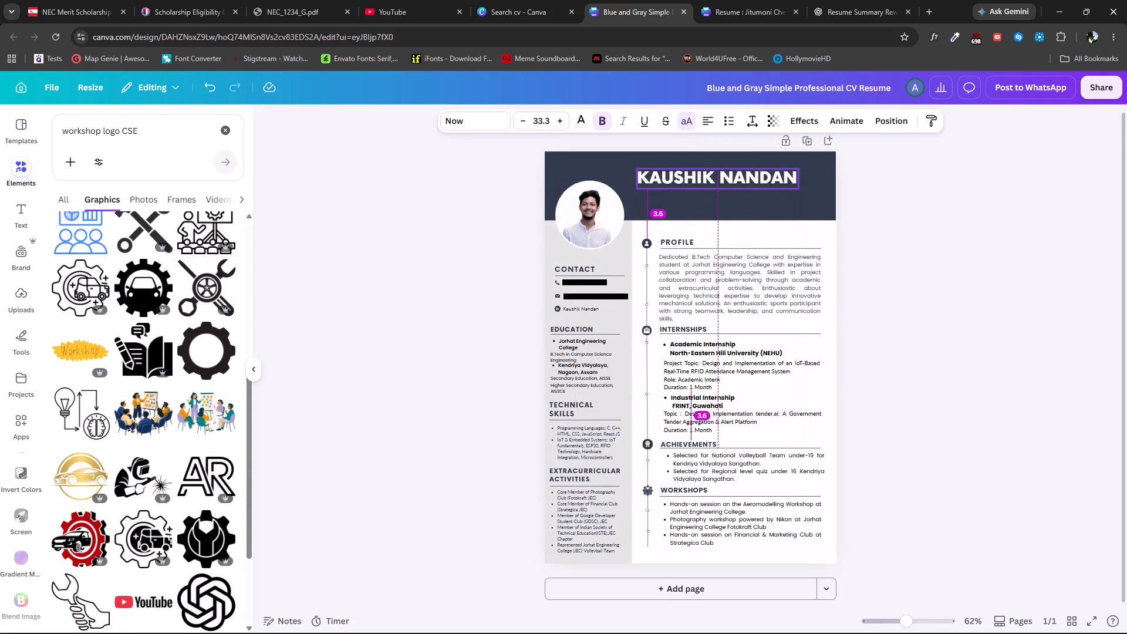
left_click_drag(696, 179, 697, 178)
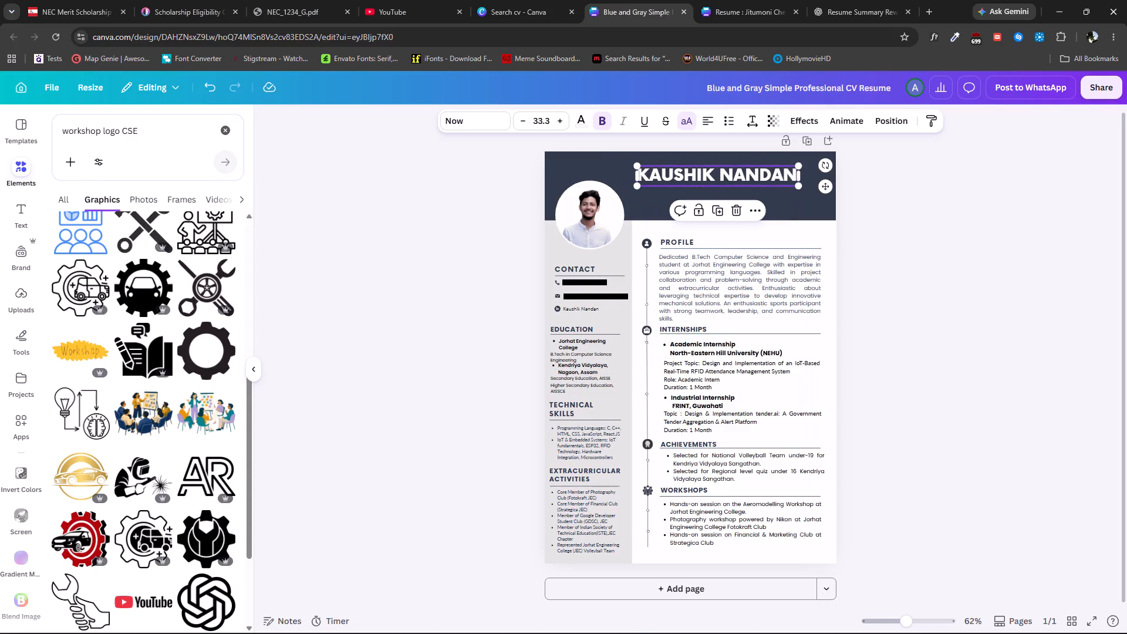
left_click(939, 218)
Append ", Jorhat Engineering College" to the end of the third workshop bullet.
scroll(747, 558, "up", 4, "ctrl")
double_click(748, 525)
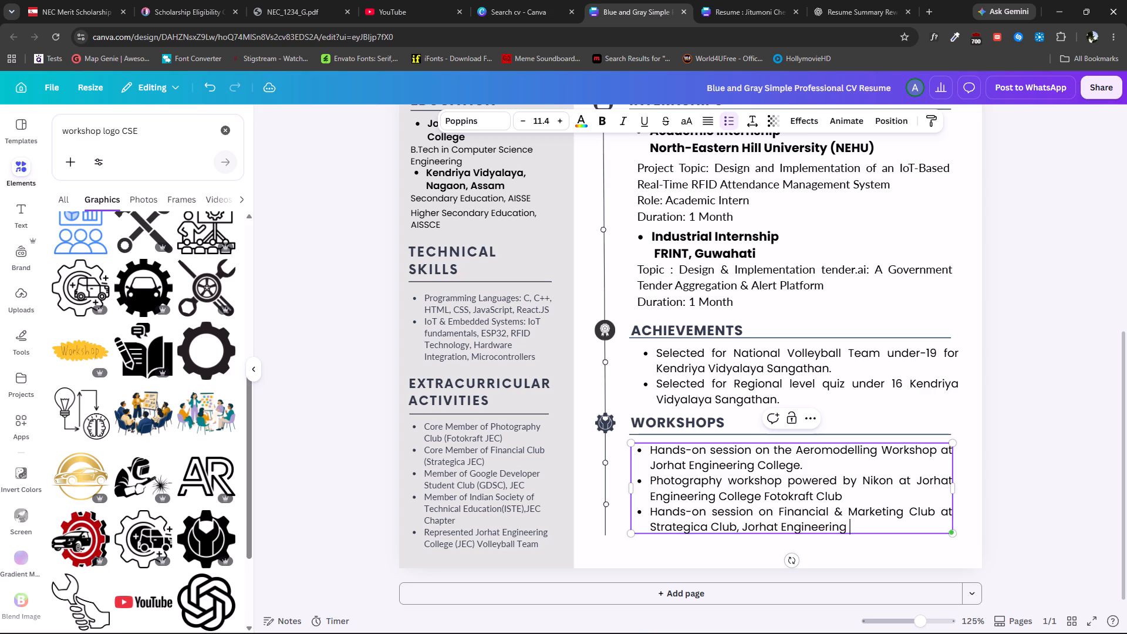
key("BackSpace")
type("lege")
left_click(1017, 471)
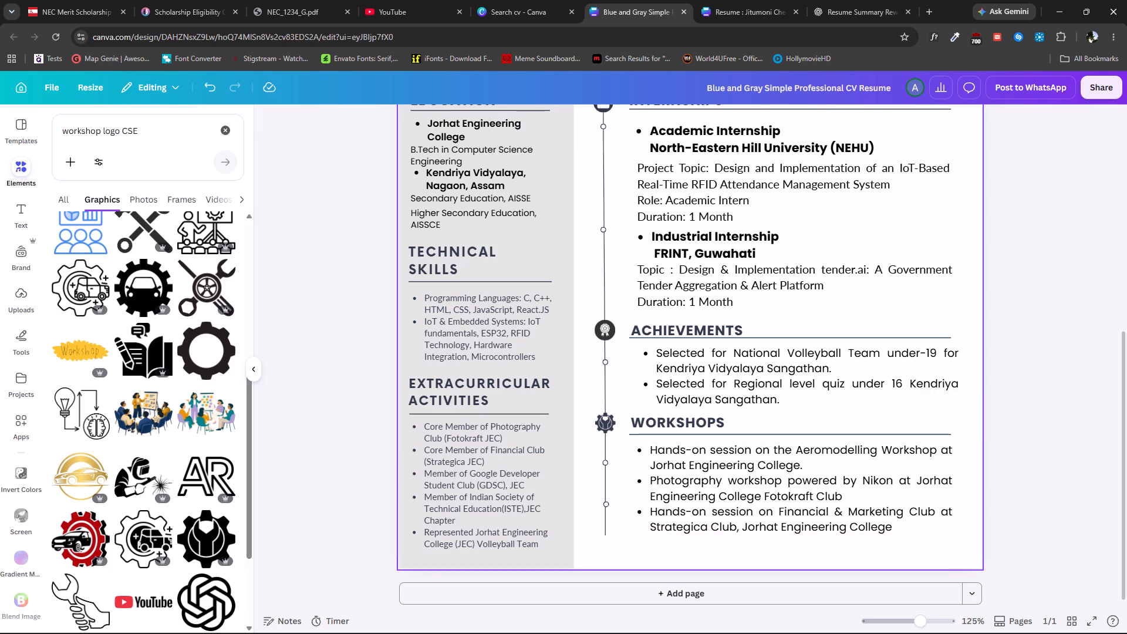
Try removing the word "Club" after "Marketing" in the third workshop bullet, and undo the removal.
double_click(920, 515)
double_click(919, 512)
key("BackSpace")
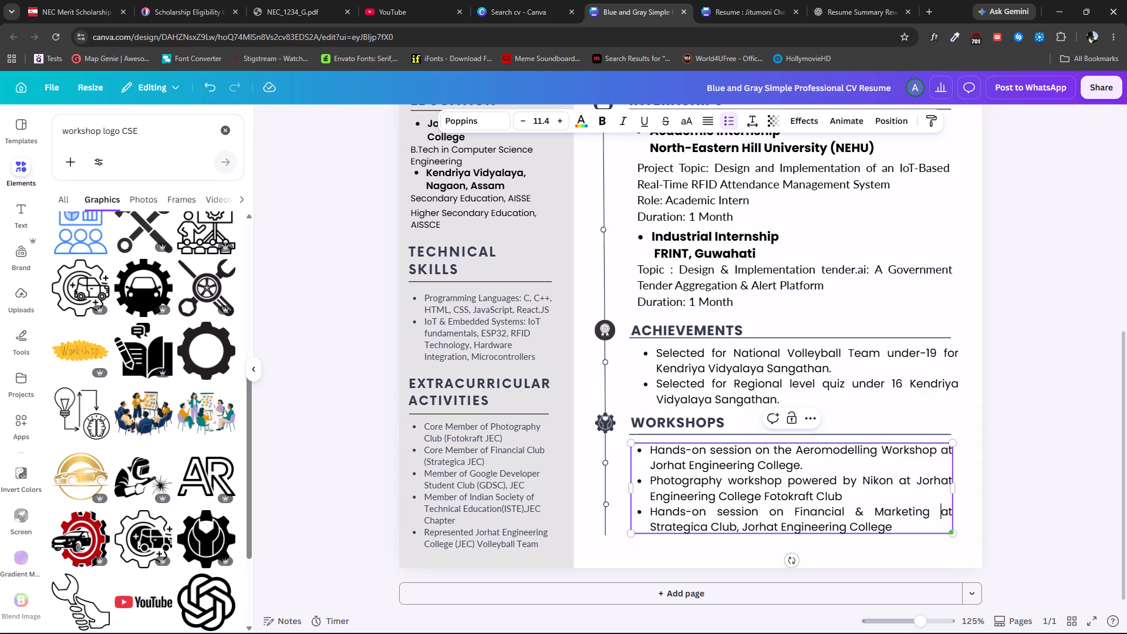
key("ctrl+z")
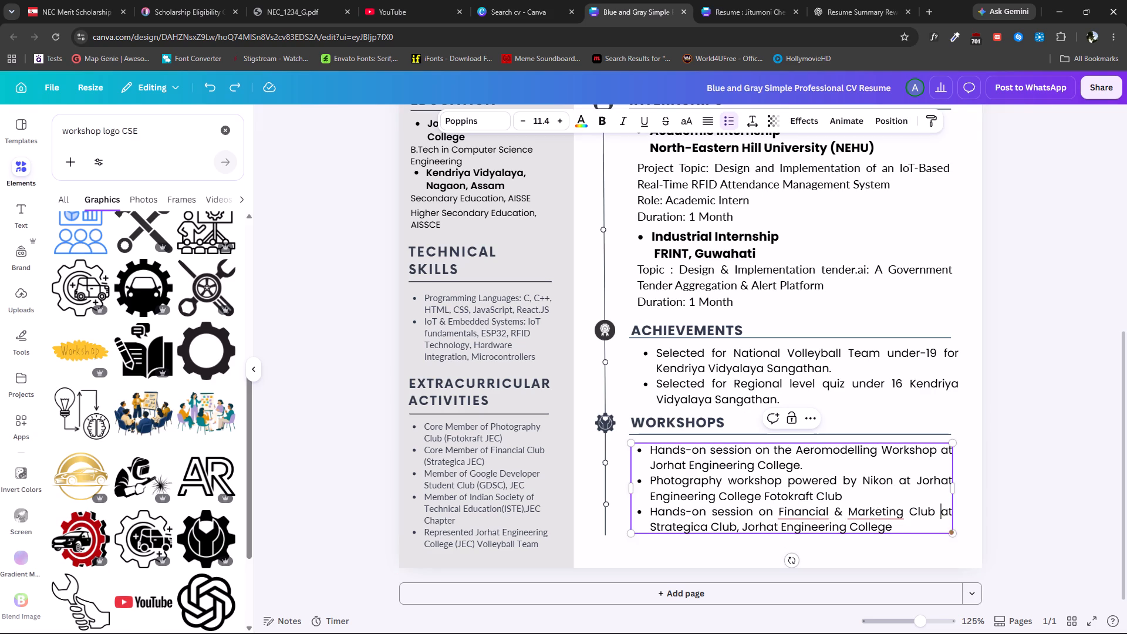
Reword the third workshop bullet's ending to "Marketing Club (Strategica), Jorhat Engineering College".
key("Delete")
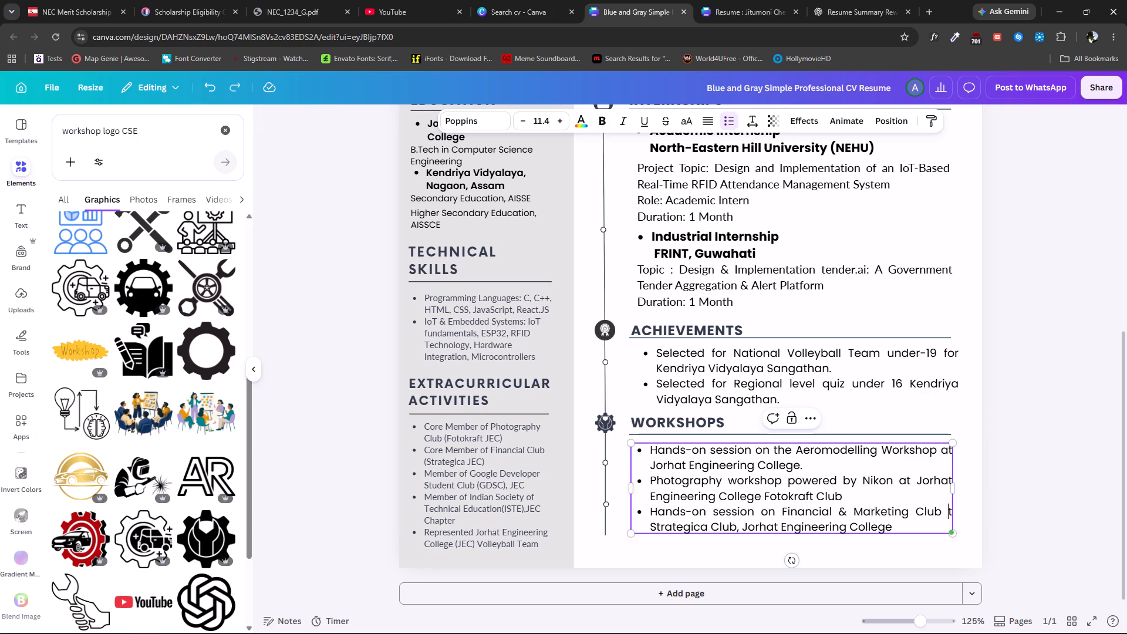
key("Delete")
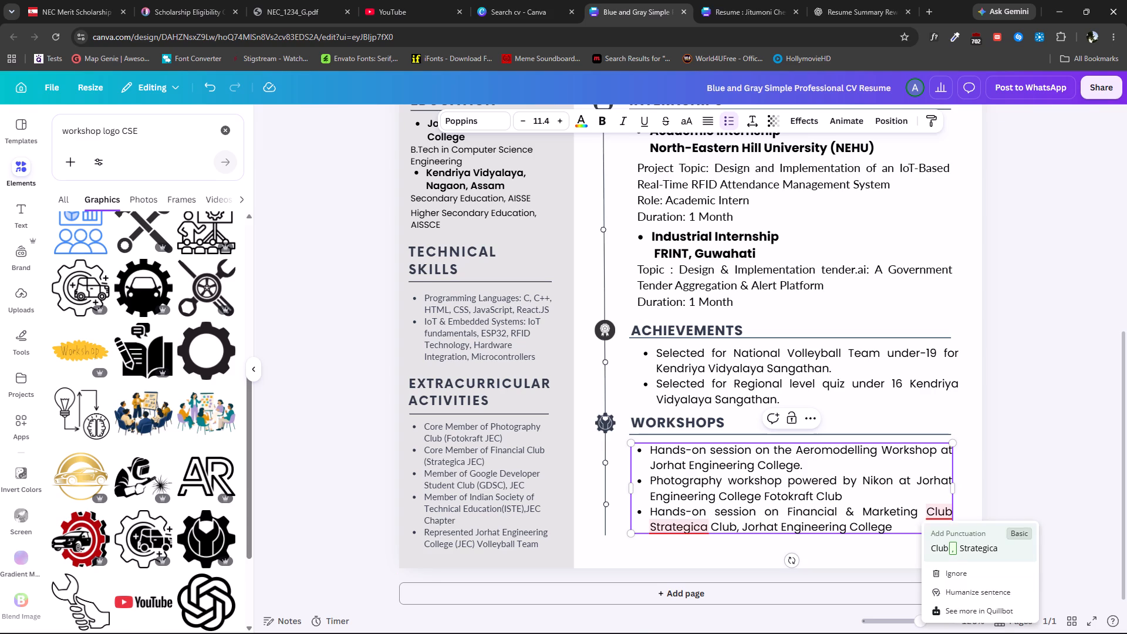
left_click(654, 524)
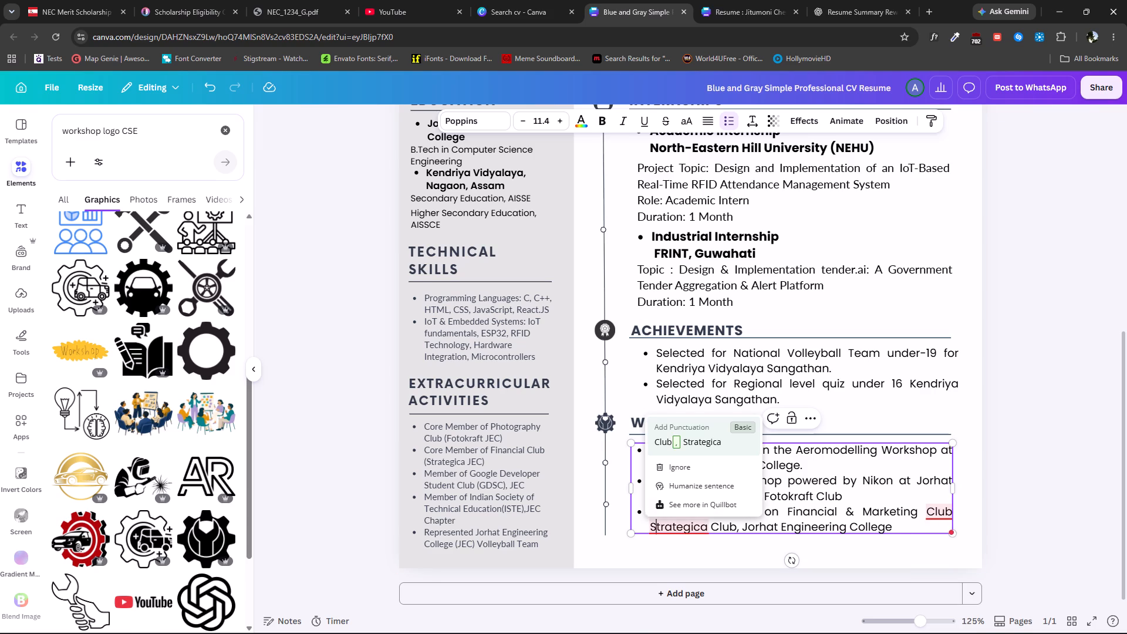
left_click(650, 524)
key("shift+parenleft")
left_click(744, 530)
left_click(741, 527)
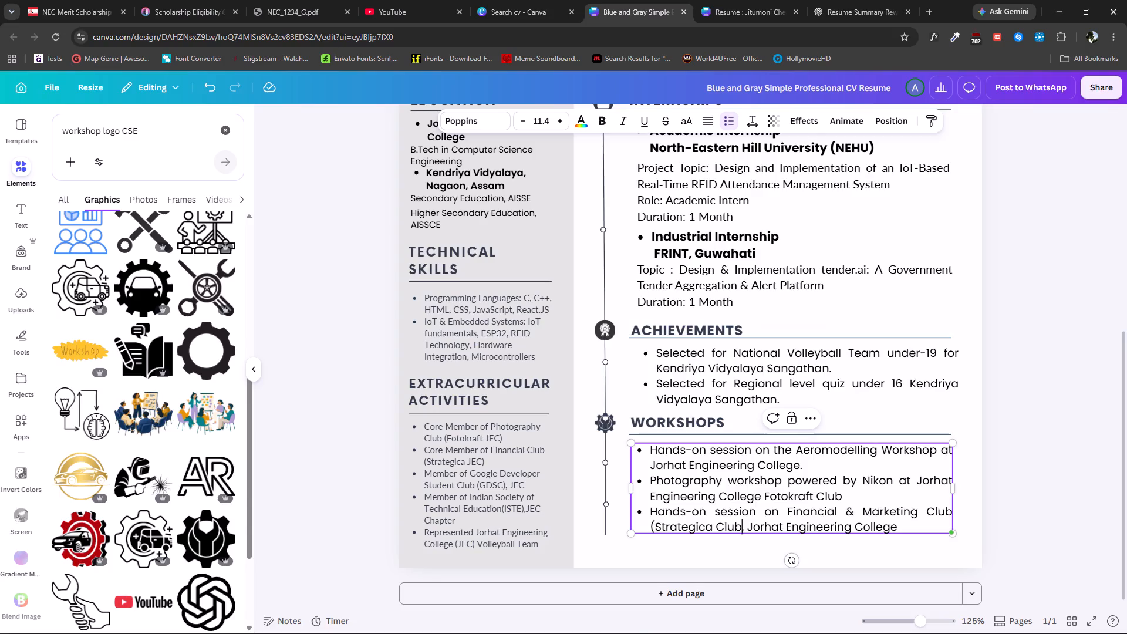
key("BackSpace")
key("BackSpace")
key("BackSpace")
key("BackSpace")
key("BackSpace")
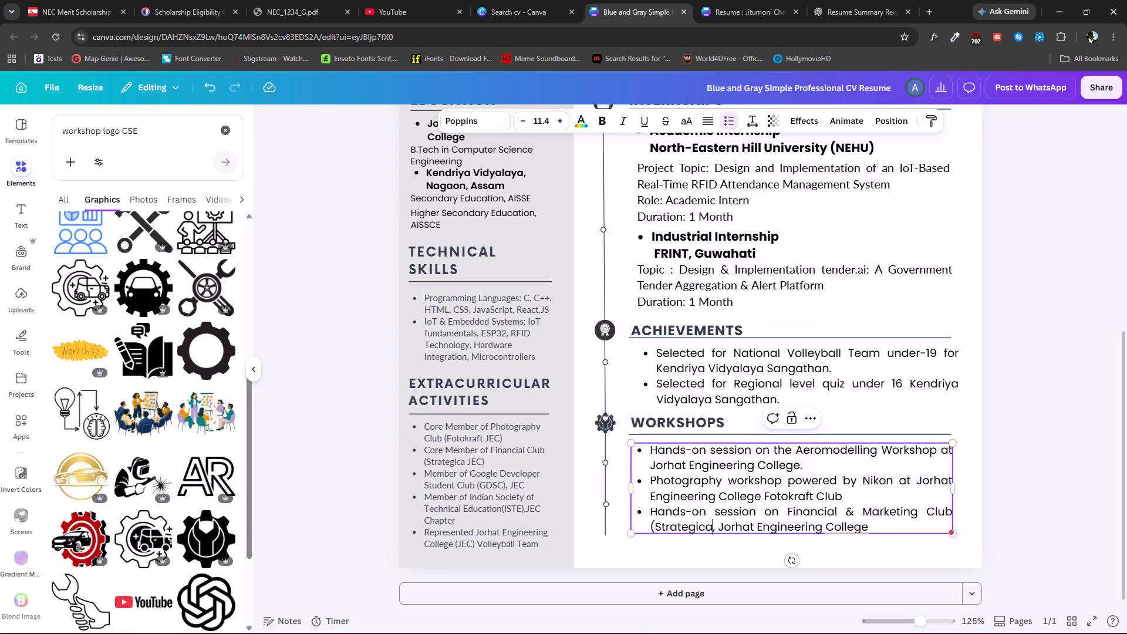
key("shift+parenright")
left_click(1024, 435)
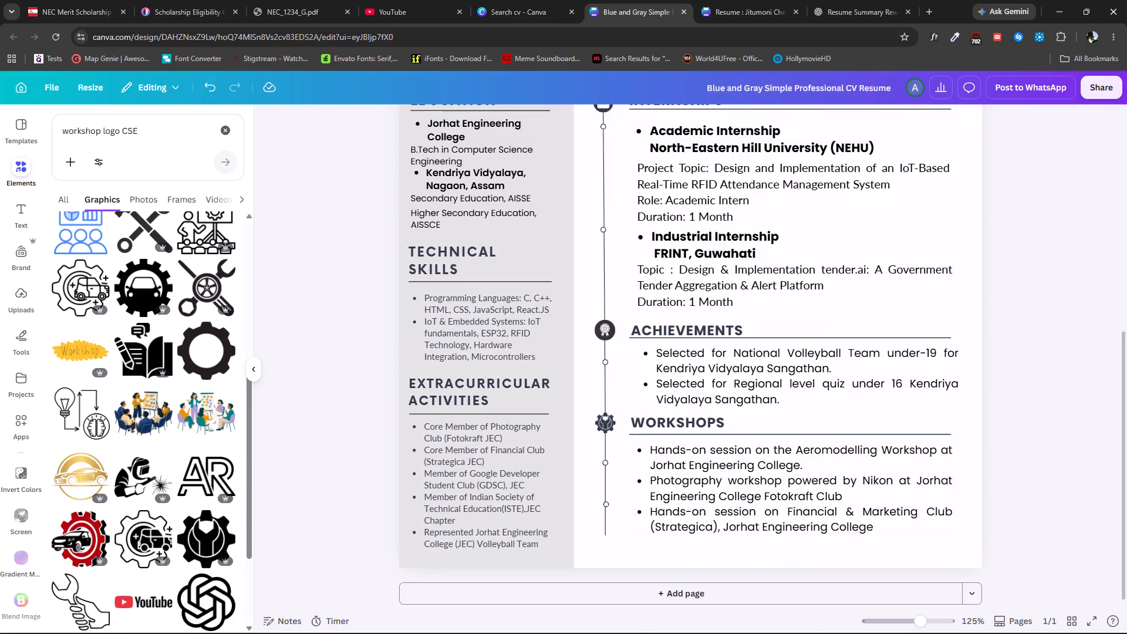
Examine the whole CV page, from the header band down to the workshops section, to check the overall layout.
scroll(722, 480, "down", 3, "ctrl")
scroll(721, 481, "up", 1)
scroll(721, 481, "down", 1, "ctrl")
scroll(721, 481, "up", 1, "ctrl")
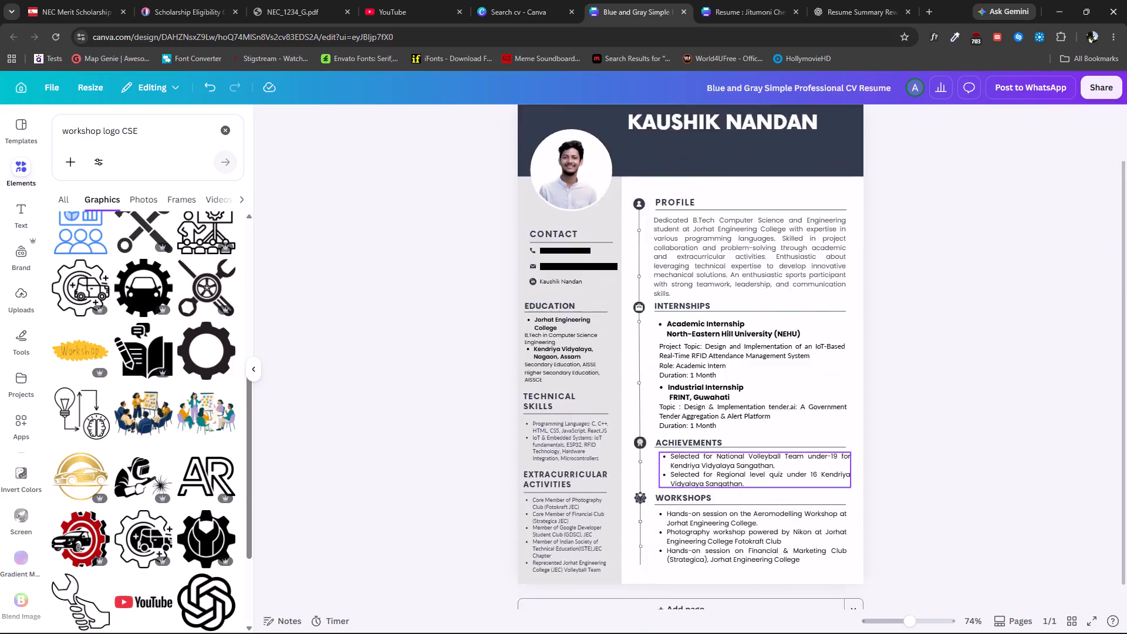
scroll(721, 481, "up", 1)
scroll(721, 481, "down", 1, "ctrl")
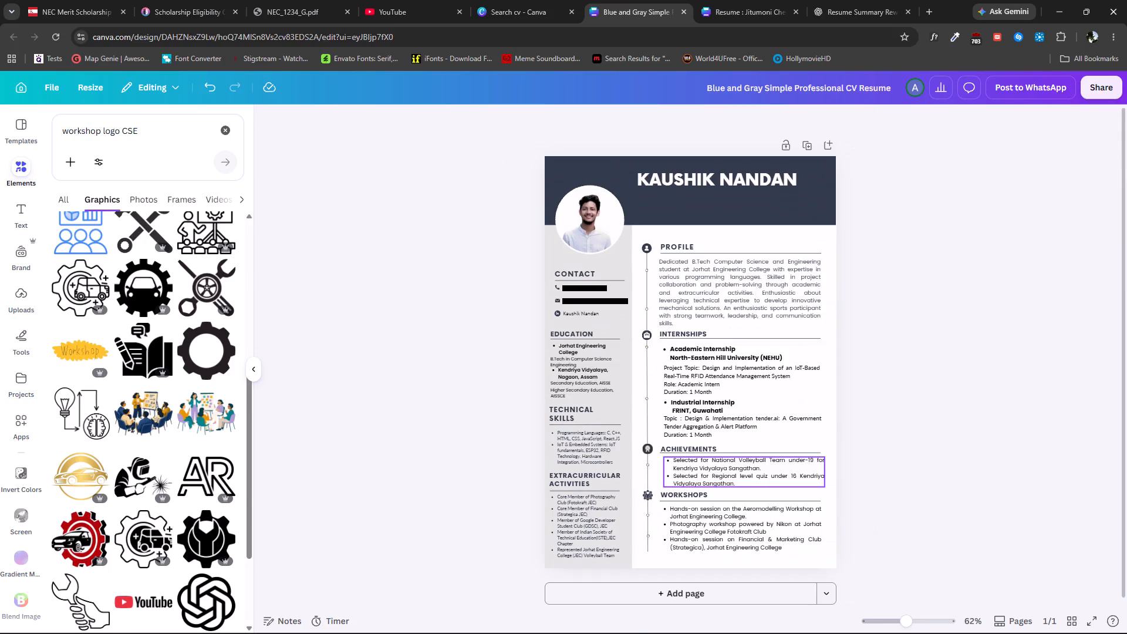
scroll(721, 482, "up", 1, "ctrl")
scroll(721, 482, "down", 1, "ctrl")
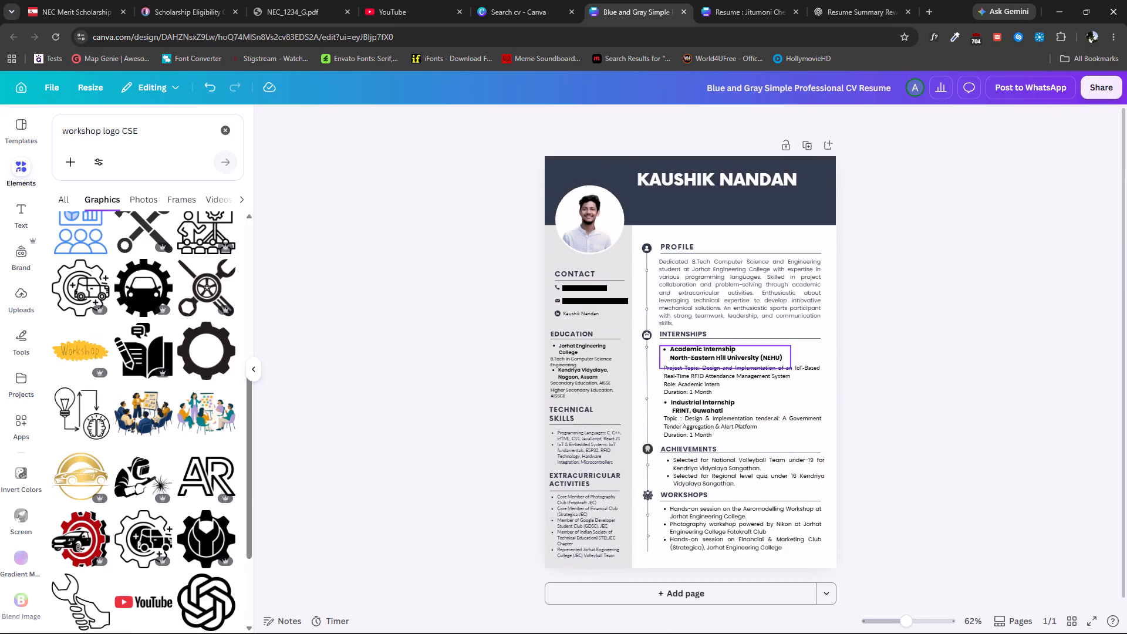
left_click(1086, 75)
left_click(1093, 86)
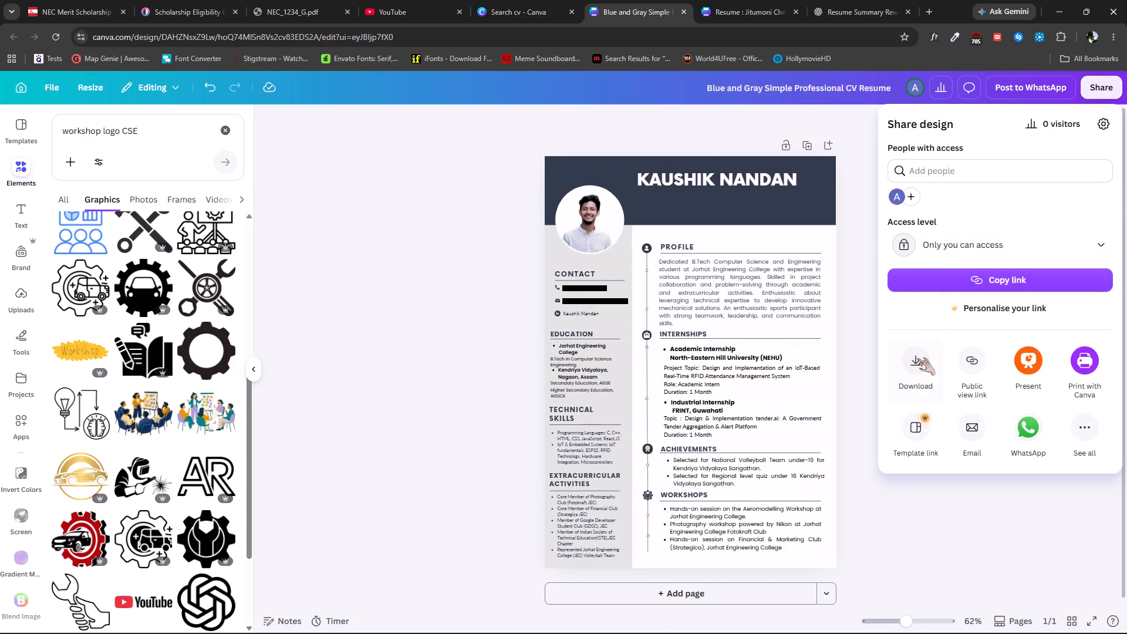